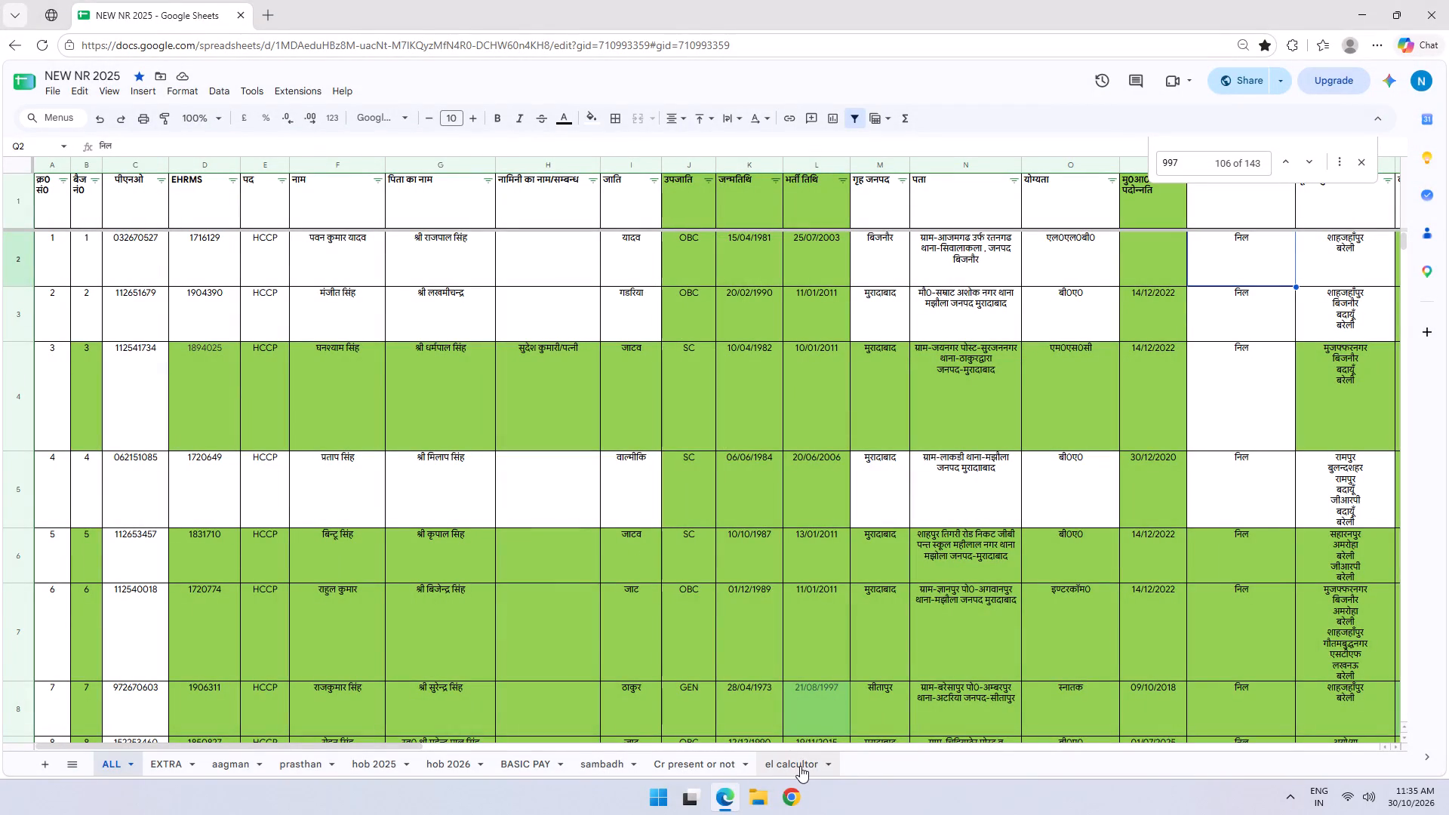
# In the "Cr present or not" sheet, enter two personnel PNO numbers in cells B36 and B37 below the existing table.
pyautogui.click(694, 758)
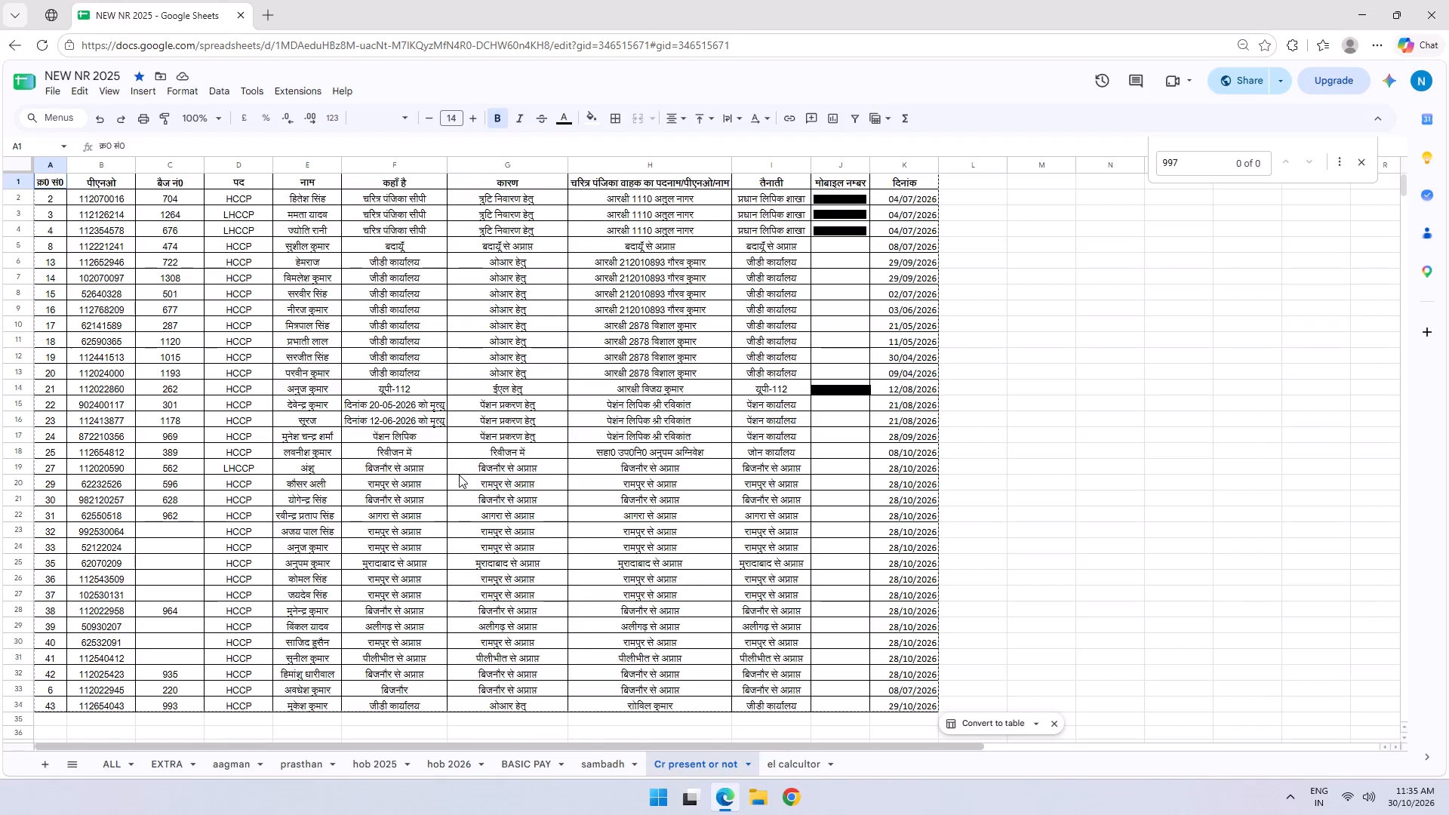
pyautogui.scroll(-2, 459, 475)
pyautogui.click(93, 580)
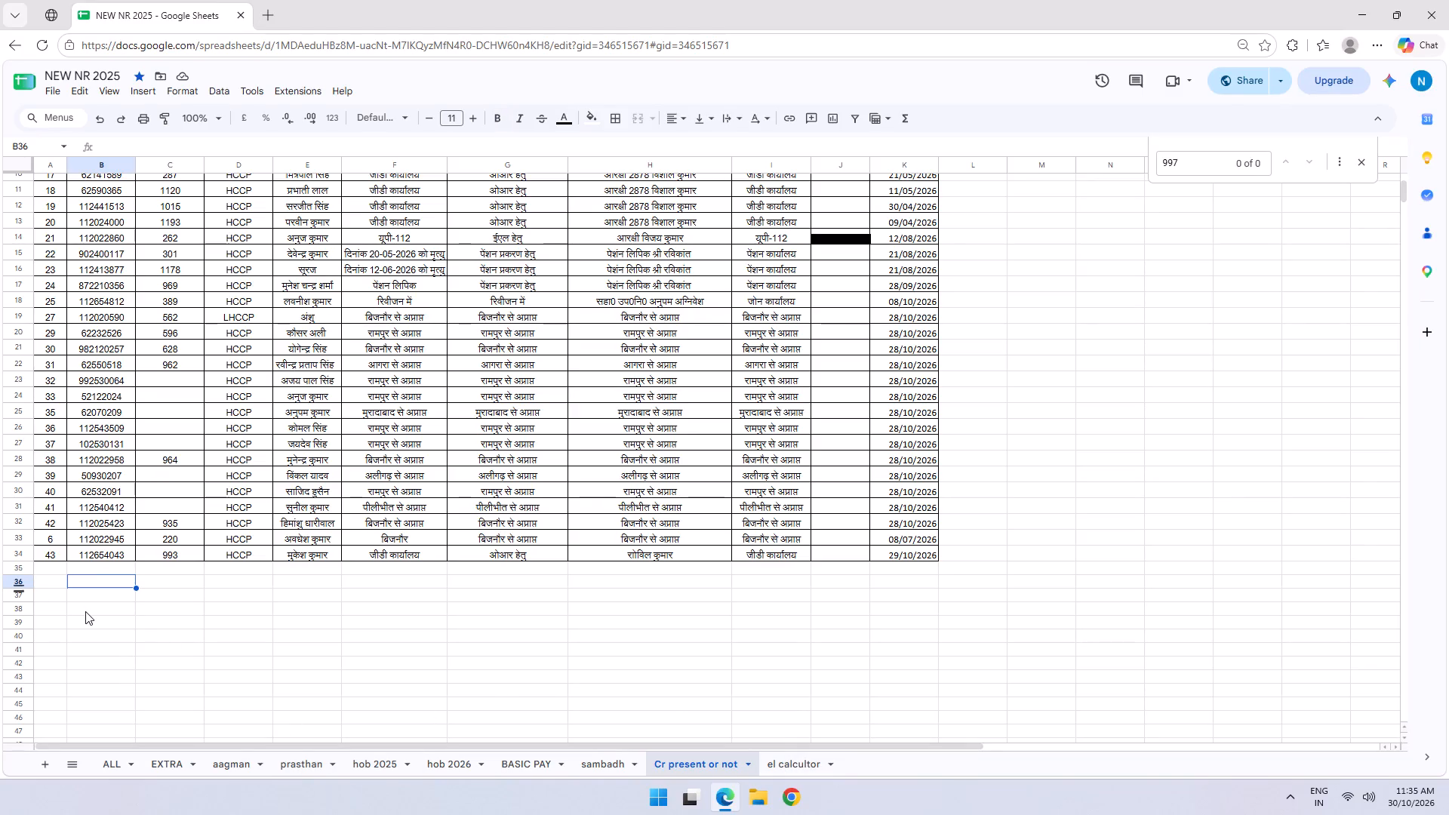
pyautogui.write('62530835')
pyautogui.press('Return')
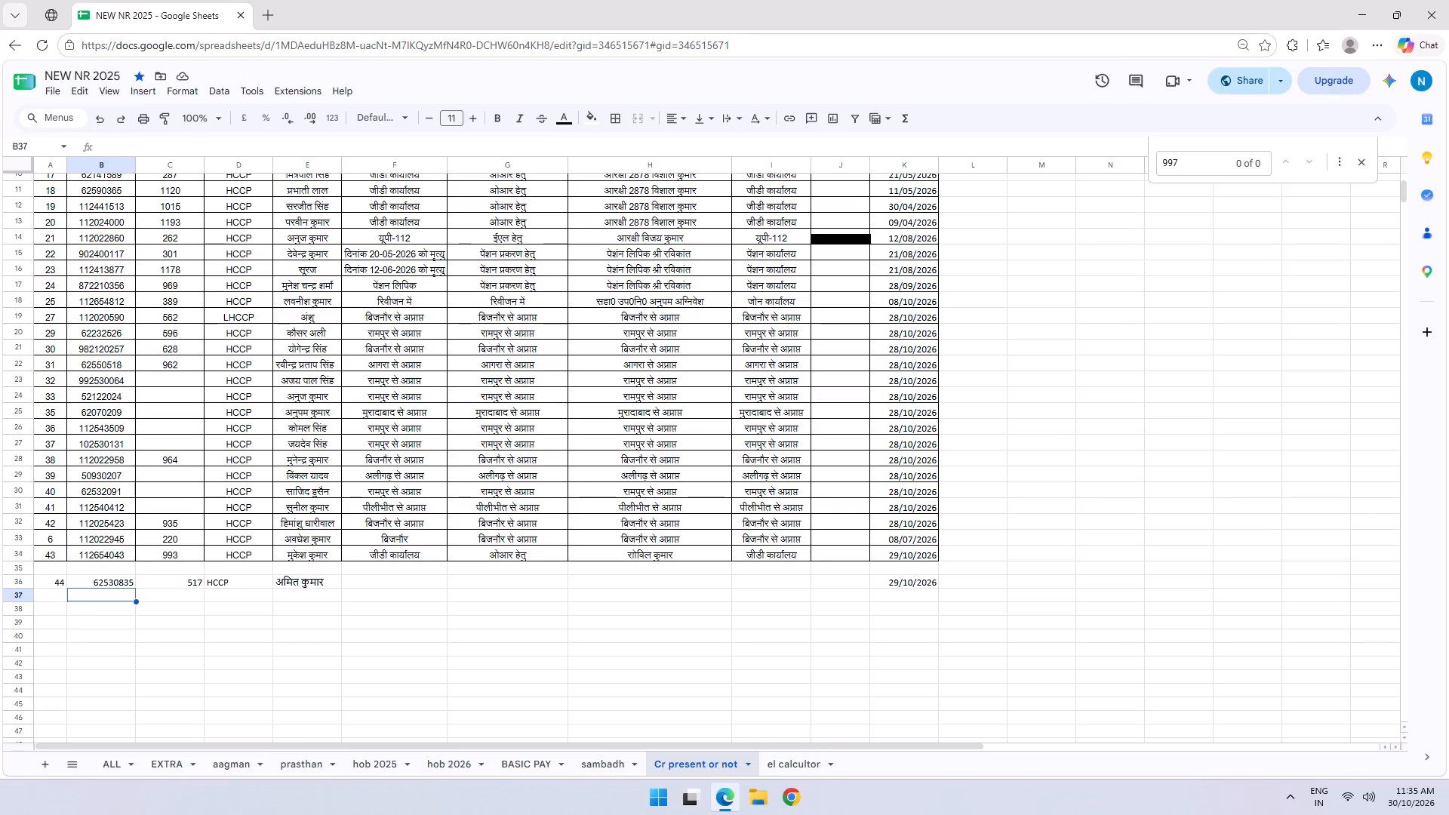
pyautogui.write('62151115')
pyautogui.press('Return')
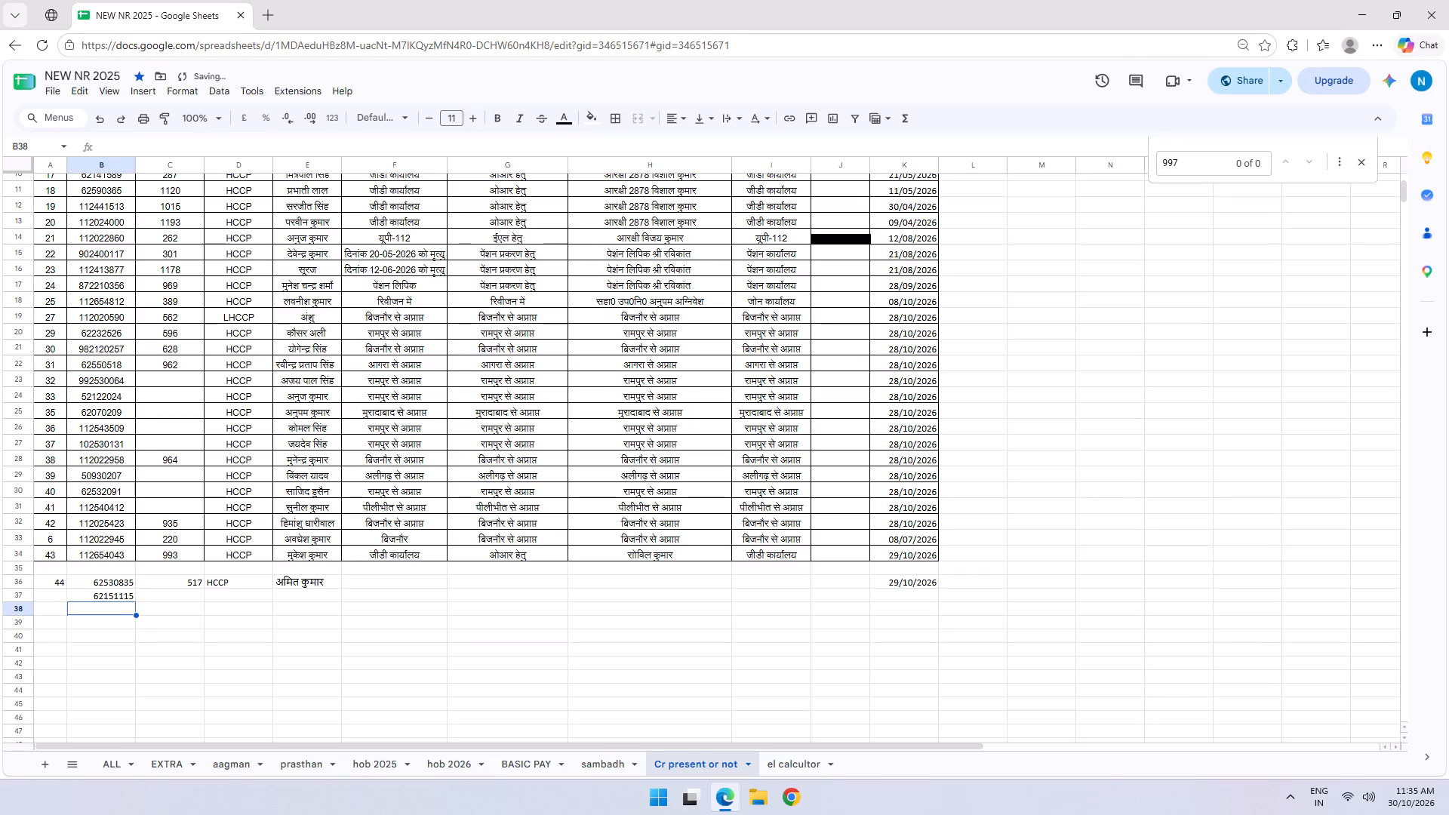
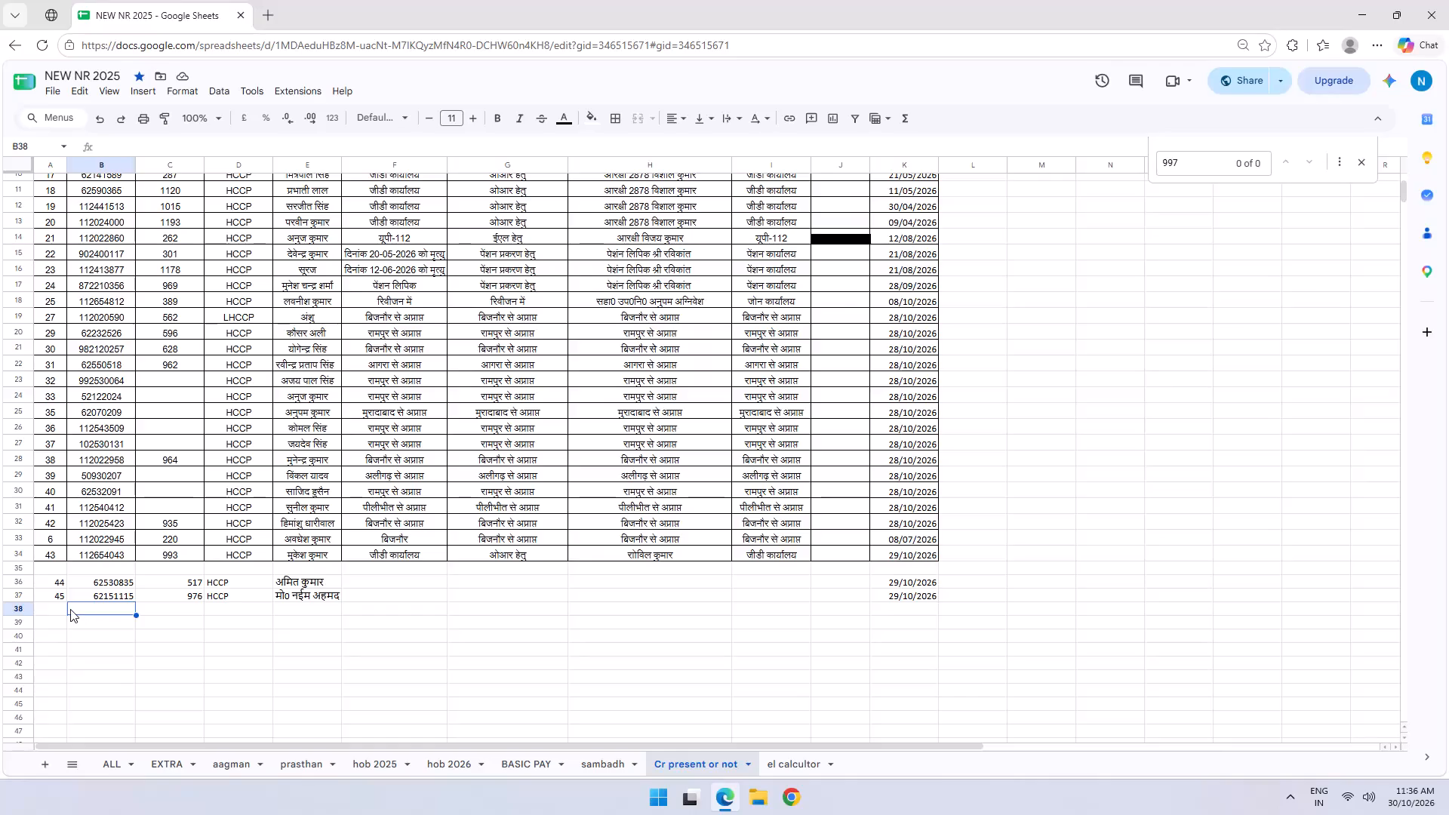
# Enter the PNO number from row 37 again in cell B38 and another personnel PNO number in cell B39.
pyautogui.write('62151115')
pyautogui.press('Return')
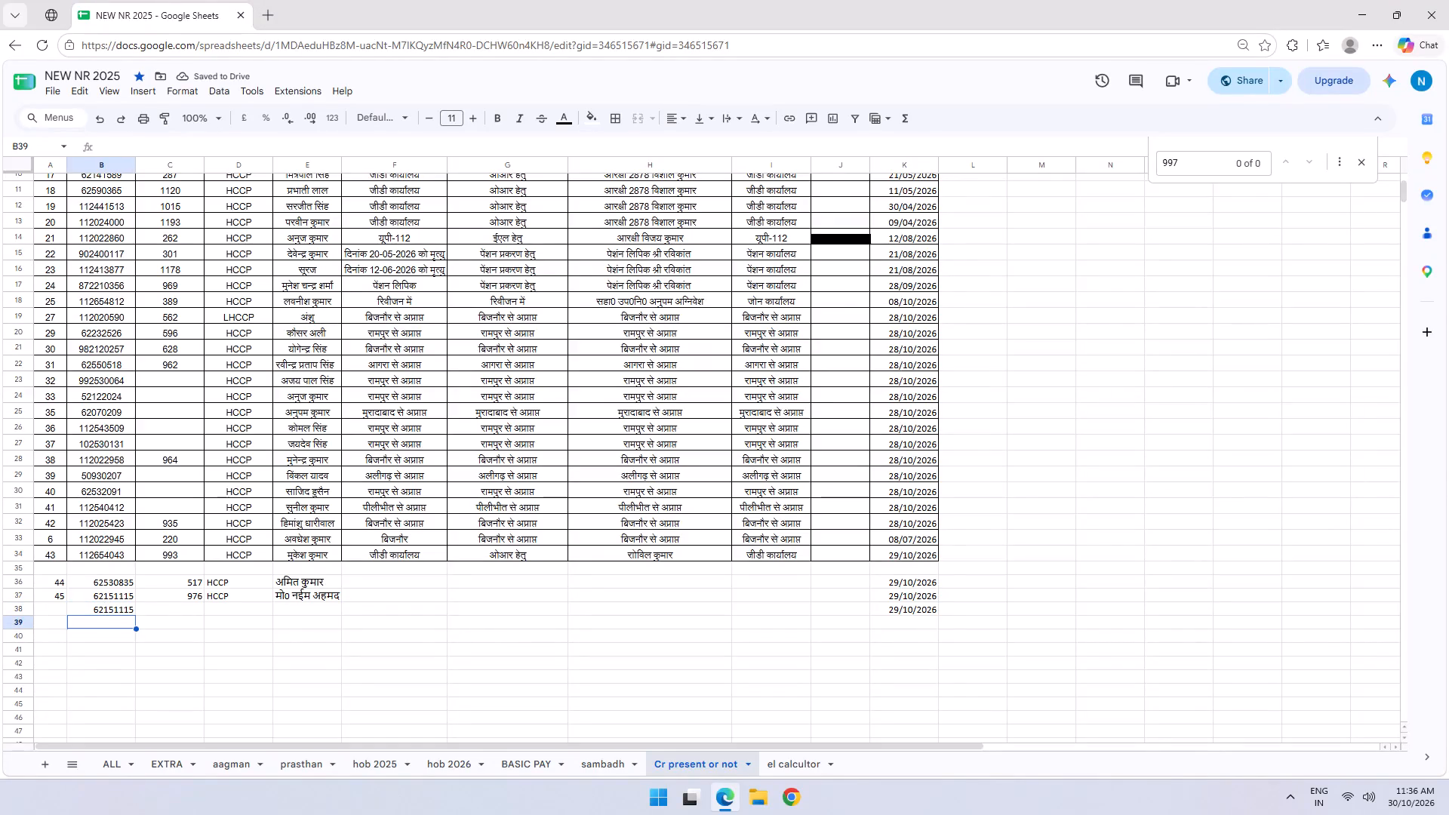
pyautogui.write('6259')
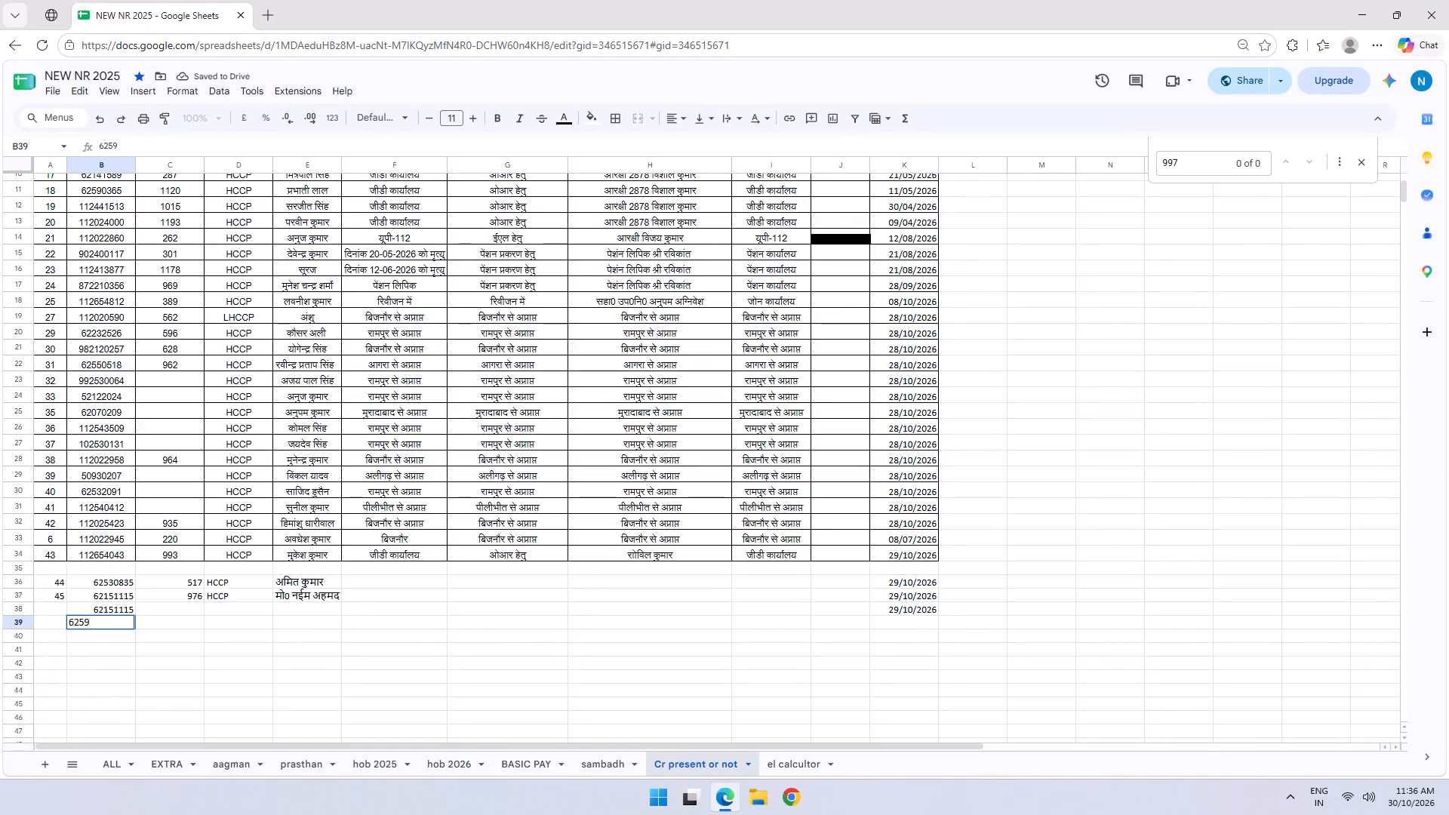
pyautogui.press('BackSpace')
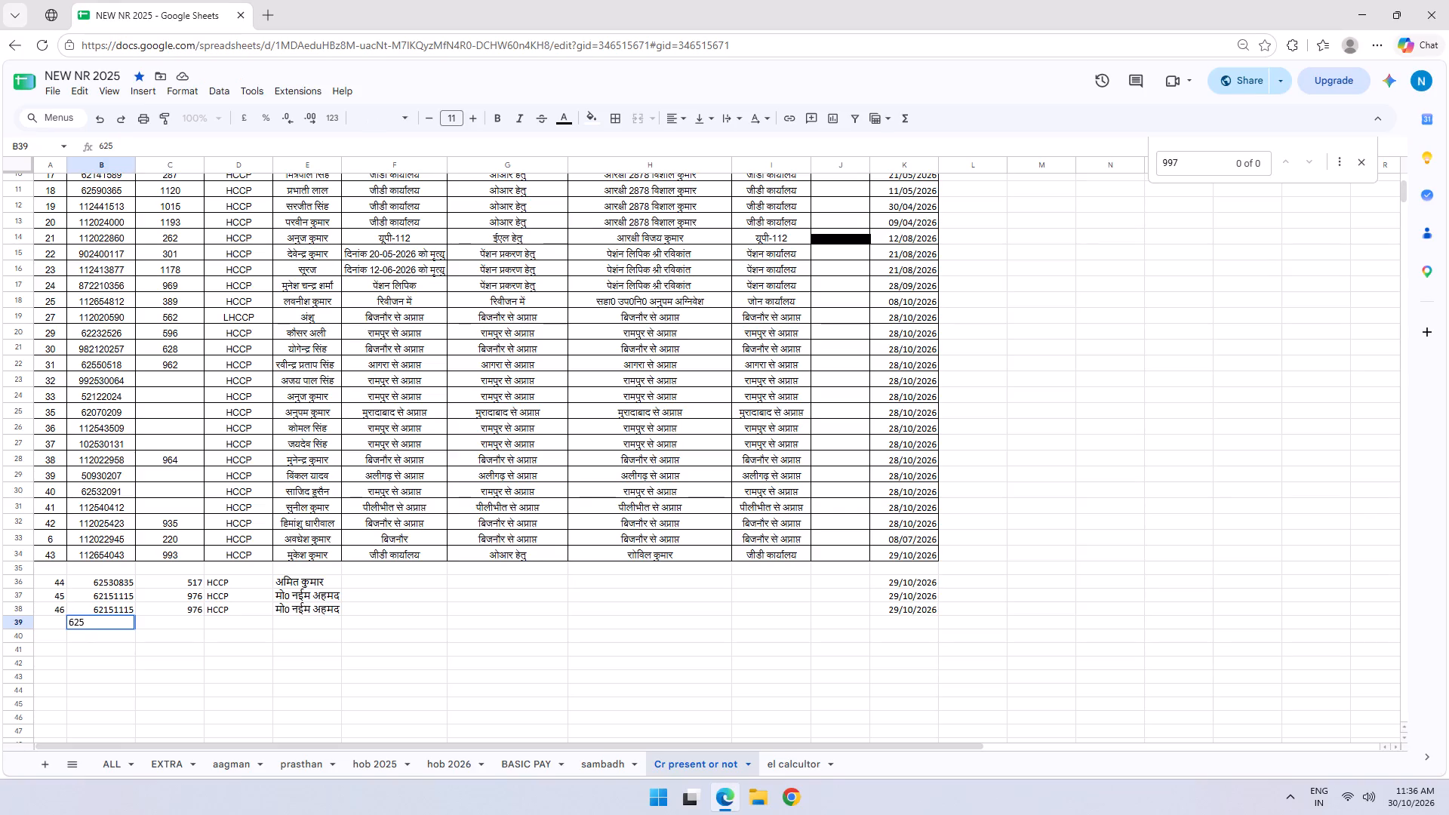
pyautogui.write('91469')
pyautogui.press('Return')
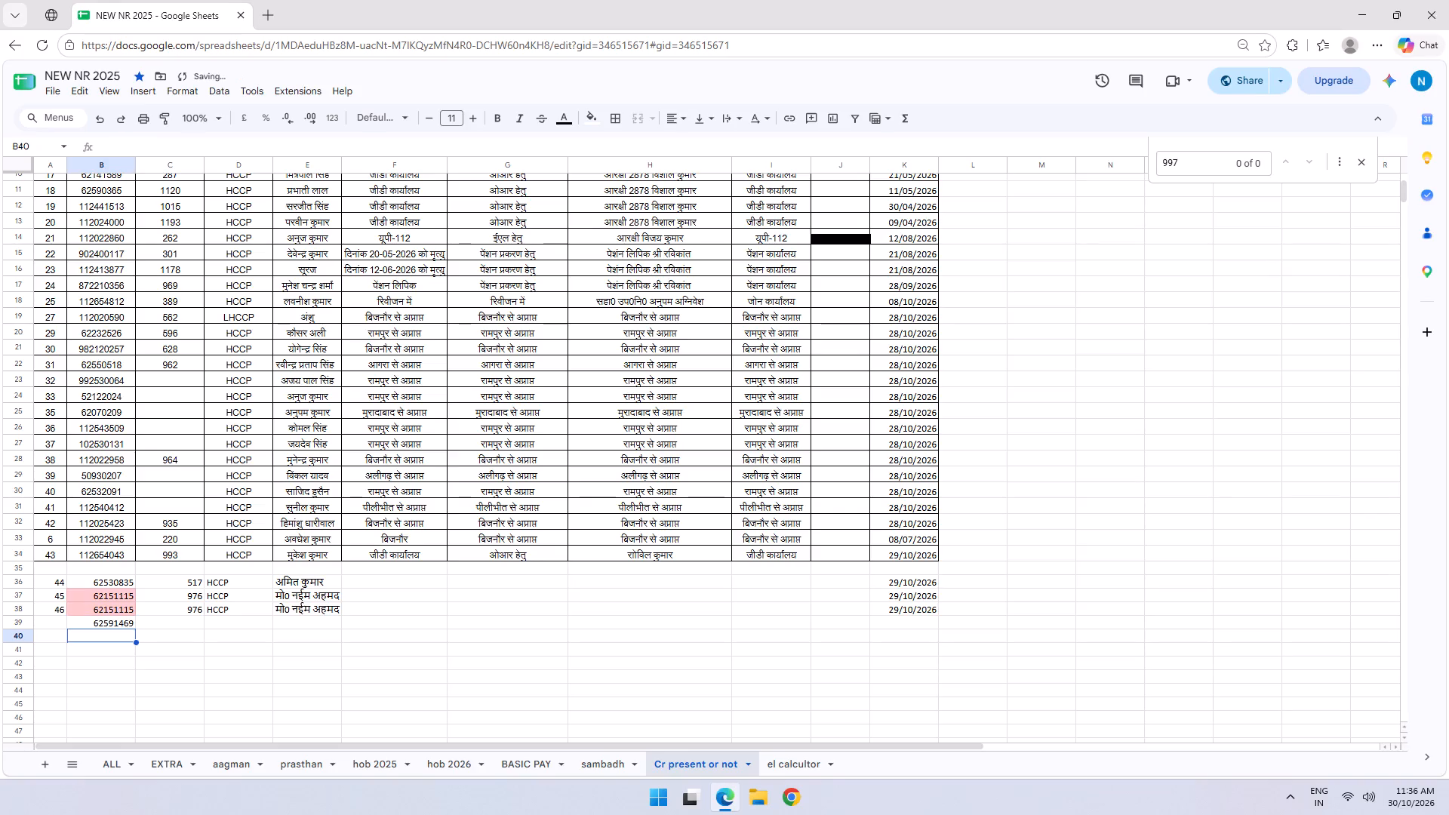
# Try to delete row 37, which holds the same PNO entry as row 38.
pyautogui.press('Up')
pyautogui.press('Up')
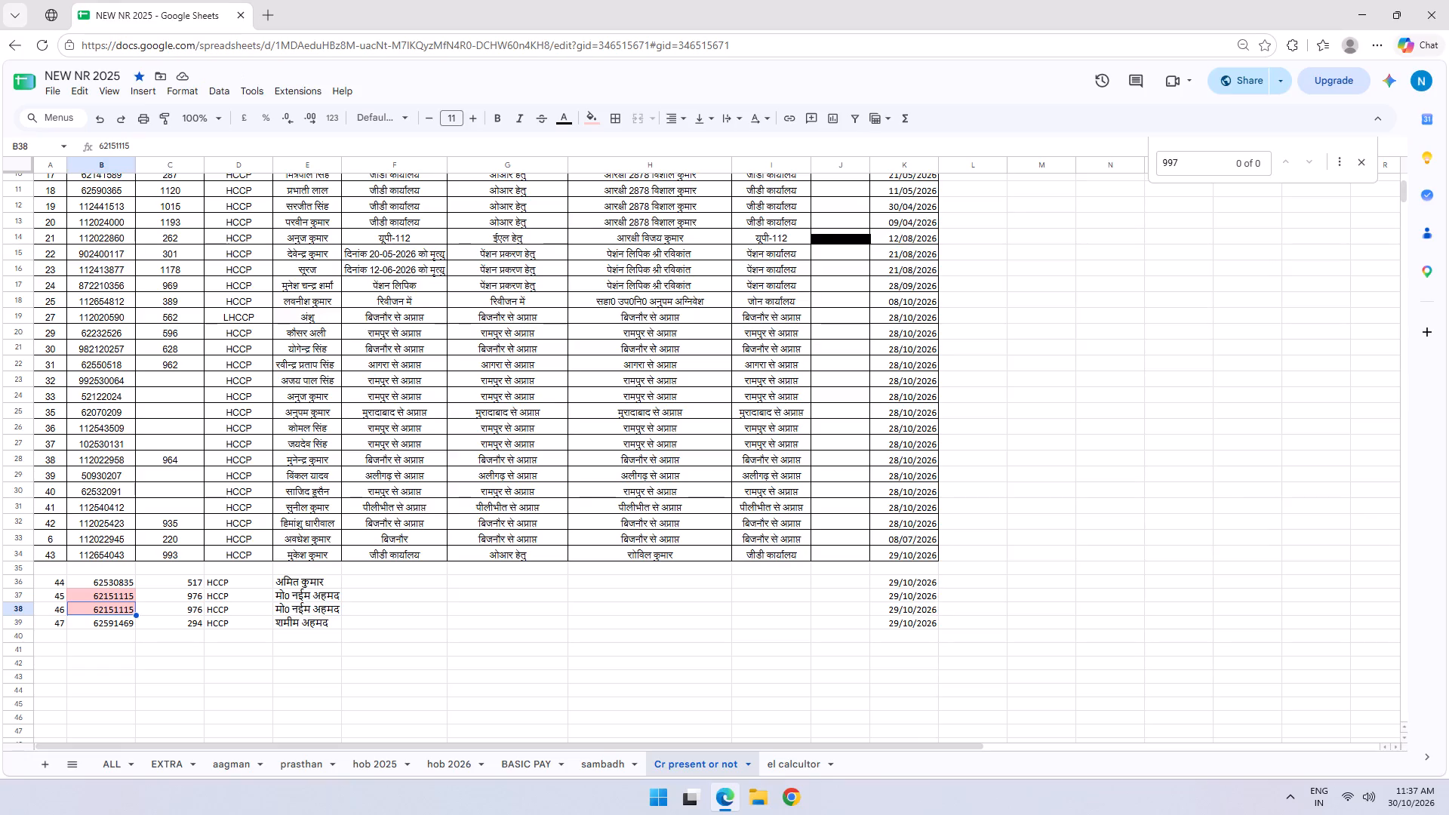
pyautogui.click(8, 594)
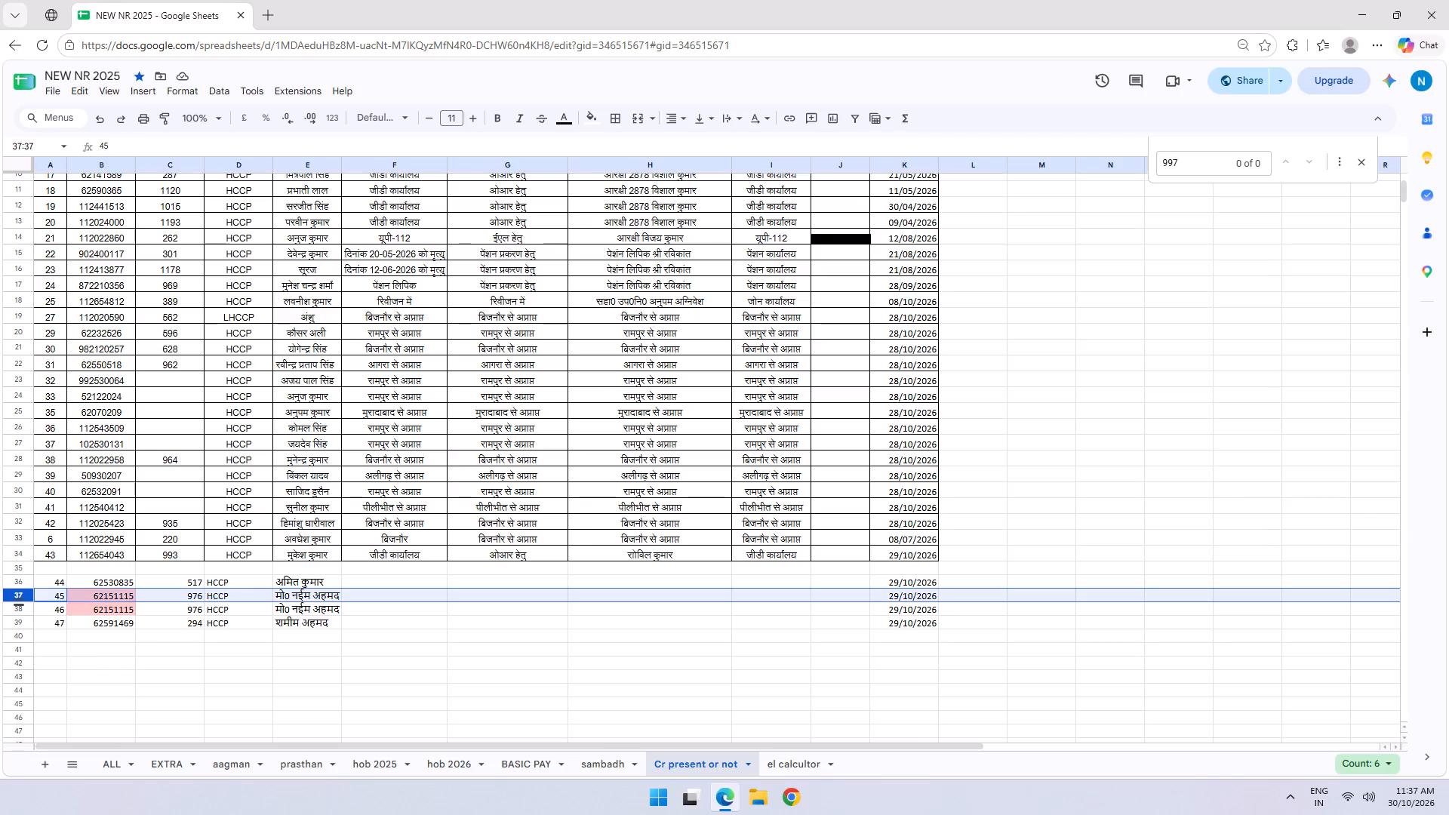
pyautogui.hotkey('ctrl', '-')
pyautogui.hotkey('ctrl', '-')
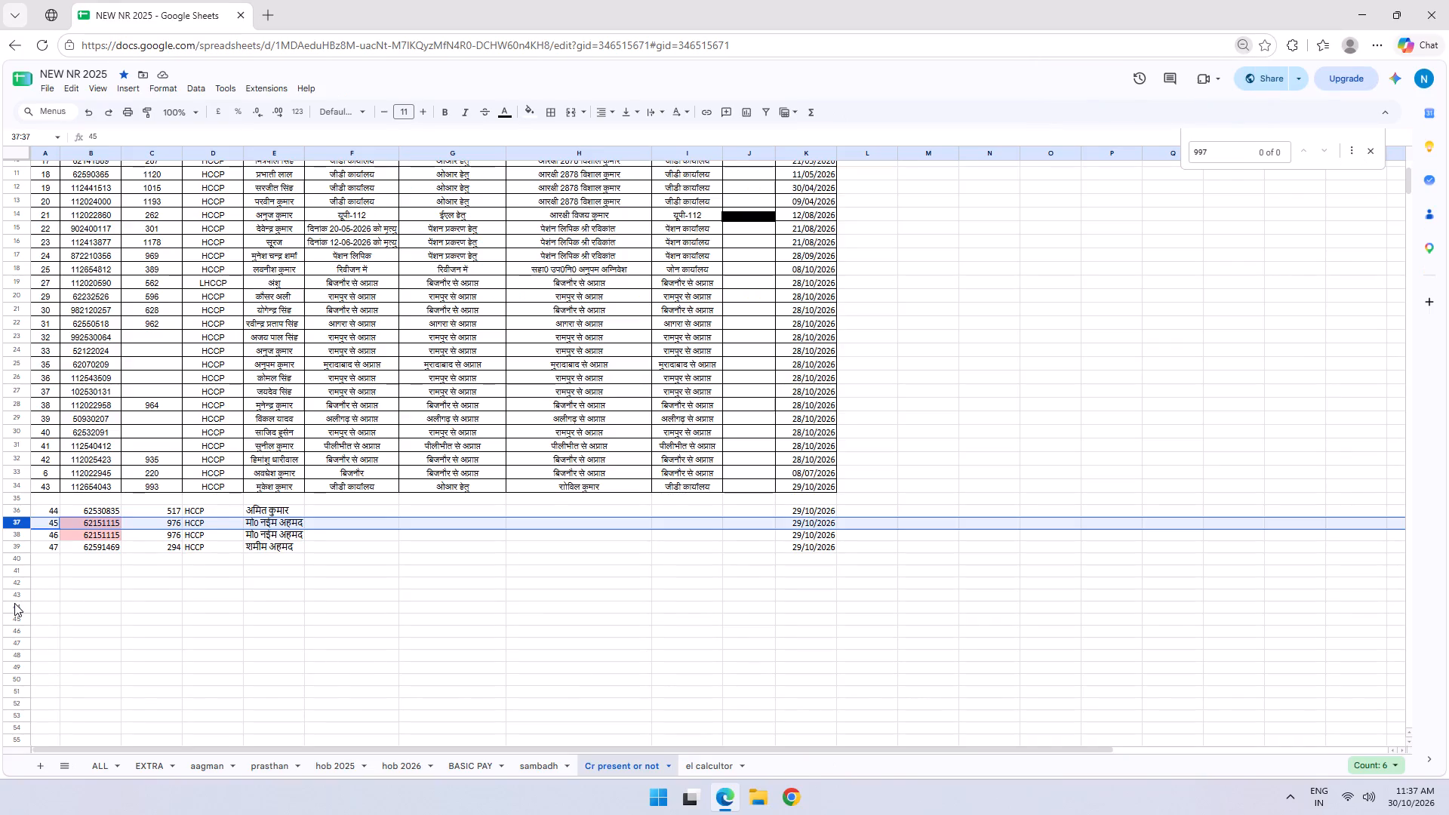
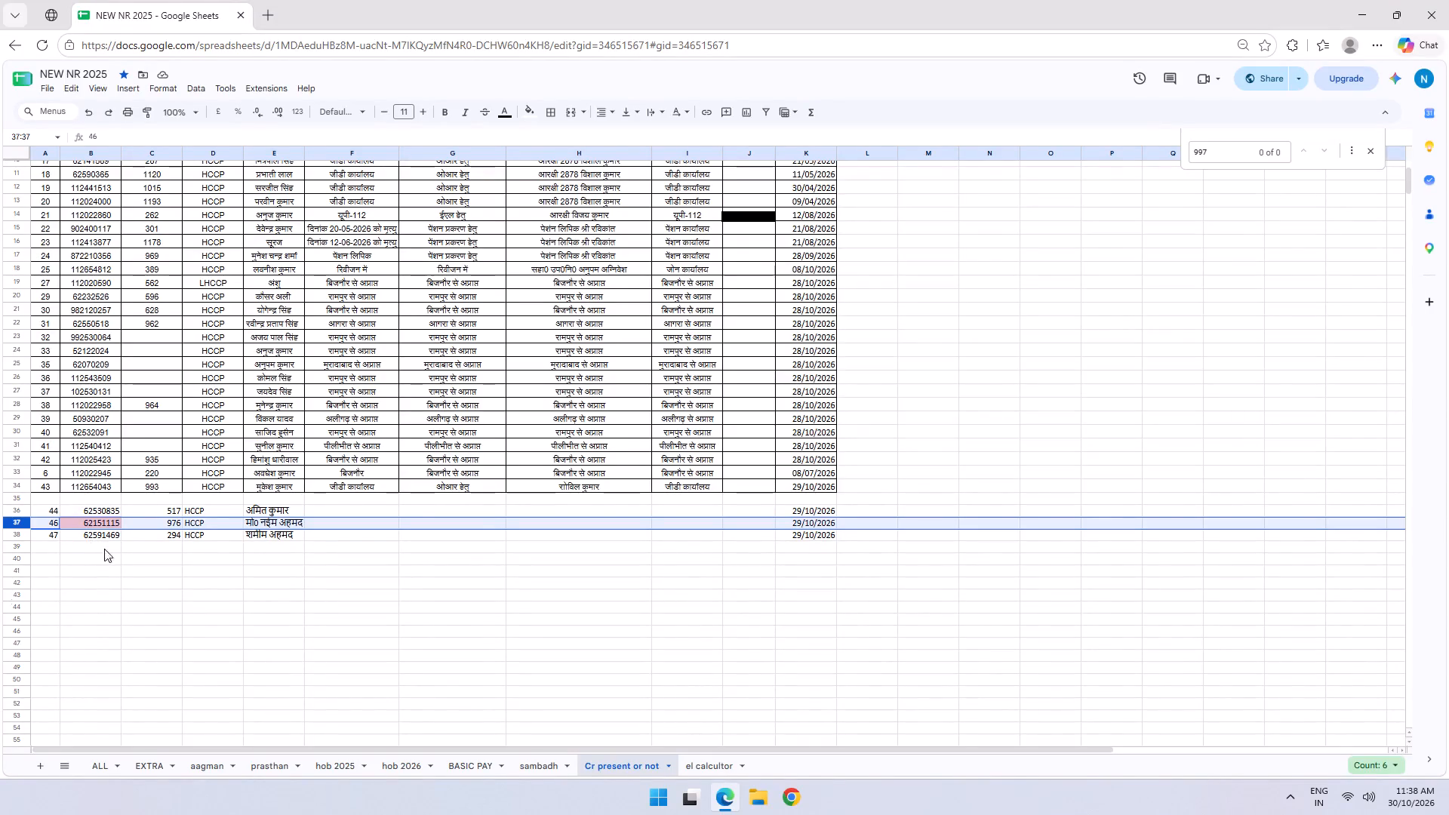
# Delete row 37, which contains the entry flagged as a duplicate PNO below the table.
pyautogui.click(9, 524)
pyautogui.hotkey('ctrl', '-')
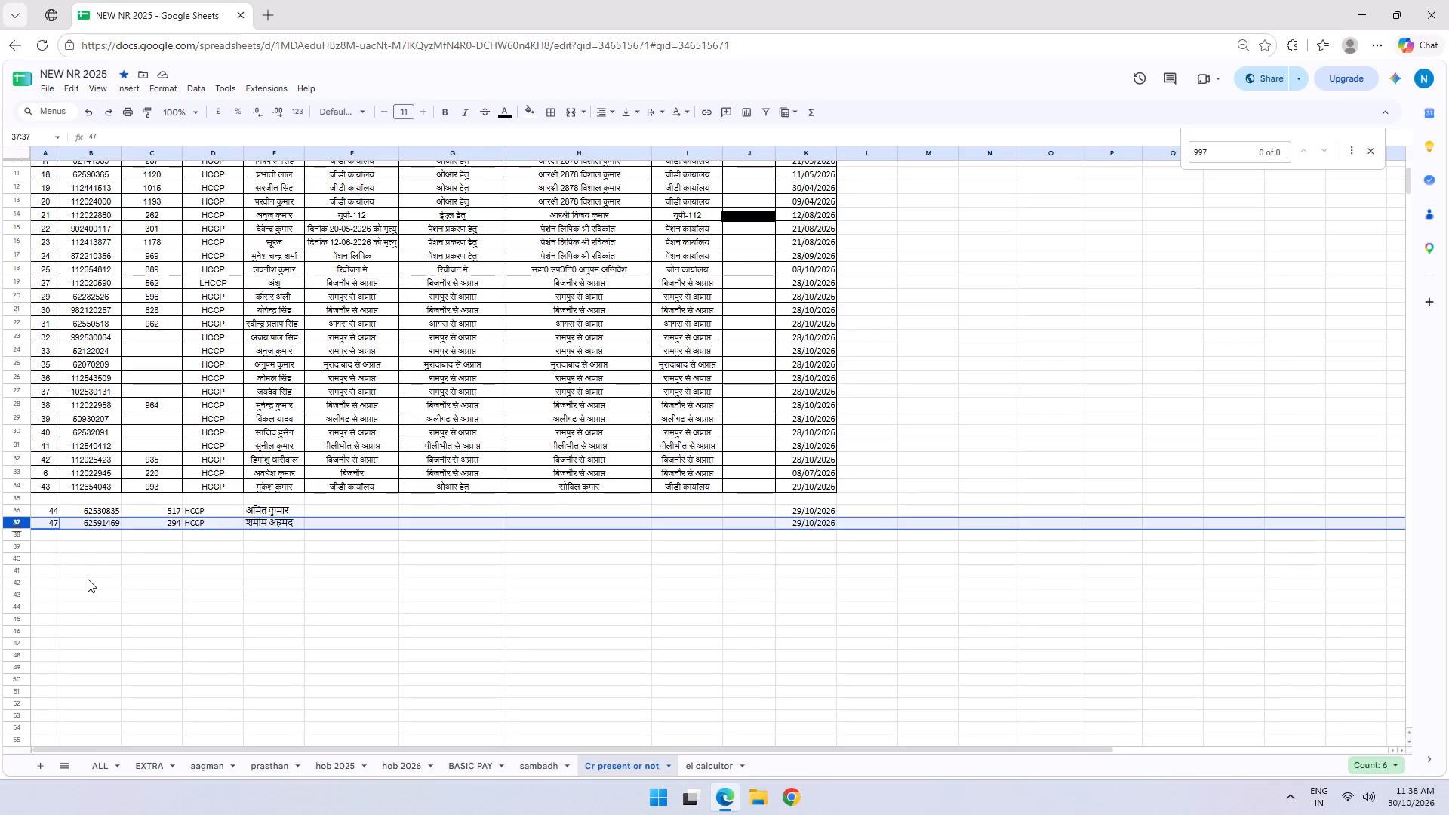
# Enter the next two personnel PNO numbers in cells B38 and B39, below the existing entries.
pyautogui.click(50, 527)
pyautogui.click(53, 536)
pyautogui.press('Tab')
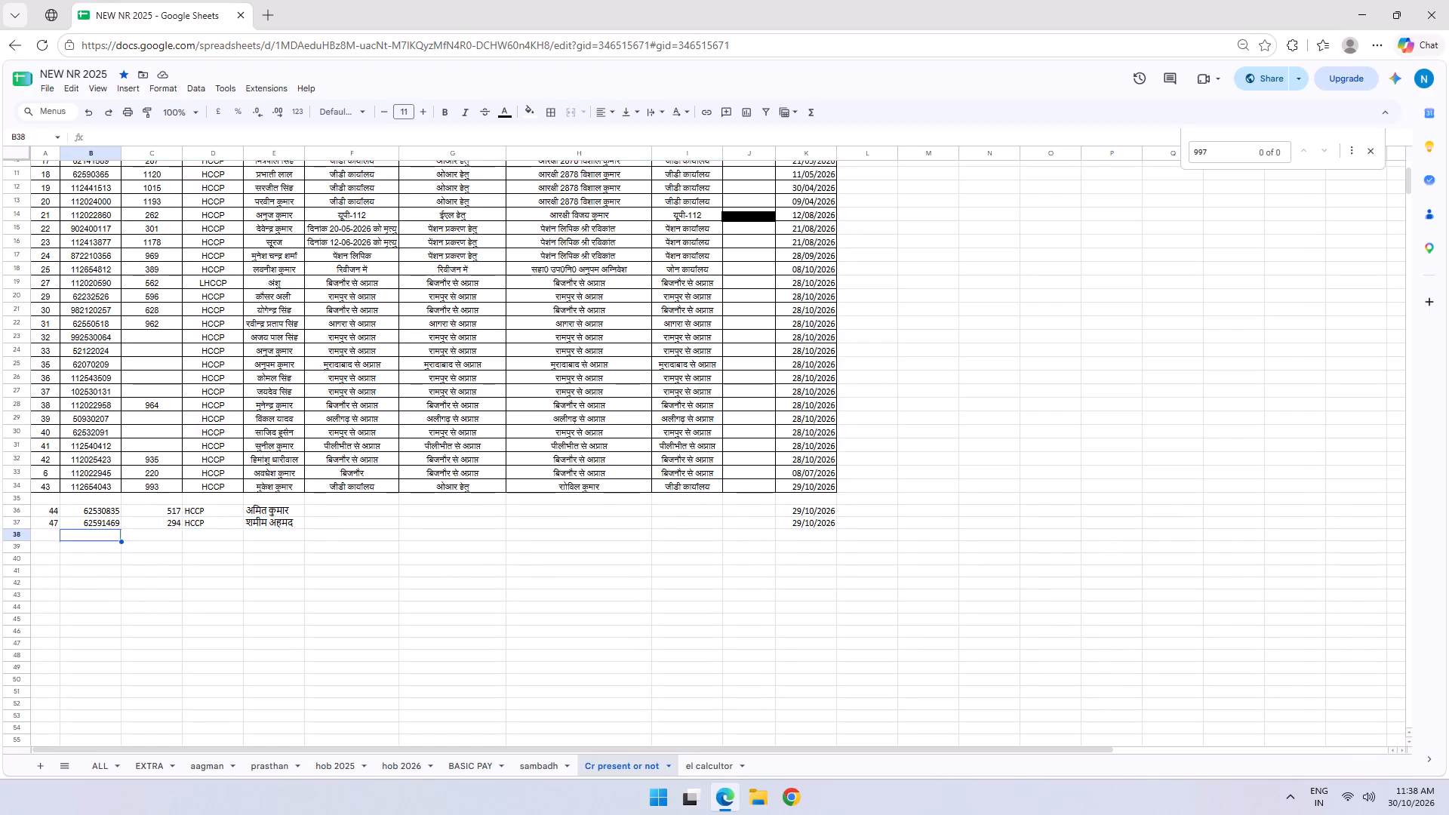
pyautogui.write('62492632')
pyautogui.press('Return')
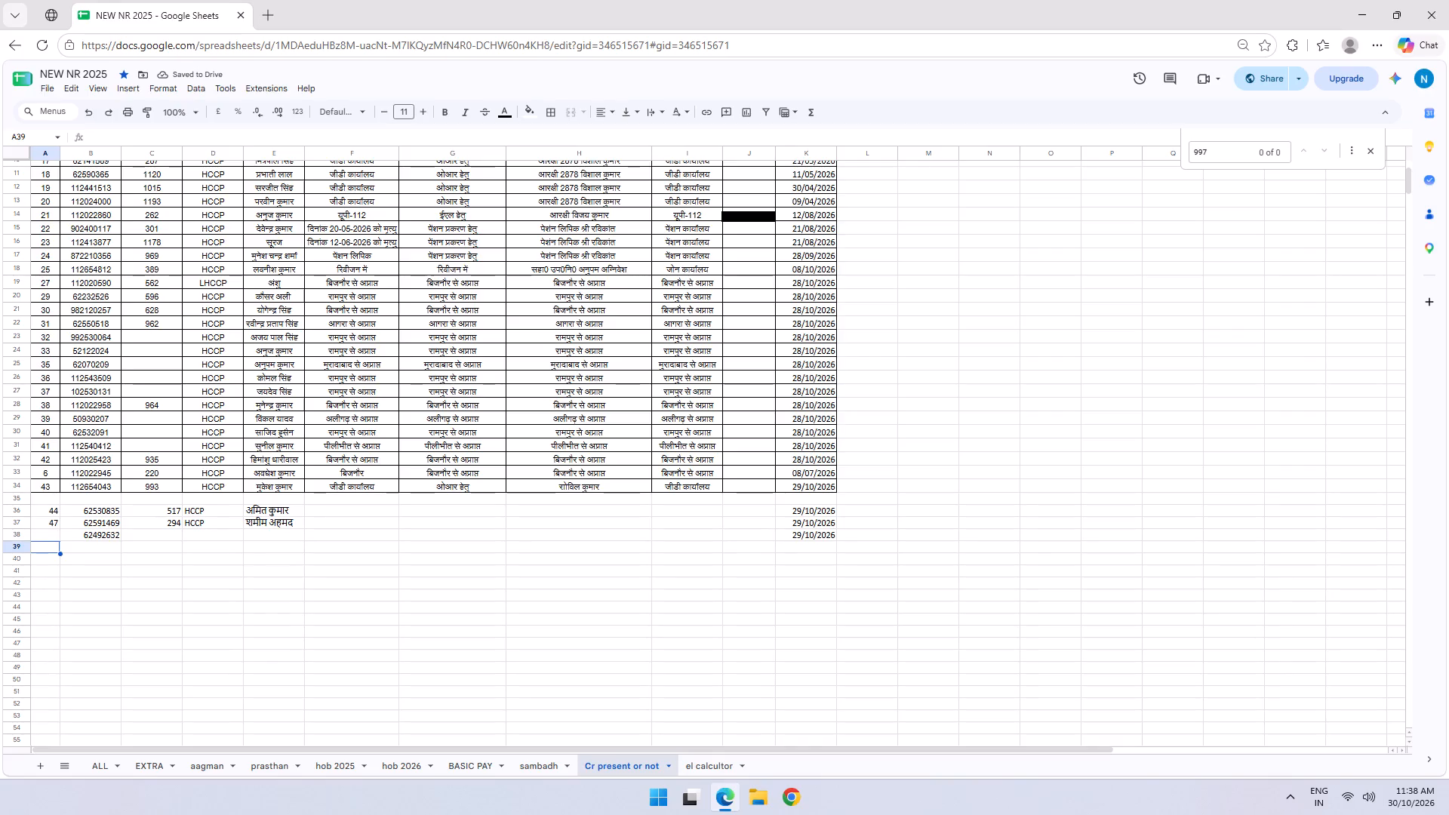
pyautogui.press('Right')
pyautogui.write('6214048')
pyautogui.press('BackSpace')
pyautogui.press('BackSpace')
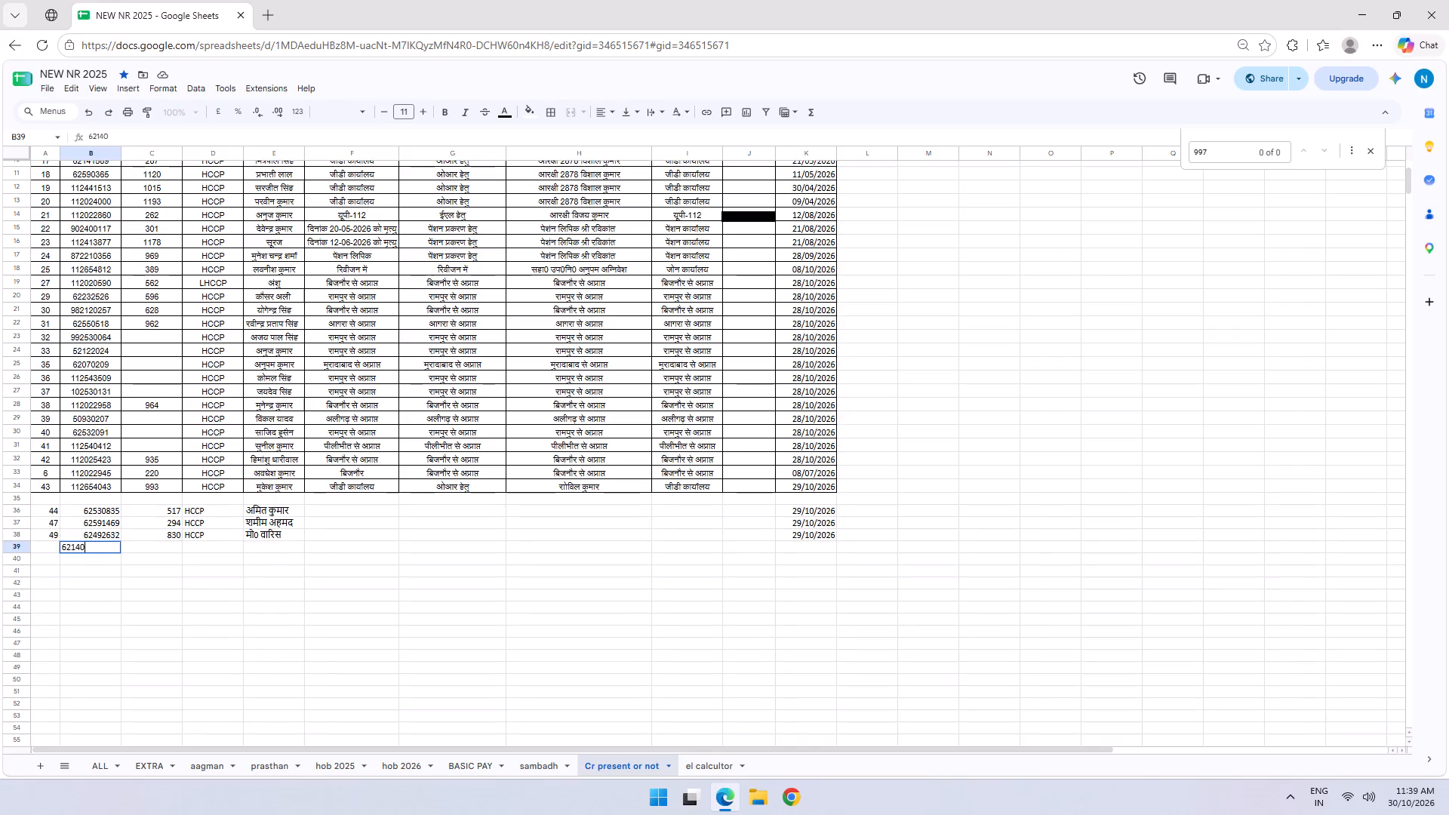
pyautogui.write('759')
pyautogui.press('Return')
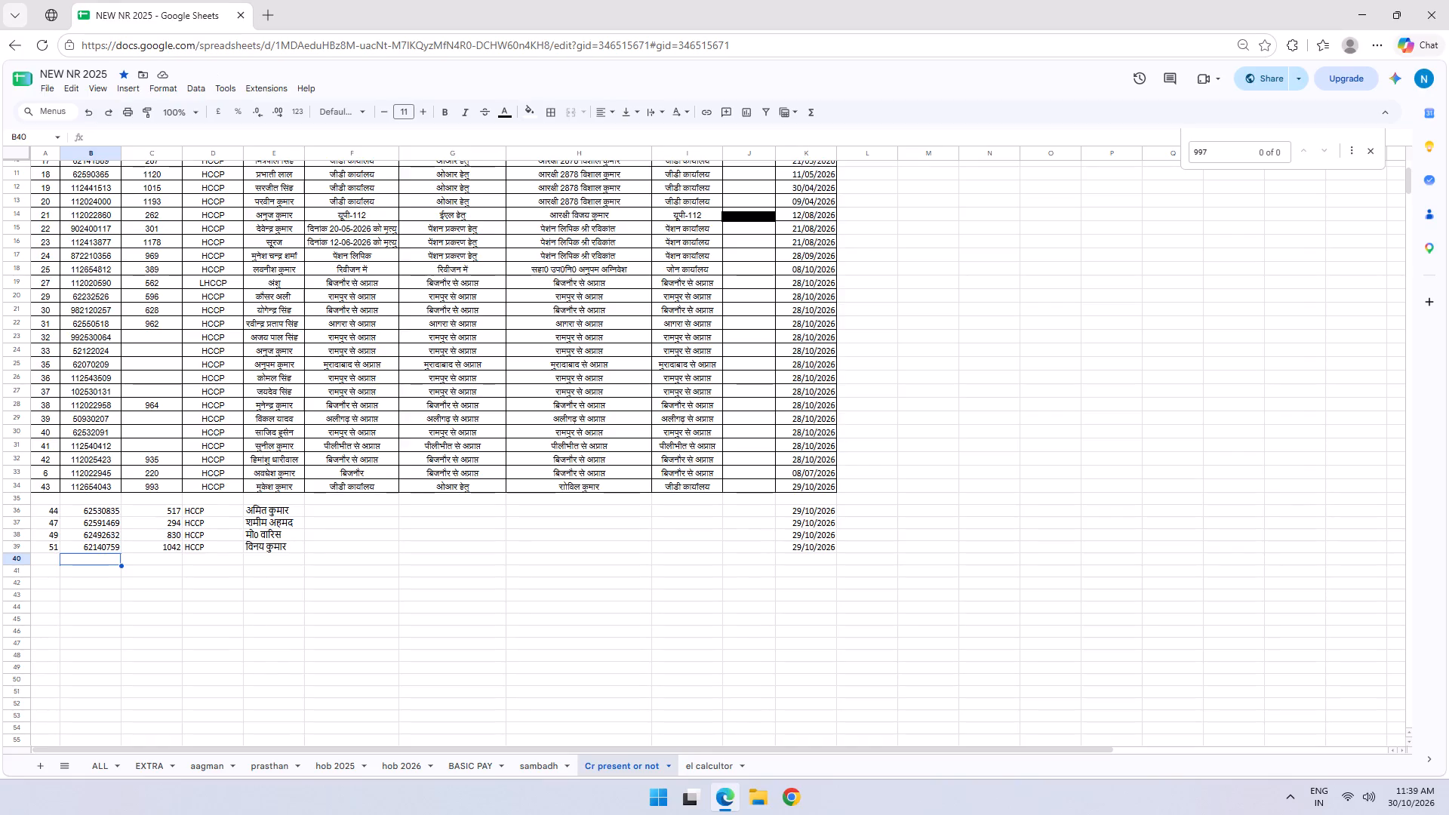
# Enter the next four personnel PNO numbers in column B, from cell B40 to B43.
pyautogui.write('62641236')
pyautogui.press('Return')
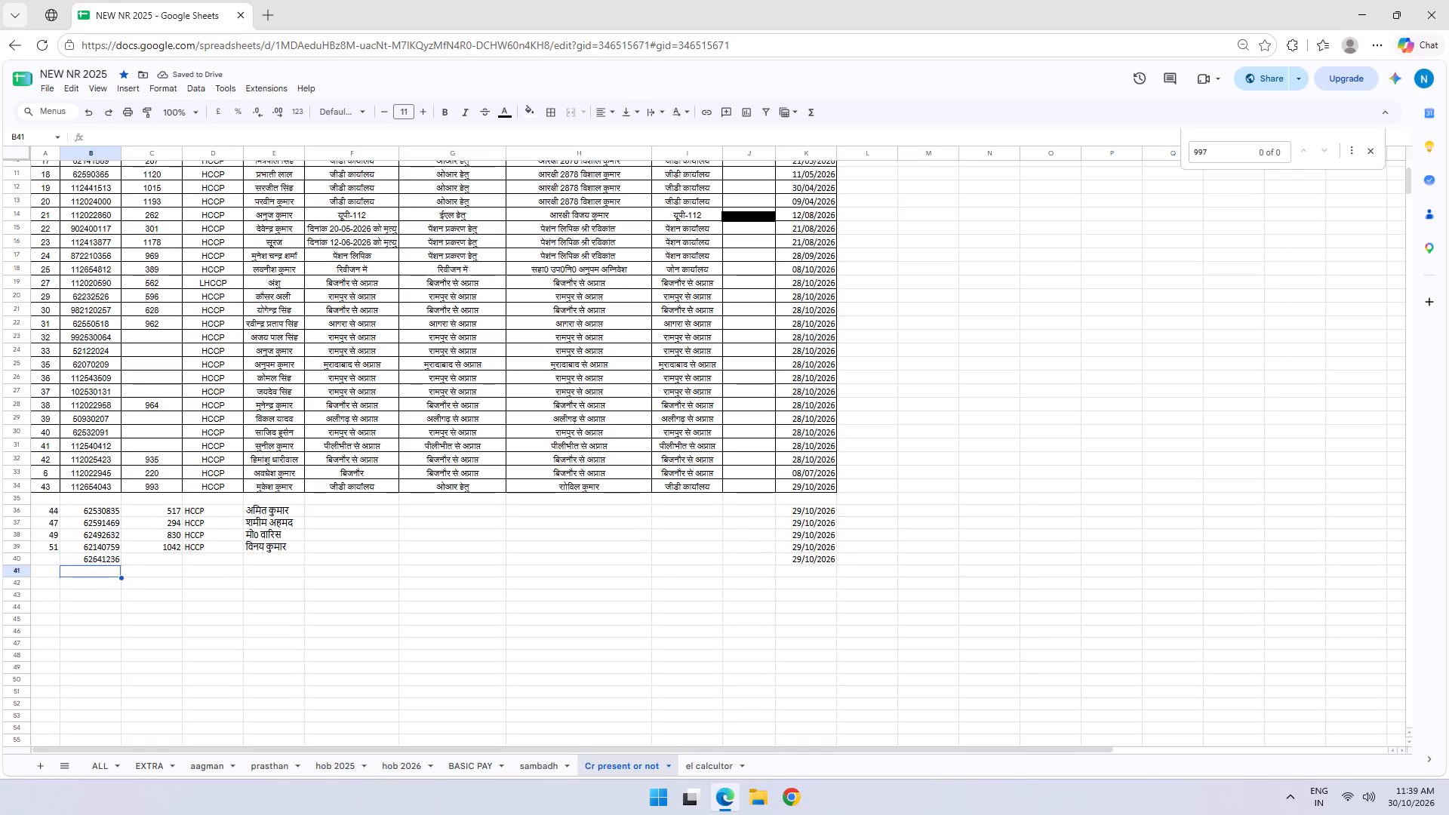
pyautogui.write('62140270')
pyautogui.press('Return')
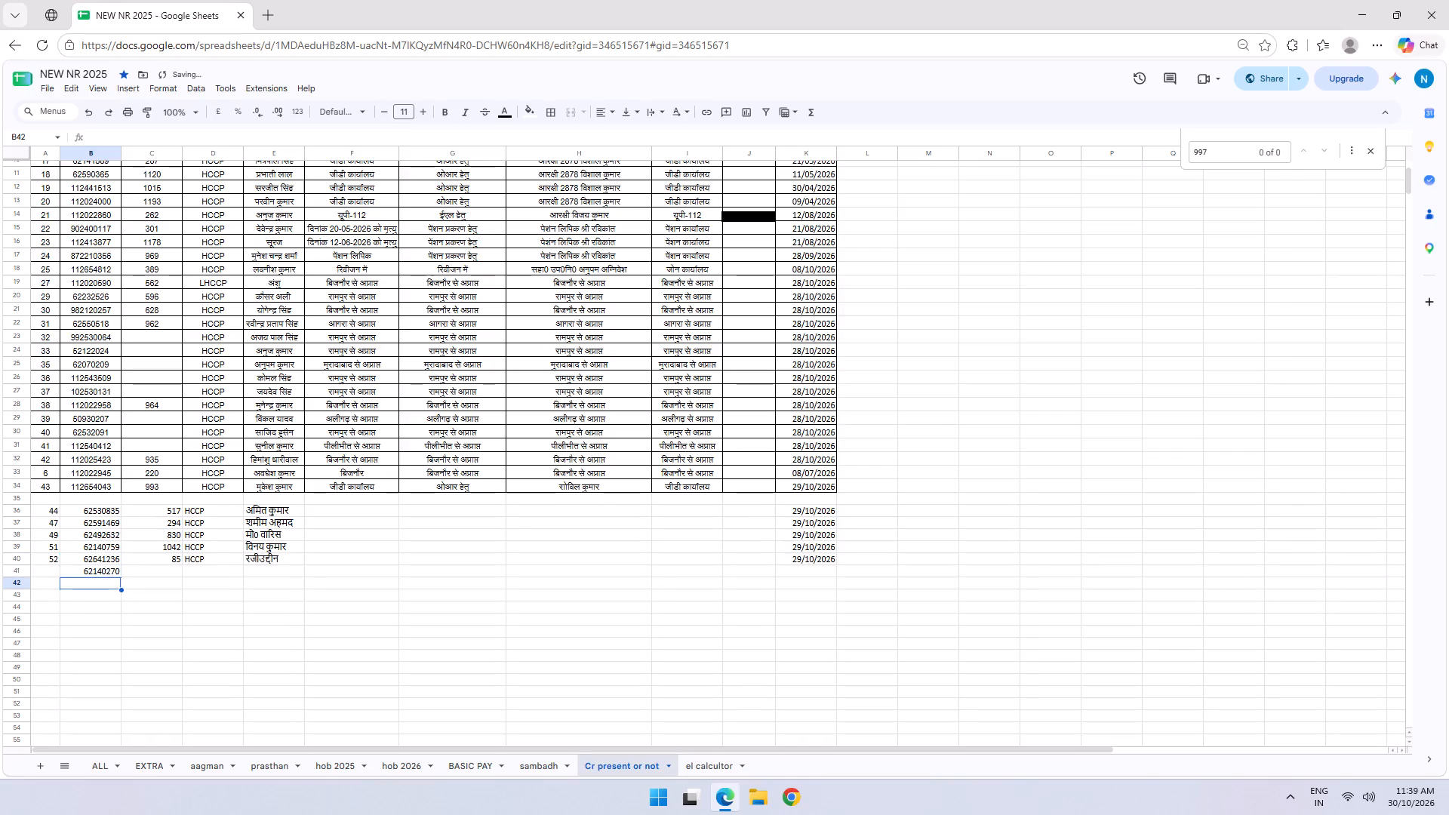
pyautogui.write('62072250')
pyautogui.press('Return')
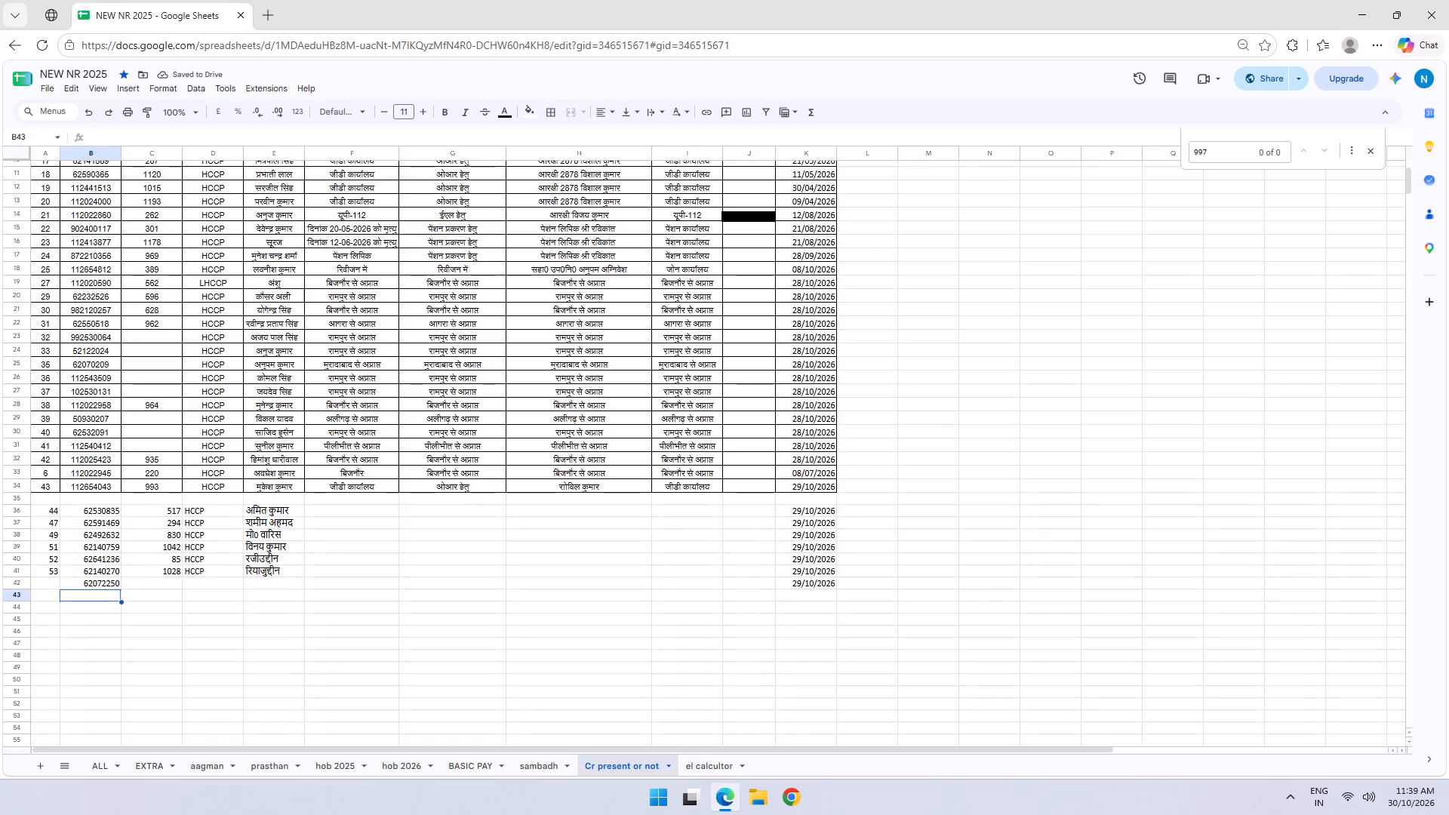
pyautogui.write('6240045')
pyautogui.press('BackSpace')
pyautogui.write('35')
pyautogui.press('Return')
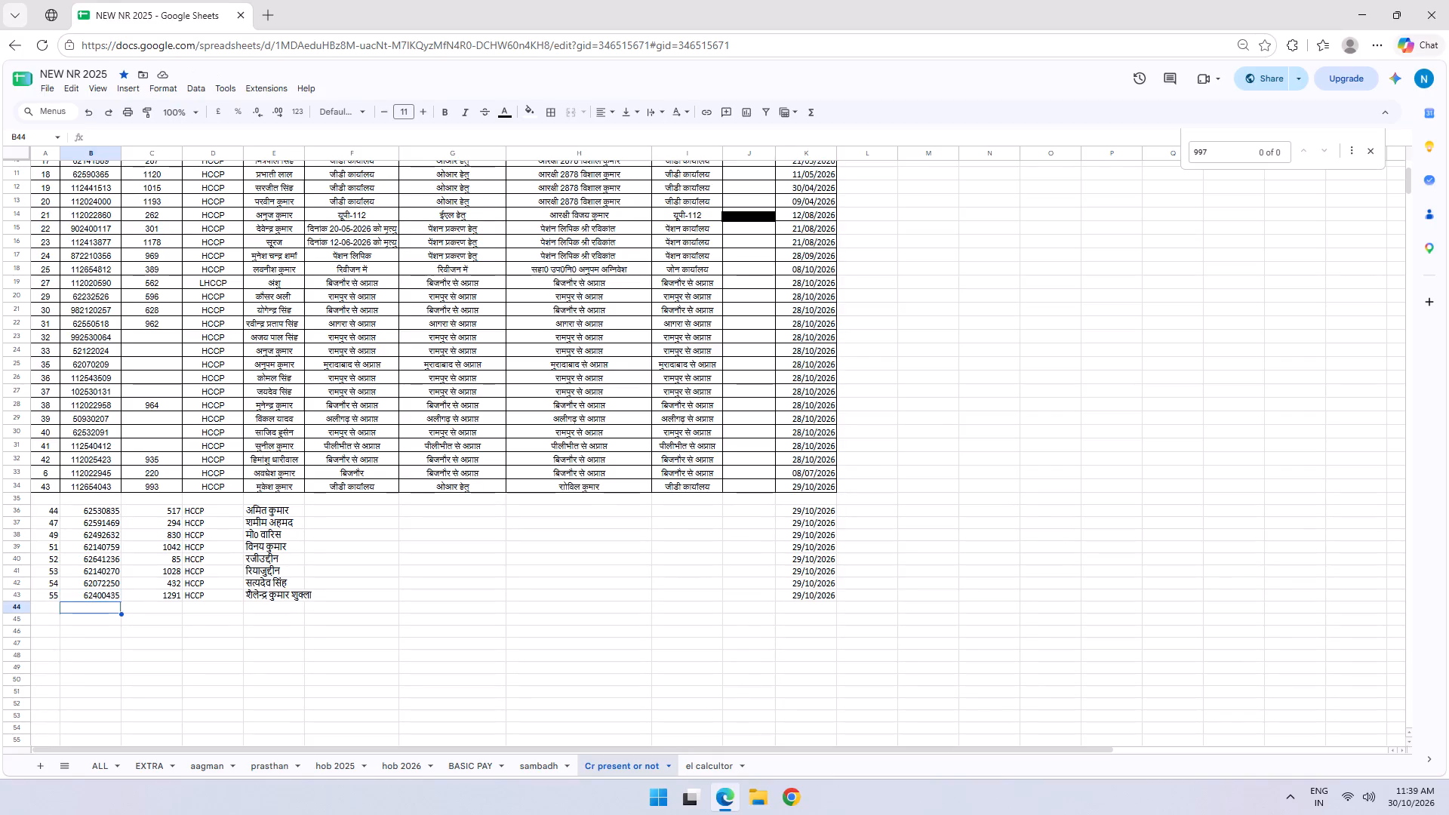
# Enter the next five personnel PNO numbers in column B, from cell B44 to B48.
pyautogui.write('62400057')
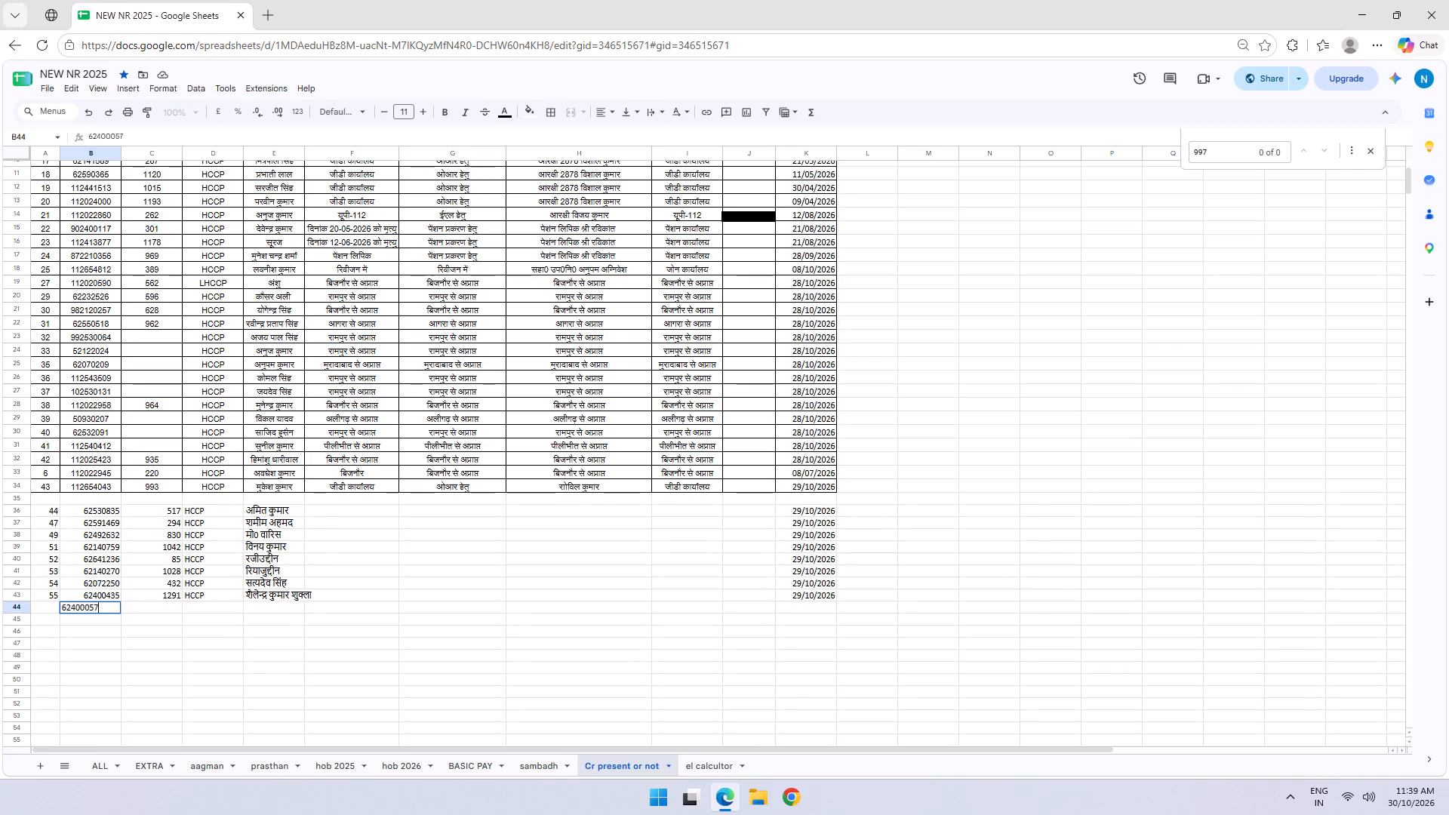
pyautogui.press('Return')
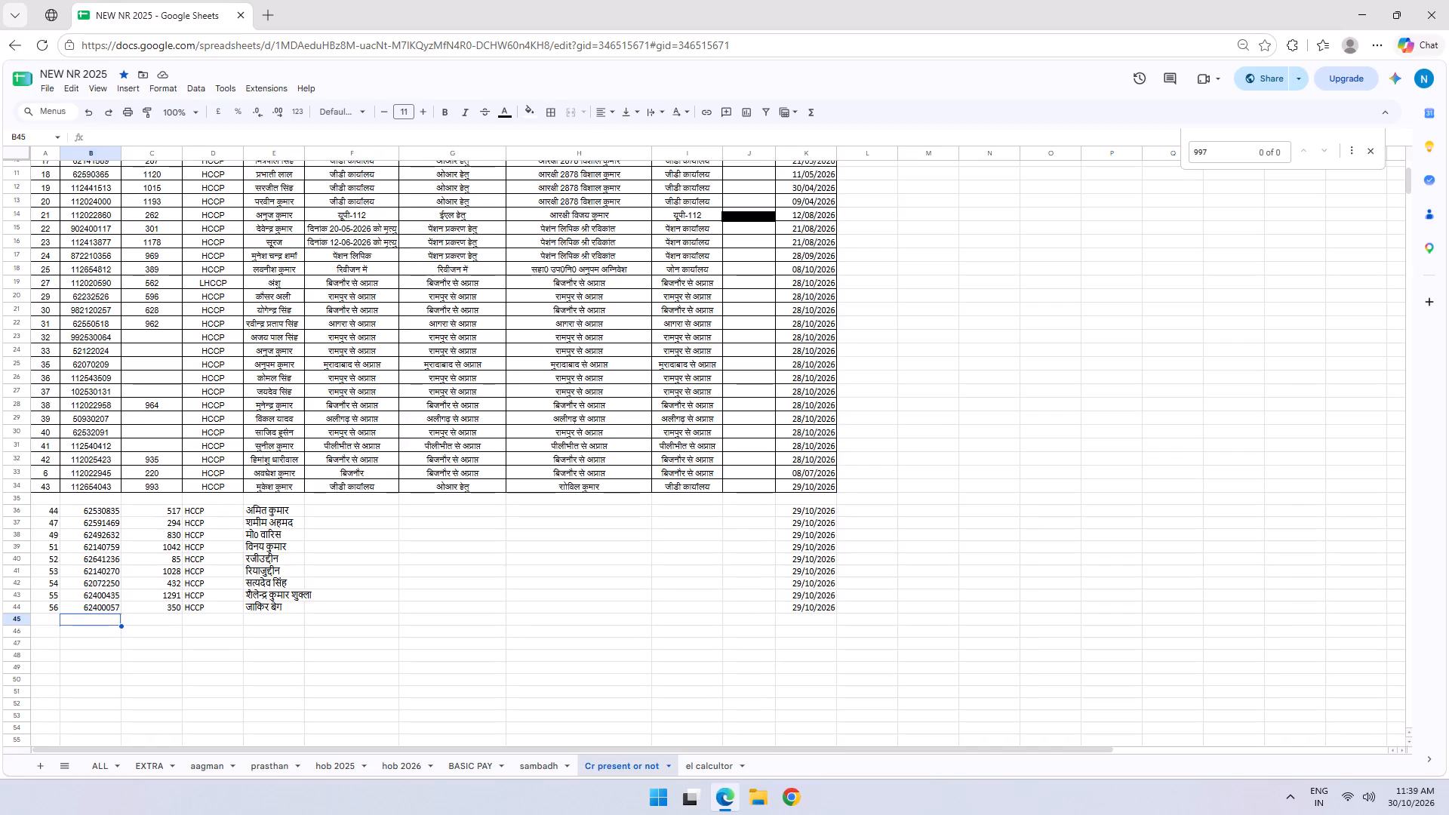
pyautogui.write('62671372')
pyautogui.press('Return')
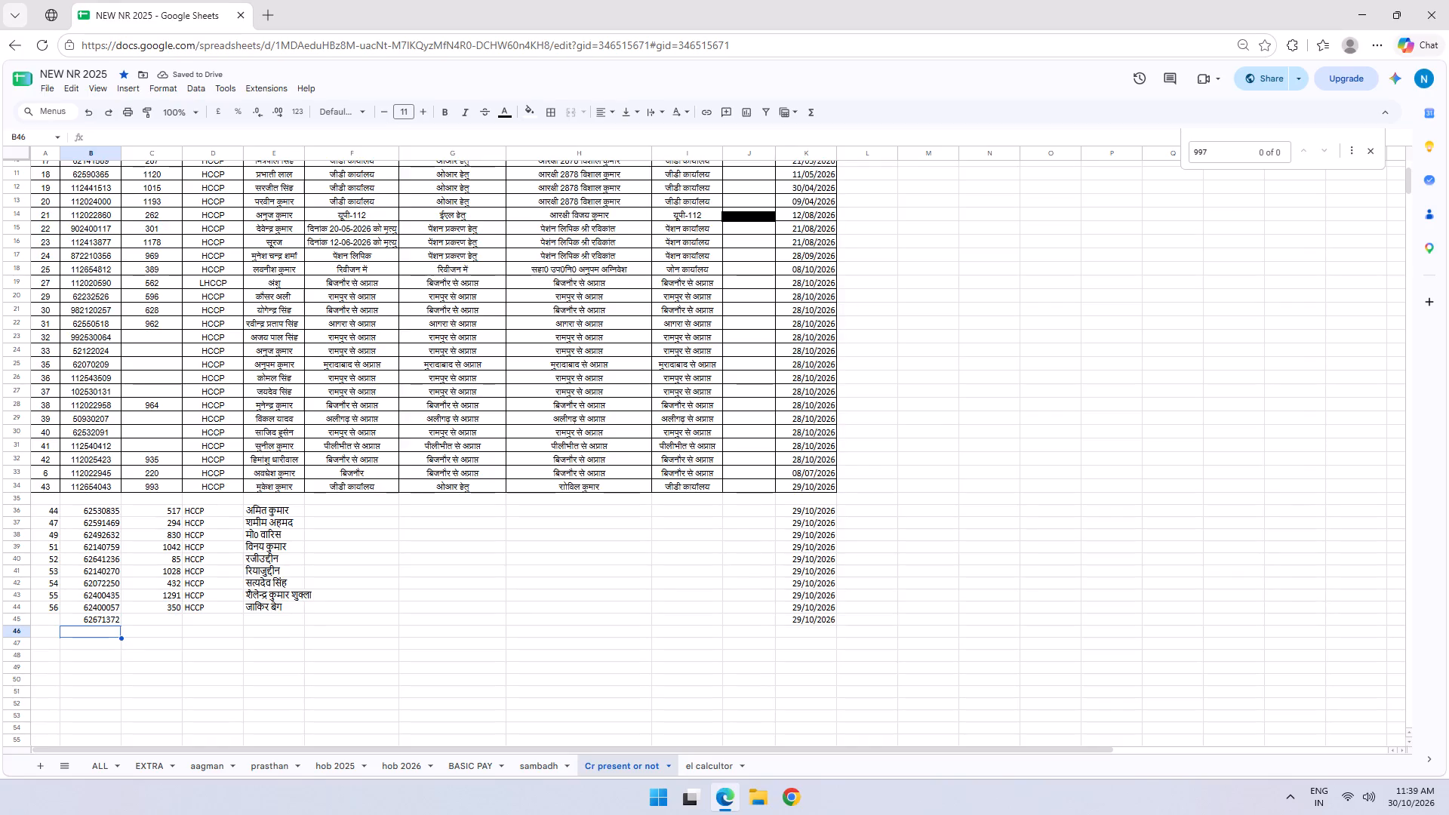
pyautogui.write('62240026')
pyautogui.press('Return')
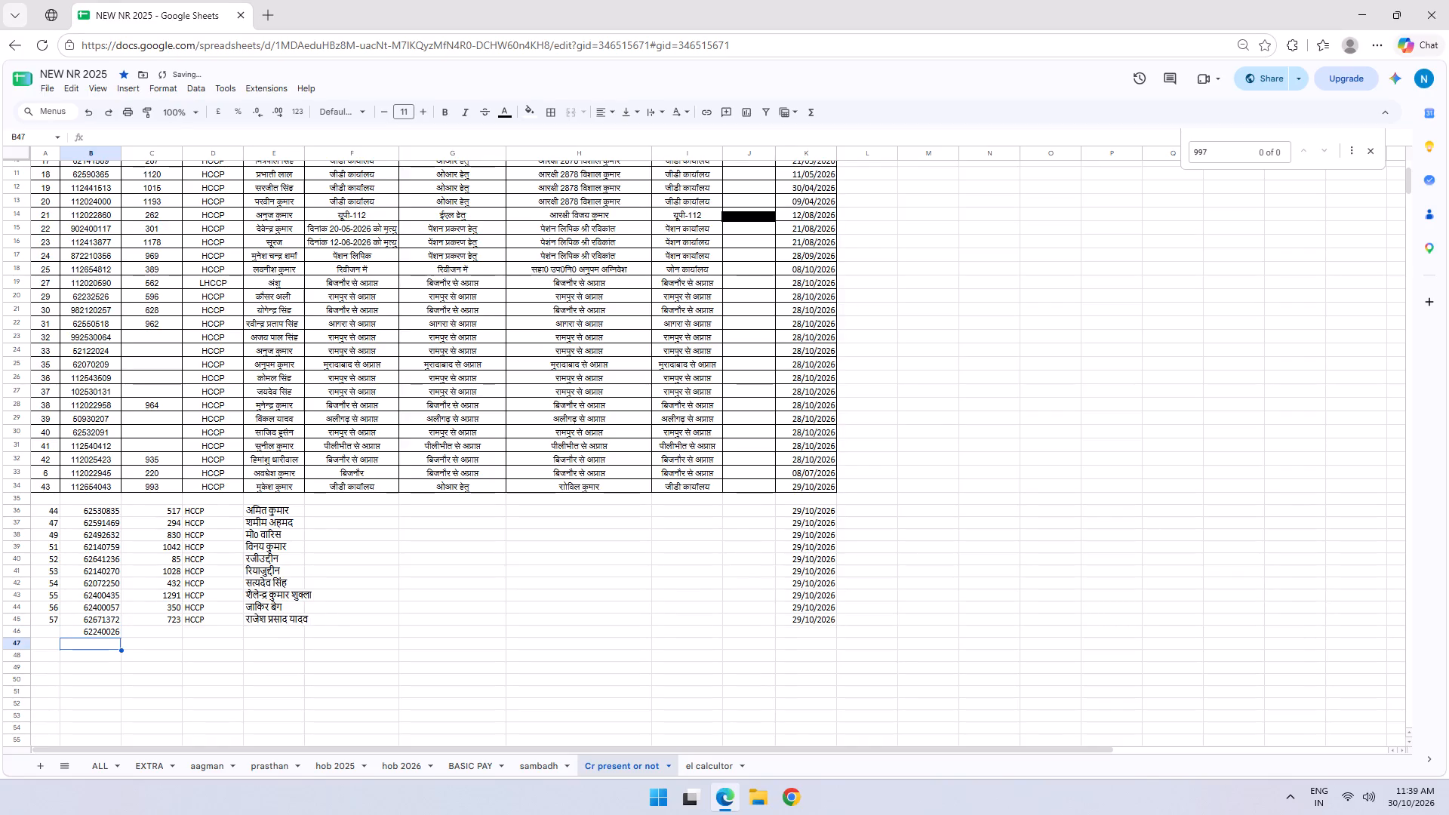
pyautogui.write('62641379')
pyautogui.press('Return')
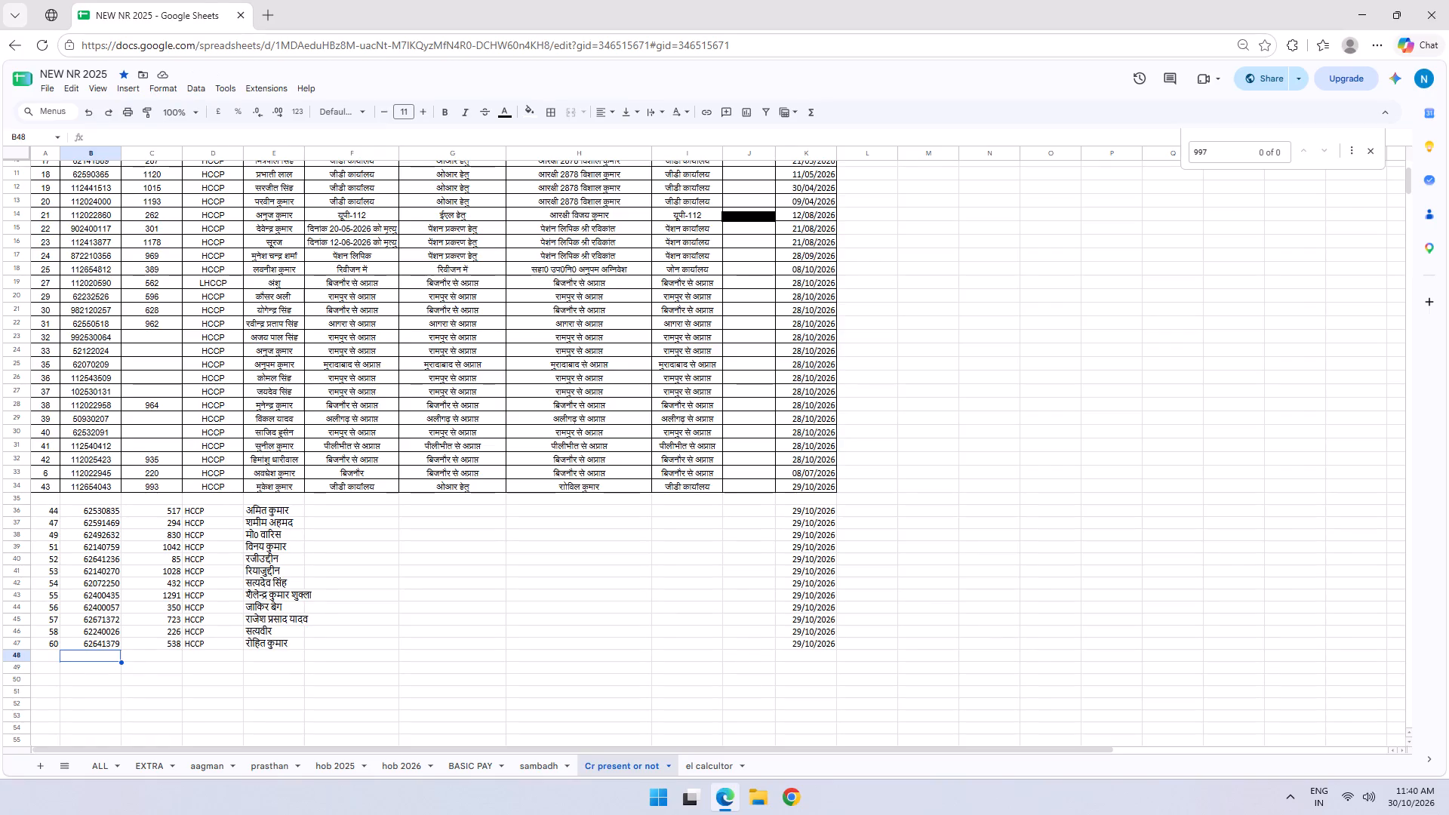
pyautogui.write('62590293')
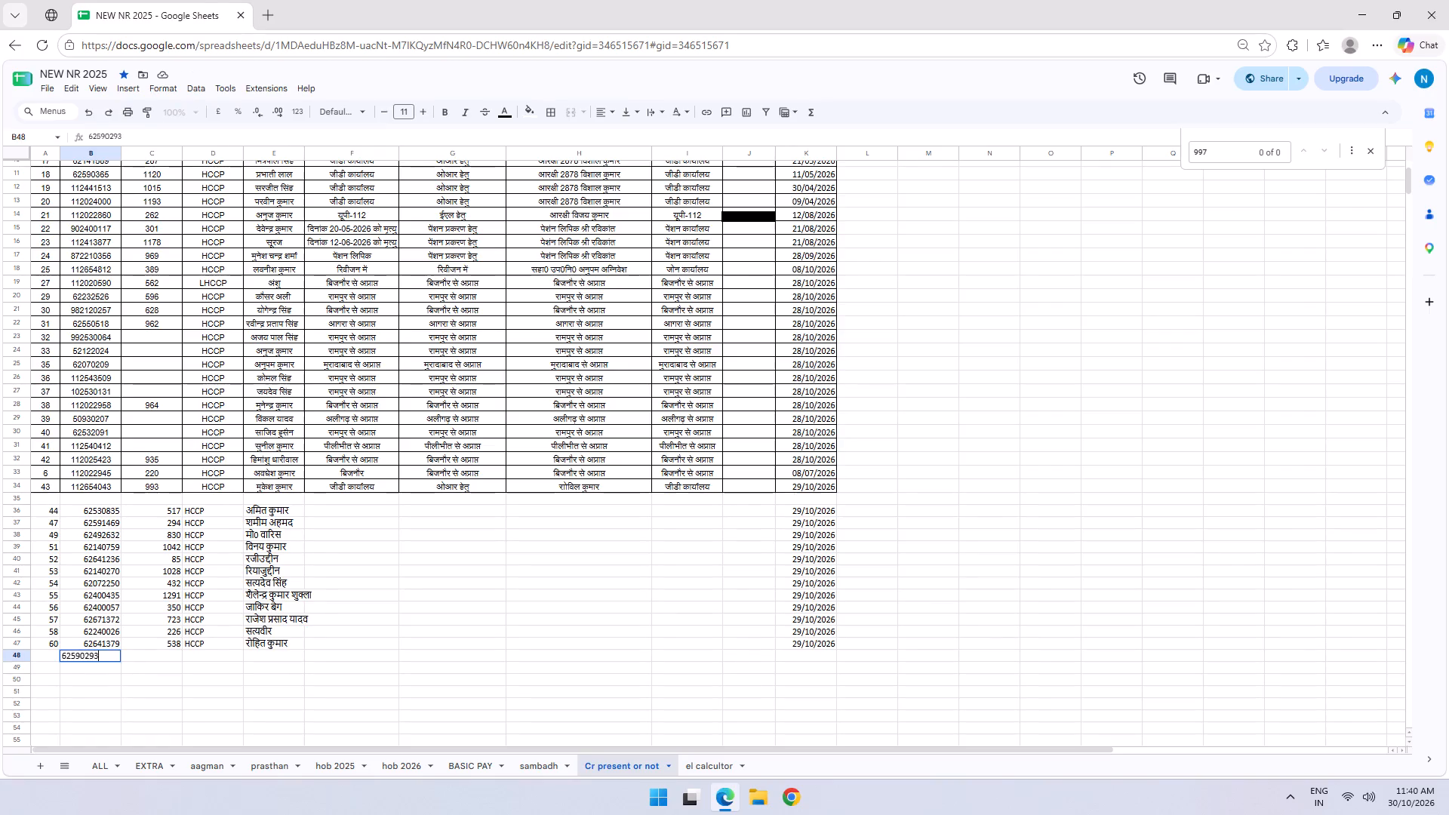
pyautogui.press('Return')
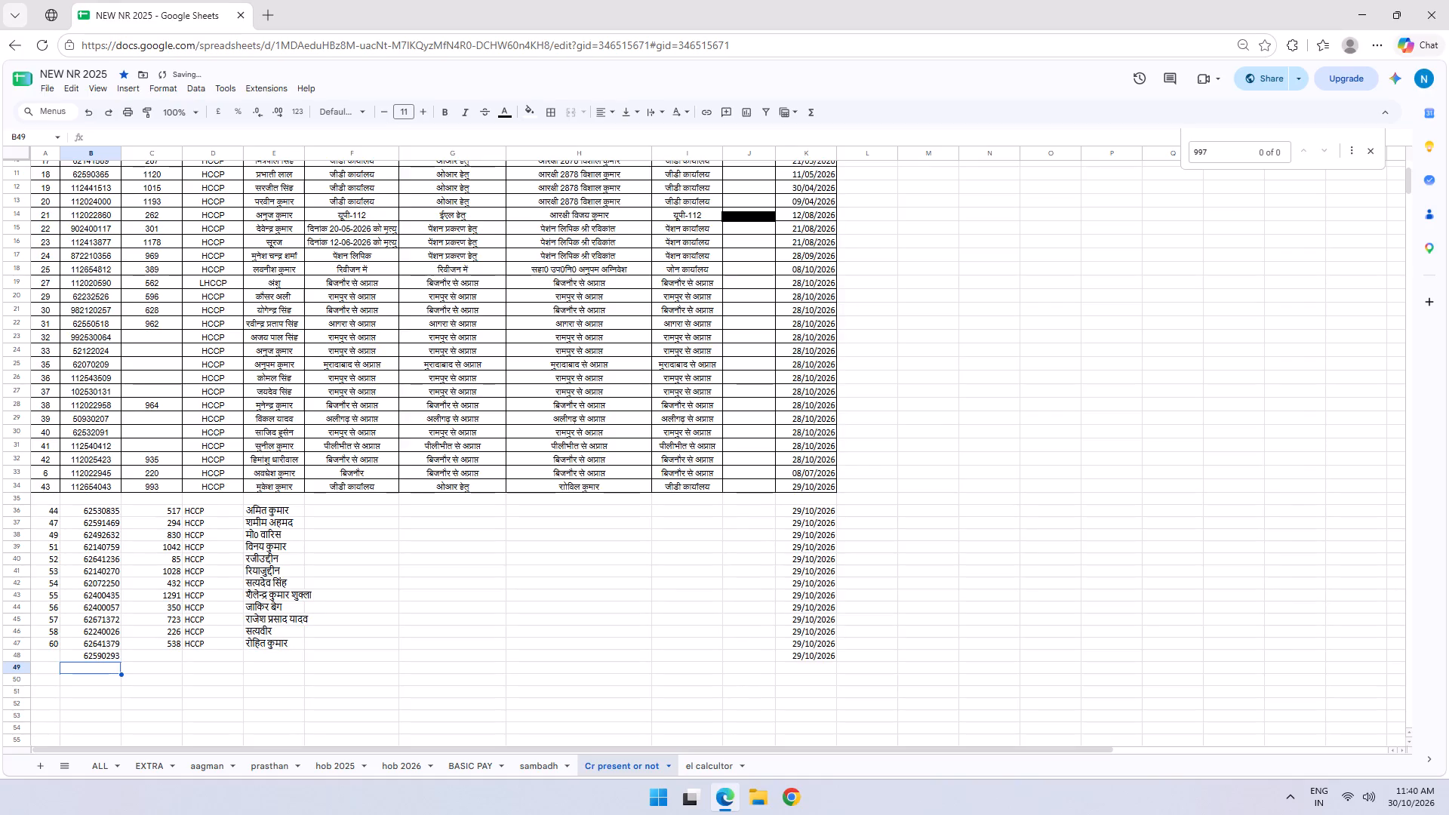
# Enter the next five personnel PNO numbers in column B, from cell B49 to B53.
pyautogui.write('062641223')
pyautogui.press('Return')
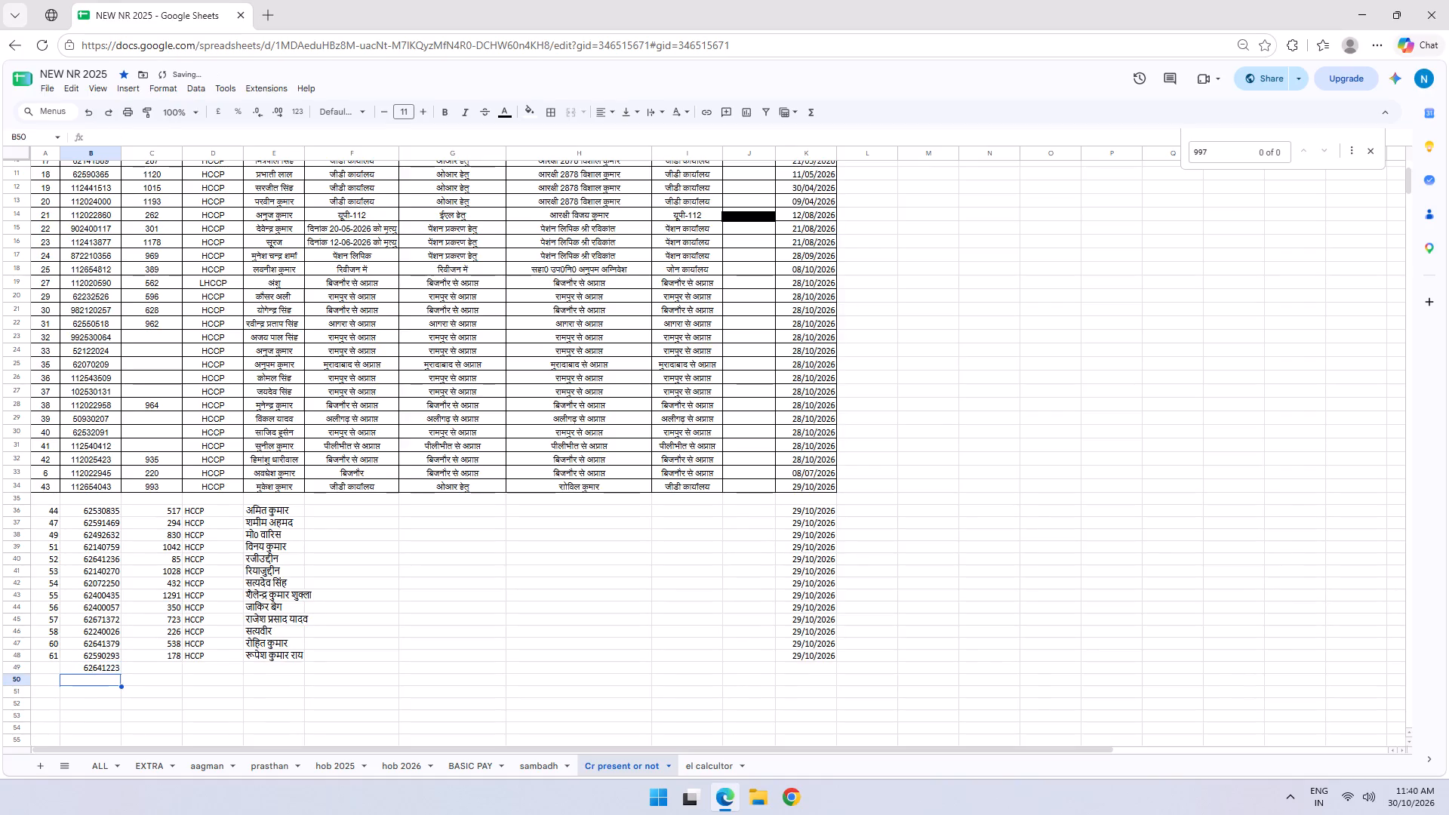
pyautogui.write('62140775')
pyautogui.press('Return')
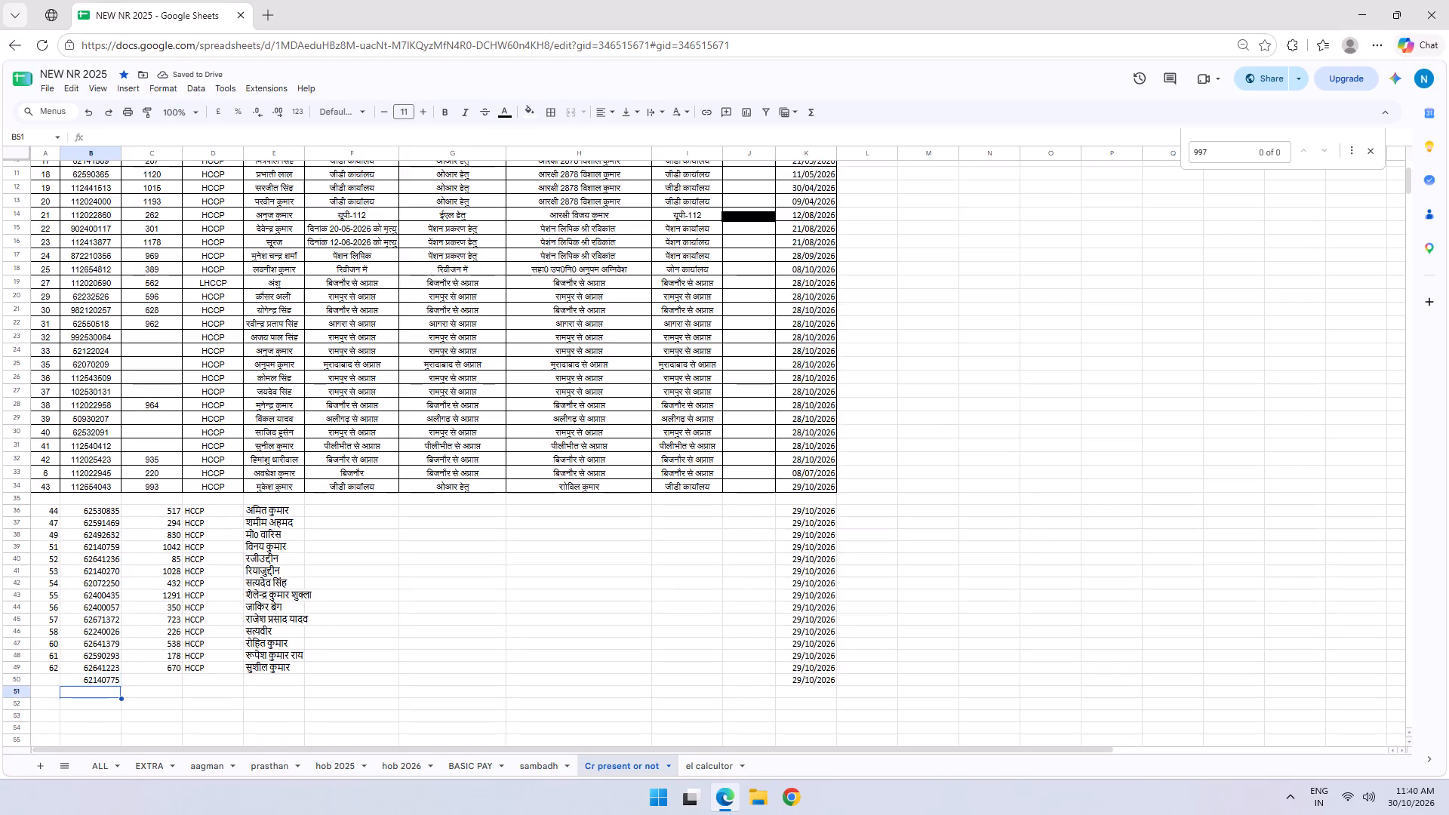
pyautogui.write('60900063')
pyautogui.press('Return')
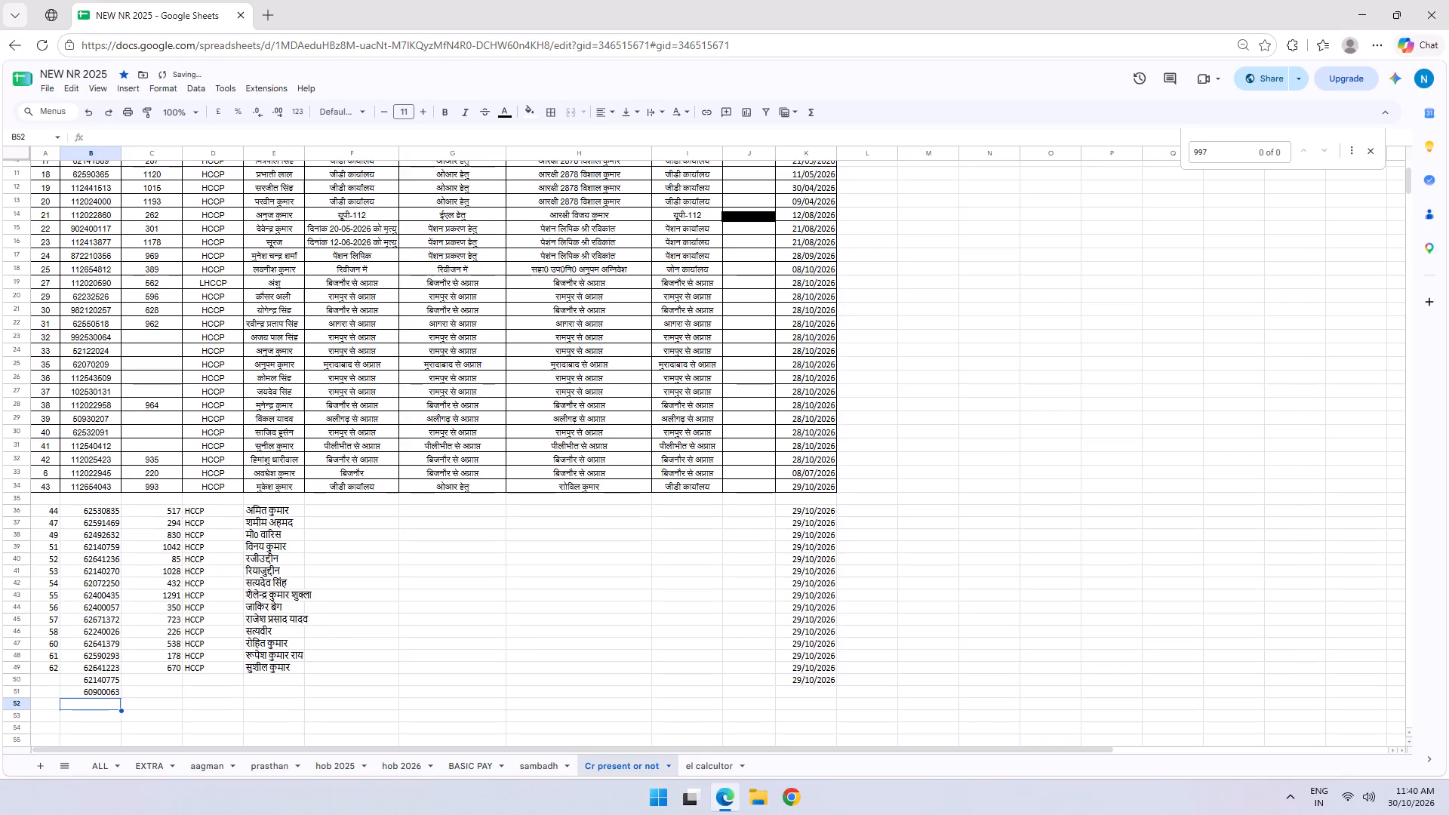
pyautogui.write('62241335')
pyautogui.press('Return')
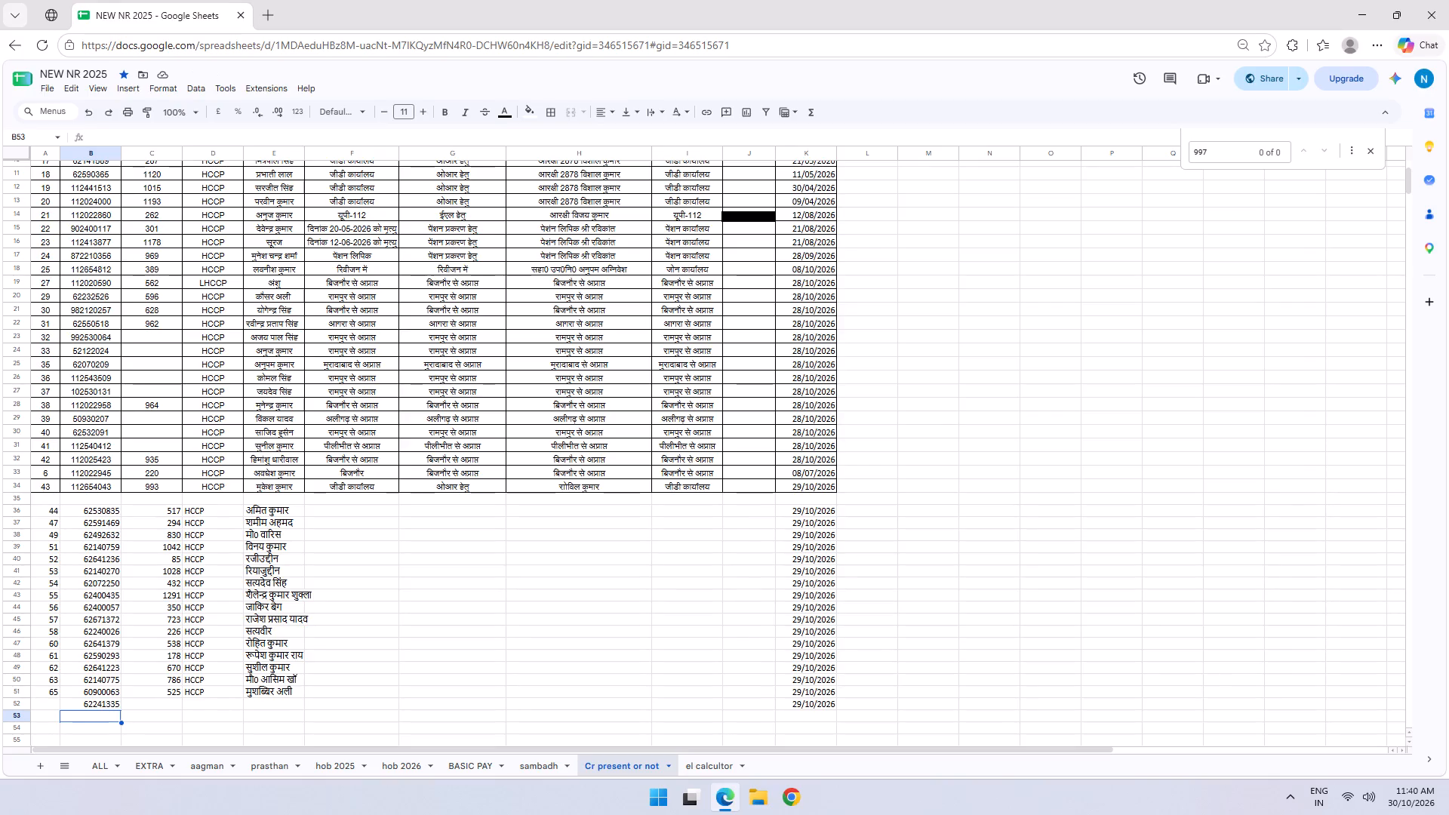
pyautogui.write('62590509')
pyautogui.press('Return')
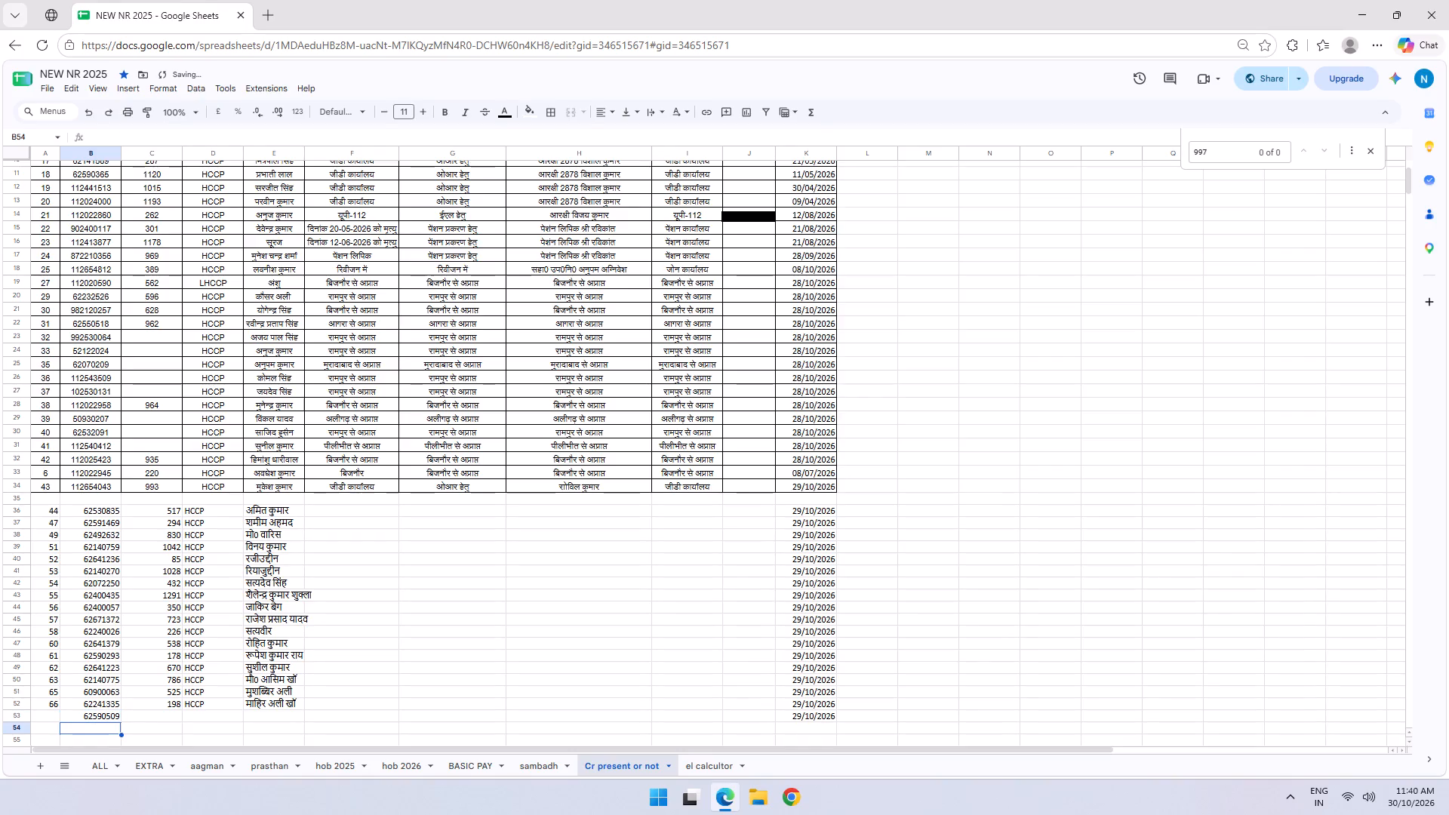
# Enter the next five personnel PNO numbers in column B, from cell B54 to B58.
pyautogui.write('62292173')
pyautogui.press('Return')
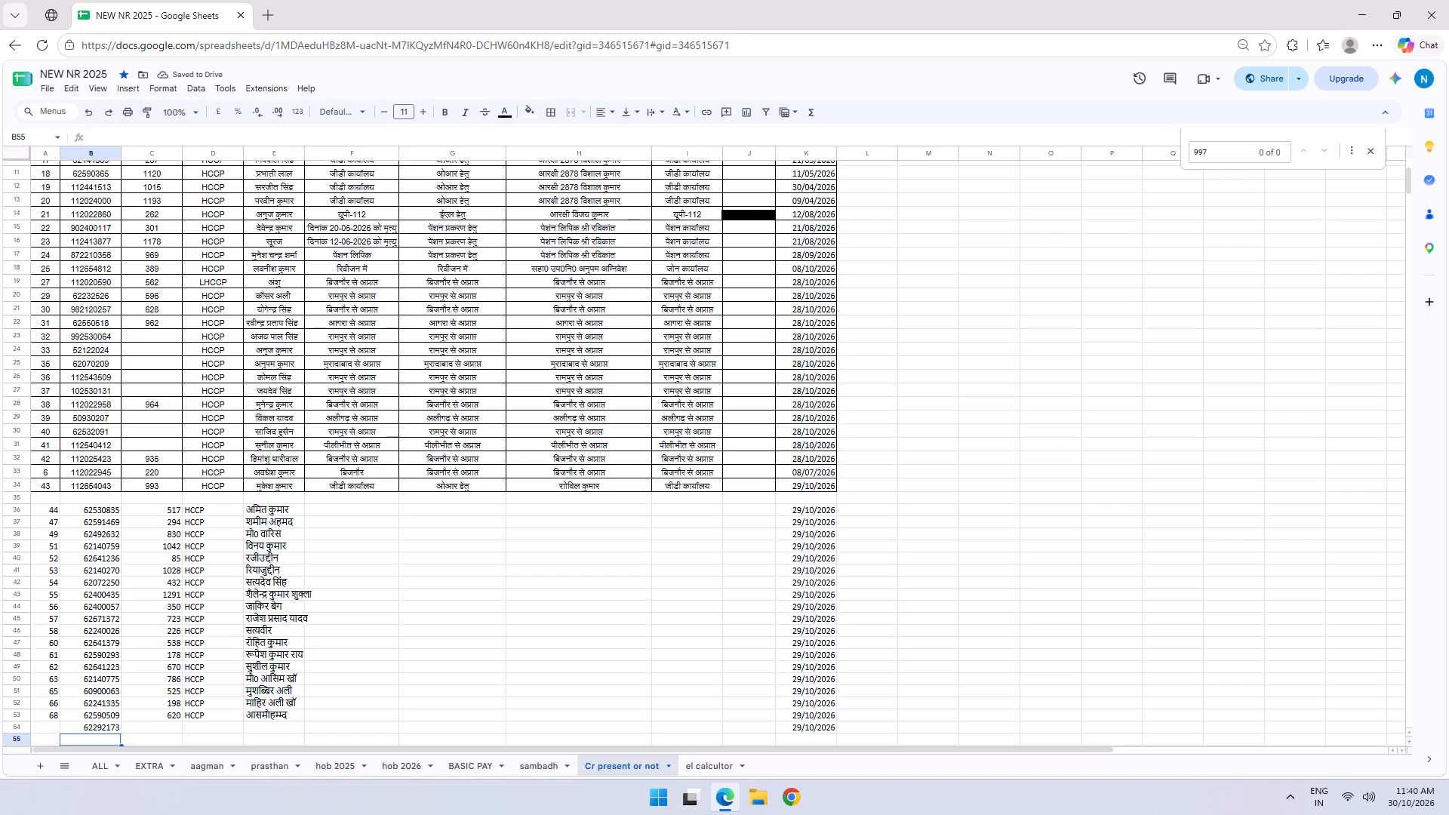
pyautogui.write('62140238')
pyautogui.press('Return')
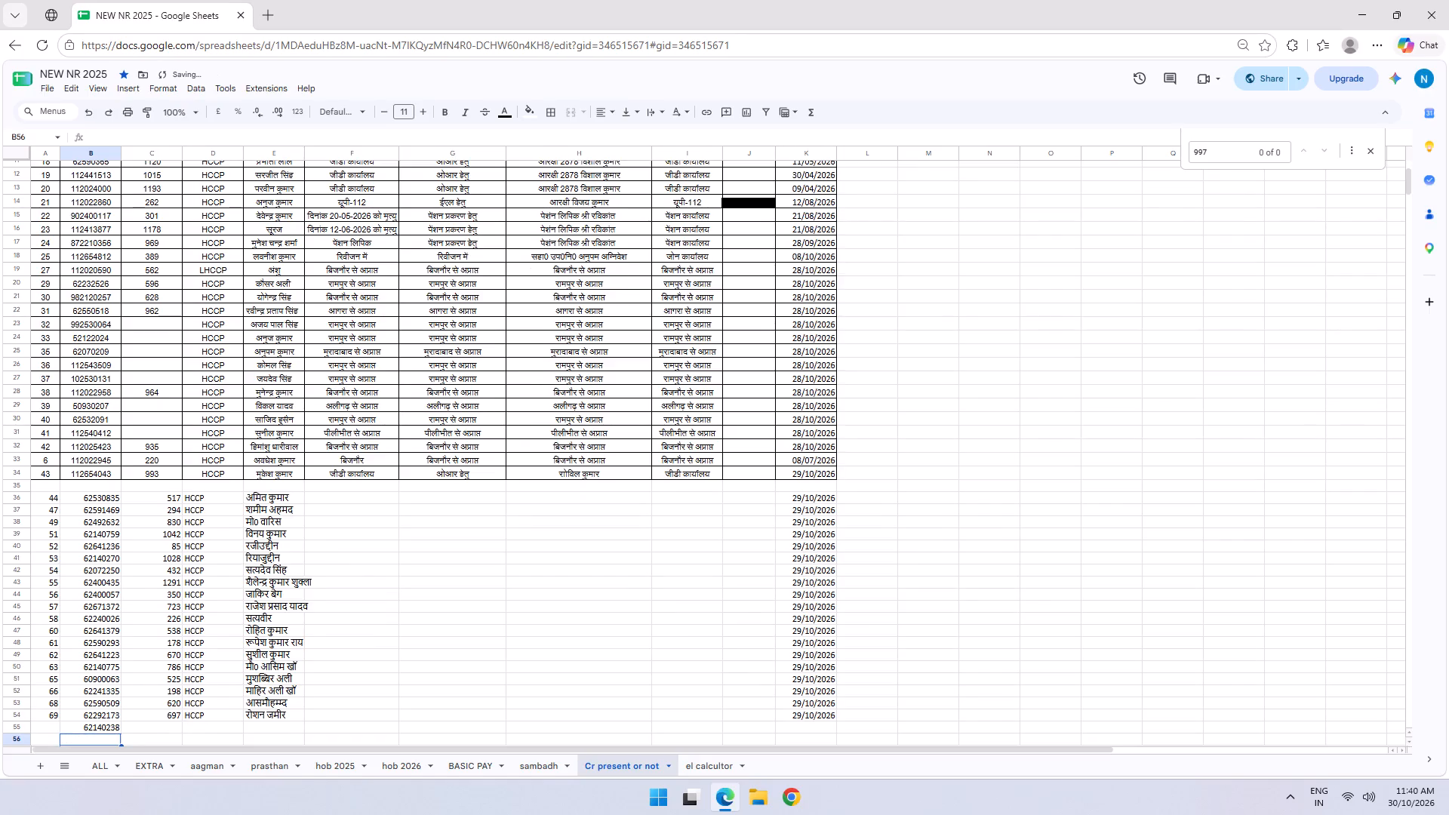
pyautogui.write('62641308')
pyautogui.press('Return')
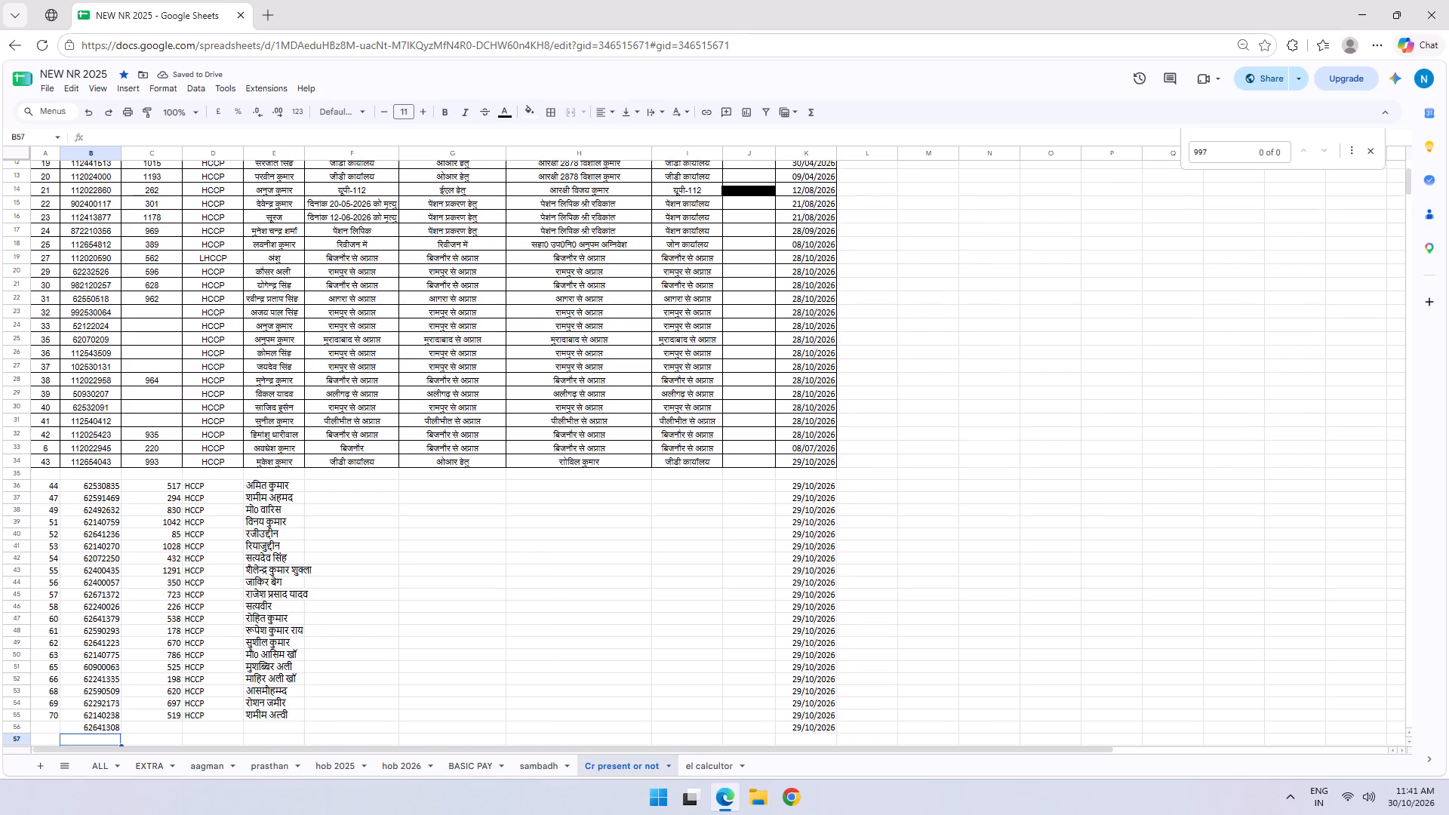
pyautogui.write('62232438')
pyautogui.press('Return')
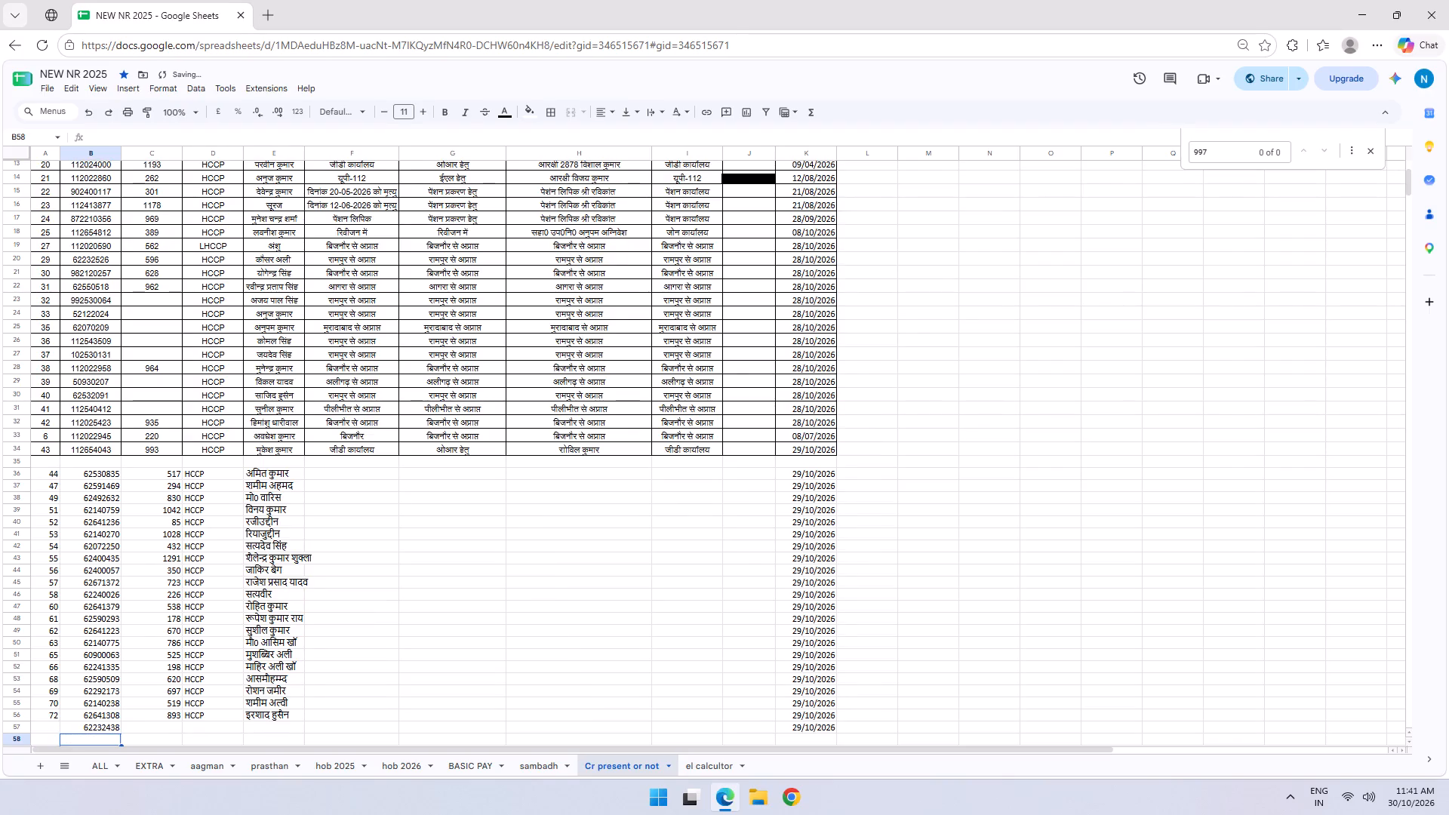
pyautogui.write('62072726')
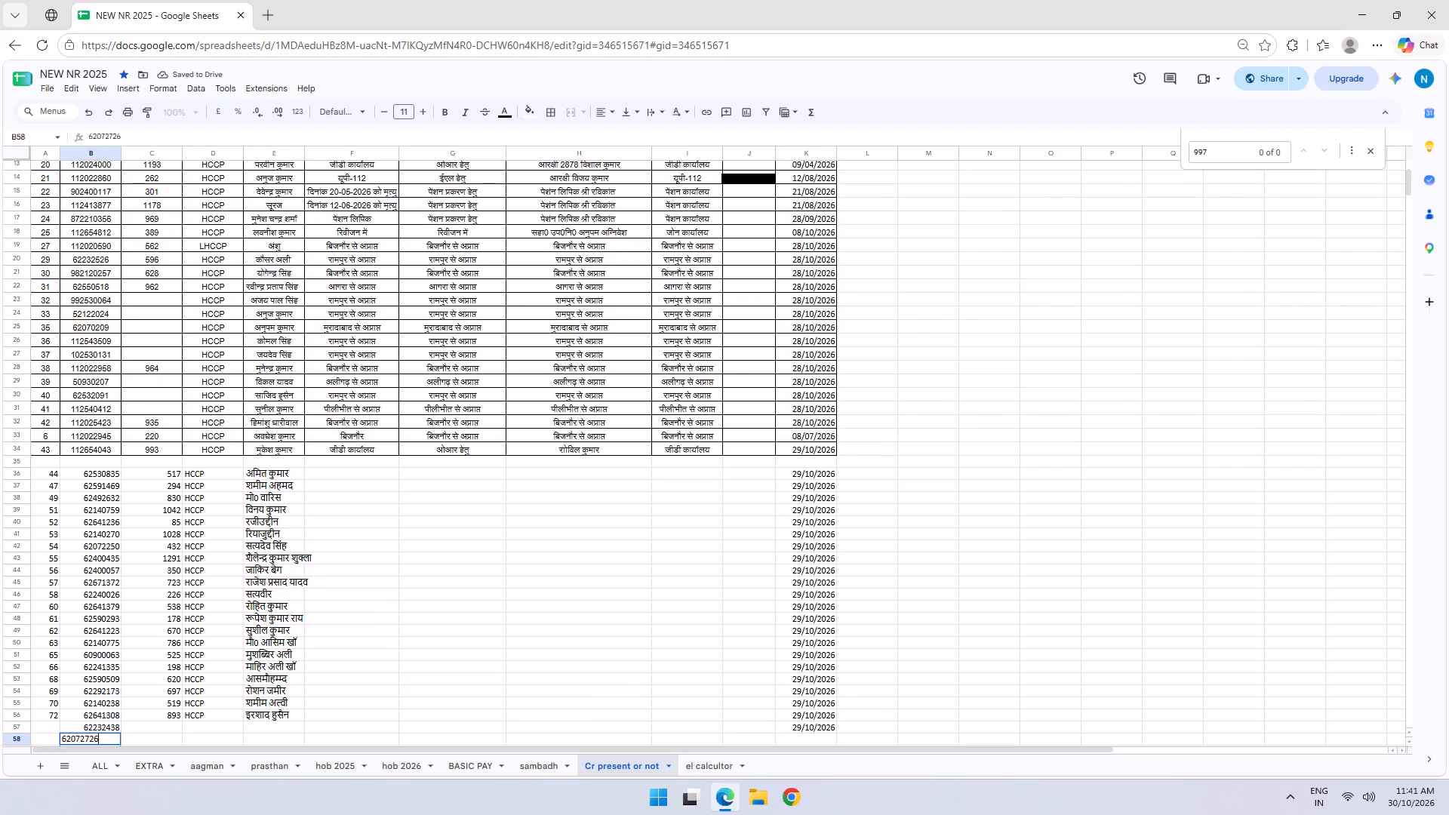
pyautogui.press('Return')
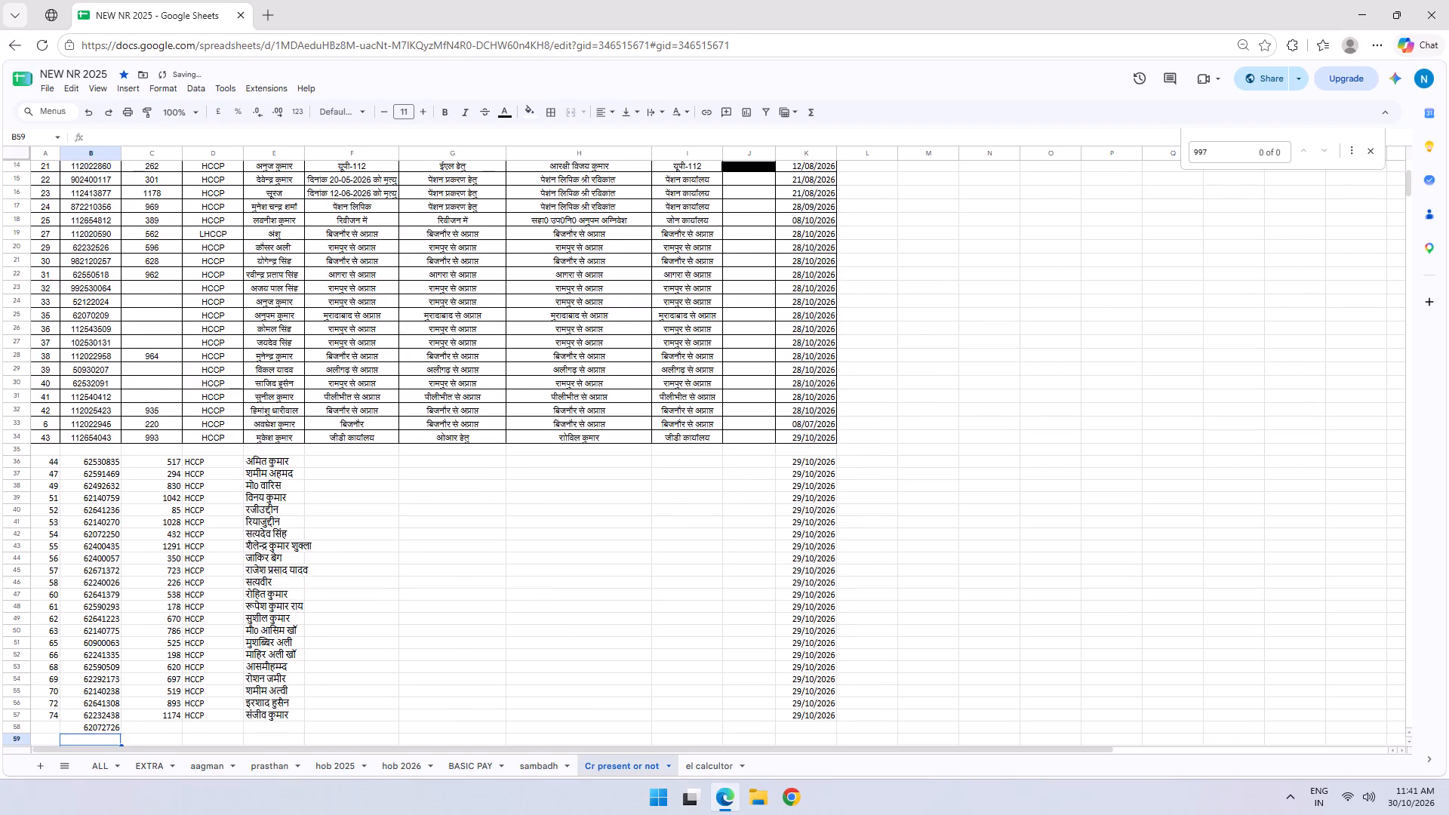
# Enter the next personnel PNO number in cell B59 and correct its last digit to 0.
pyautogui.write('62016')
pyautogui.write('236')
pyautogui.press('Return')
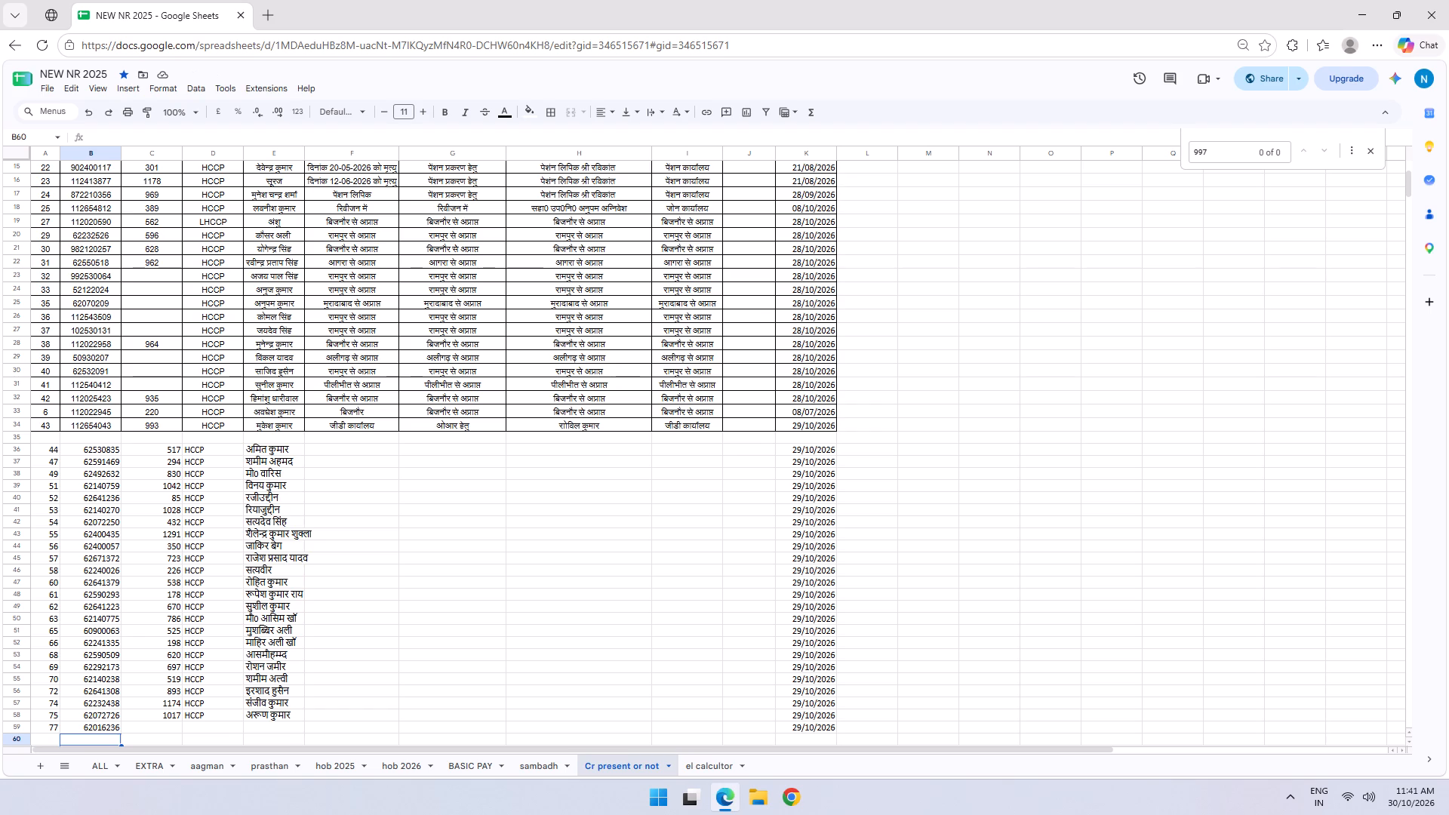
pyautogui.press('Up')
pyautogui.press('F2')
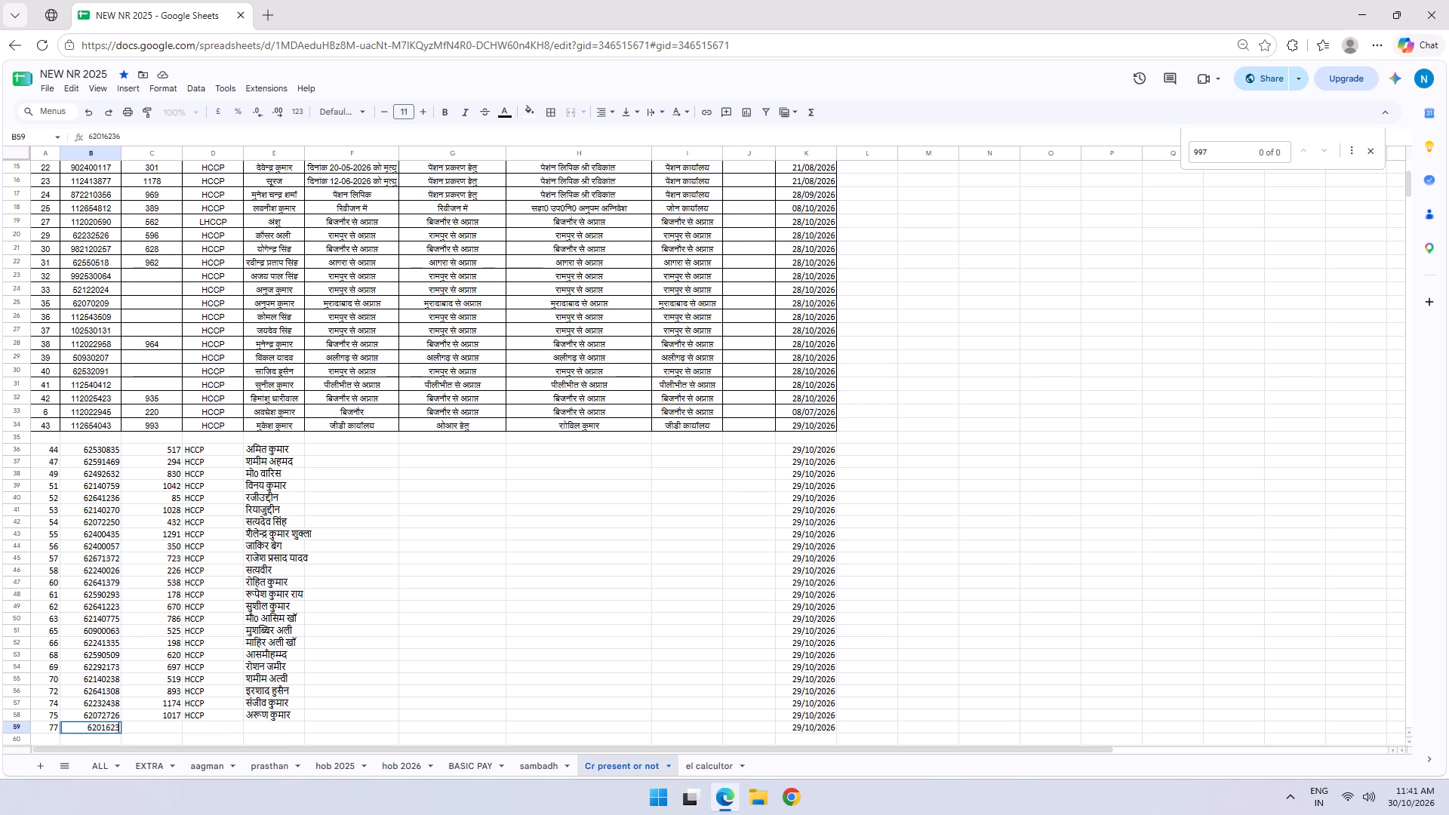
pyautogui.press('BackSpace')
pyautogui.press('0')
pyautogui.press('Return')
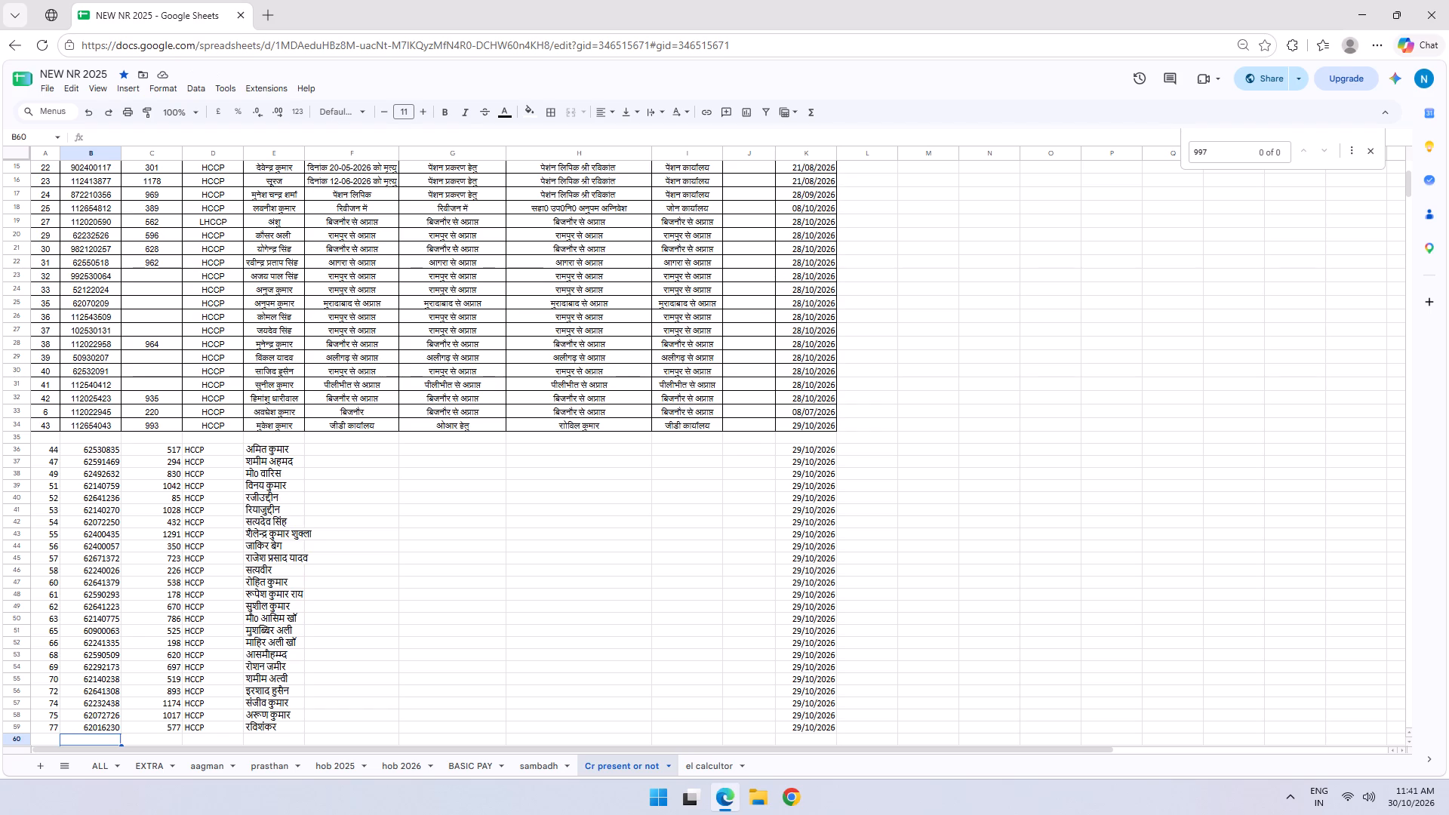
# Enter the next two personnel PNO numbers in cells B60 and B61.
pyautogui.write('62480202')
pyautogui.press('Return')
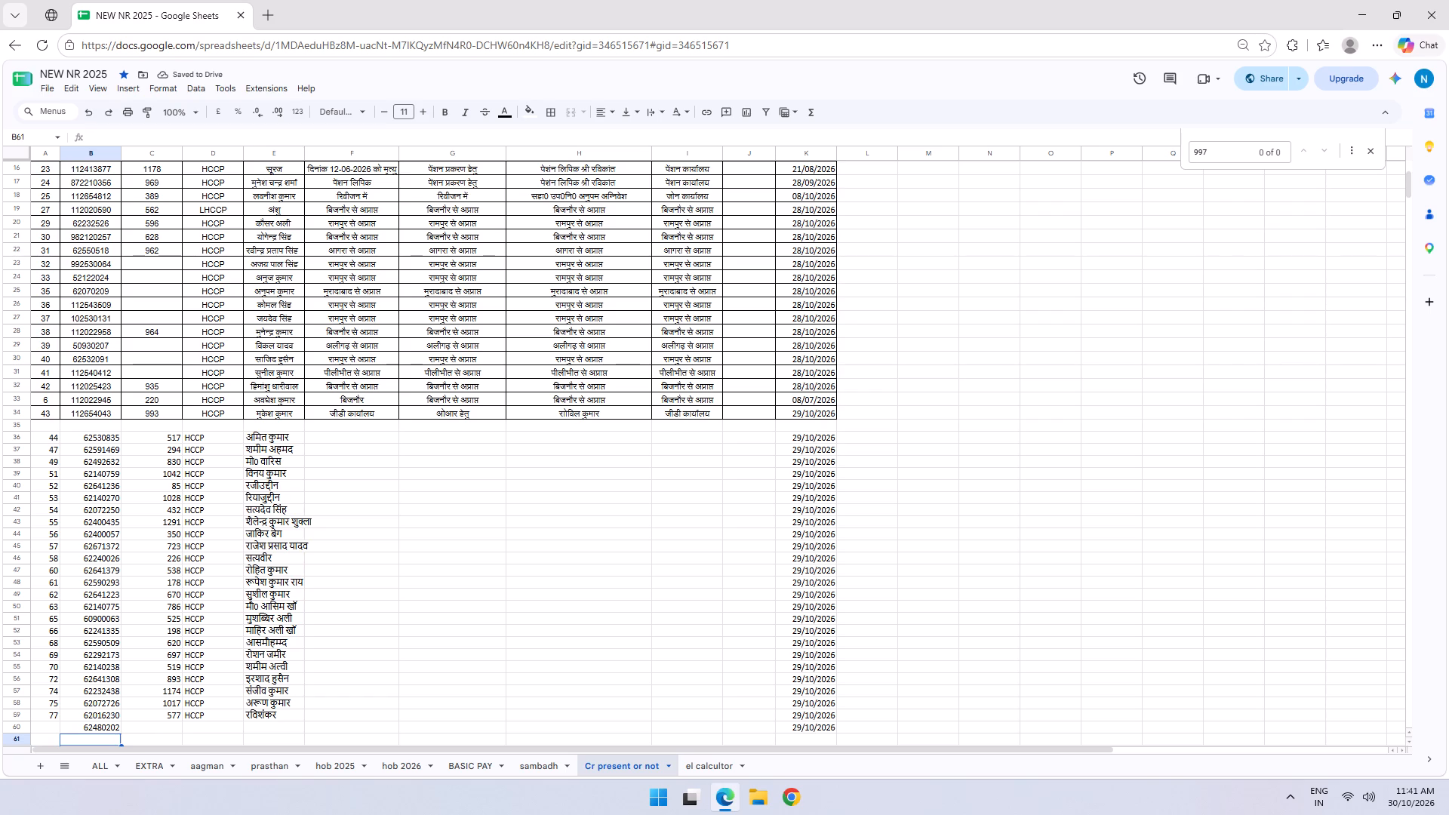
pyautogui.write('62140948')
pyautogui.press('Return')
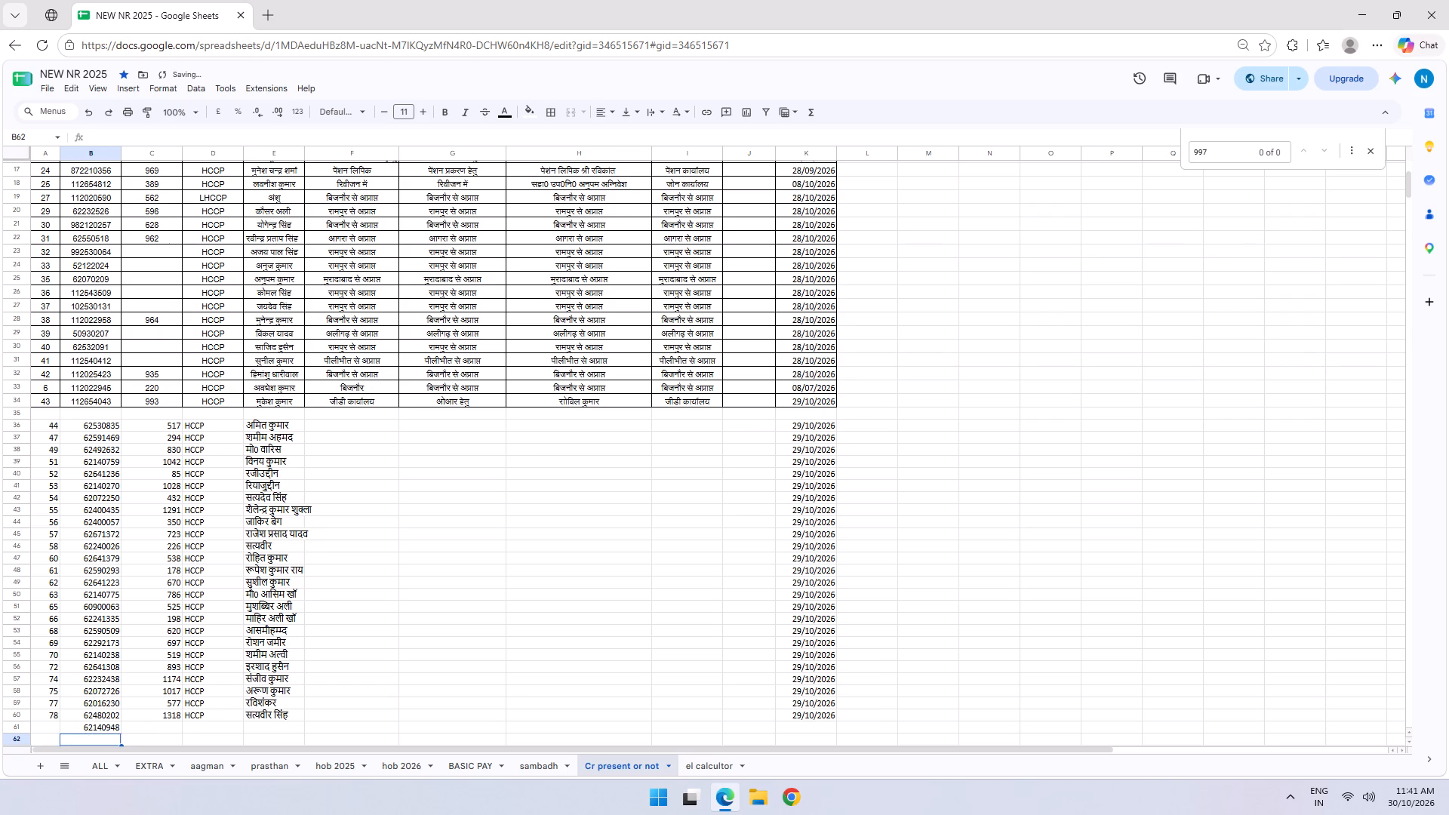
# Enter the next five personnel PNO numbers in column B, from cell B62 to B66.
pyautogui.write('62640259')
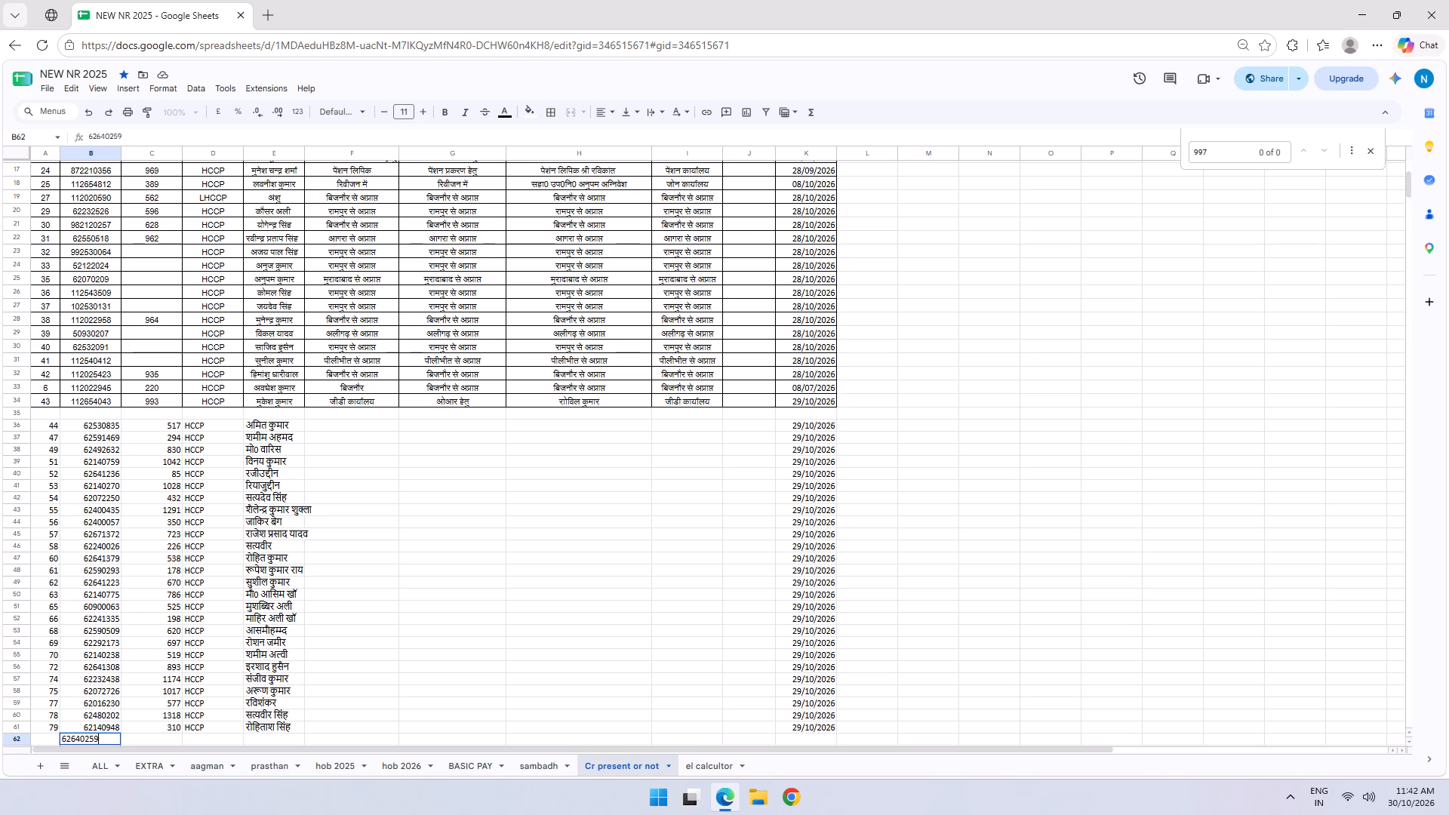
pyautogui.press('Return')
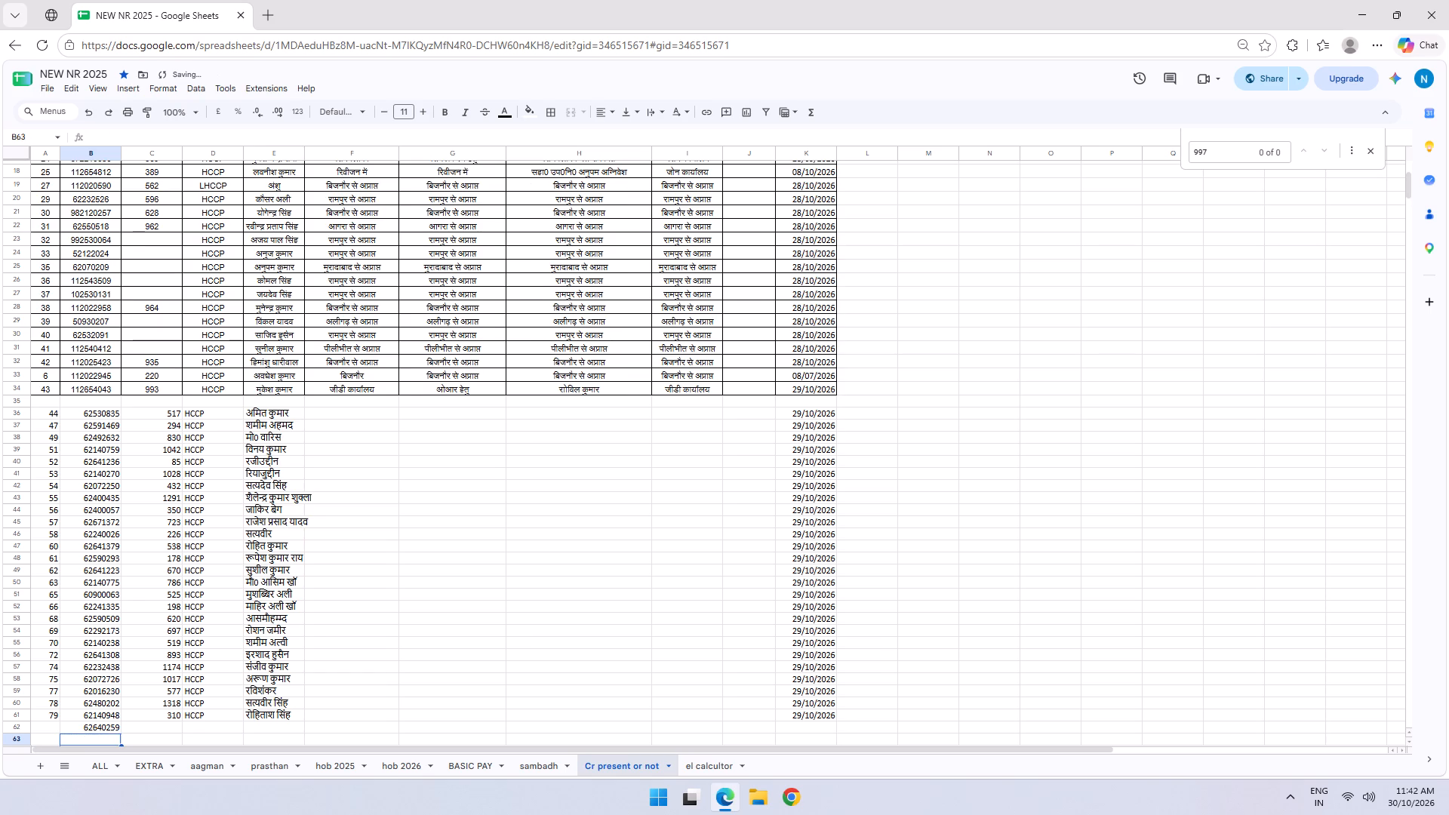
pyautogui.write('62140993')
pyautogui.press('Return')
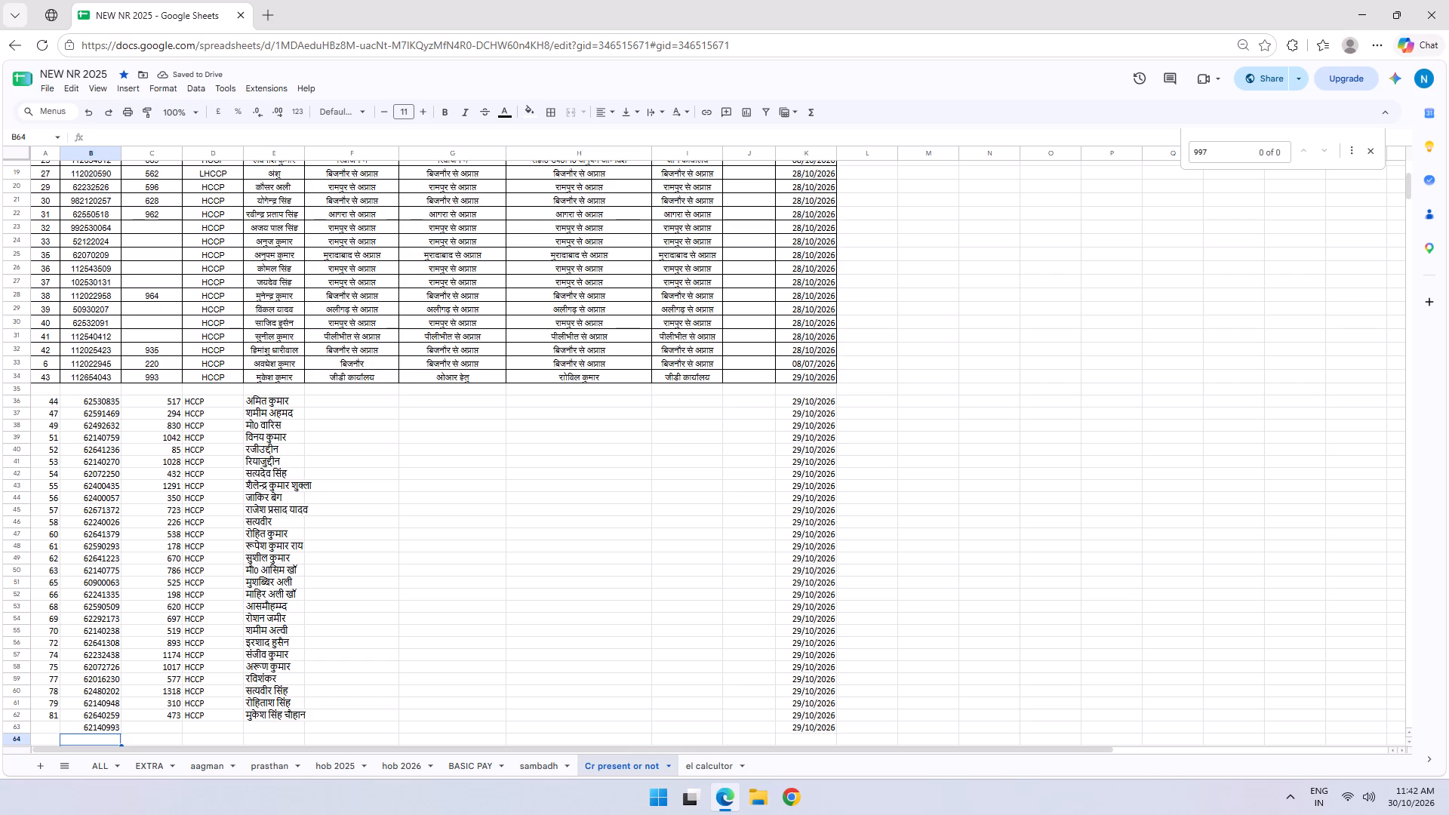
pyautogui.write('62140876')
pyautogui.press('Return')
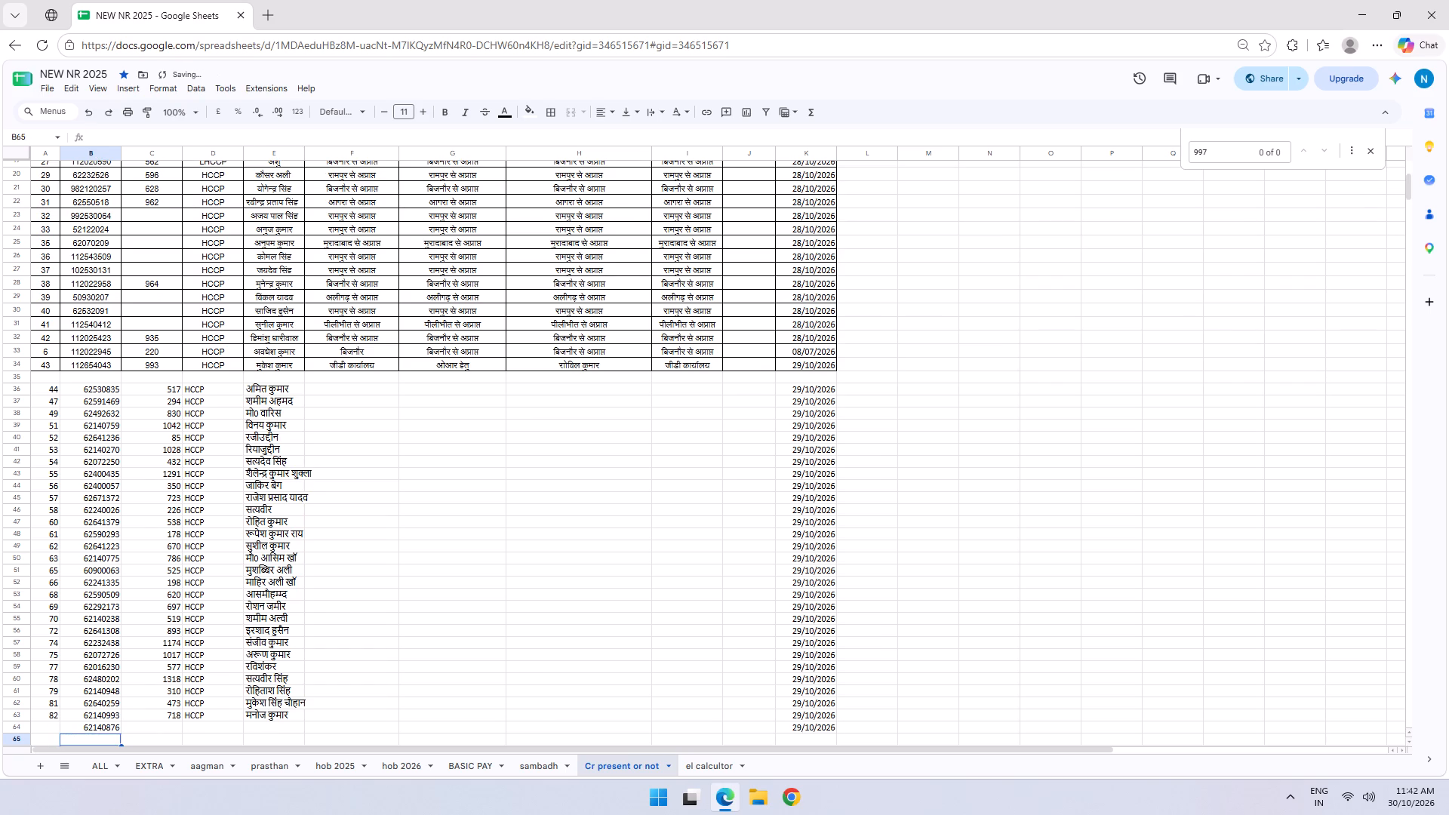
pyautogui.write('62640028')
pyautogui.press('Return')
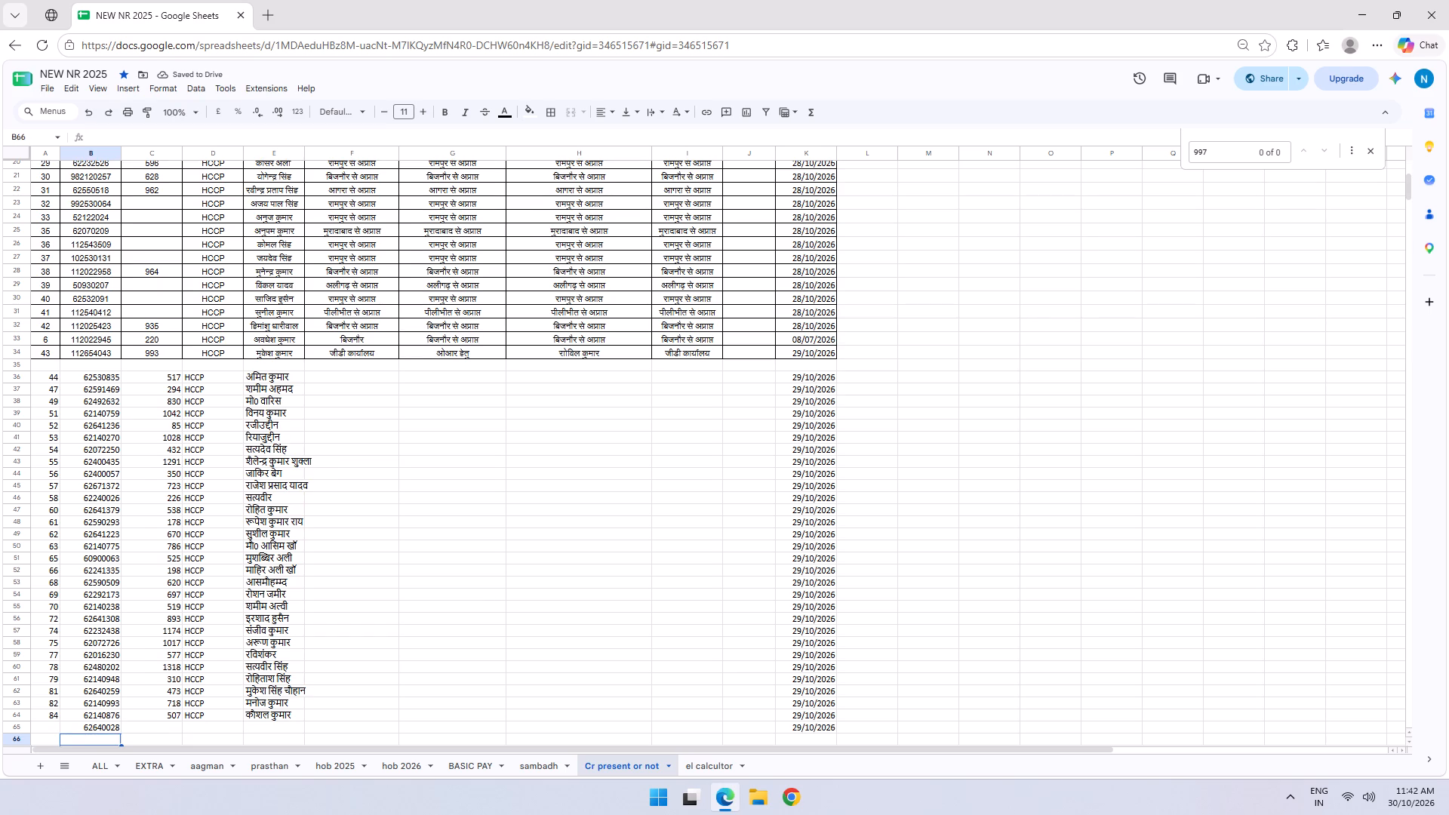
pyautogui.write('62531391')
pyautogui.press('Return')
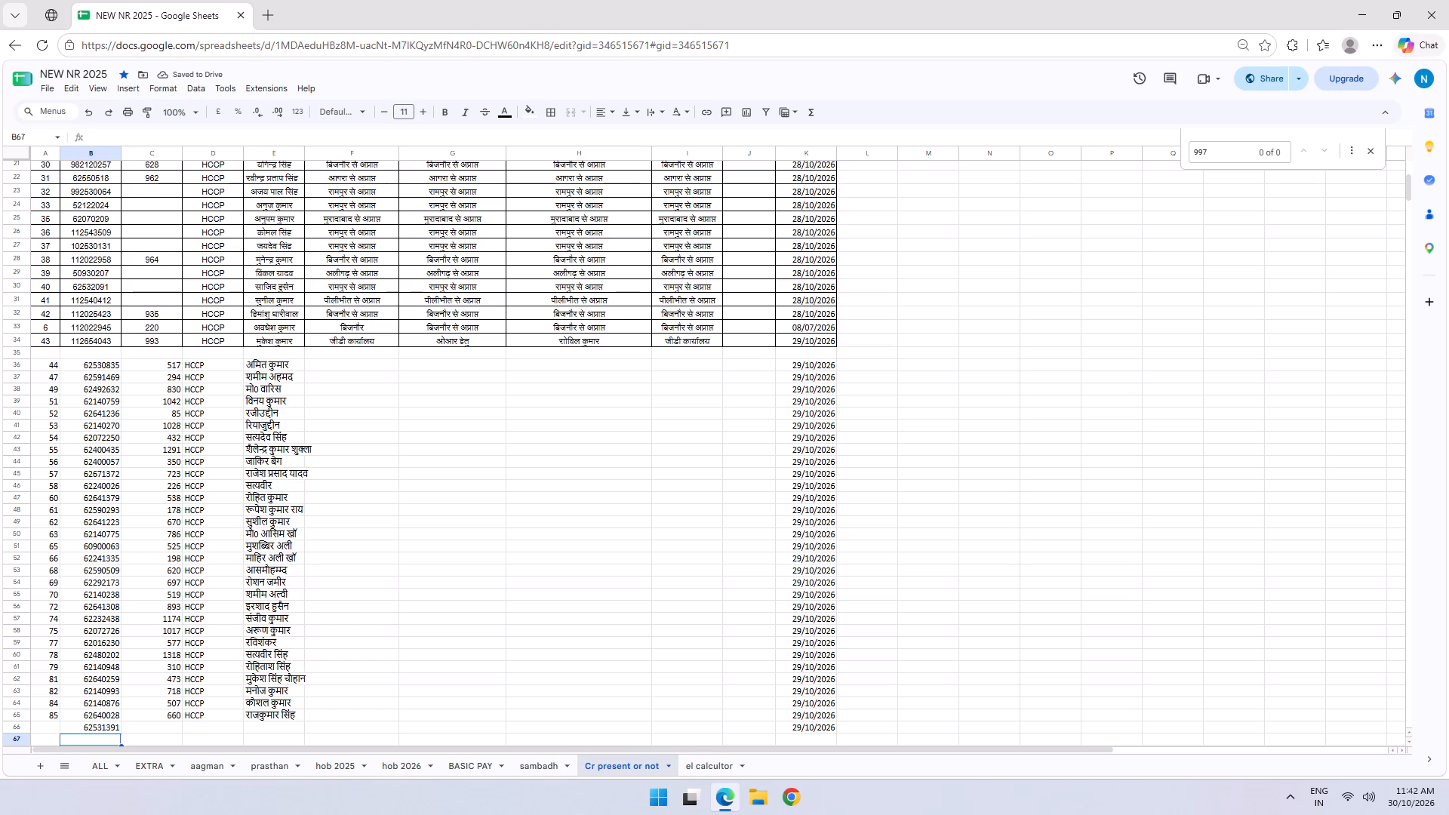
# Enter the next five personnel PNO numbers in column B, from cell B67 to B71.
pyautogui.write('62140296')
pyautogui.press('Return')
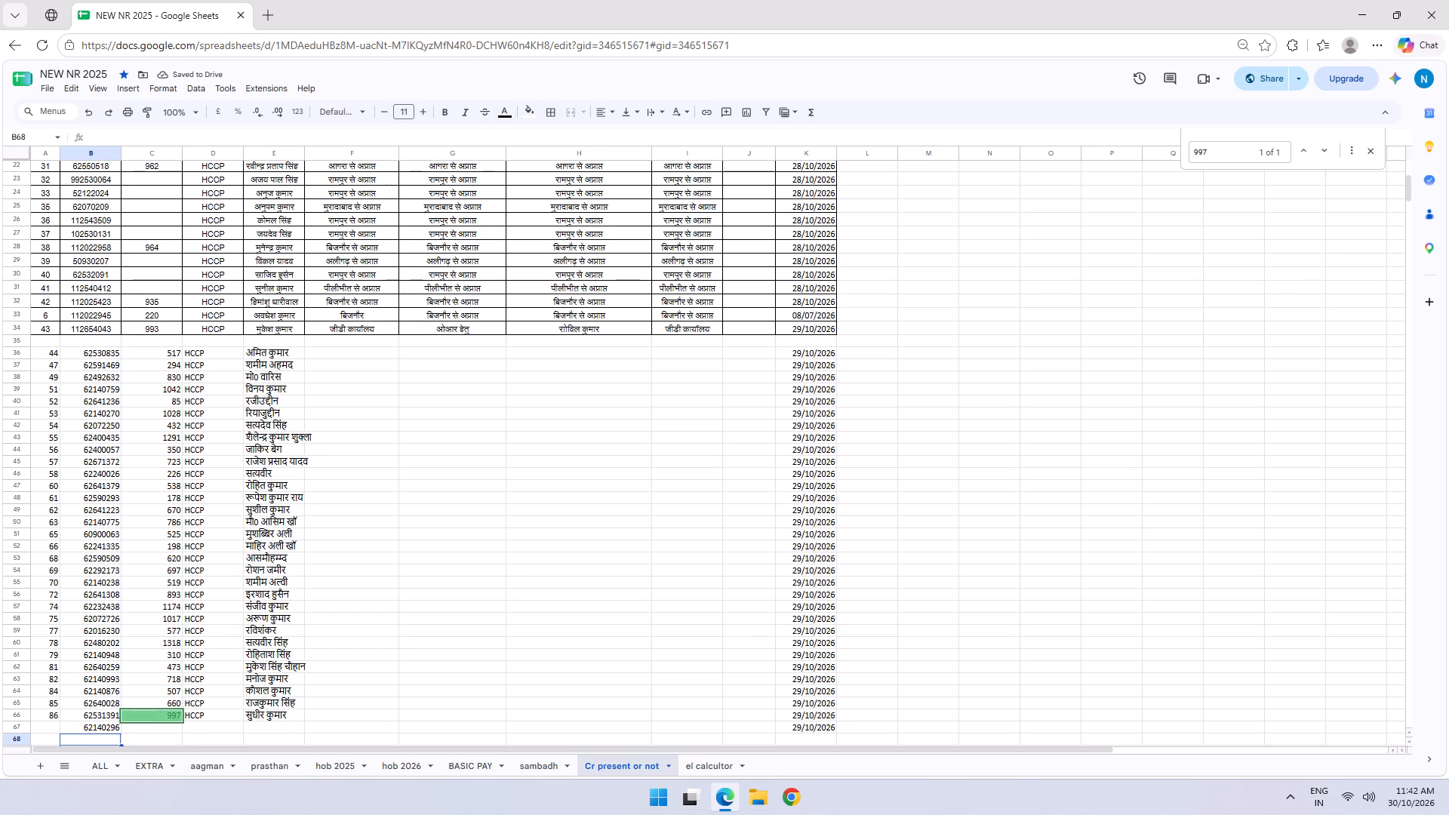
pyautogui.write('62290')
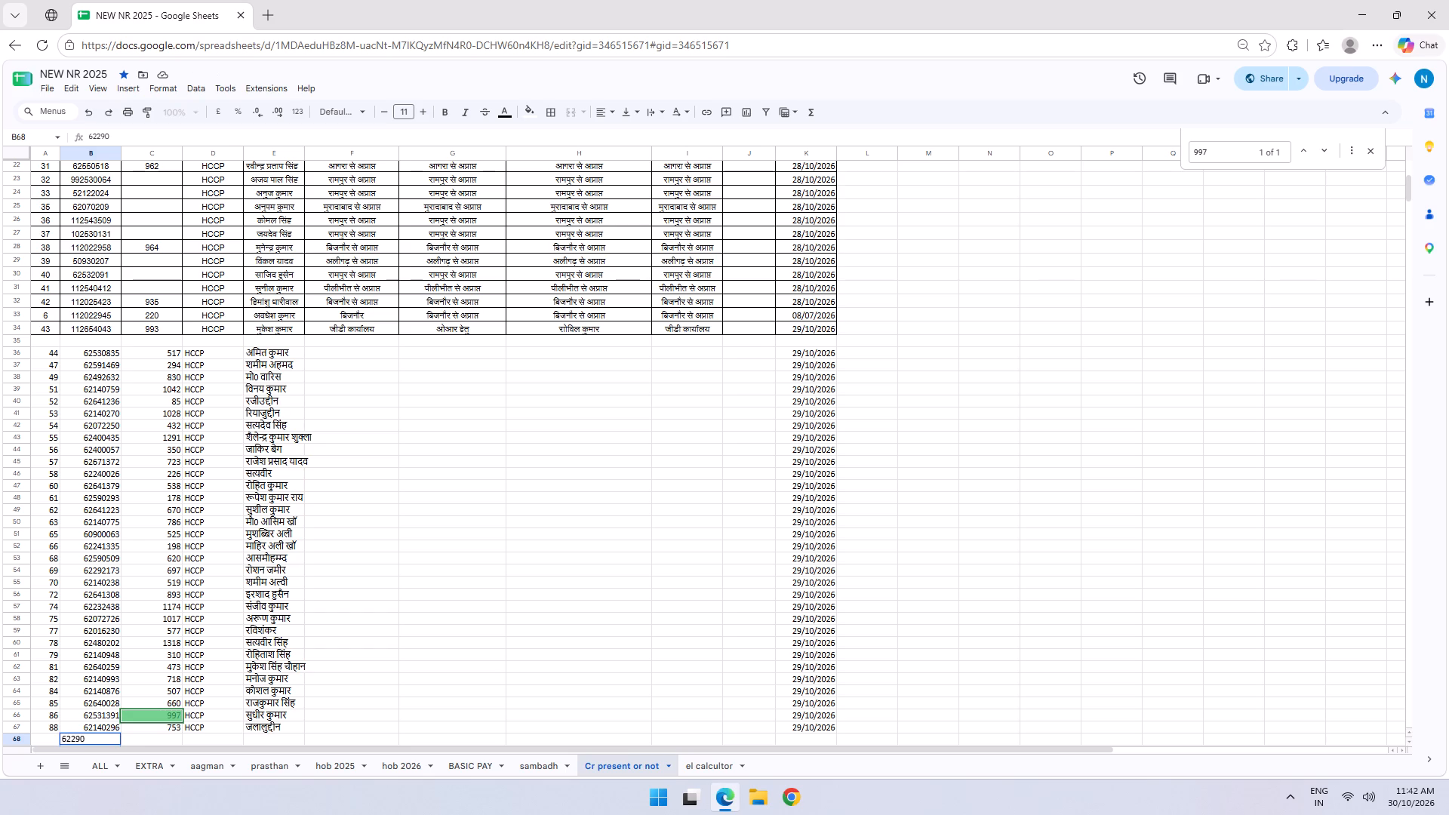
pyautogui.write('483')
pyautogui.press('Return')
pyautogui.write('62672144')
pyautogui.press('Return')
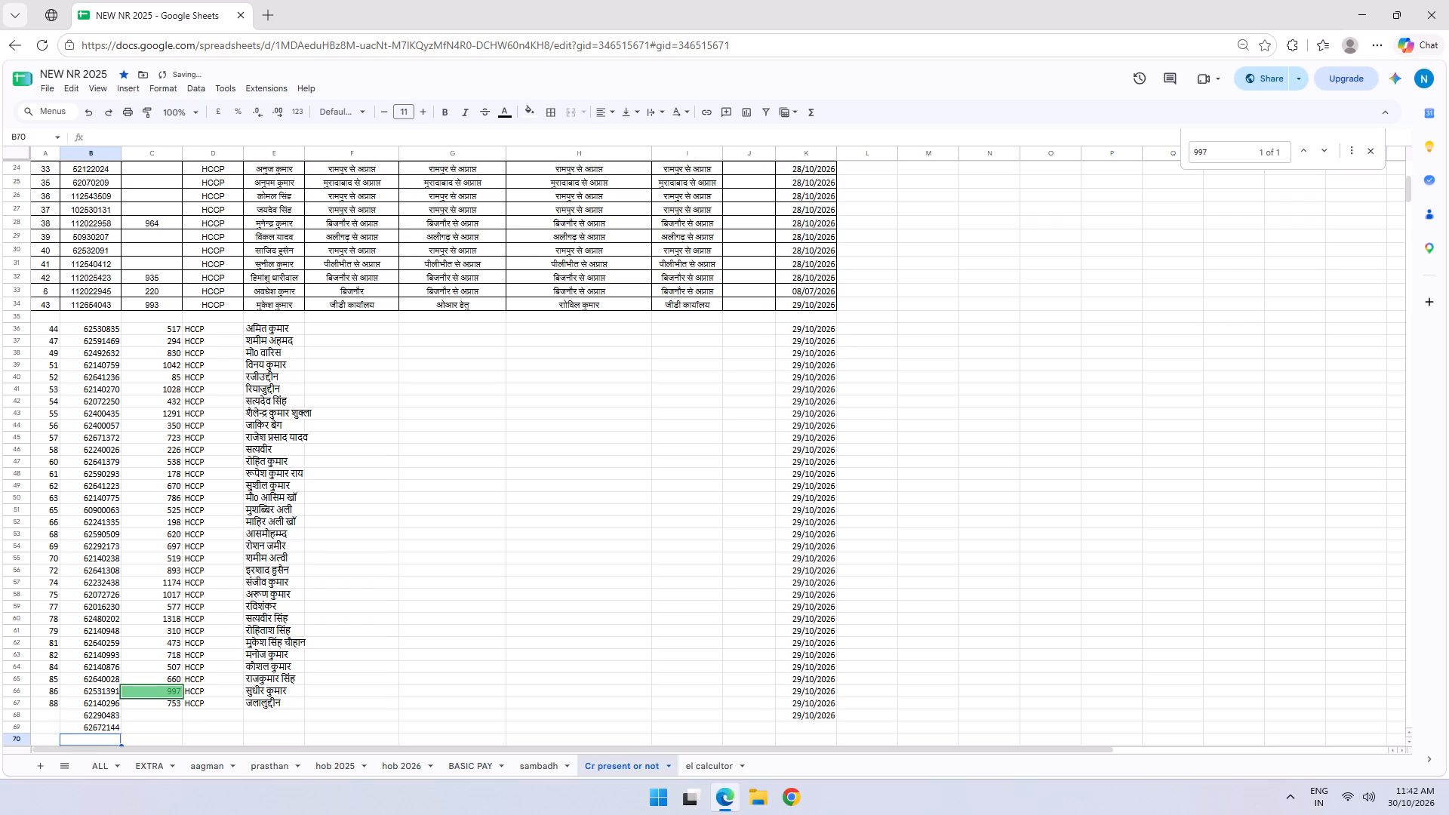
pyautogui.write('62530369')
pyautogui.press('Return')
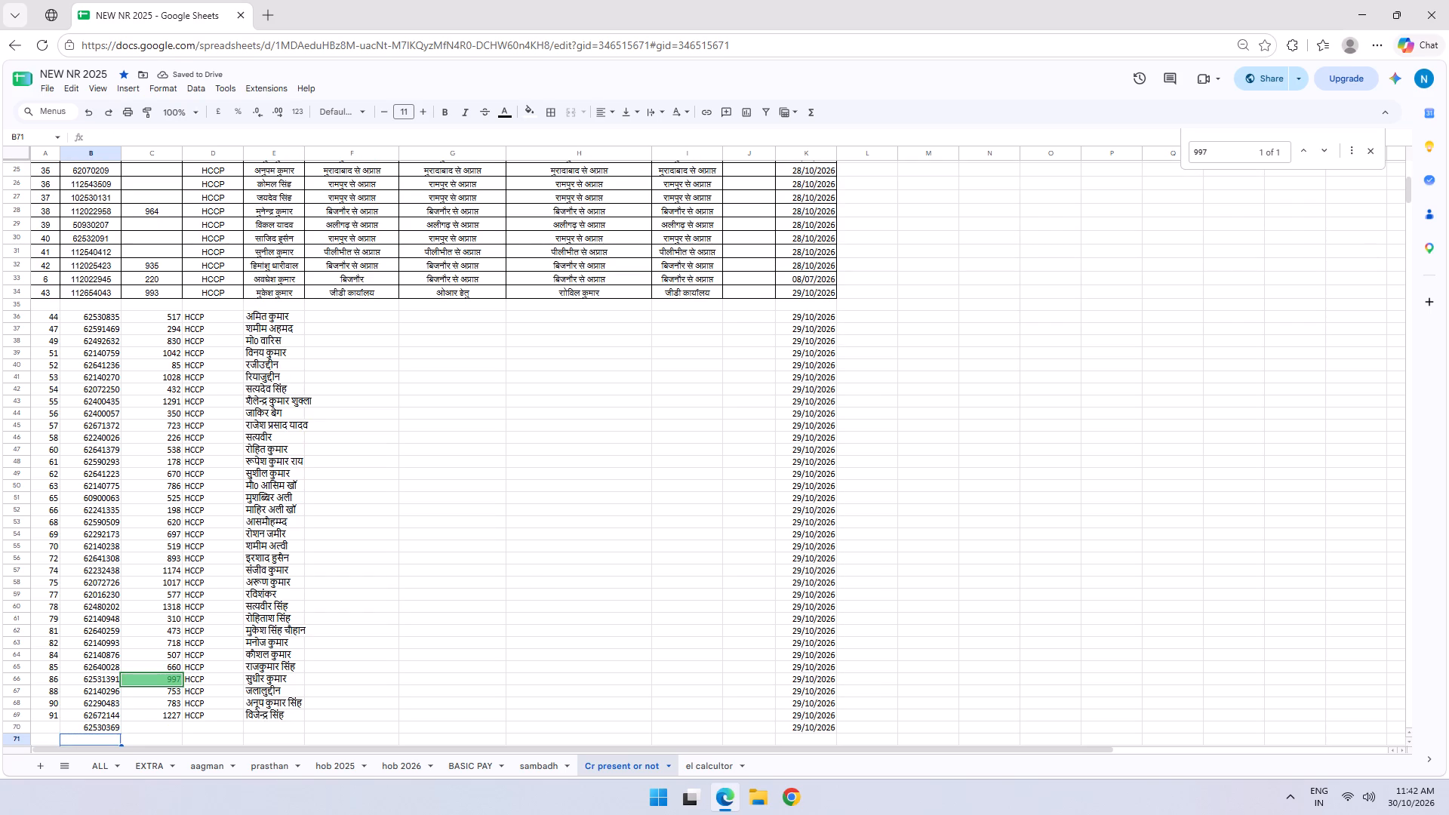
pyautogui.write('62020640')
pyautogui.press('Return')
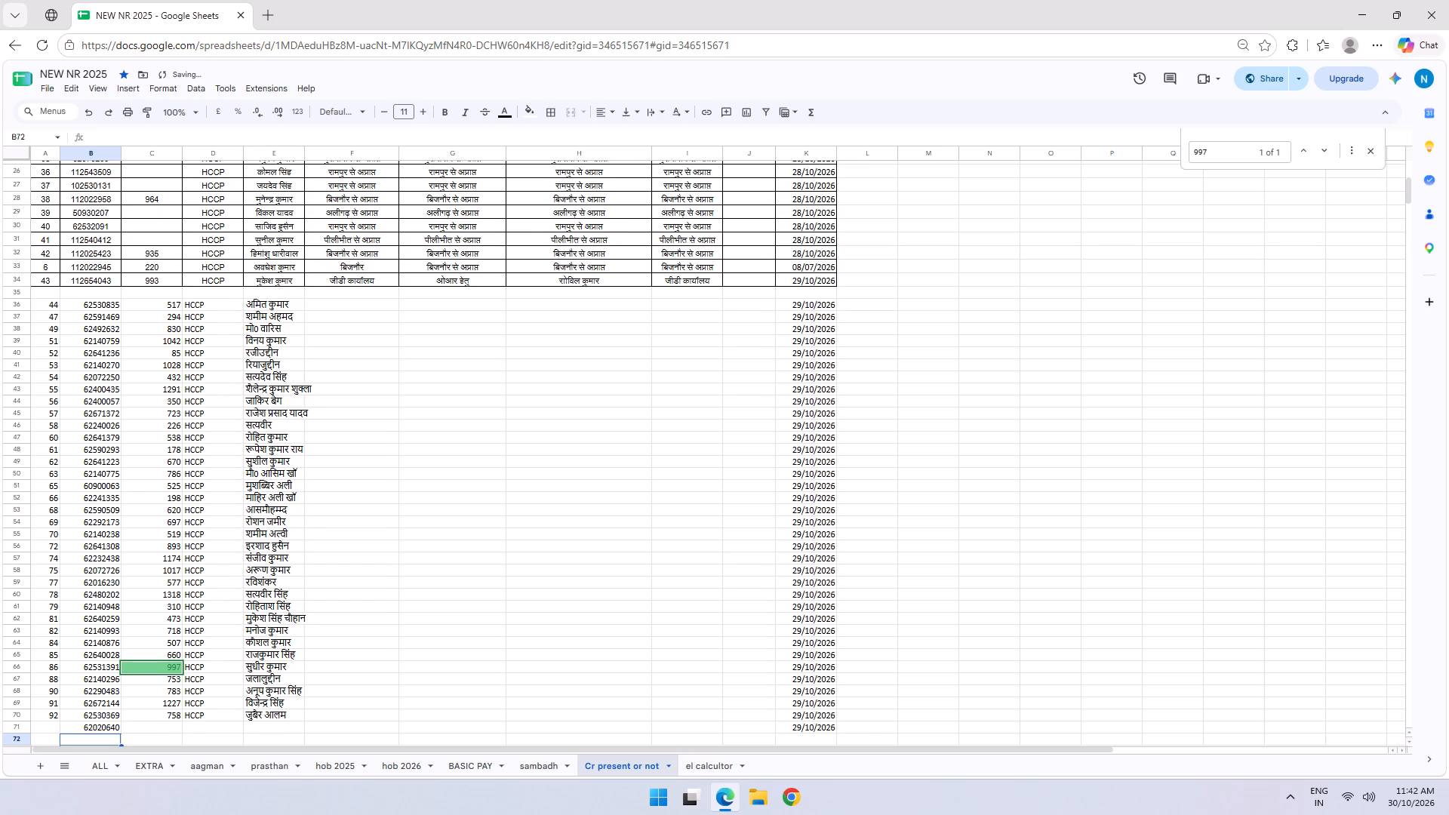
# Enter the next personnel PNO number in cell B72 and correct it to the full eight digits.
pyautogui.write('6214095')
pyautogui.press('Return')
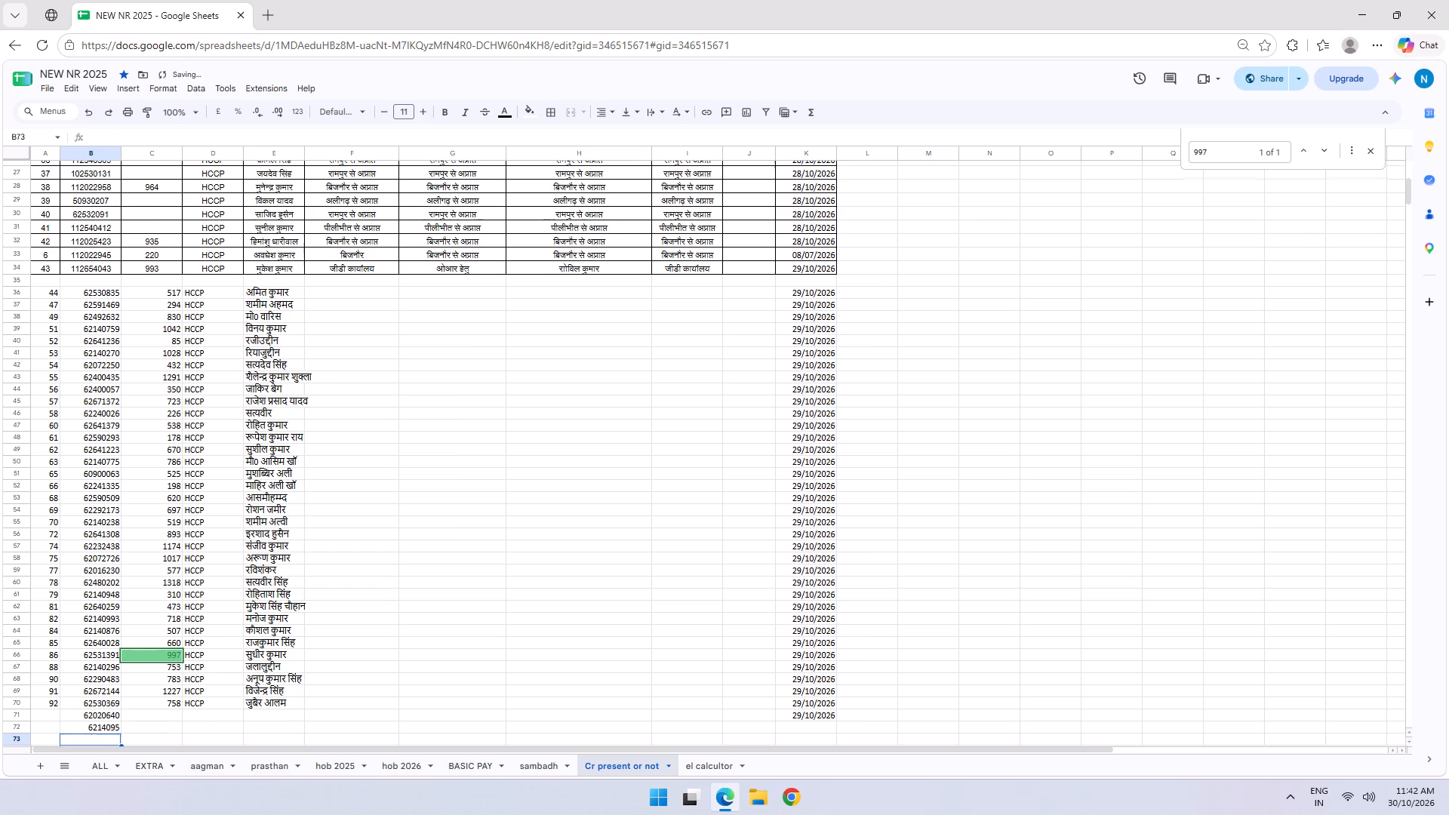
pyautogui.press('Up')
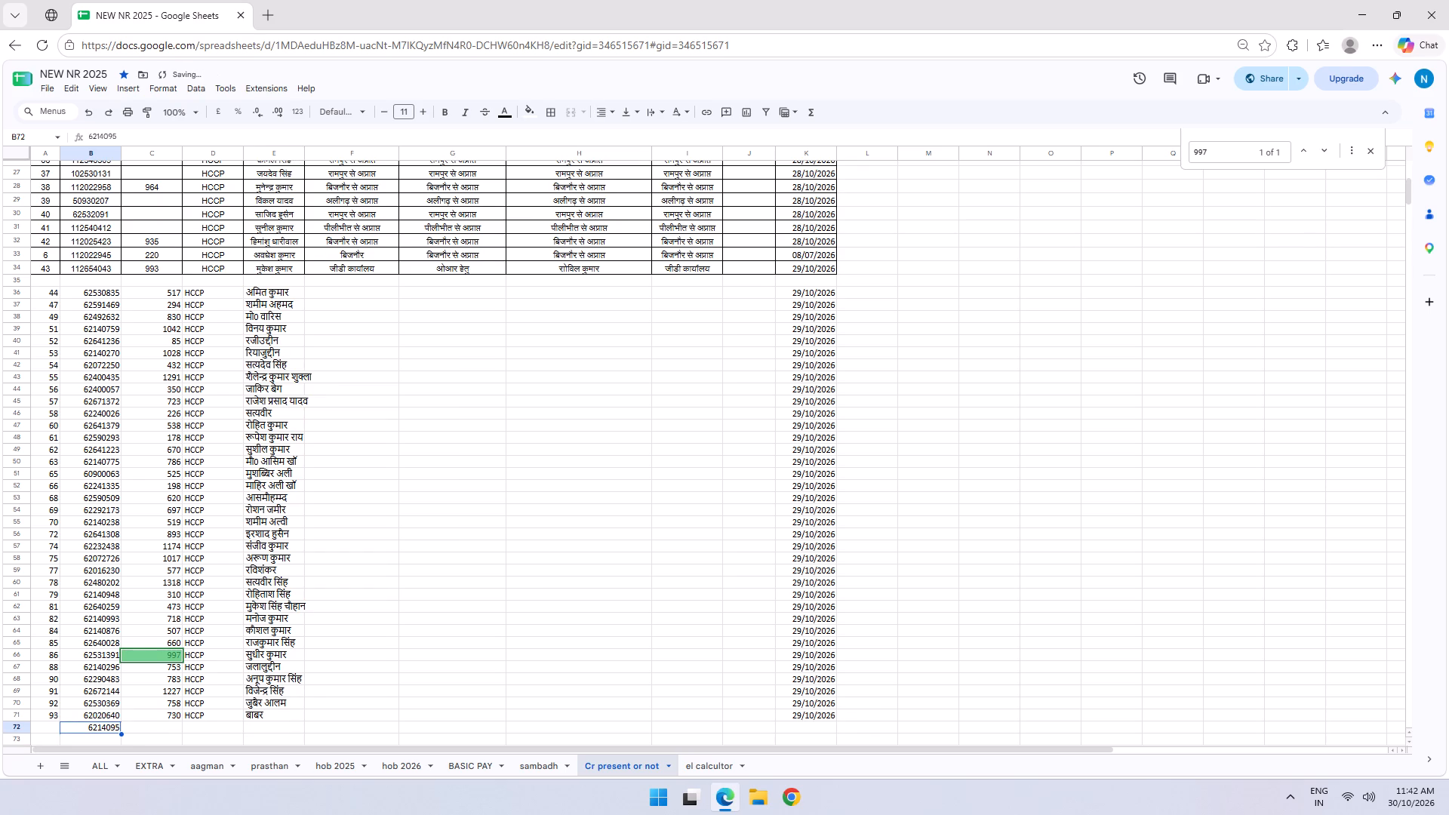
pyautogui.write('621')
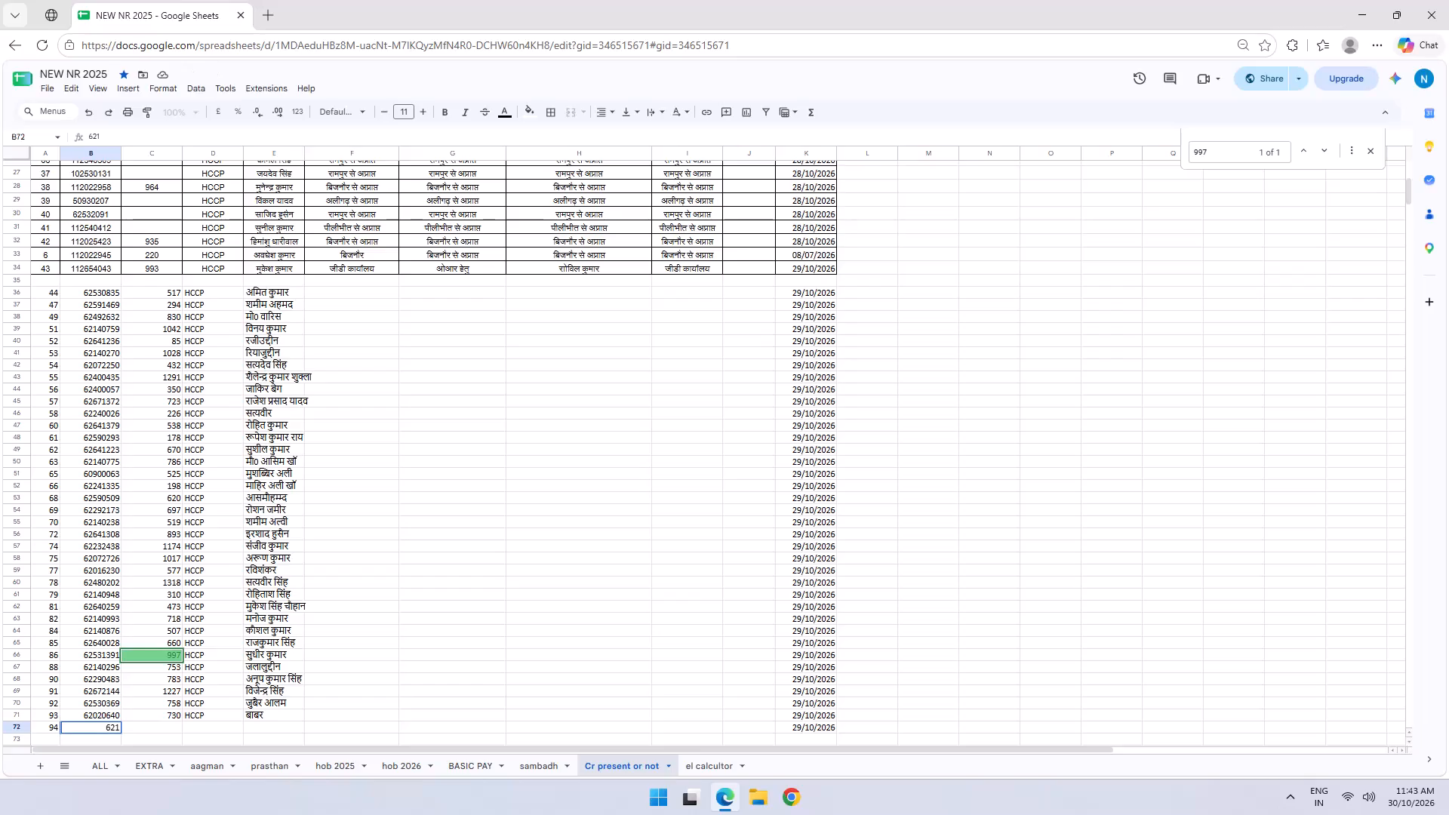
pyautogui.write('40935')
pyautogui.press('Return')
# Enter the next five personnel PNO numbers in column B, from cell B73 to B77.
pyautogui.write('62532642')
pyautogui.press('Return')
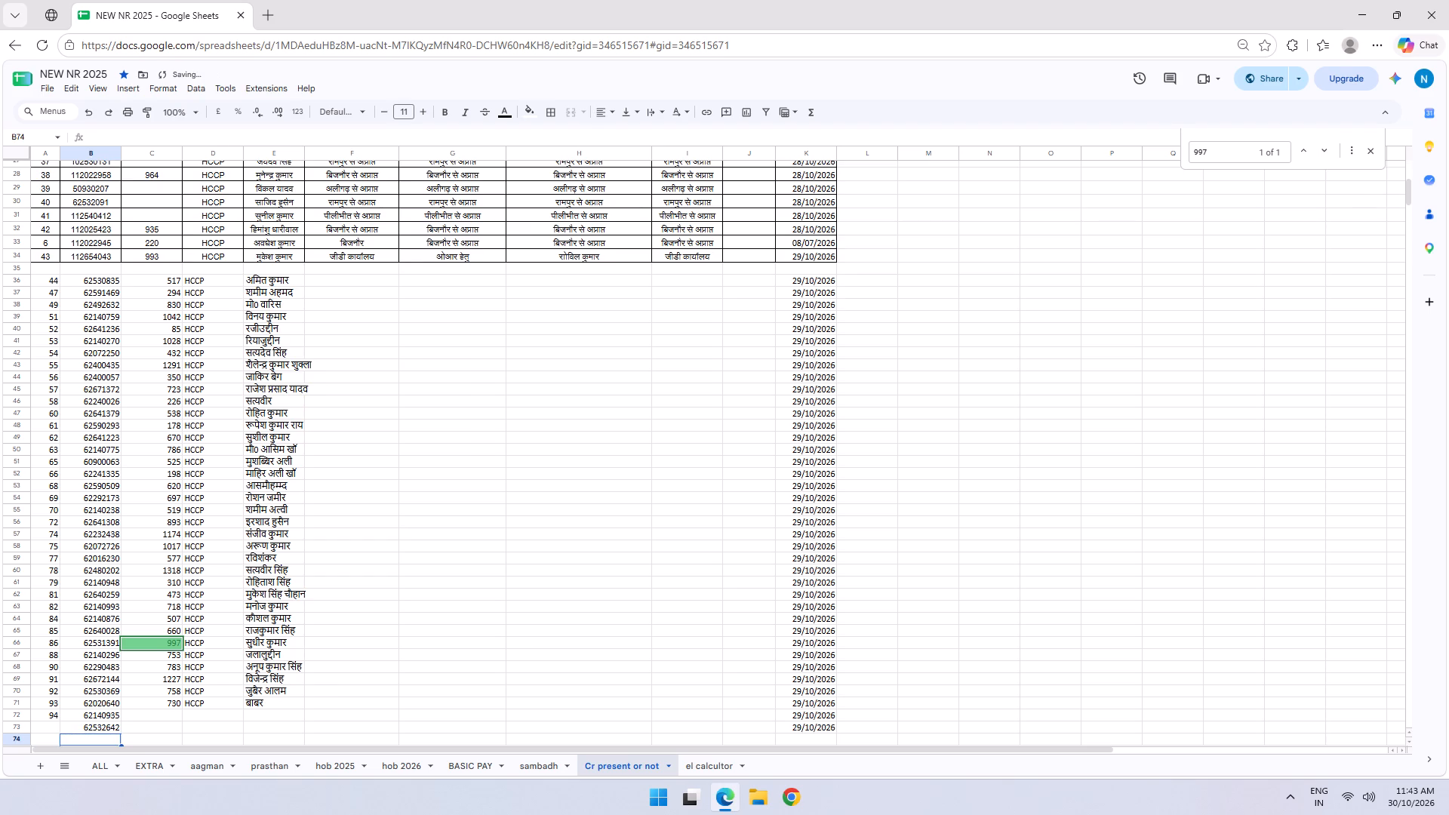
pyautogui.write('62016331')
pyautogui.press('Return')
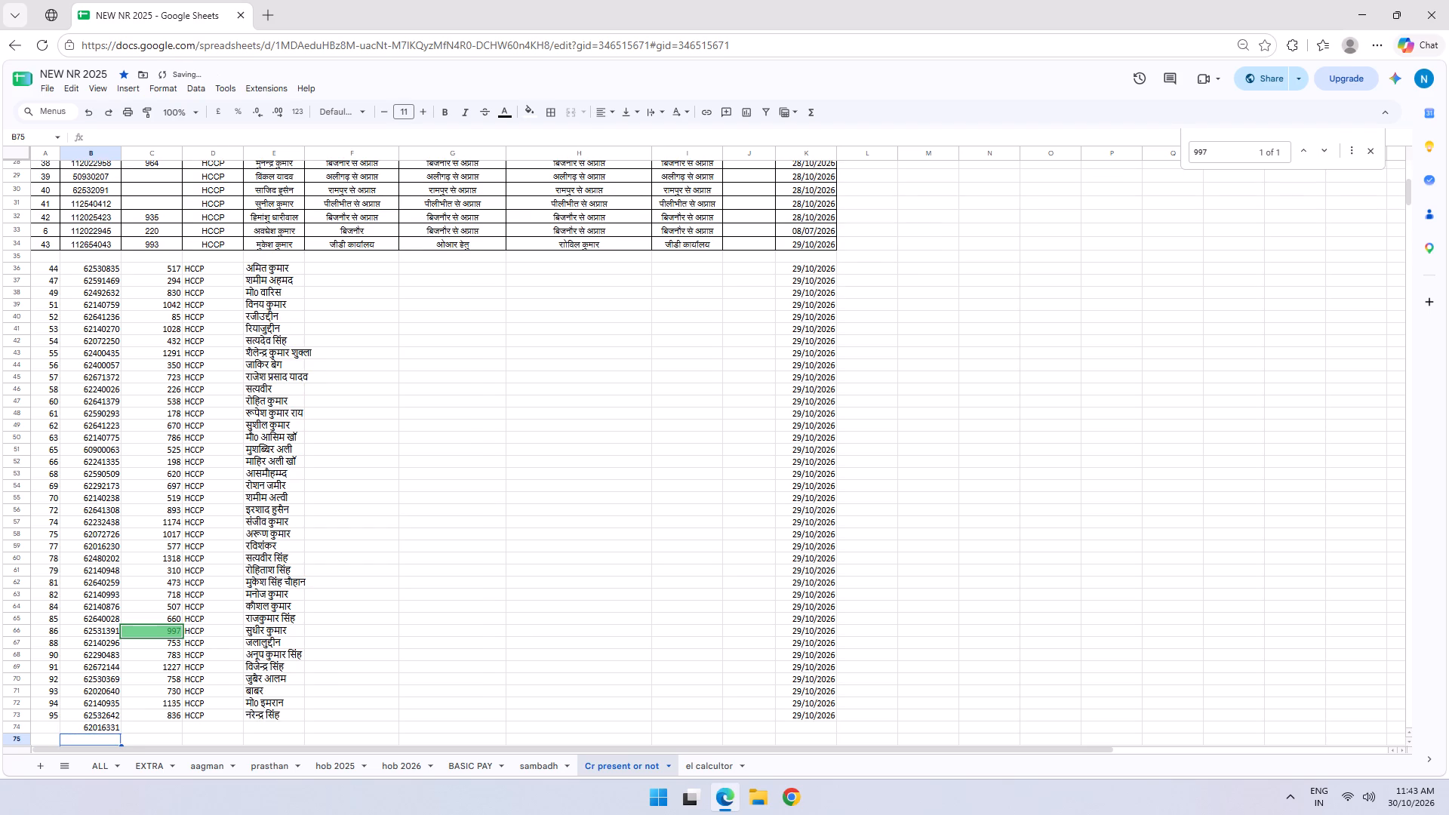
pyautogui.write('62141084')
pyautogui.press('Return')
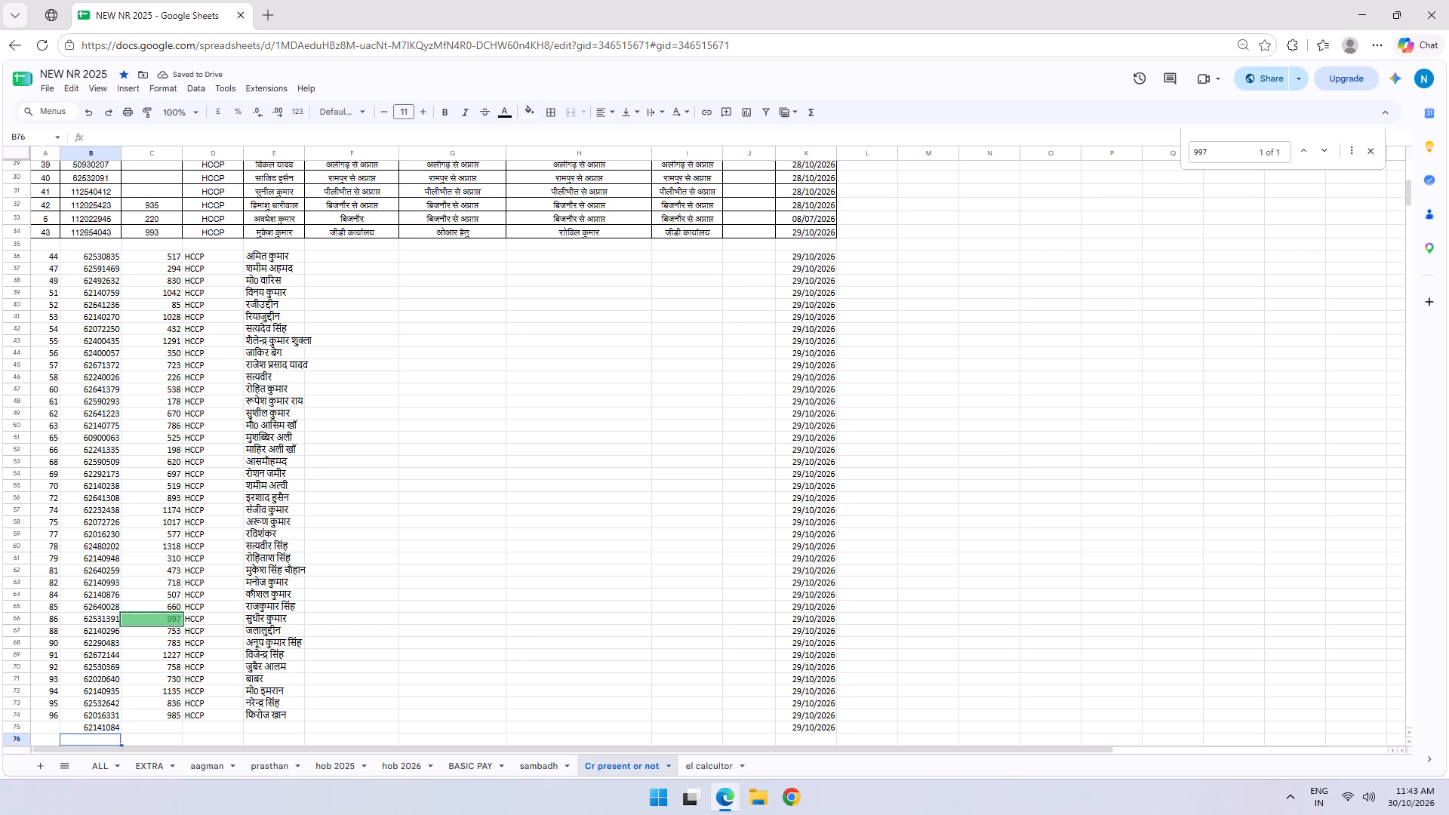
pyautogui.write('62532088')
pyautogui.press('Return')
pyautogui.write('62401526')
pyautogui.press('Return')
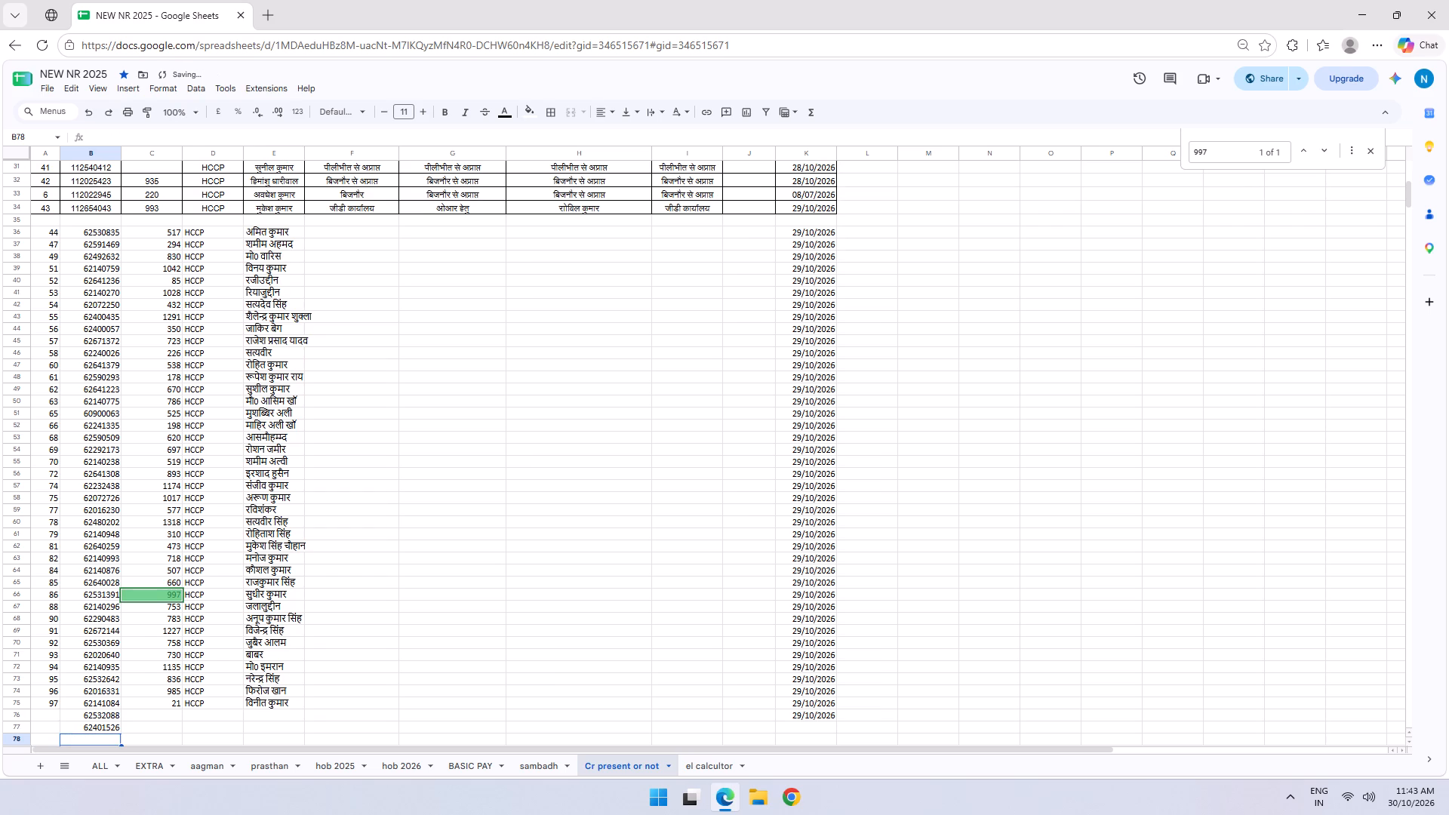
# Enter the next four personnel PNO numbers in column B, from cell B78 to B81.
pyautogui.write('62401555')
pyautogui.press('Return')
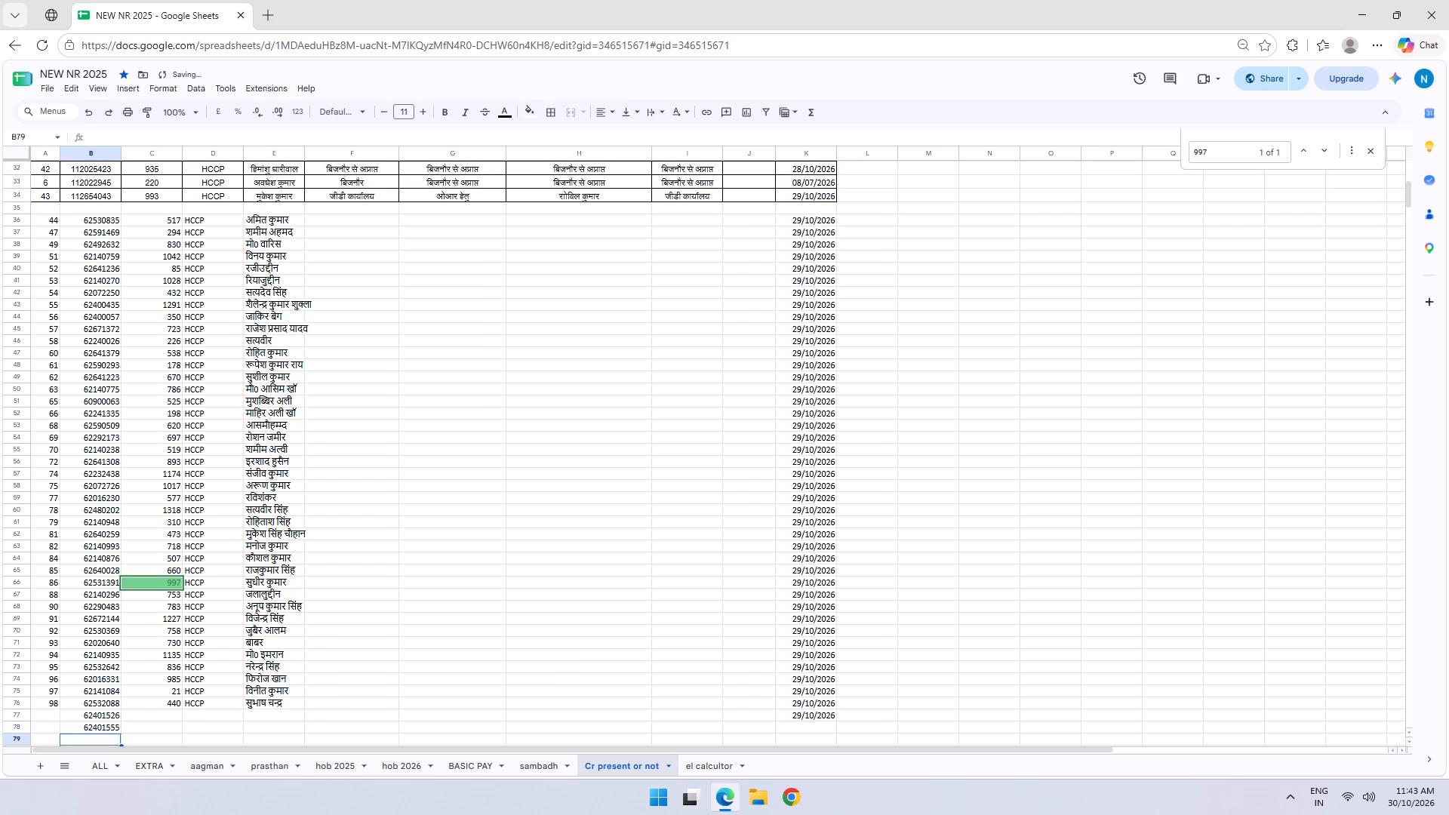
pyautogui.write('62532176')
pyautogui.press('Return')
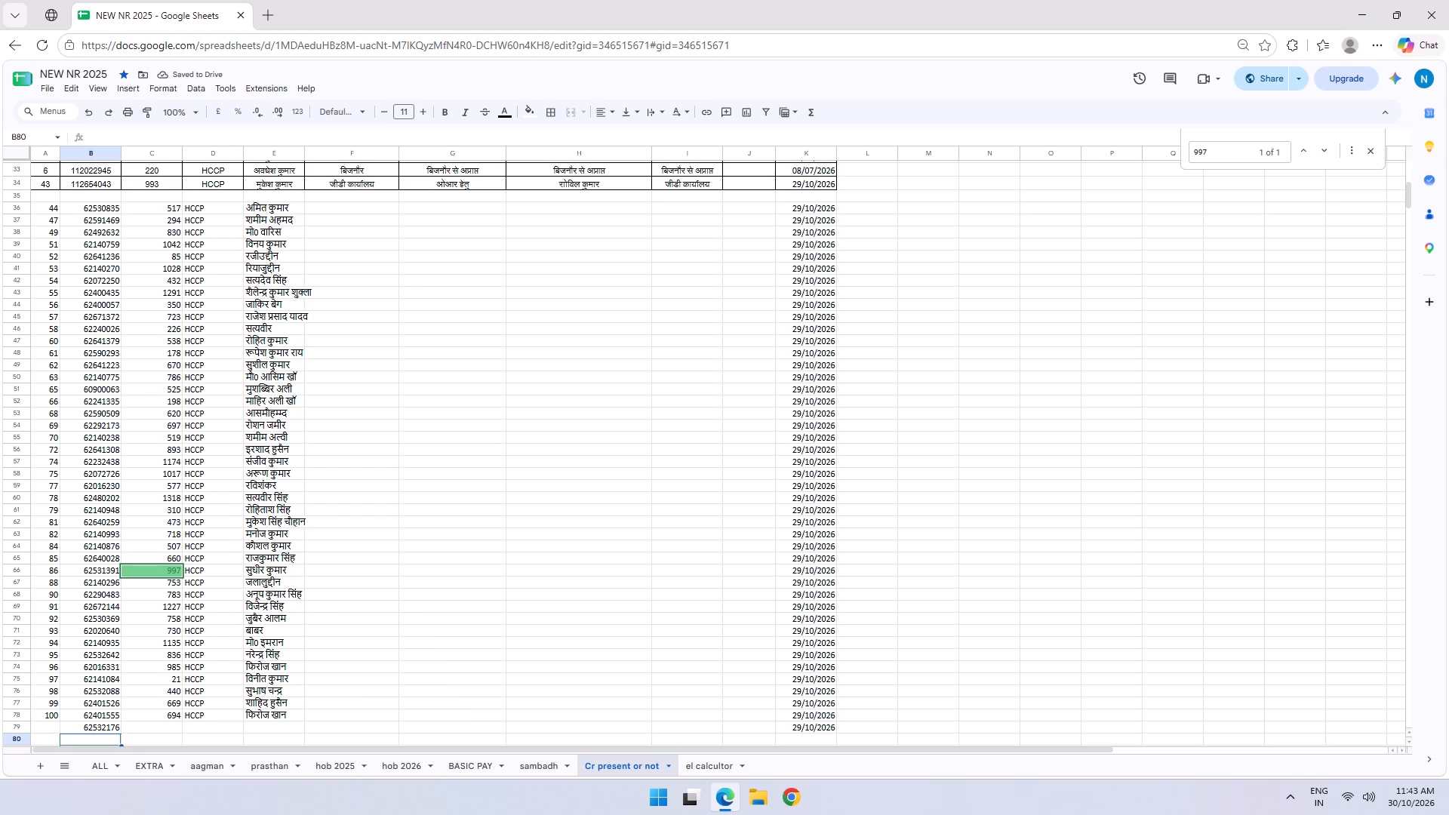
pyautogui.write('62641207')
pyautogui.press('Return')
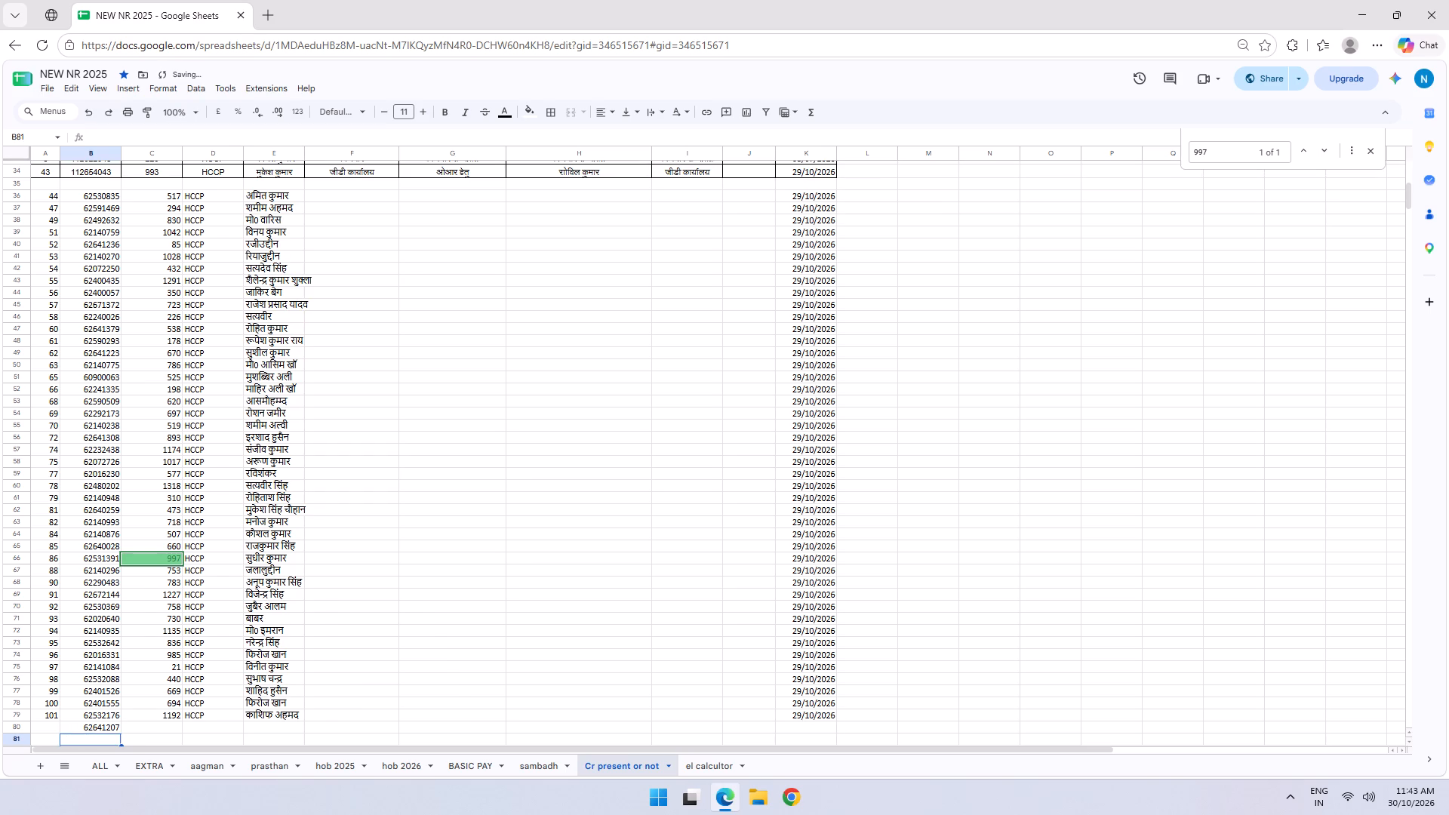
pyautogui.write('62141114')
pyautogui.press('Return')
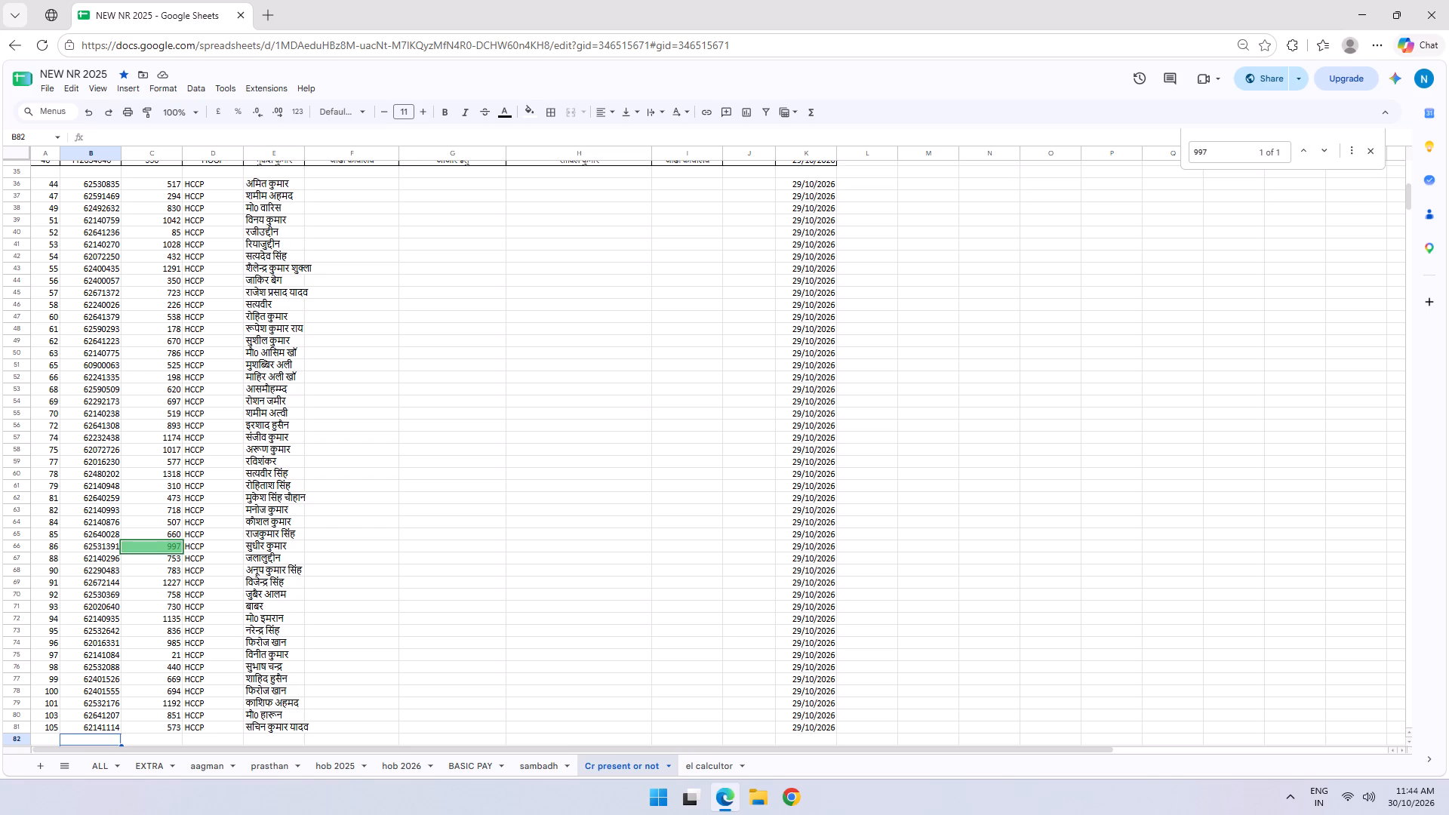
# Enter the next three personnel PNO numbers in column B, from cell B82 to B84.
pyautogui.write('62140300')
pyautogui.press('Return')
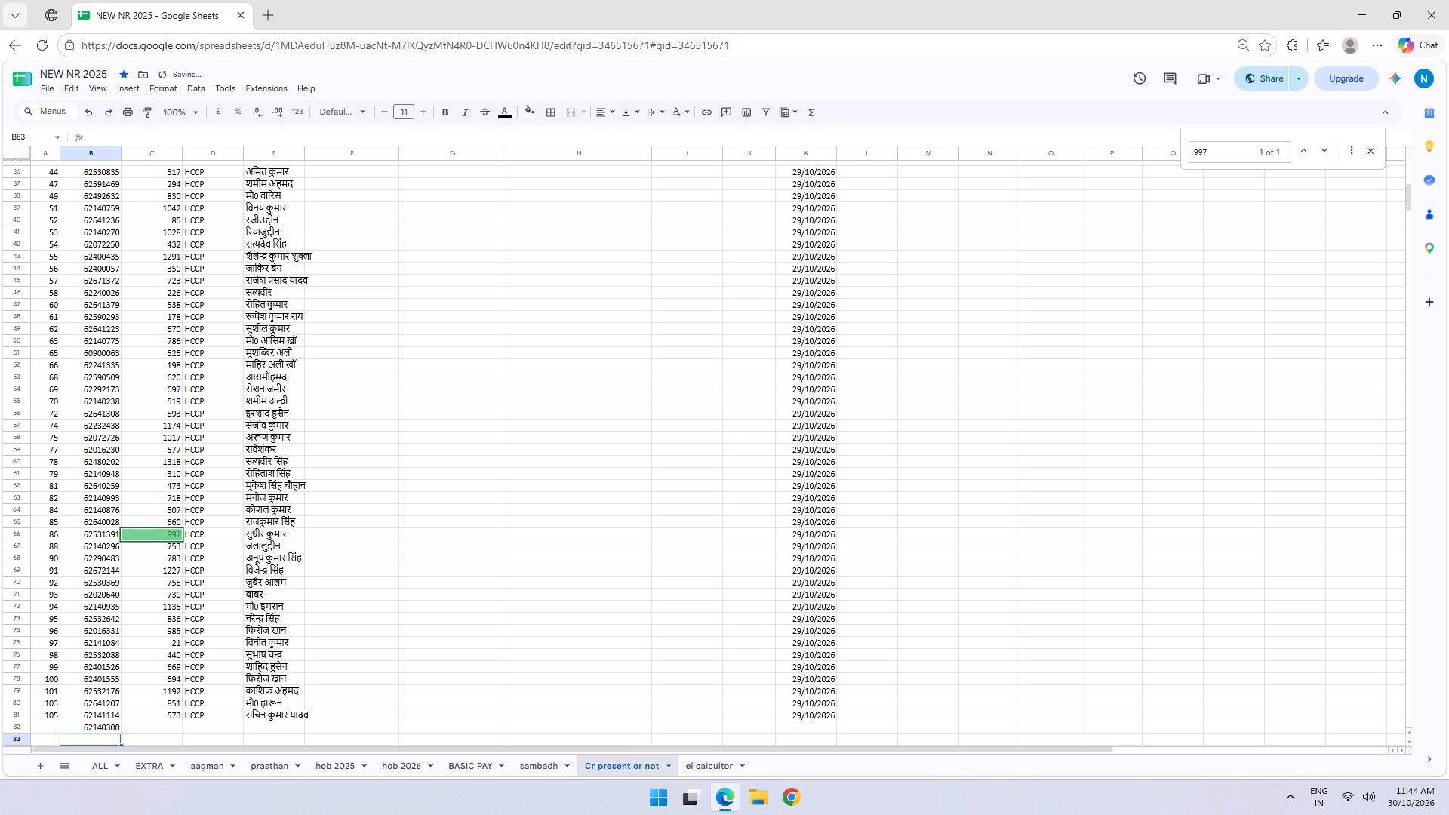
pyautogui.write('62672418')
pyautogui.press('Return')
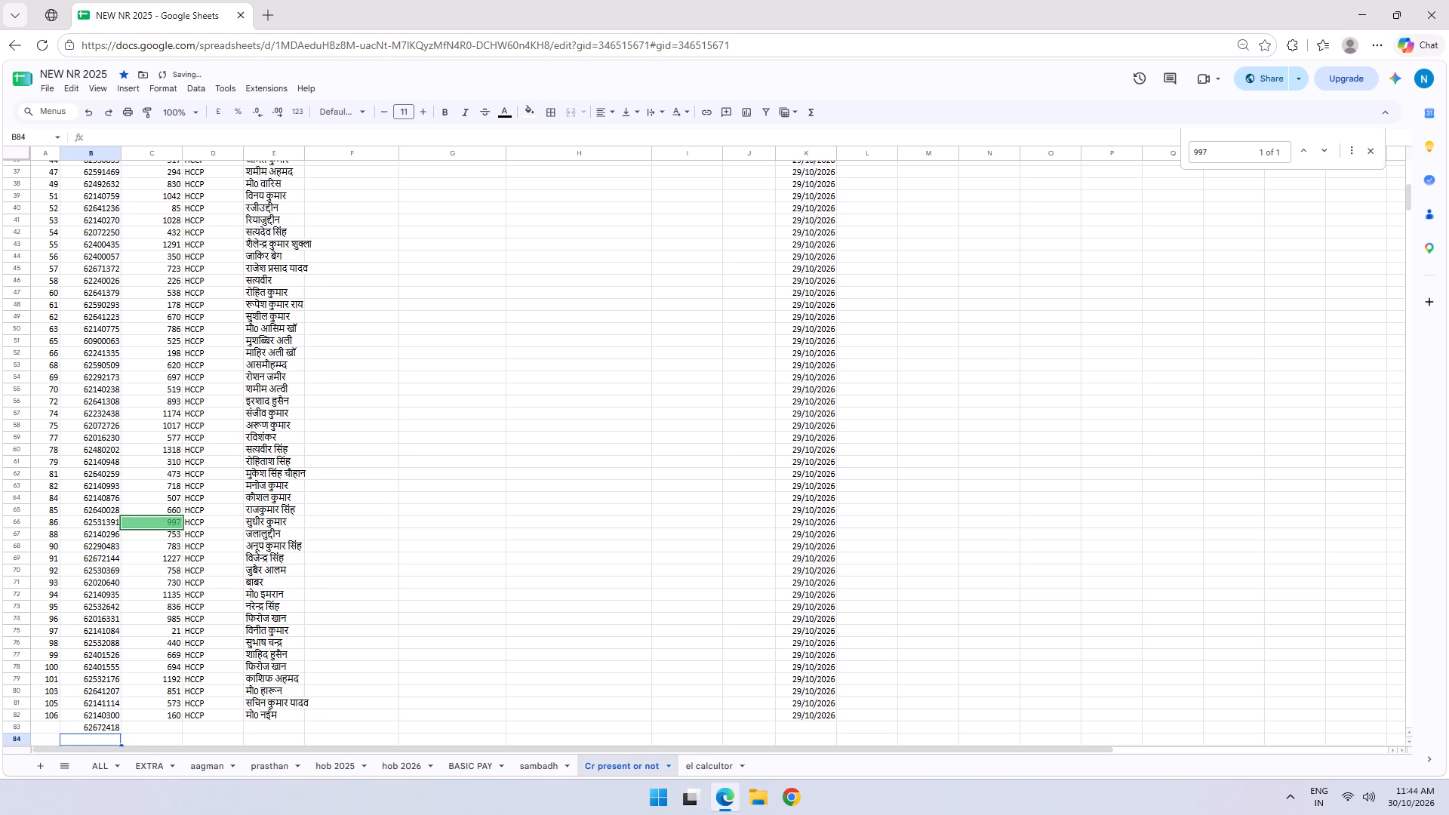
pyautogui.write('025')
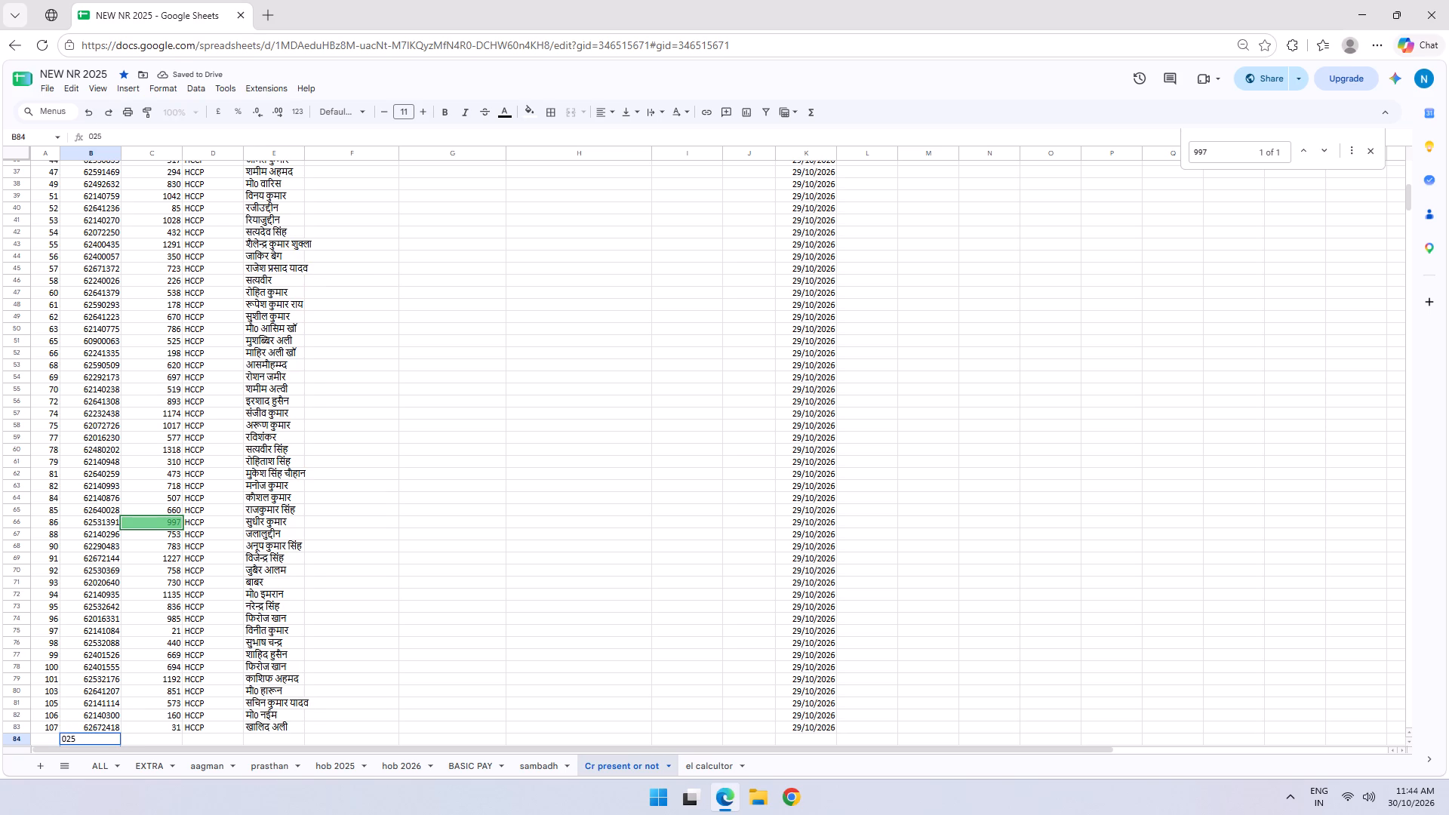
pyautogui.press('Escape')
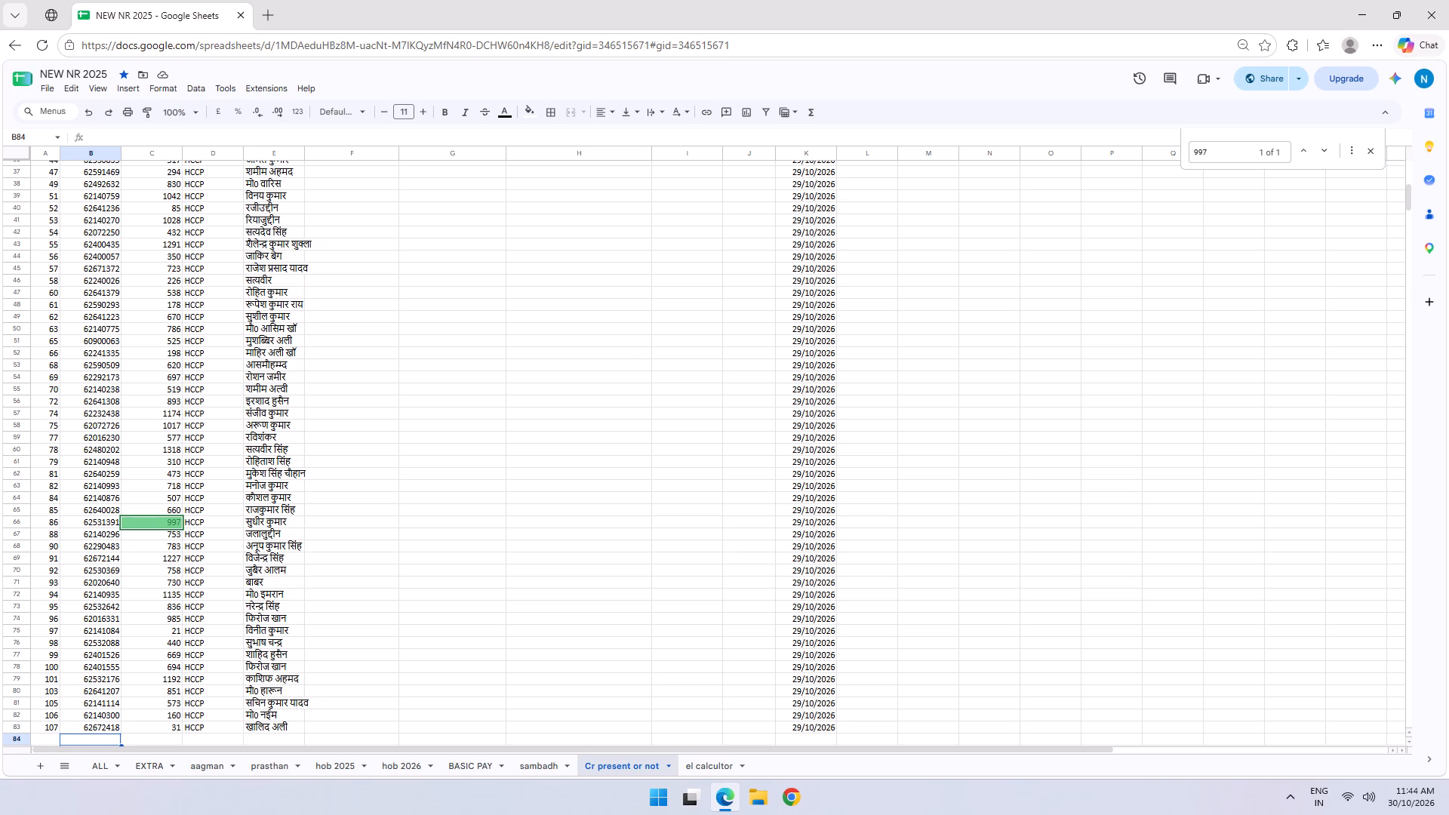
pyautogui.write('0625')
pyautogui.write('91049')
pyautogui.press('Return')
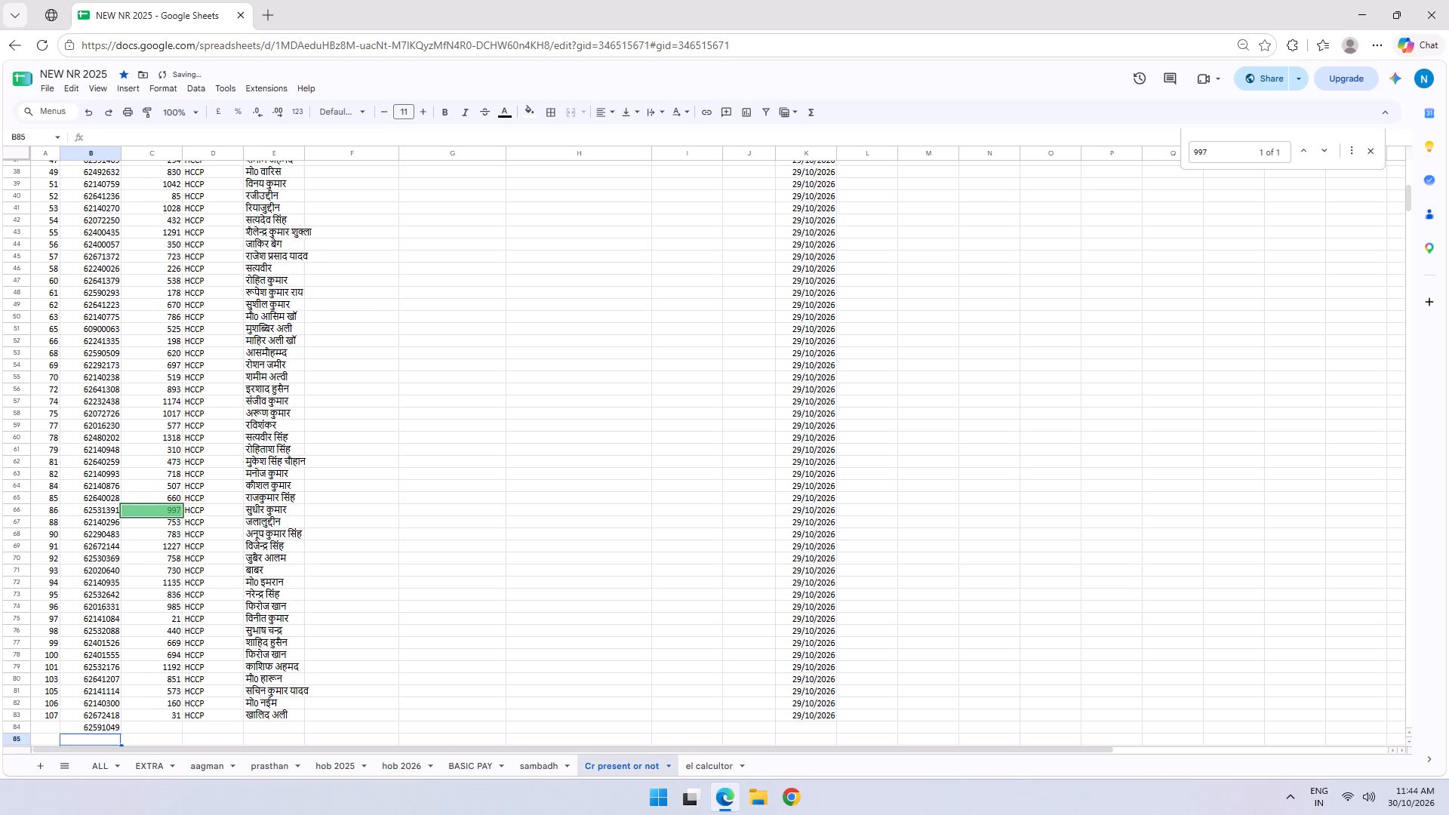
# Enter the next four personnel PNO numbers in column B, from cell B85 to B88.
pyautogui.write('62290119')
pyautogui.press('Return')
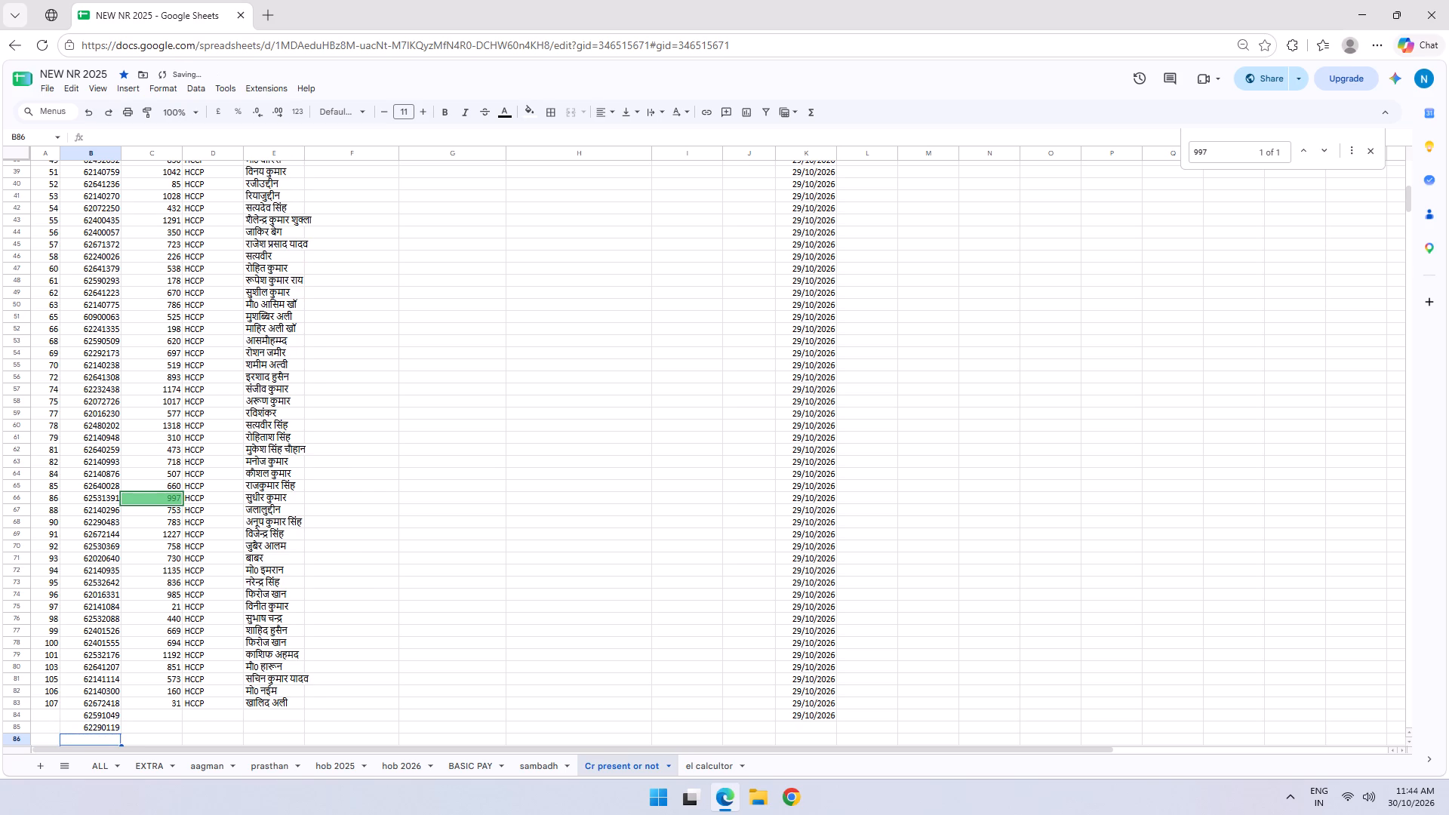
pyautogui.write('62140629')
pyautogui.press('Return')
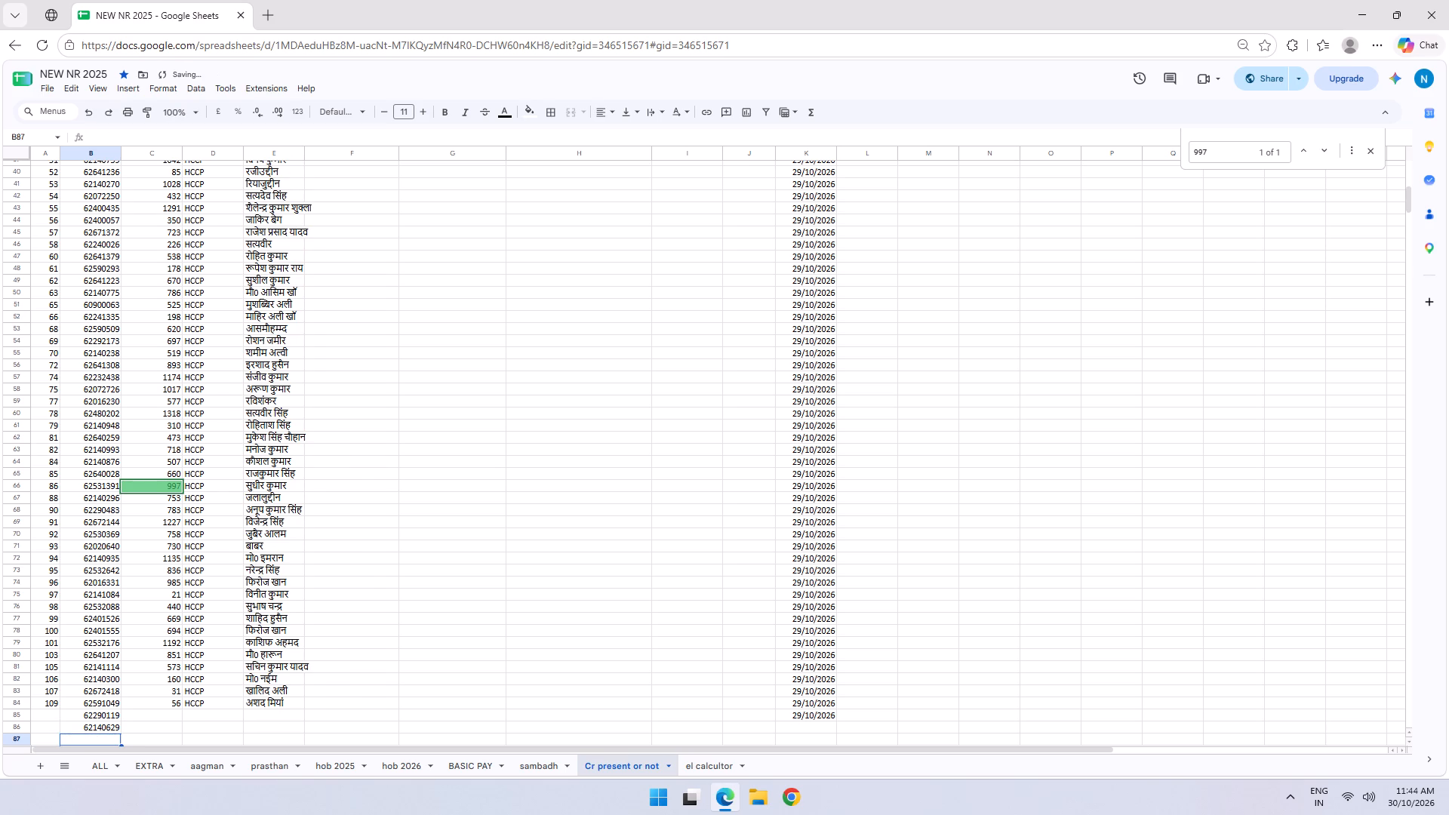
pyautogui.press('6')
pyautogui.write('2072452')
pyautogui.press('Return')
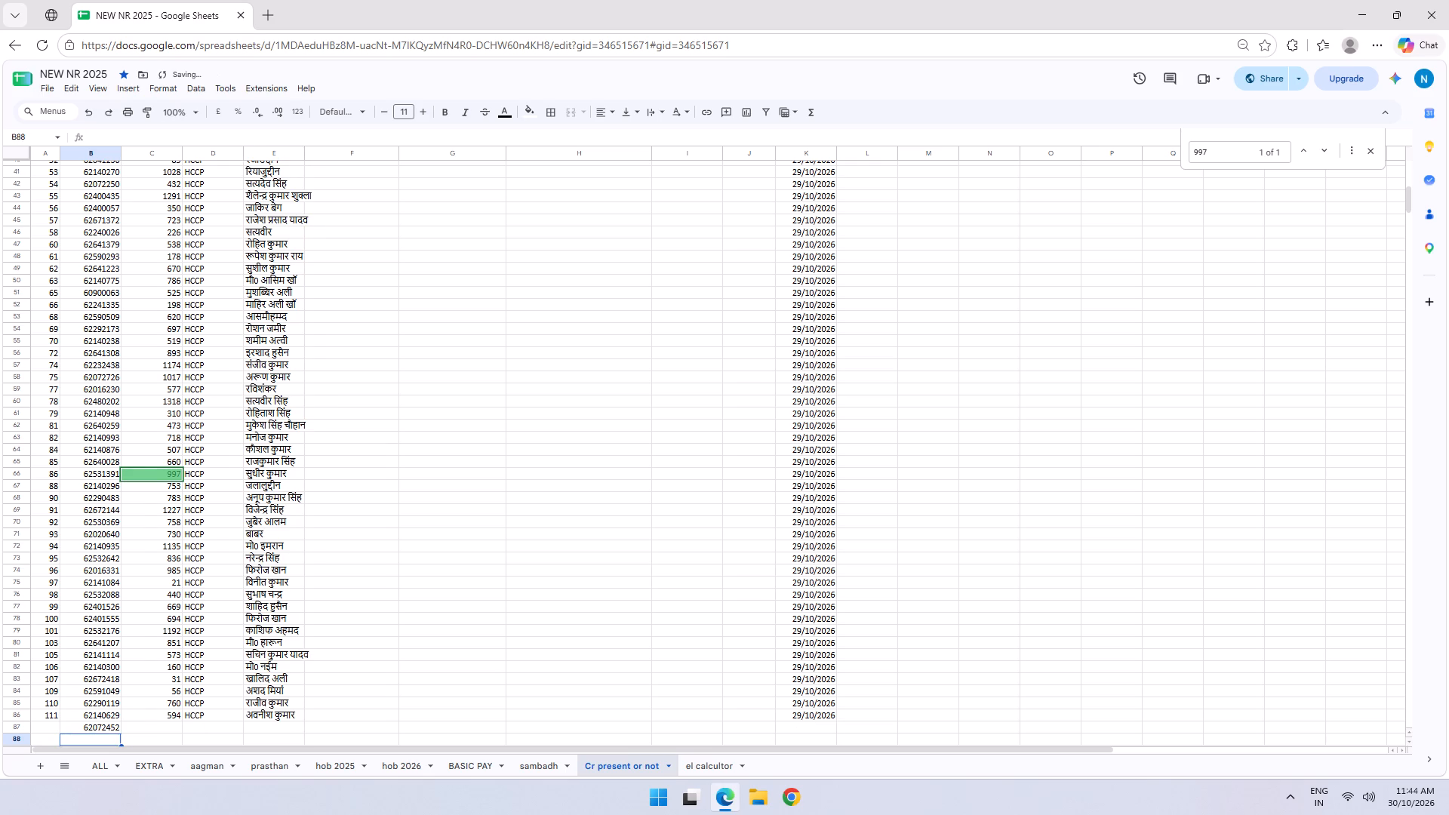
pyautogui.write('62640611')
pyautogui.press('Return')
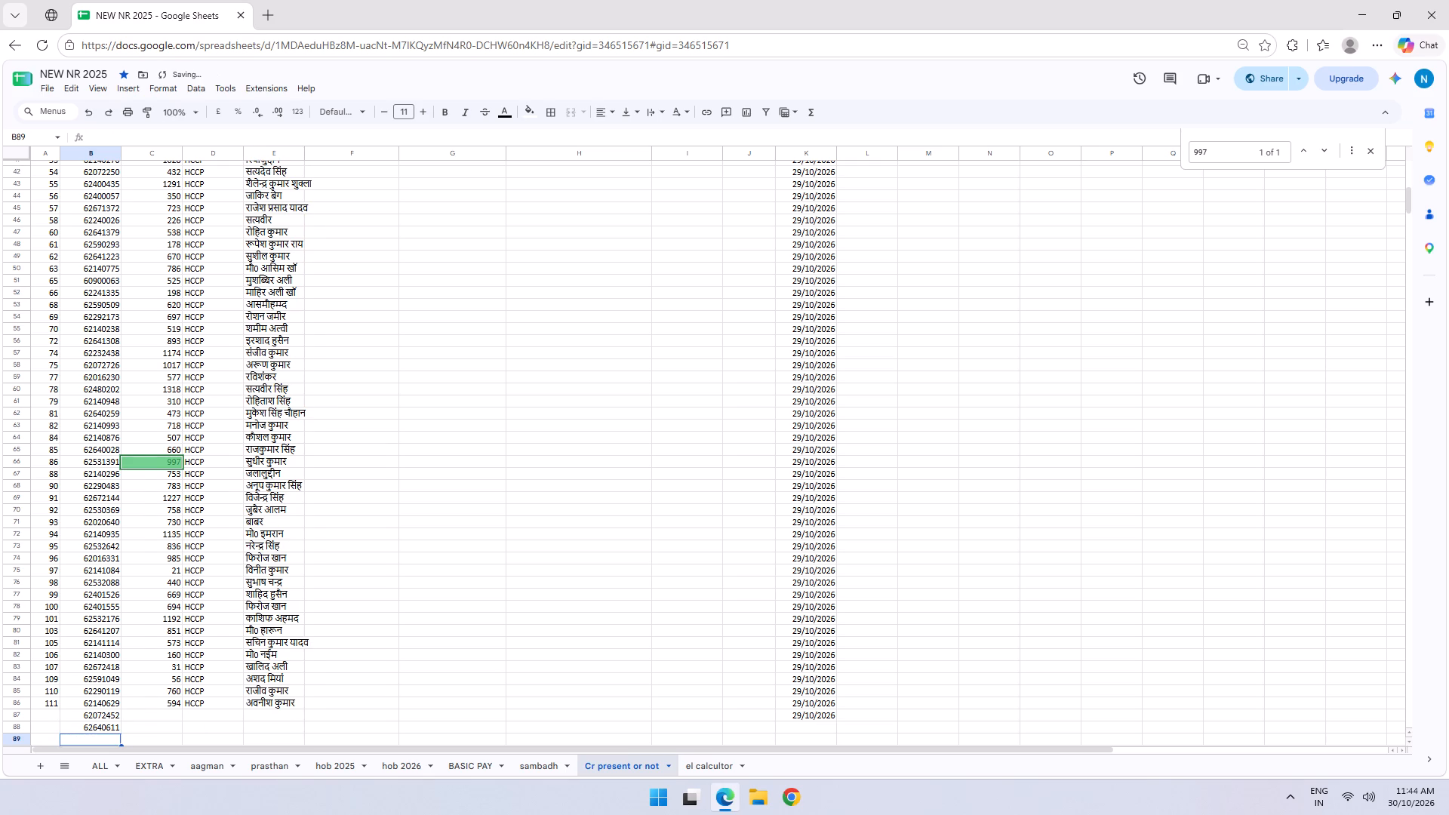
# Enter the next personnel PNO number in cell B89 and correct it to the full eight digits.
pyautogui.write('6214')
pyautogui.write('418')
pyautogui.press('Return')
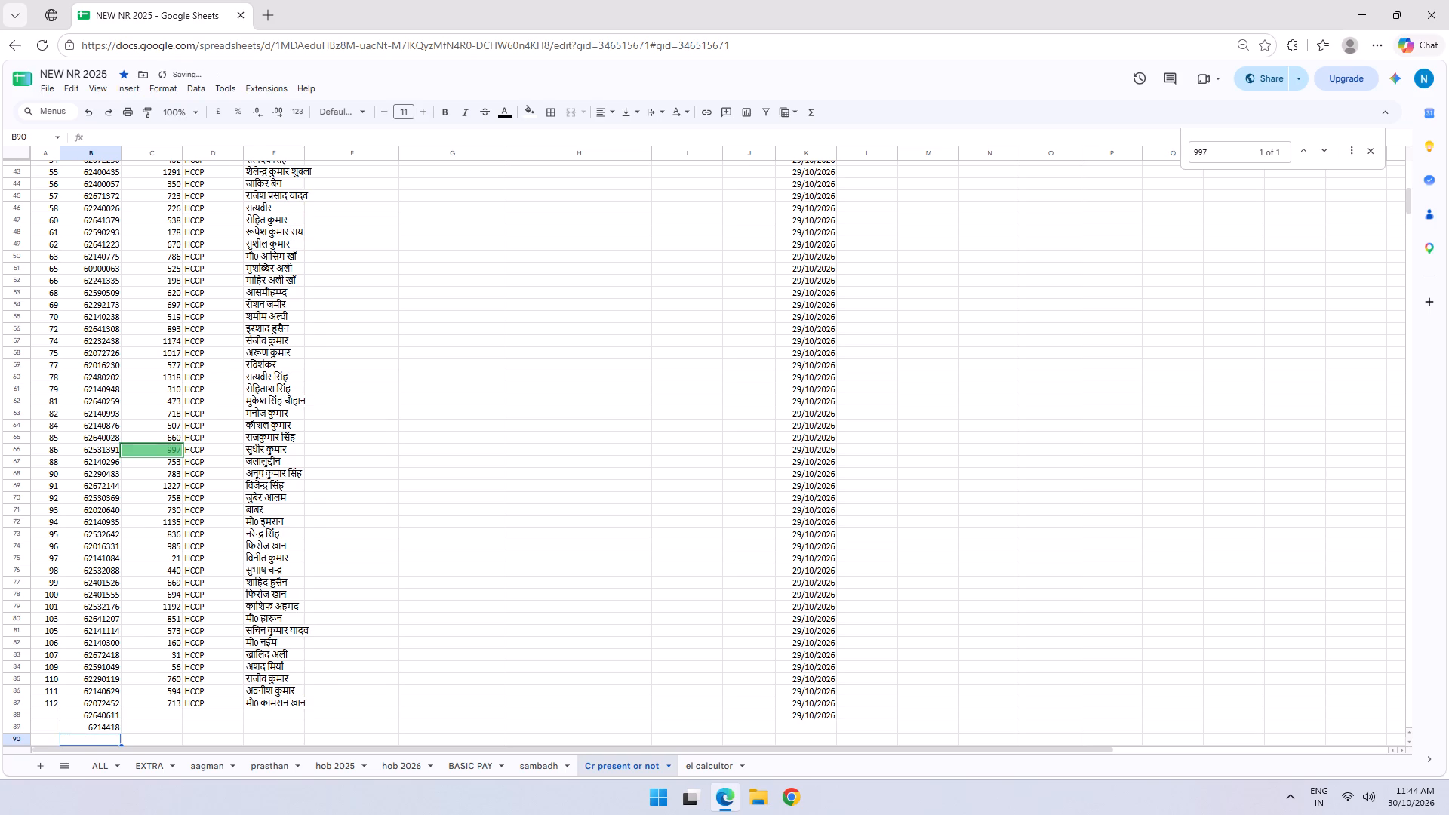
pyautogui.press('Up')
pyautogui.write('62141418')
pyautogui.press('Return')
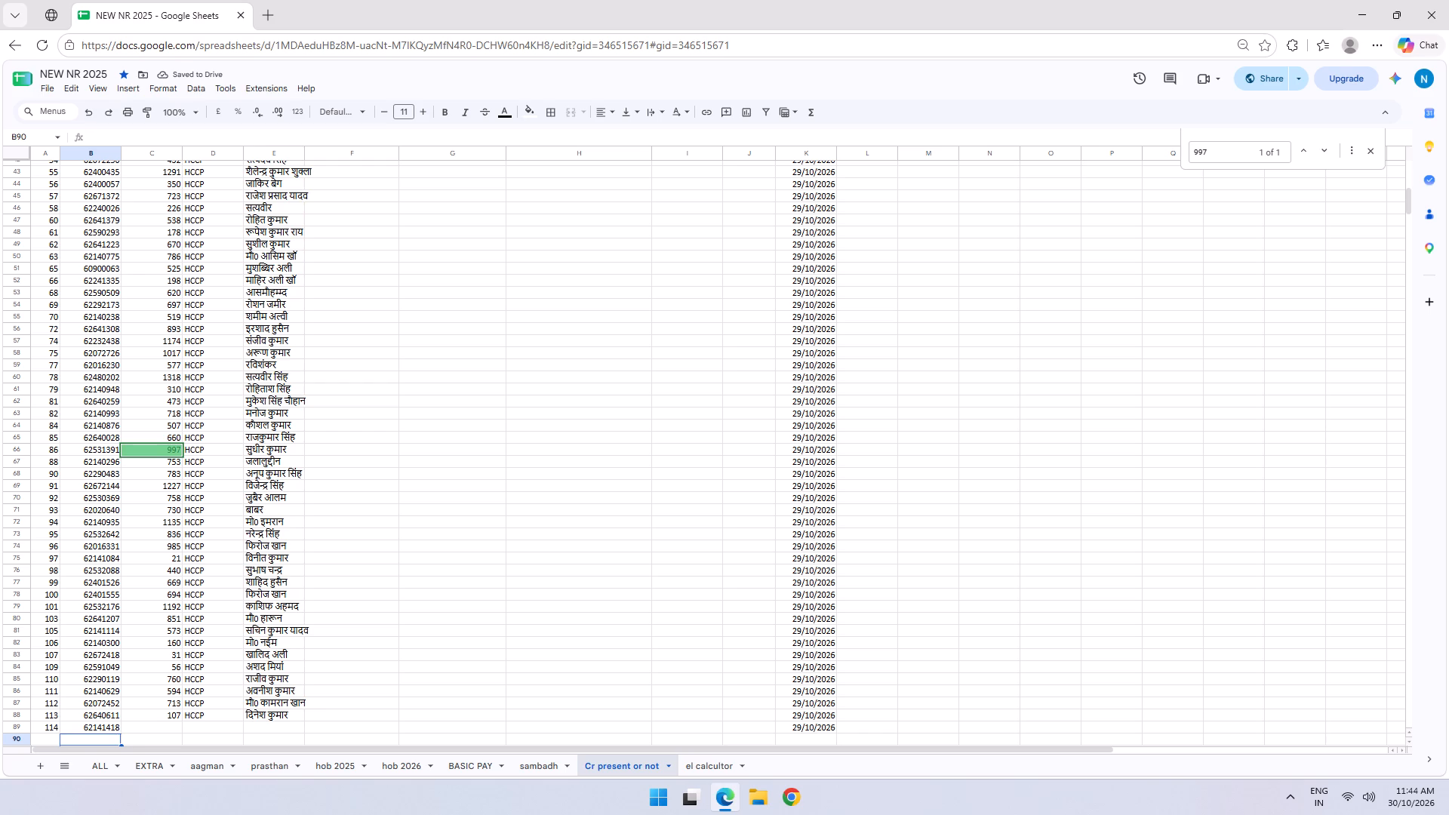
# Enter the next two personnel PNO numbers in column B, in cells B90 and B91.
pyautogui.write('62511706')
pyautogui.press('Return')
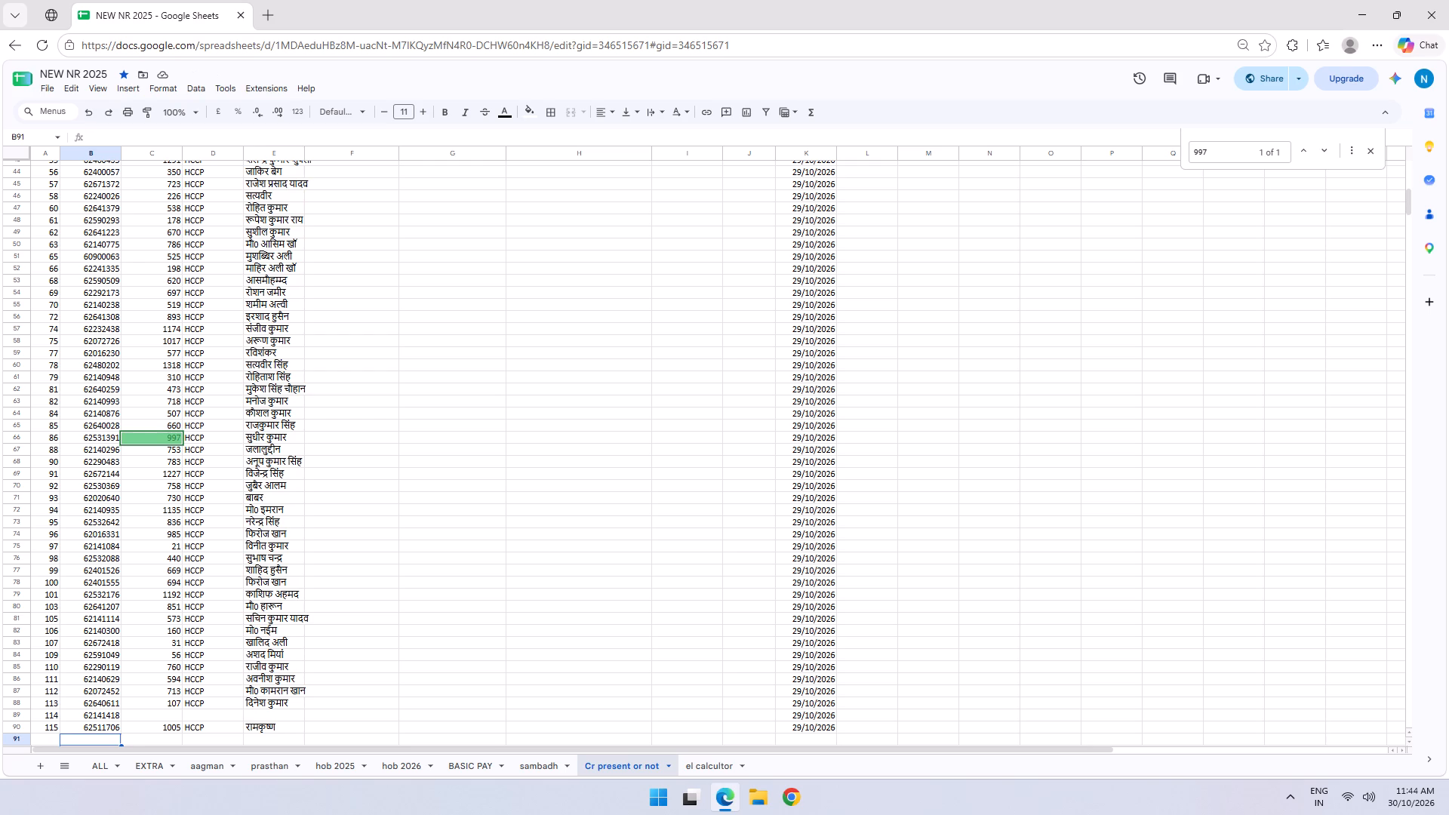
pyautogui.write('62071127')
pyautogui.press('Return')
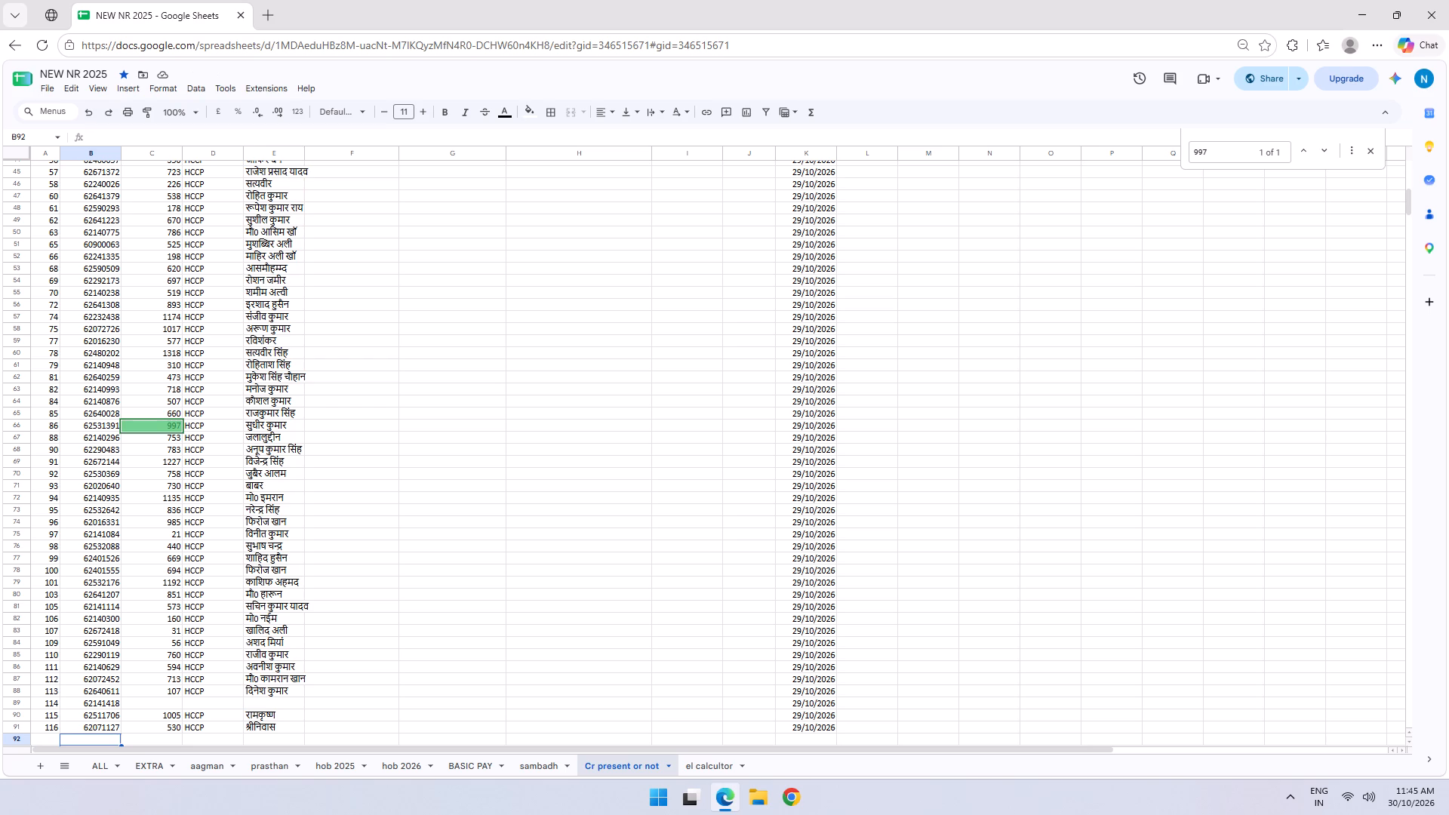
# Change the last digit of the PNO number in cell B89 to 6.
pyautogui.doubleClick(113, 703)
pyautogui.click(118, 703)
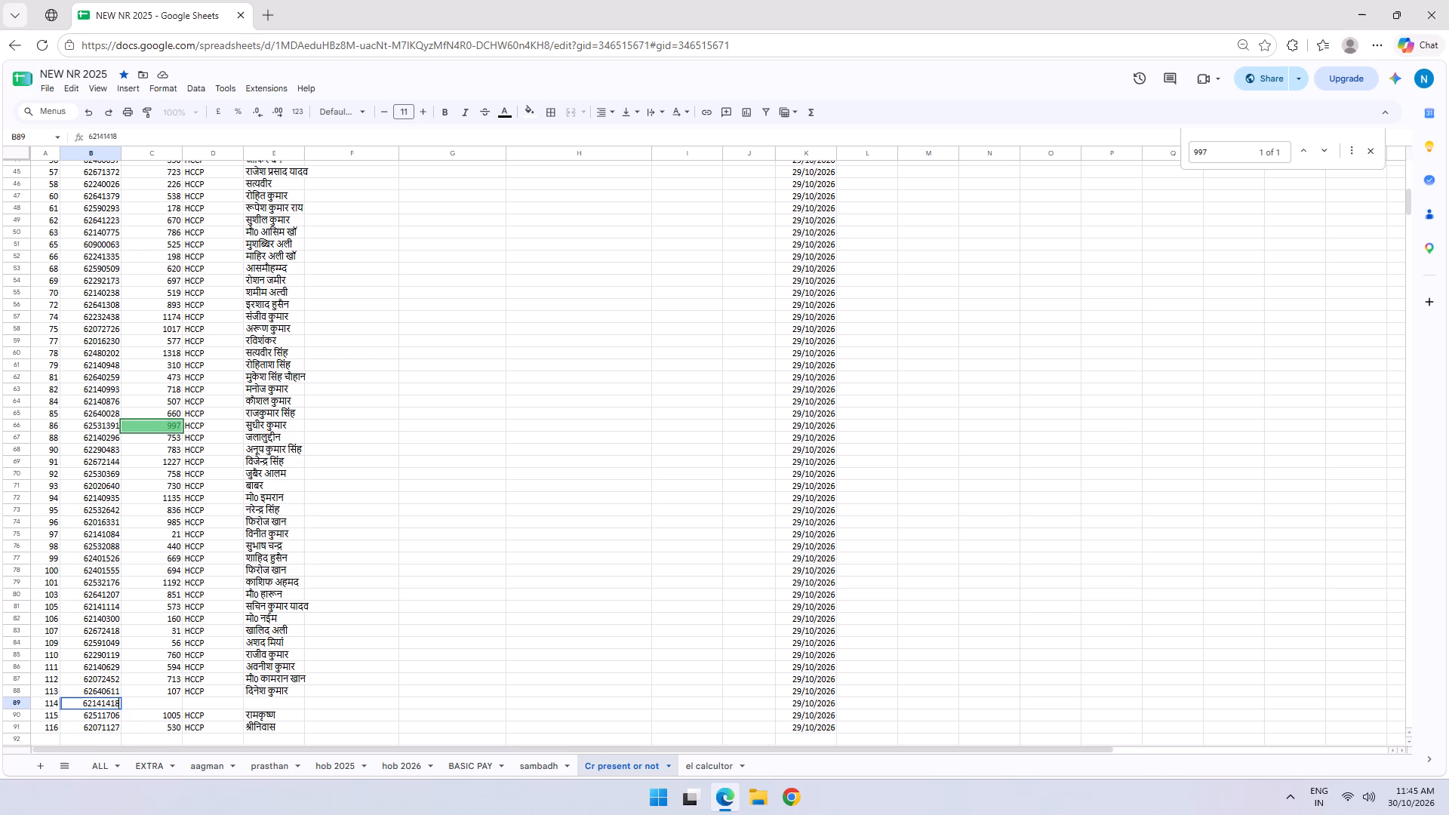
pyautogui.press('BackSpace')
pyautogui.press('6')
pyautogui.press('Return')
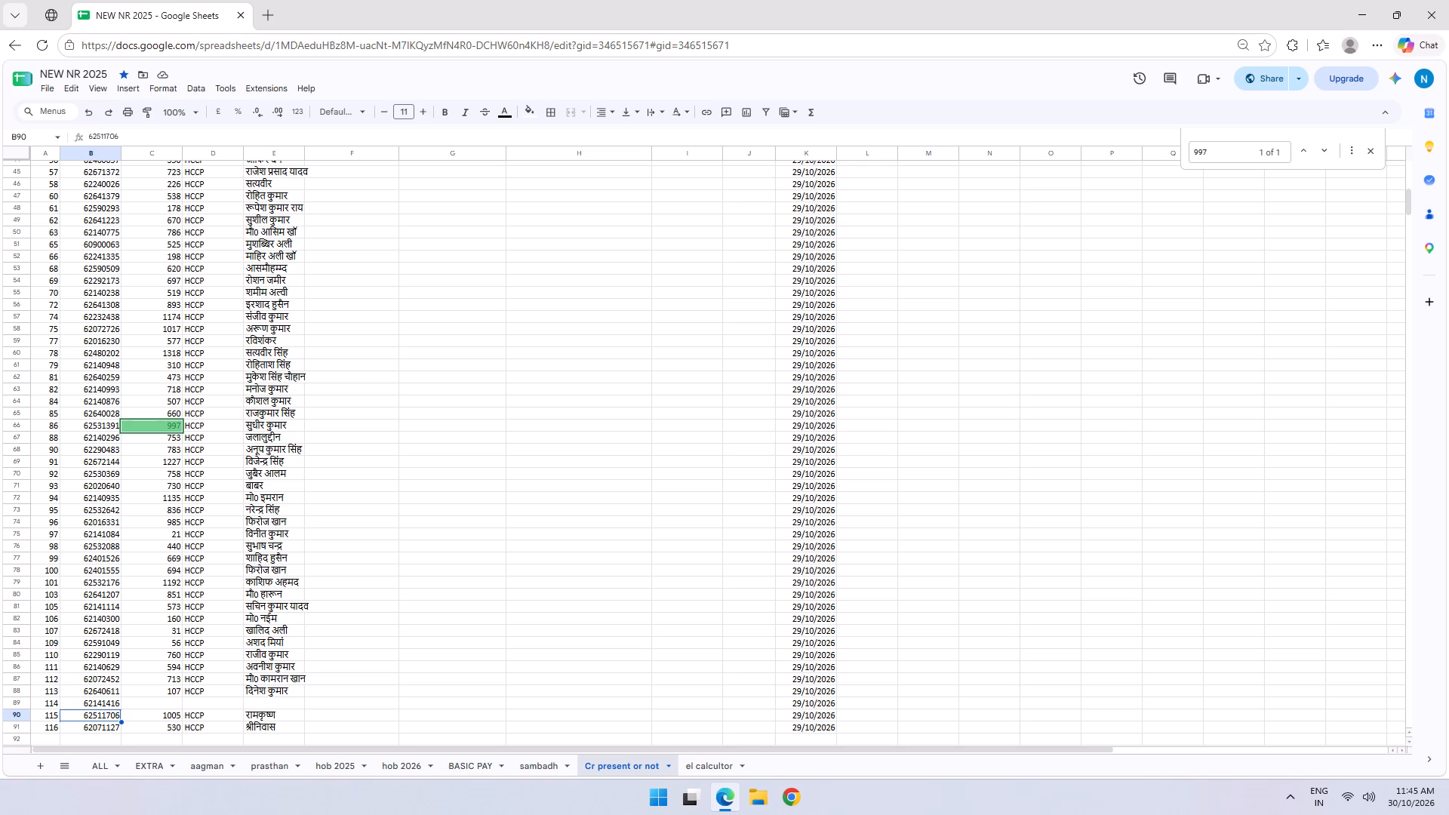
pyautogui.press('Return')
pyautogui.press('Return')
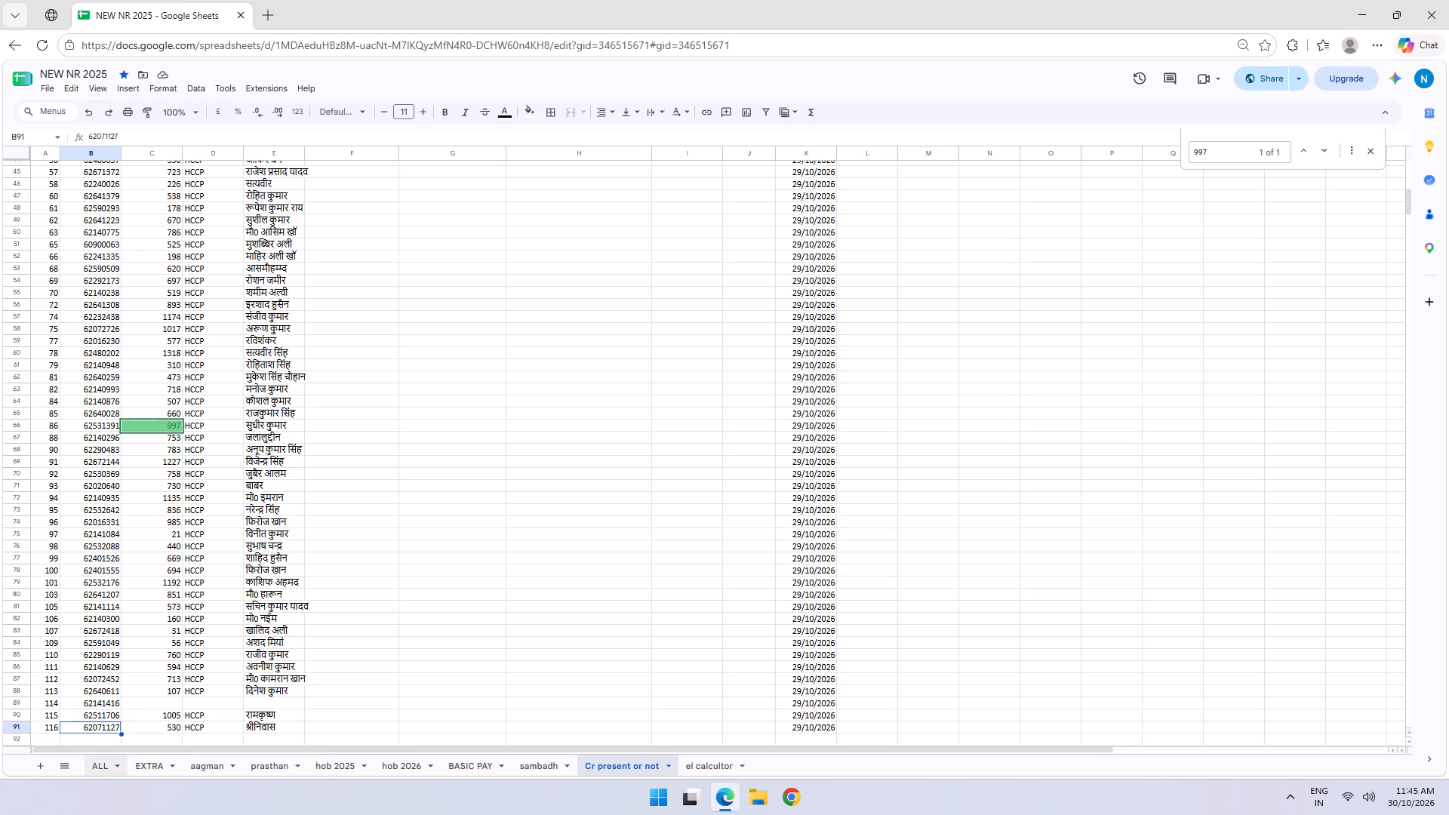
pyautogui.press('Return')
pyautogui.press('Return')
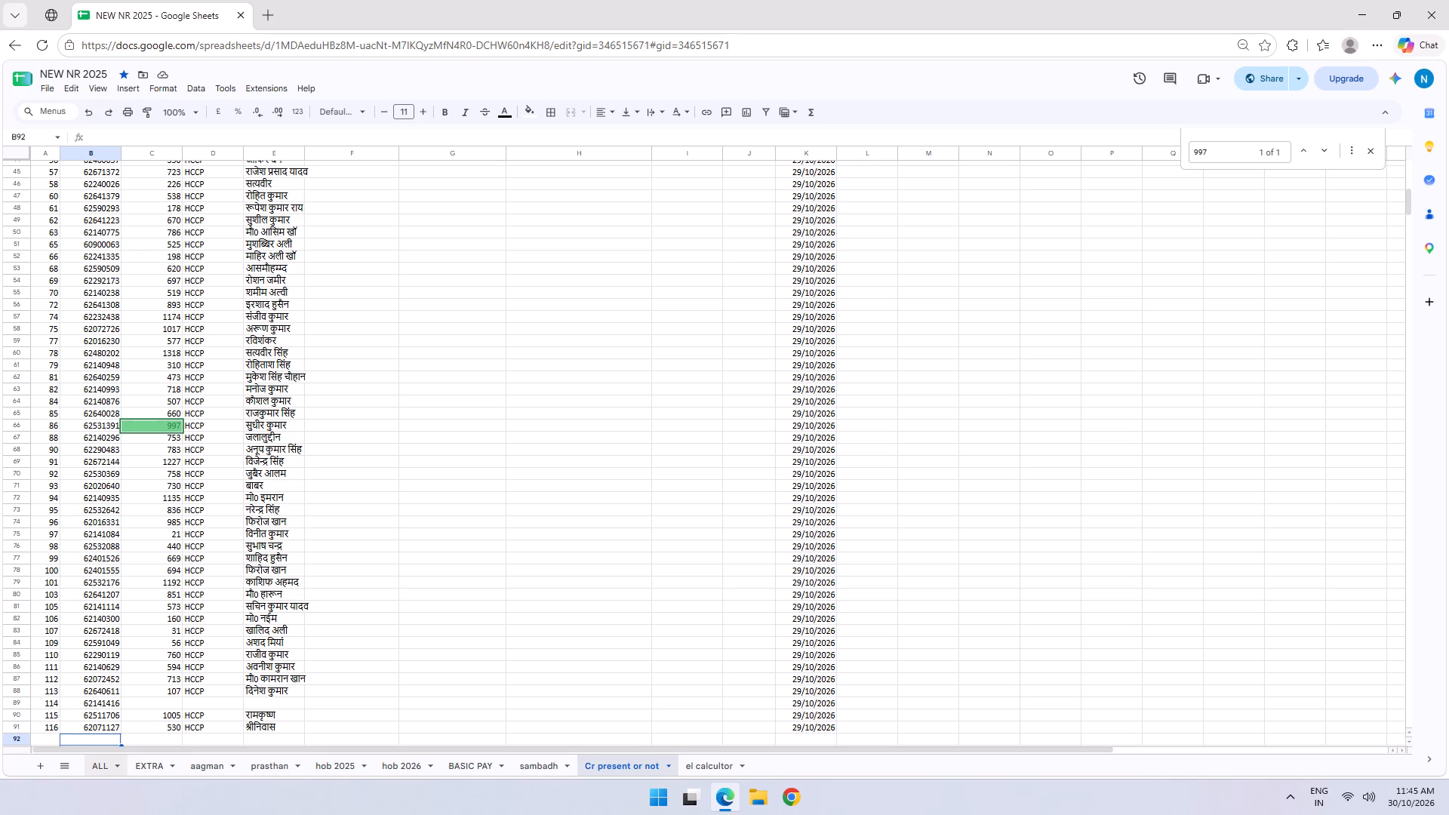
# Enter the next personnel PNO number in cell B92.
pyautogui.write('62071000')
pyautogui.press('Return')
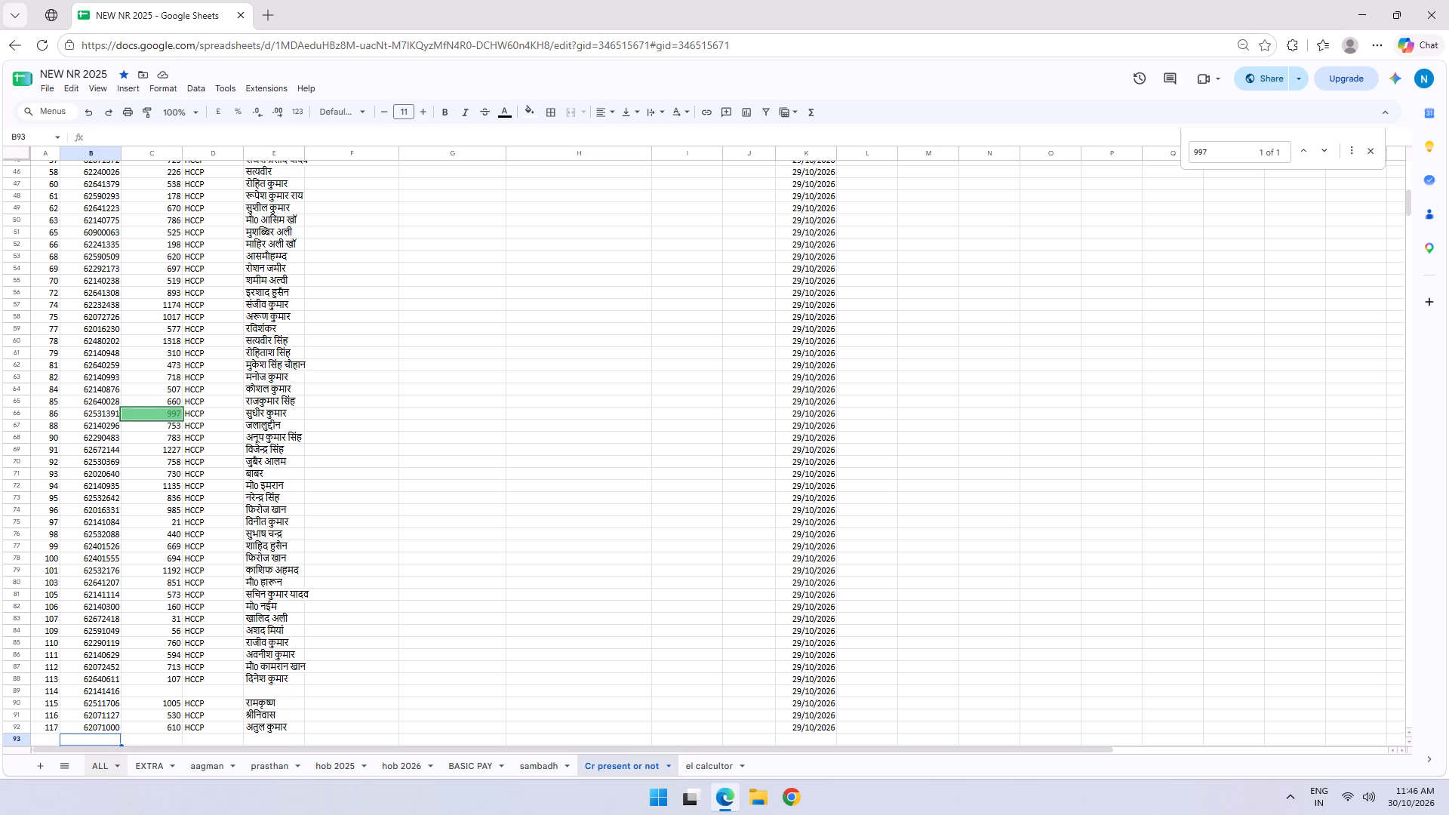
# Change the last two digits of the PNO number in cell B89 to 46.
pyautogui.doubleClick(117, 687)
pyautogui.click(117, 687)
pyautogui.press('Right')
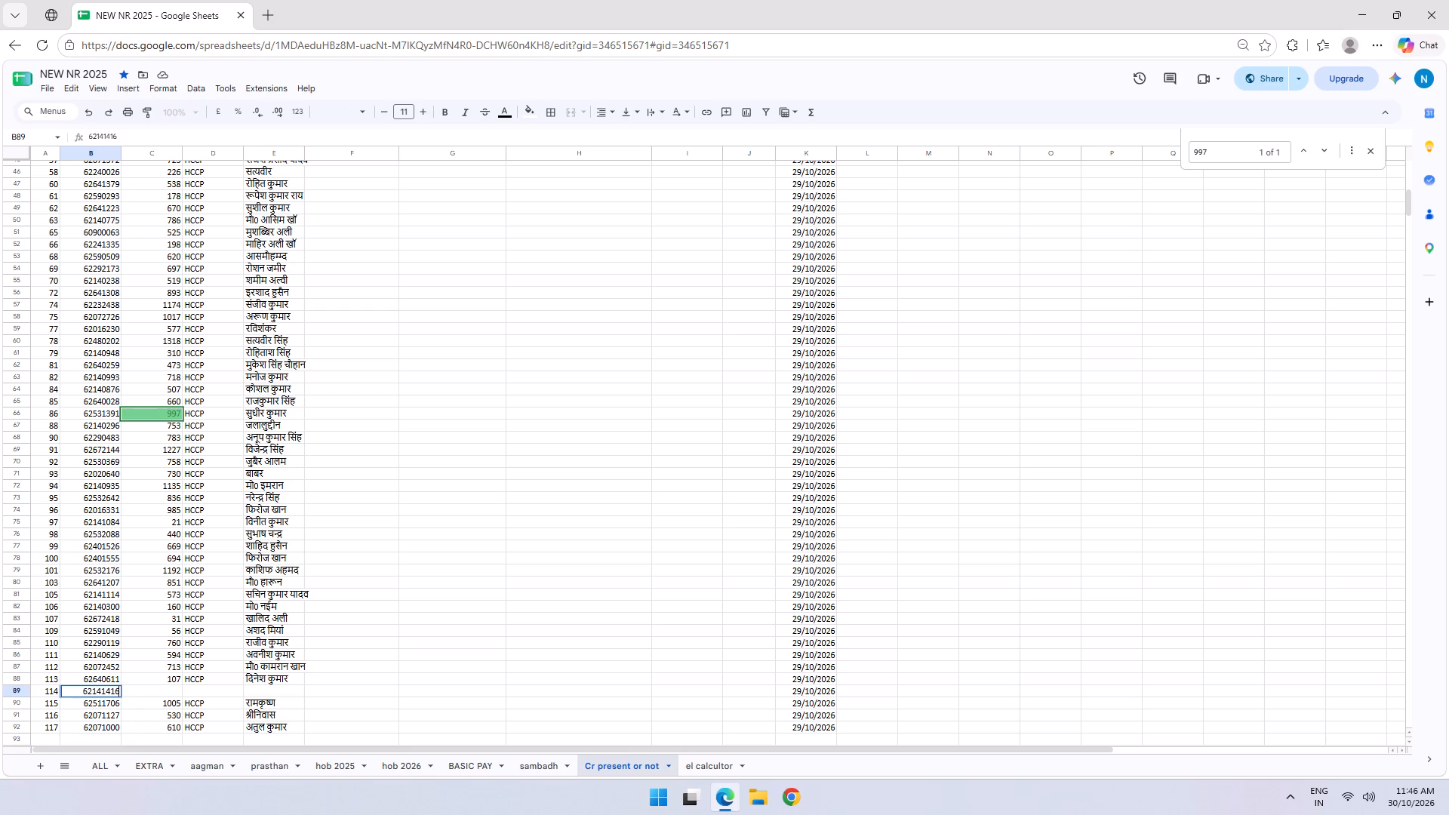
pyautogui.press('BackSpace')
pyautogui.press('BackSpace')
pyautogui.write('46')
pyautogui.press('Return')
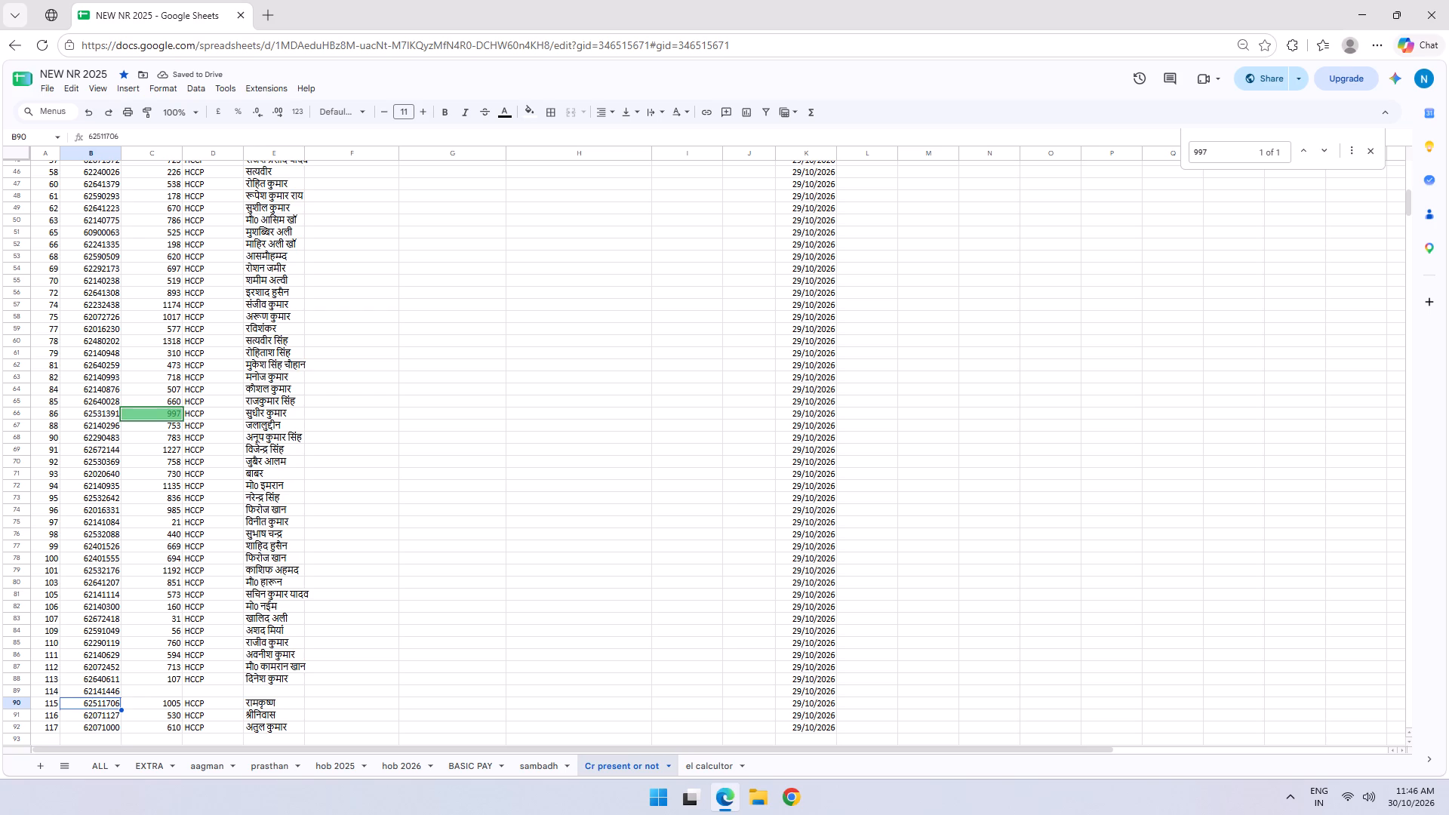
# Enter the next two personnel PNO numbers in column B, in cells B93 and B94.
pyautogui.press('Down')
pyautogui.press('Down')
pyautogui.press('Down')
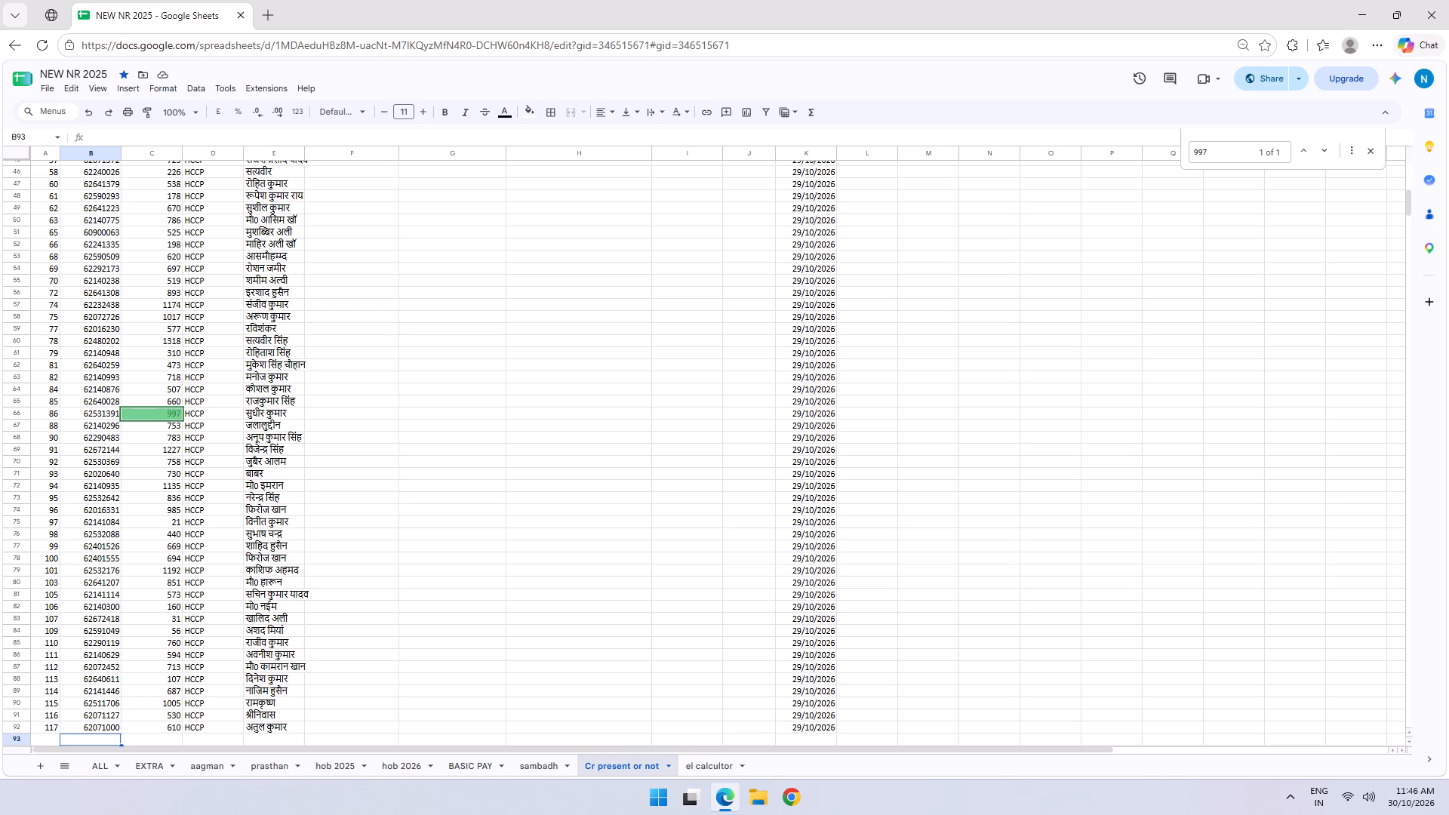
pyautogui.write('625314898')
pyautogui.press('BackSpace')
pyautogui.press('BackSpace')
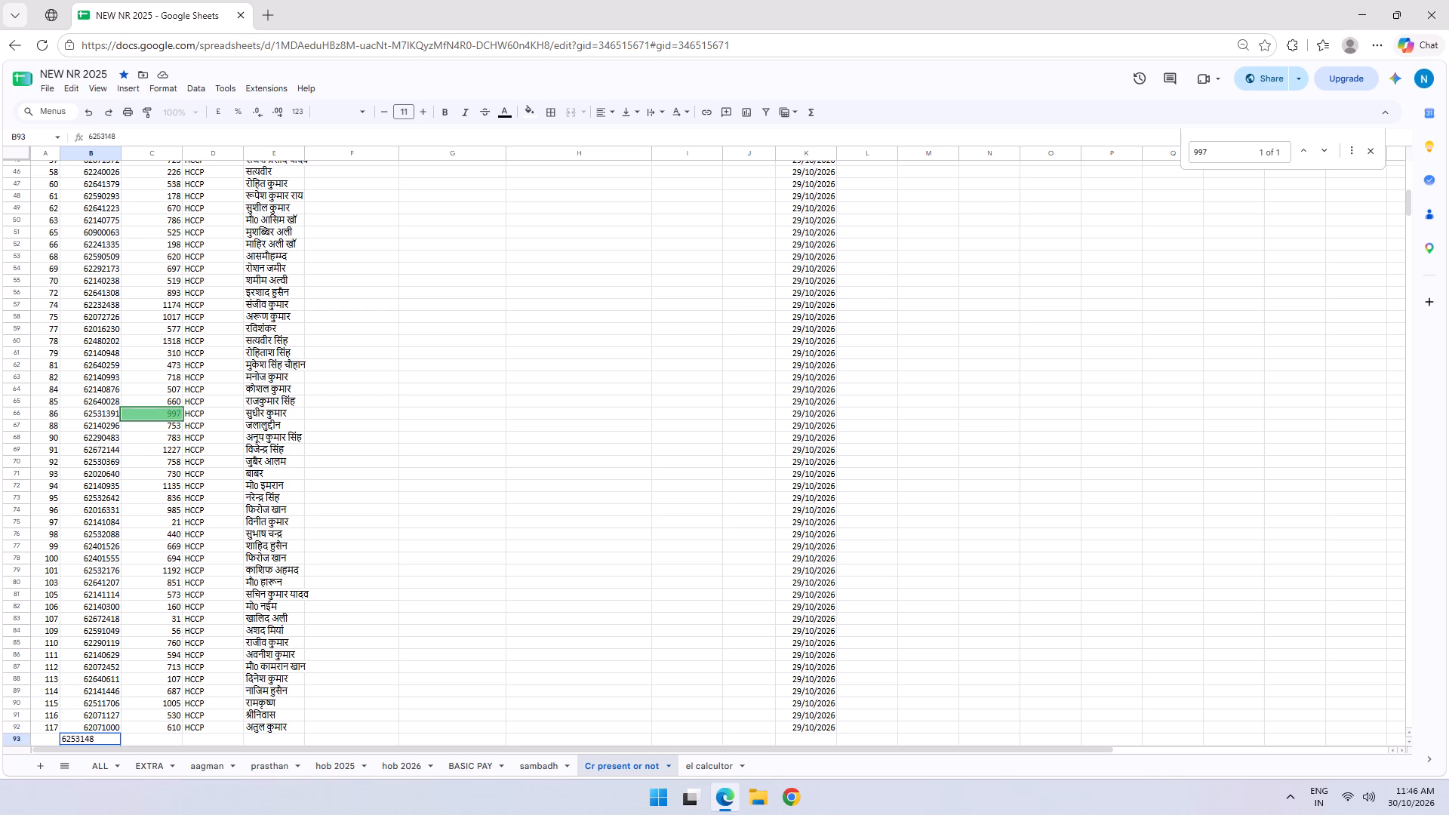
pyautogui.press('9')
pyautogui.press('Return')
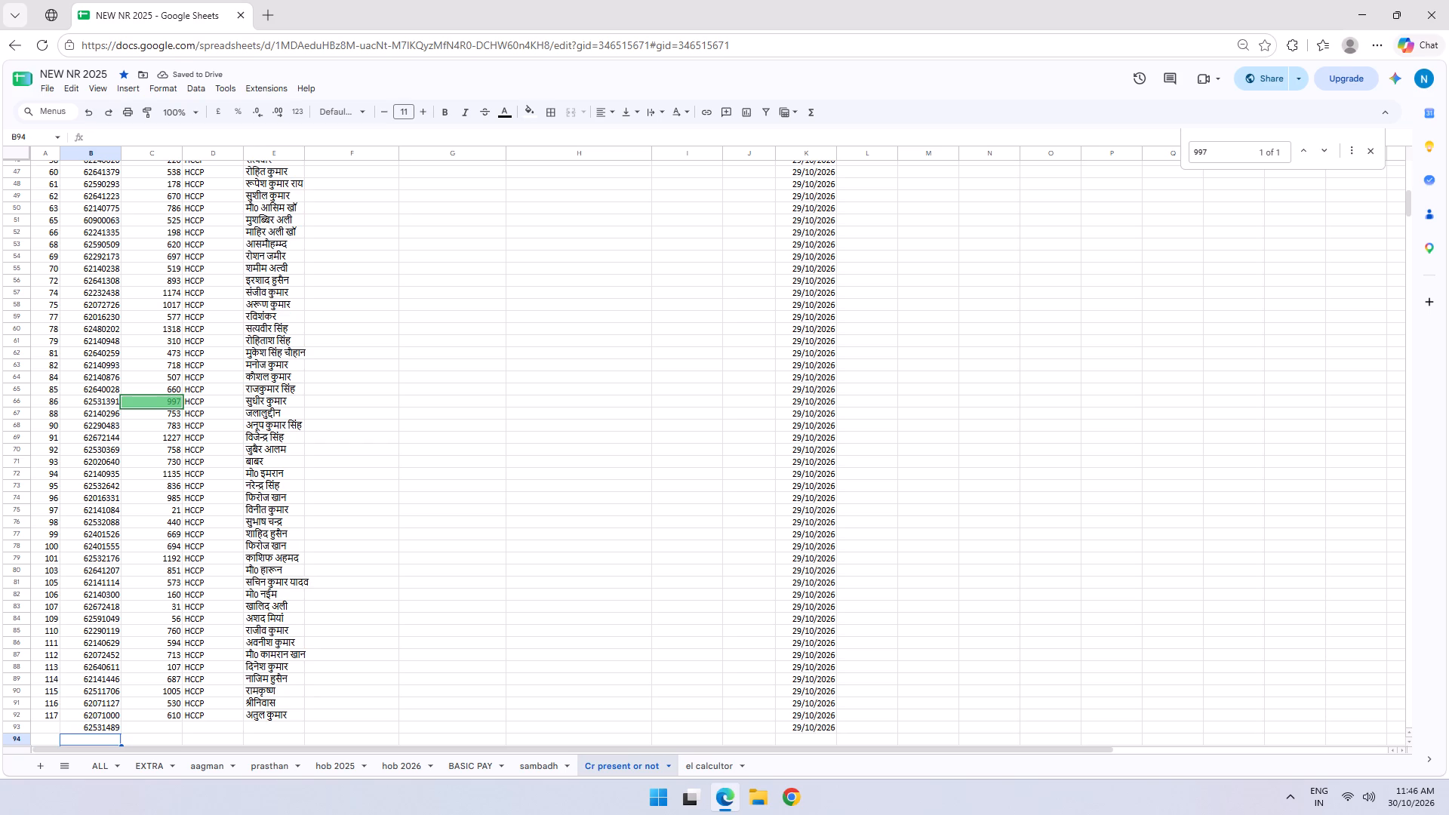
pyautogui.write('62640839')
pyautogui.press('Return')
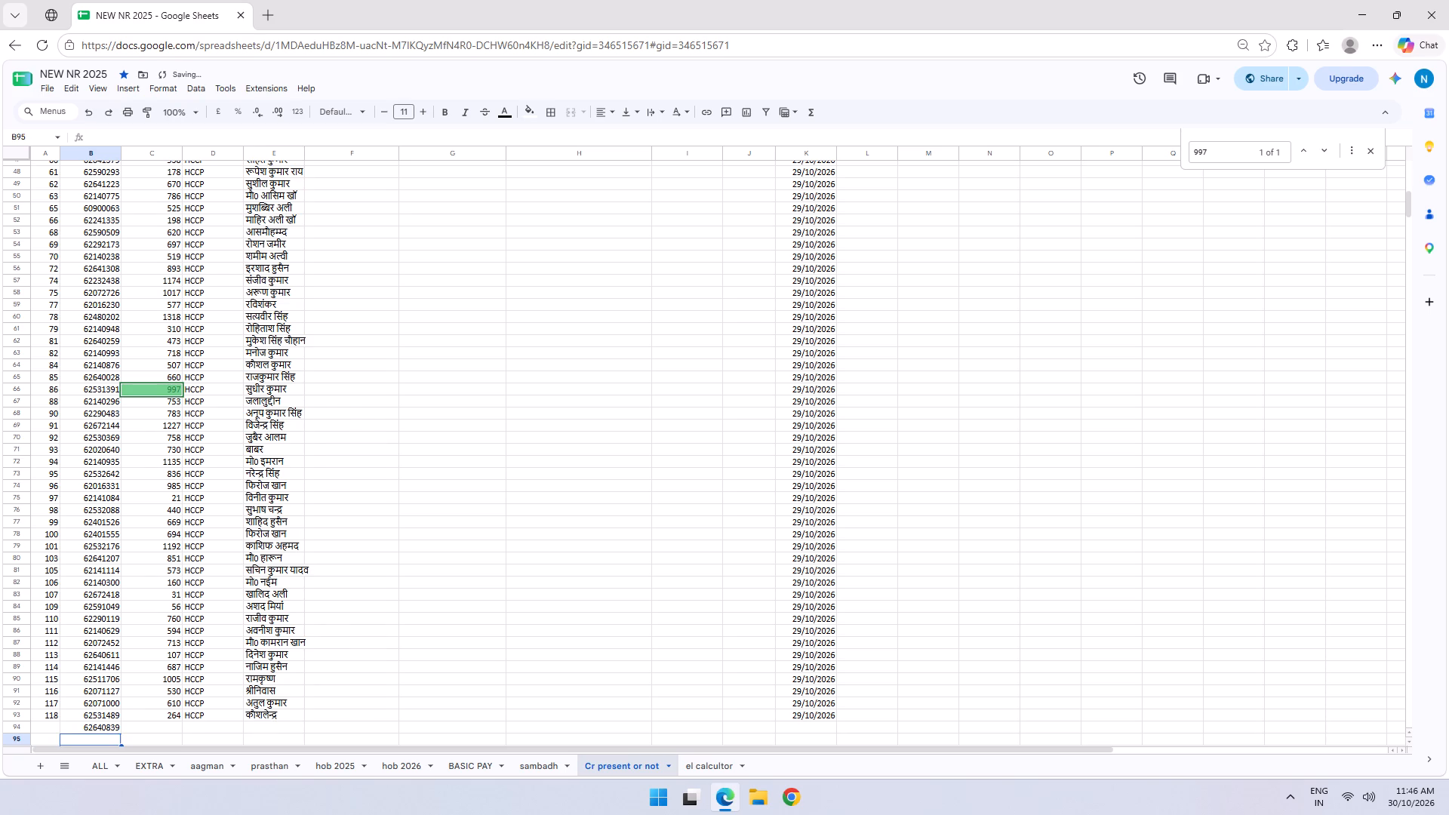
# Enter the next three personnel PNO numbers in column B, from cell B95 to B97.
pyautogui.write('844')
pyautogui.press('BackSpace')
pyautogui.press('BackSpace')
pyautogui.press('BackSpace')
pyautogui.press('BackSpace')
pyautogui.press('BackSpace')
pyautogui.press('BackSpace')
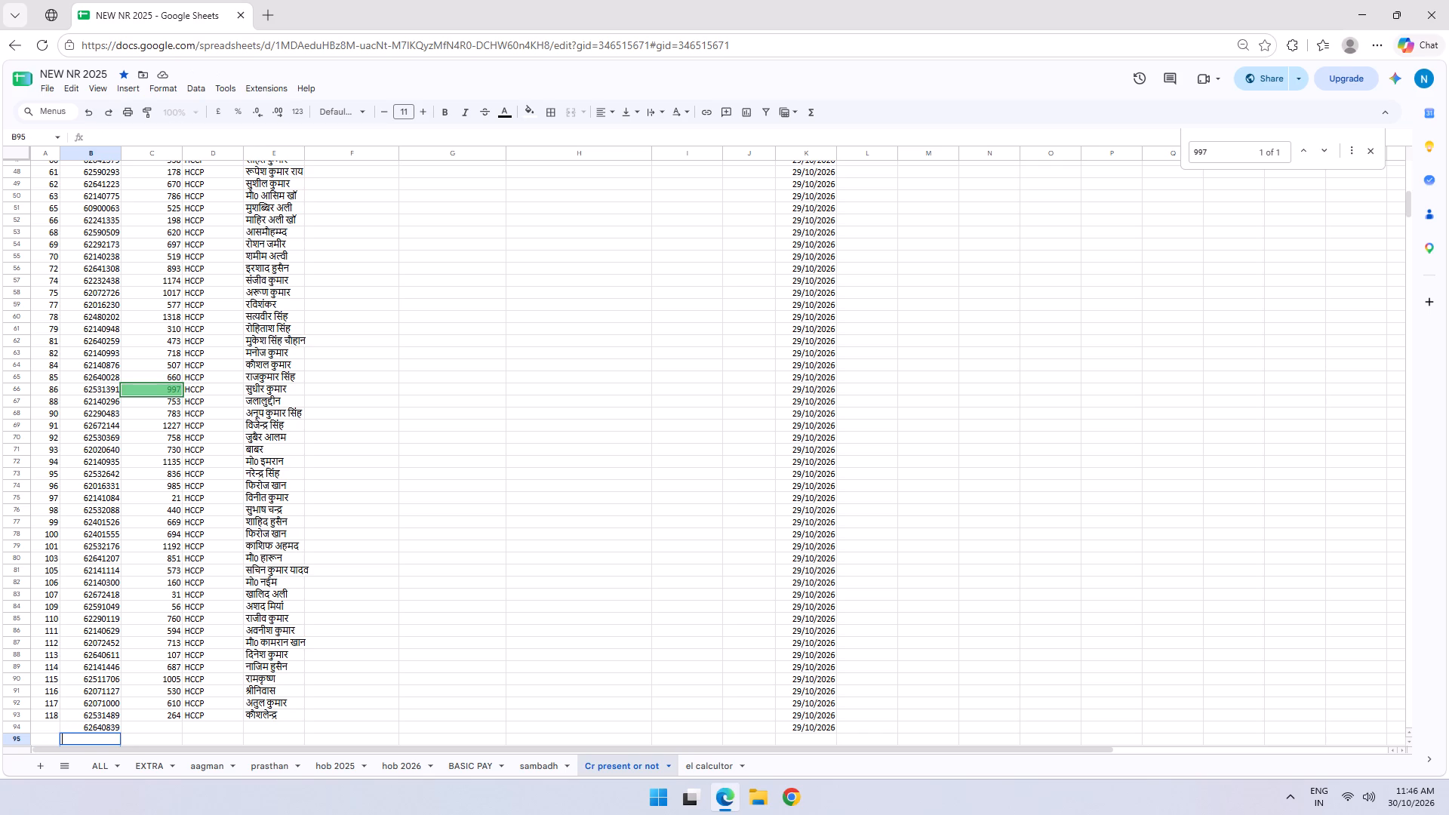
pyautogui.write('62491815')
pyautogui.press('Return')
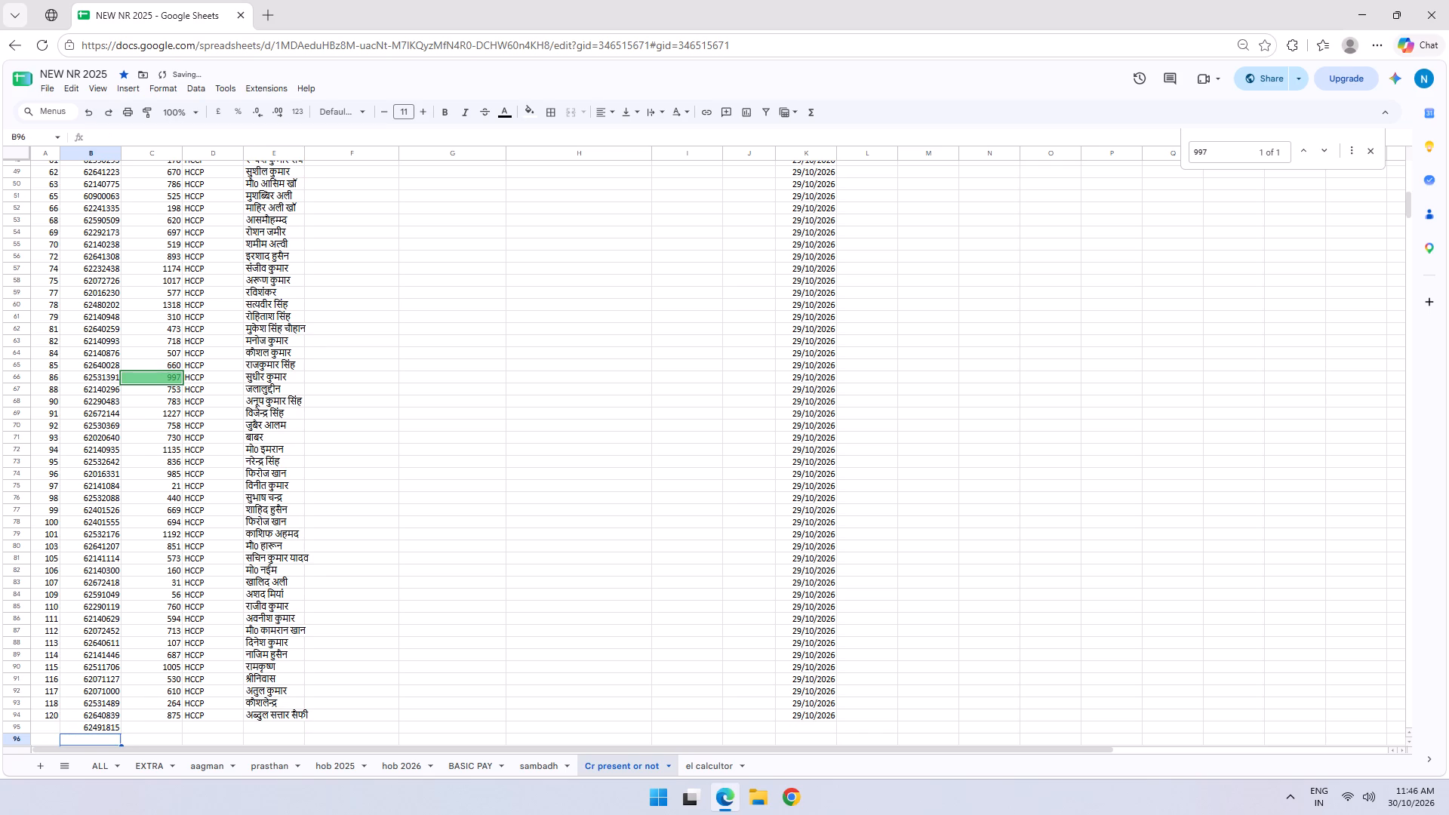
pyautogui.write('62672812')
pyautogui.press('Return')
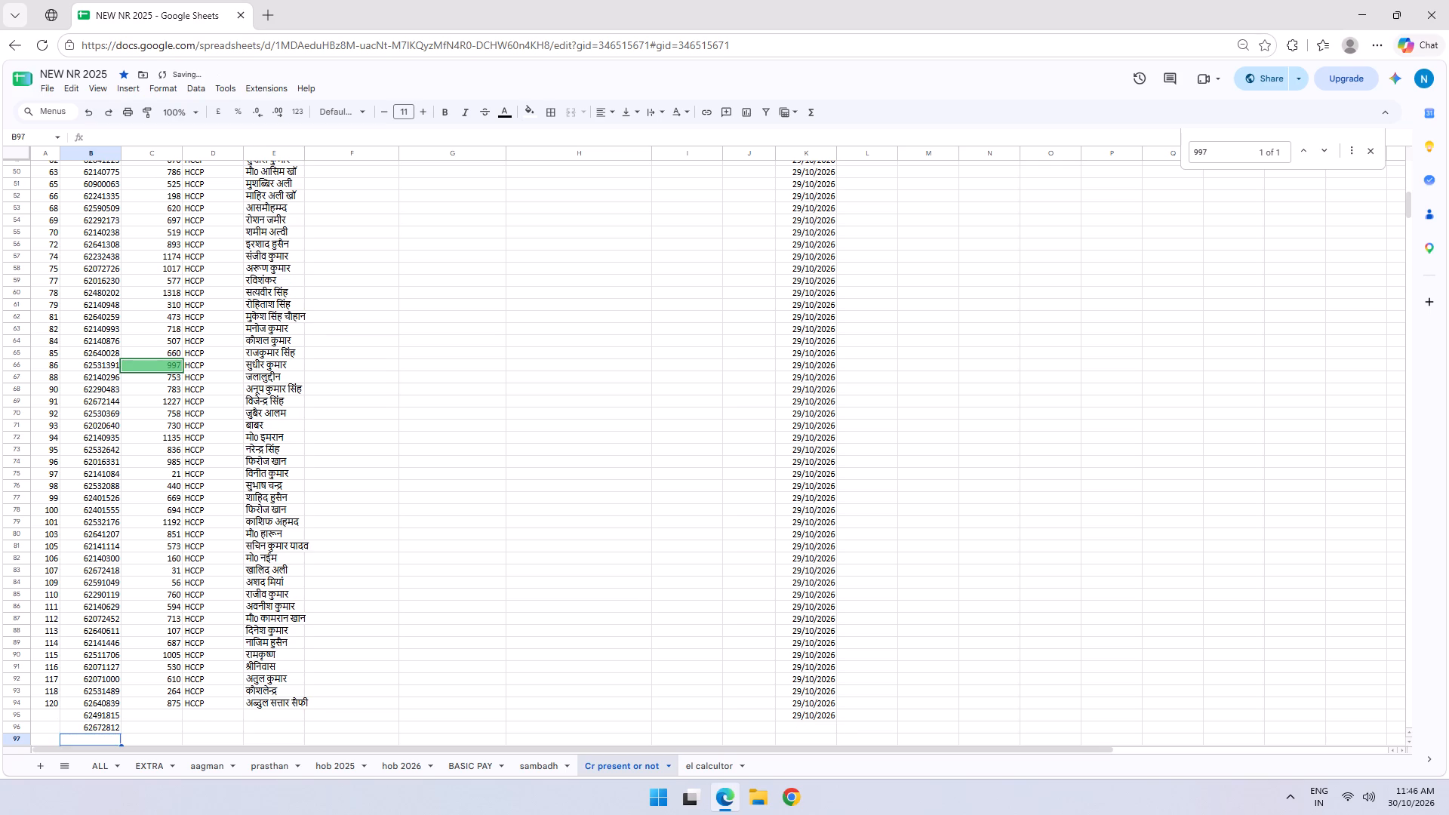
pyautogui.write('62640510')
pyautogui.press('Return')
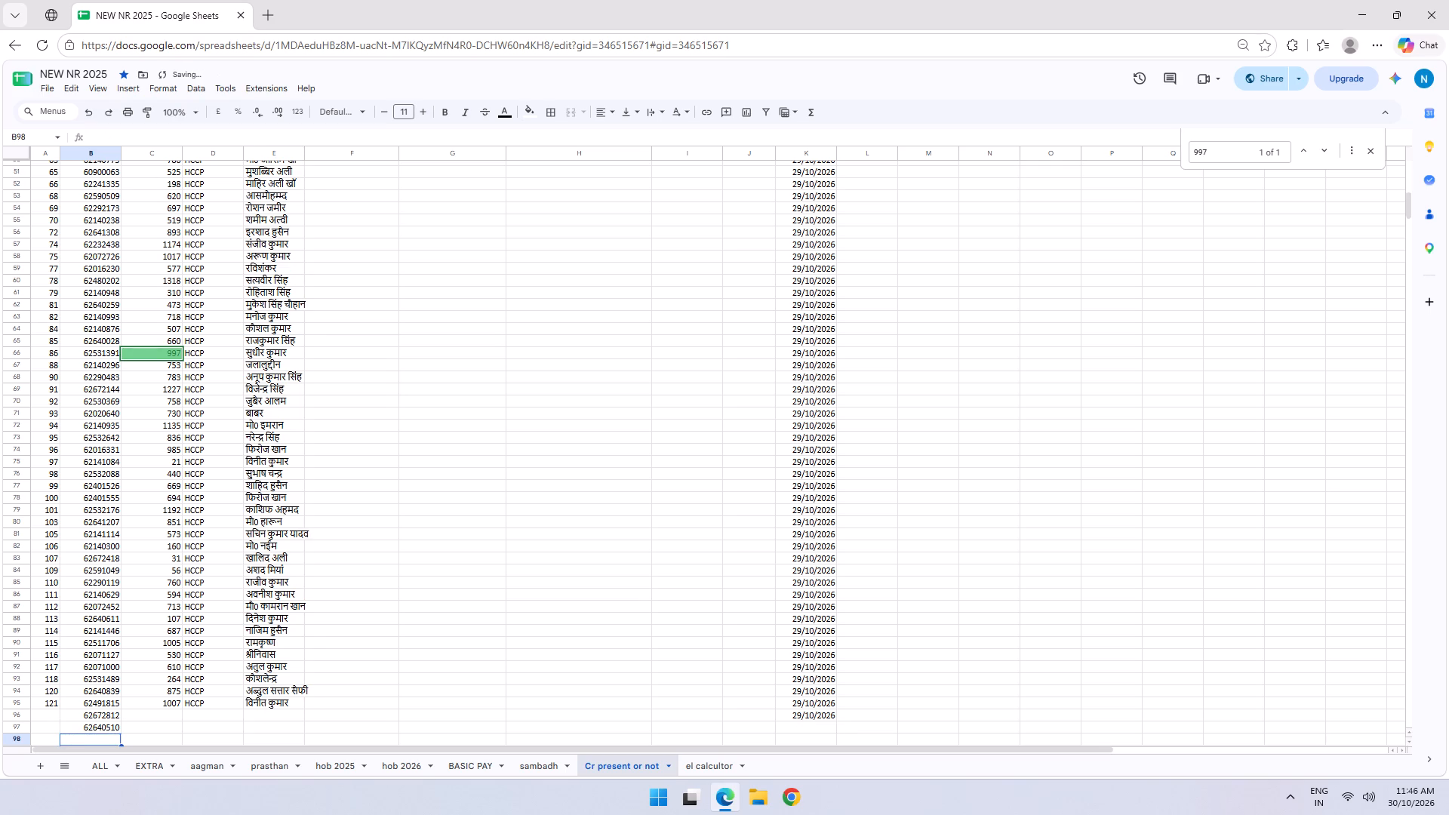
# Enter the next three personnel PNO numbers in column B, from cell B98 to B100.
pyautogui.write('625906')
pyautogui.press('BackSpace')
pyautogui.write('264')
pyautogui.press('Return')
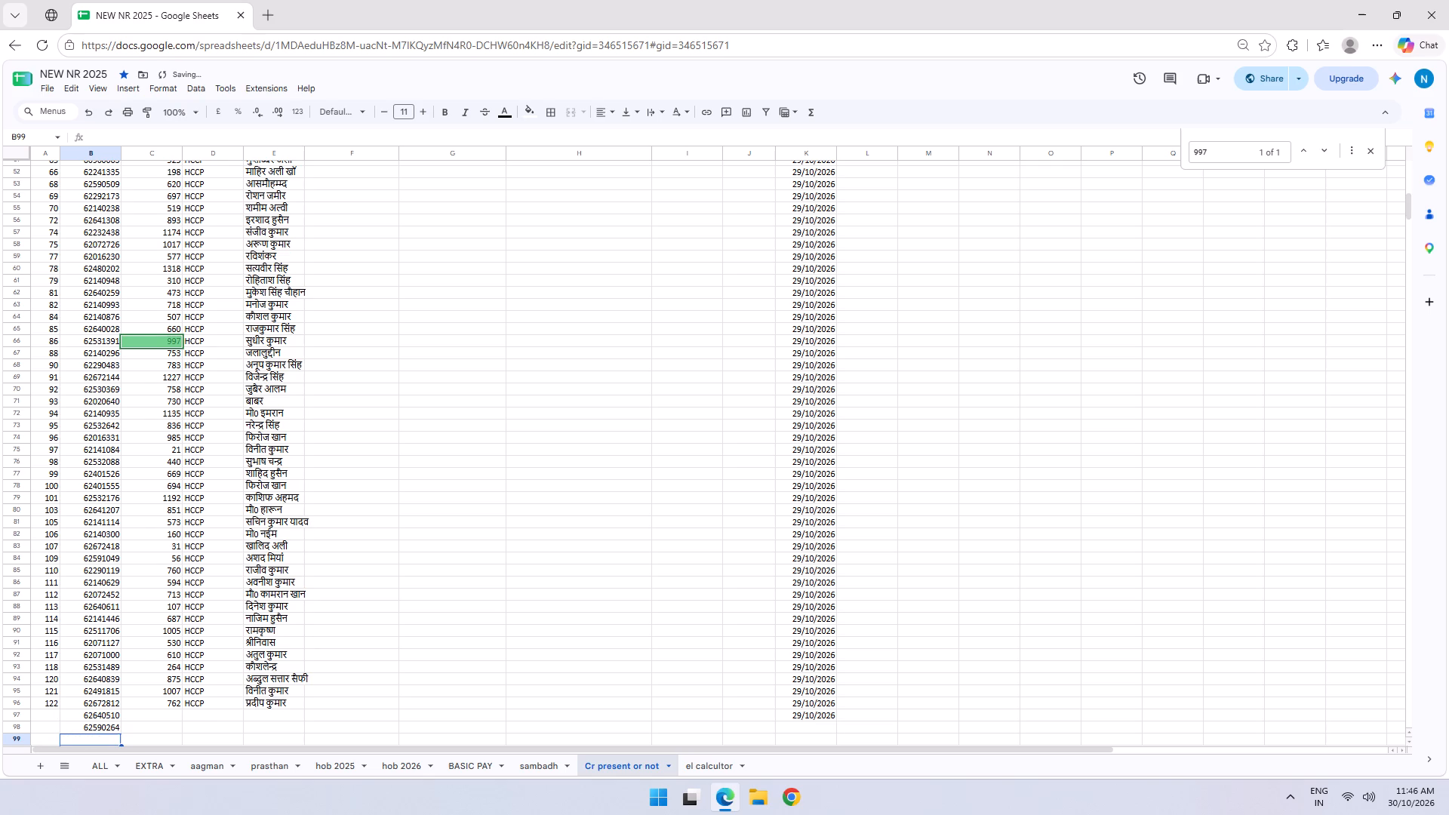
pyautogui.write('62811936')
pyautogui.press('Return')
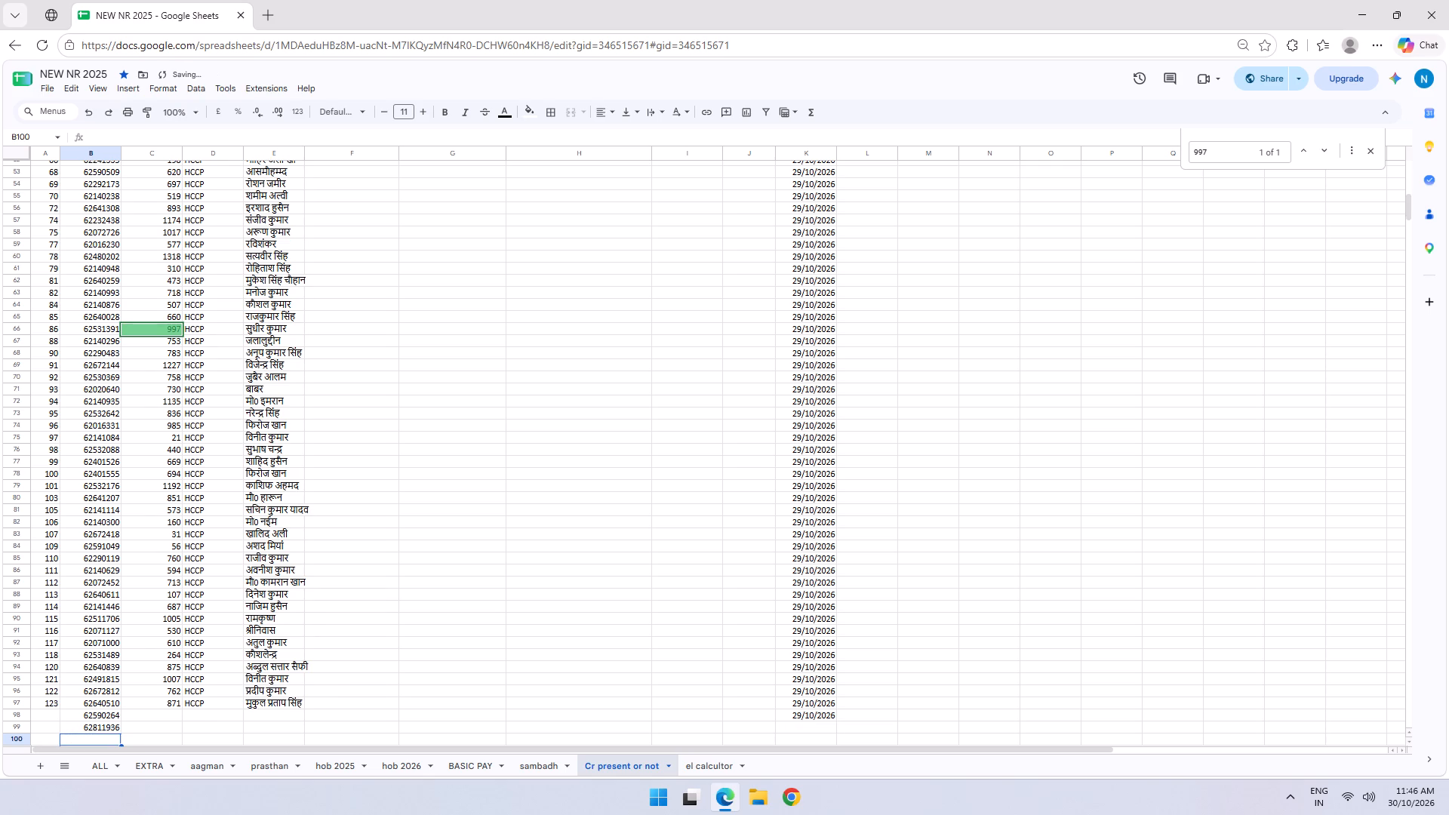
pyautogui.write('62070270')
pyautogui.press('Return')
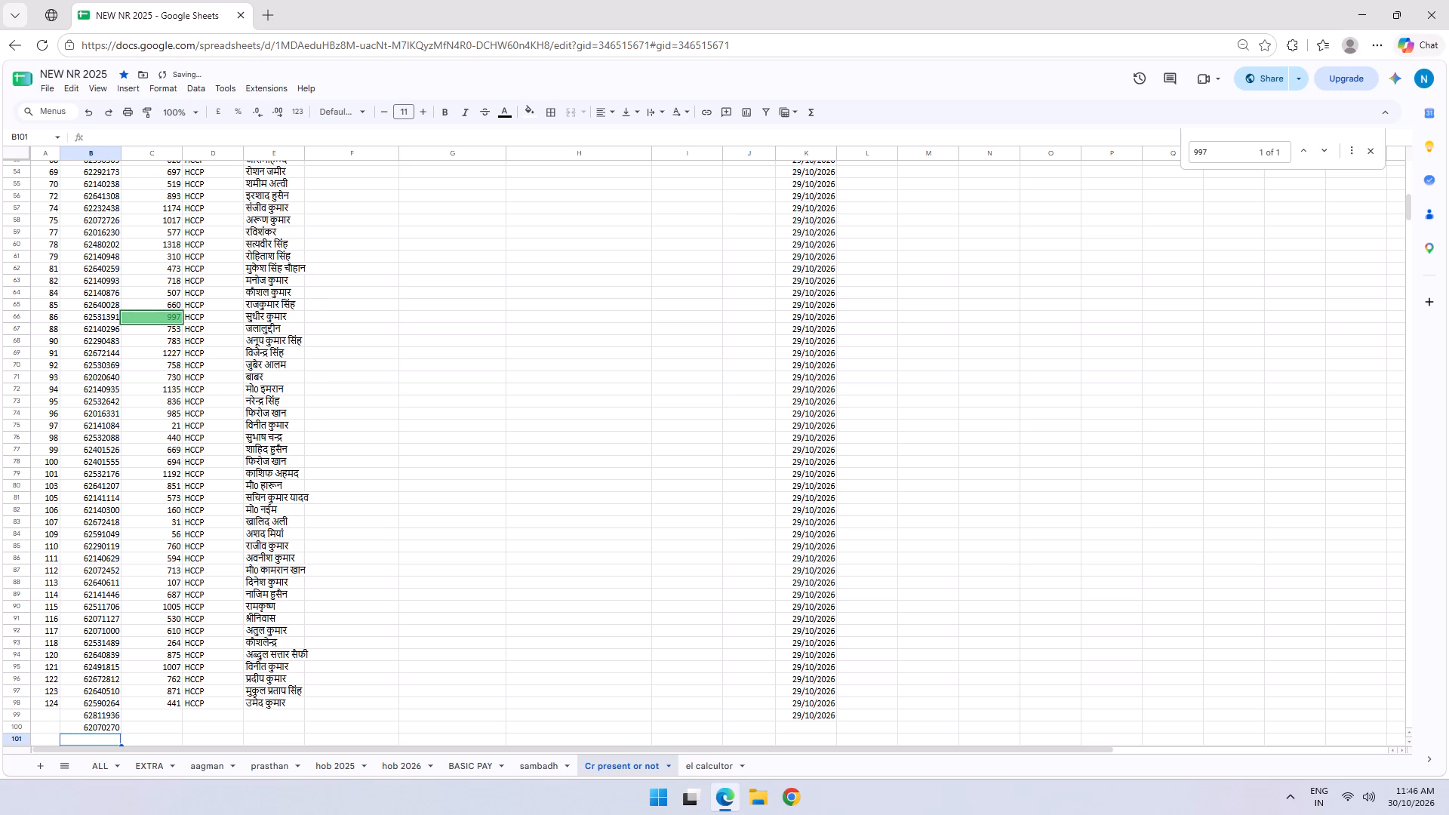
# Enter the next four personnel PNO numbers in column B, from cell B101 to B104.
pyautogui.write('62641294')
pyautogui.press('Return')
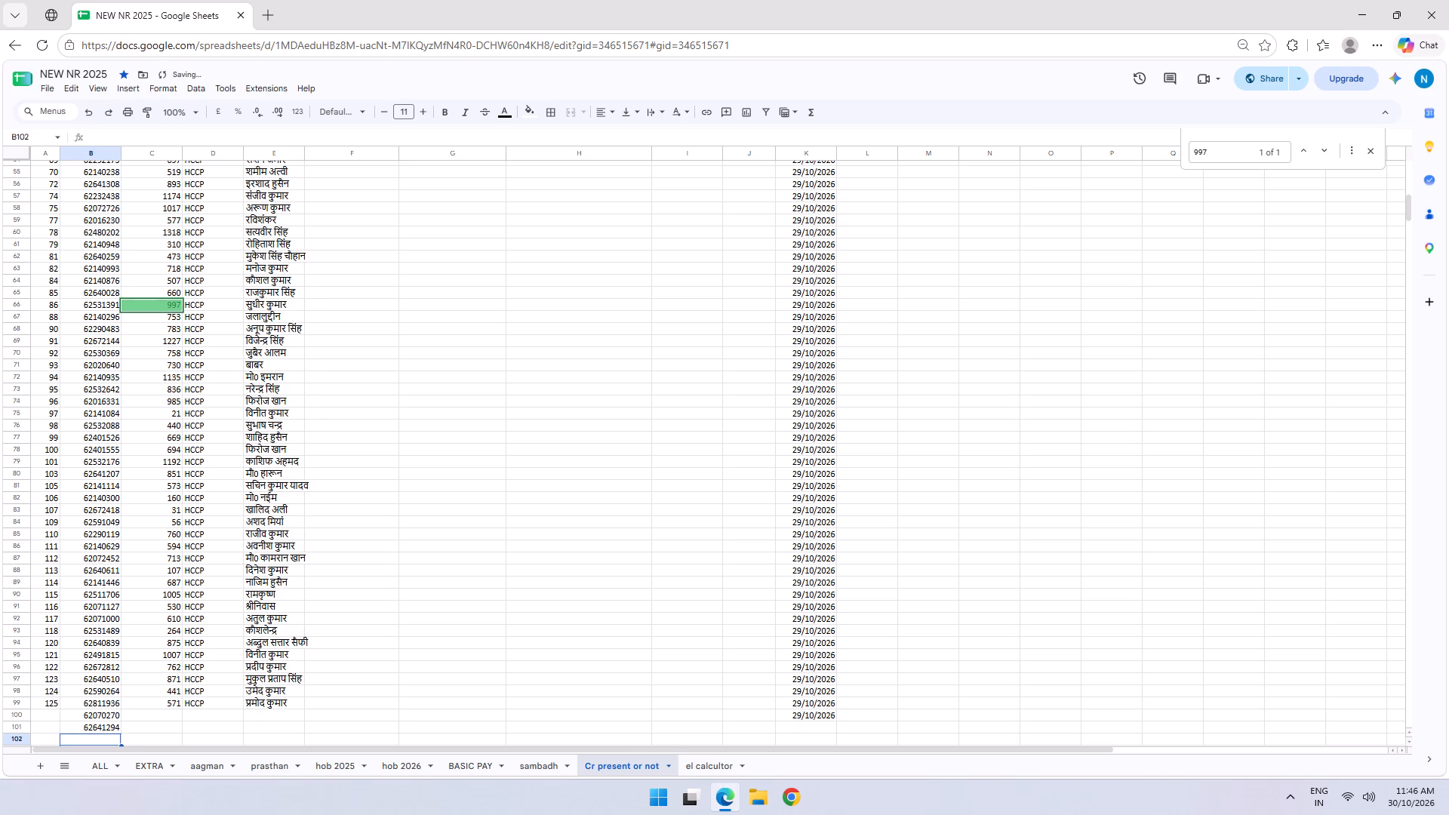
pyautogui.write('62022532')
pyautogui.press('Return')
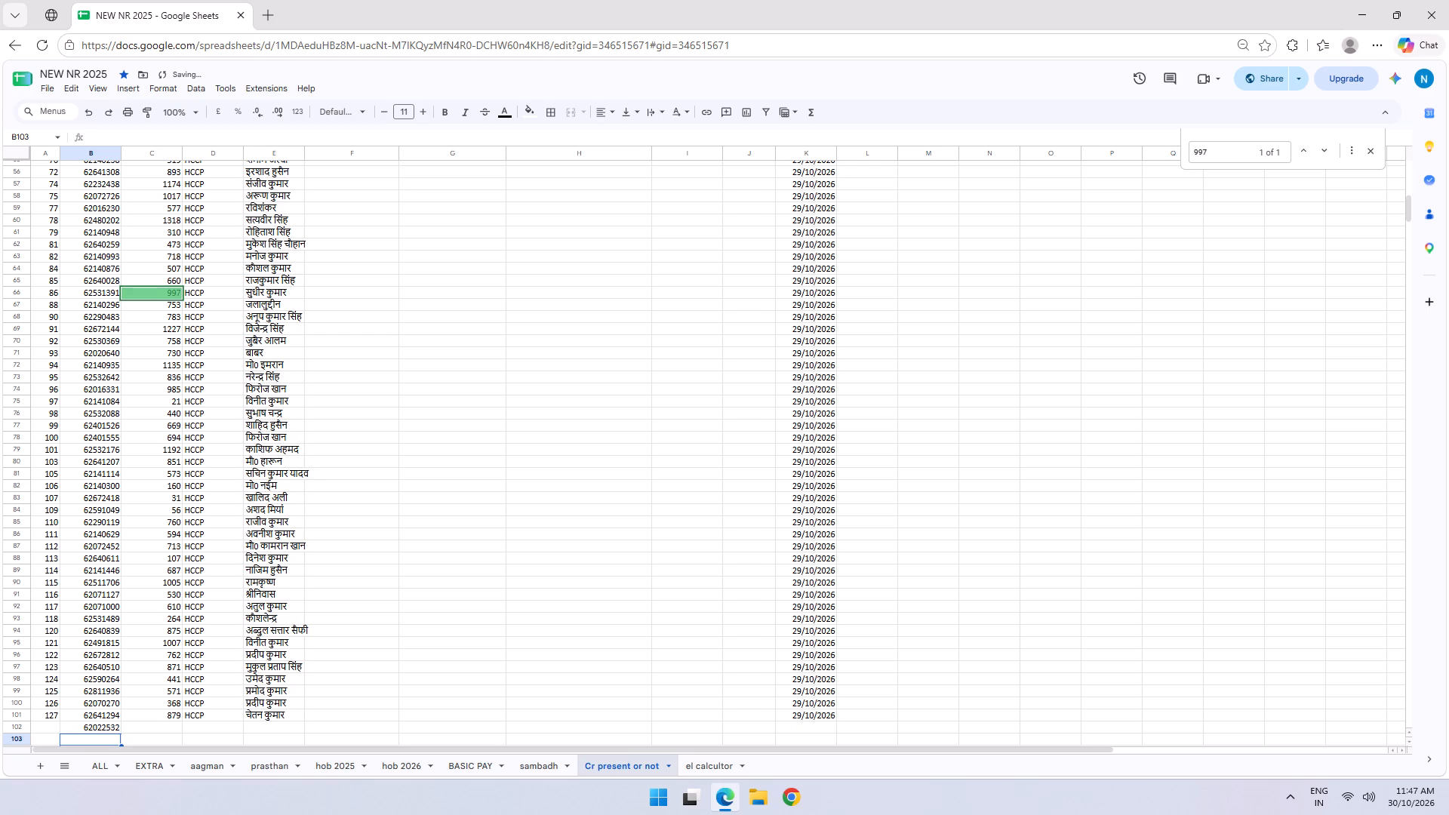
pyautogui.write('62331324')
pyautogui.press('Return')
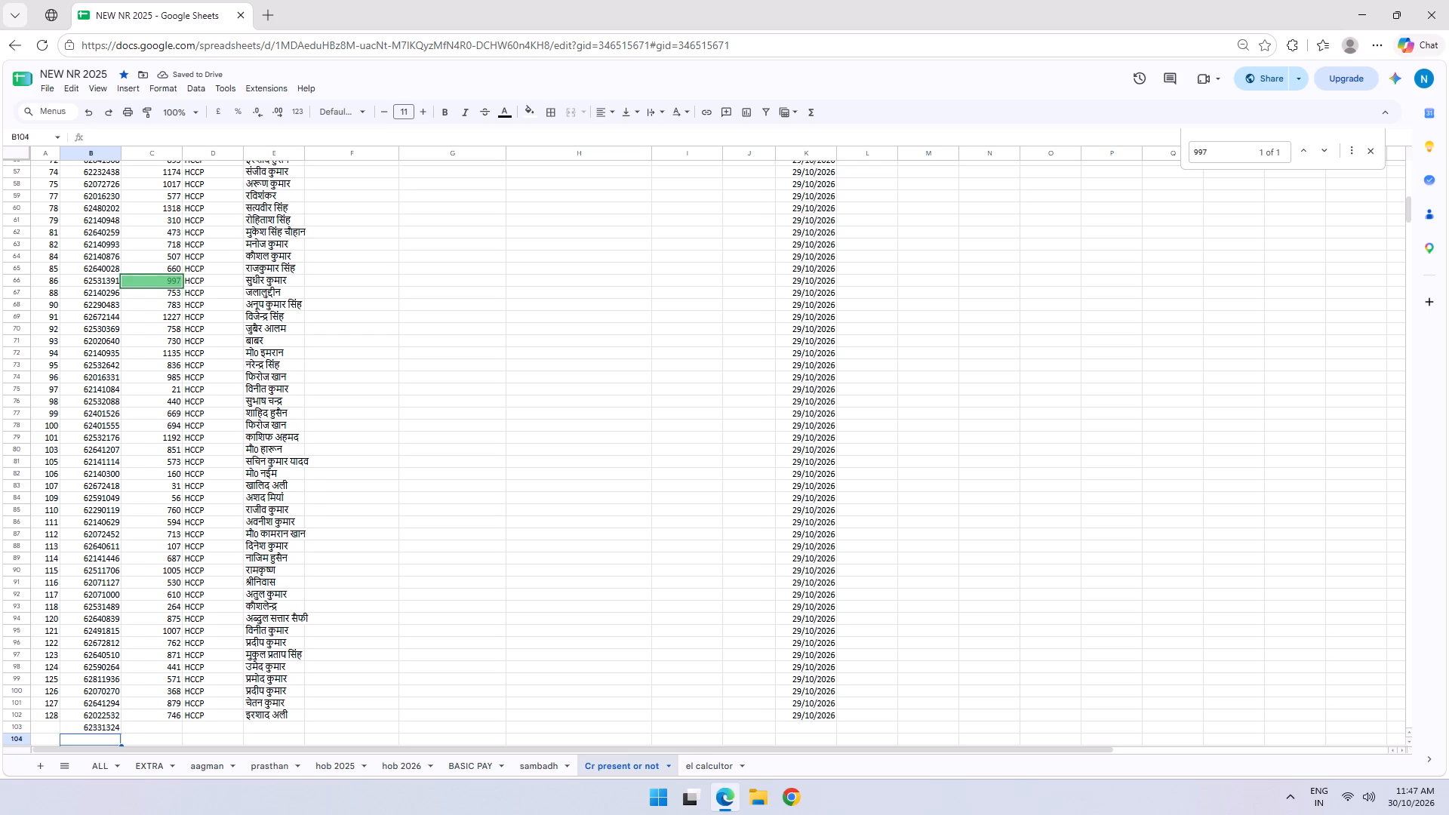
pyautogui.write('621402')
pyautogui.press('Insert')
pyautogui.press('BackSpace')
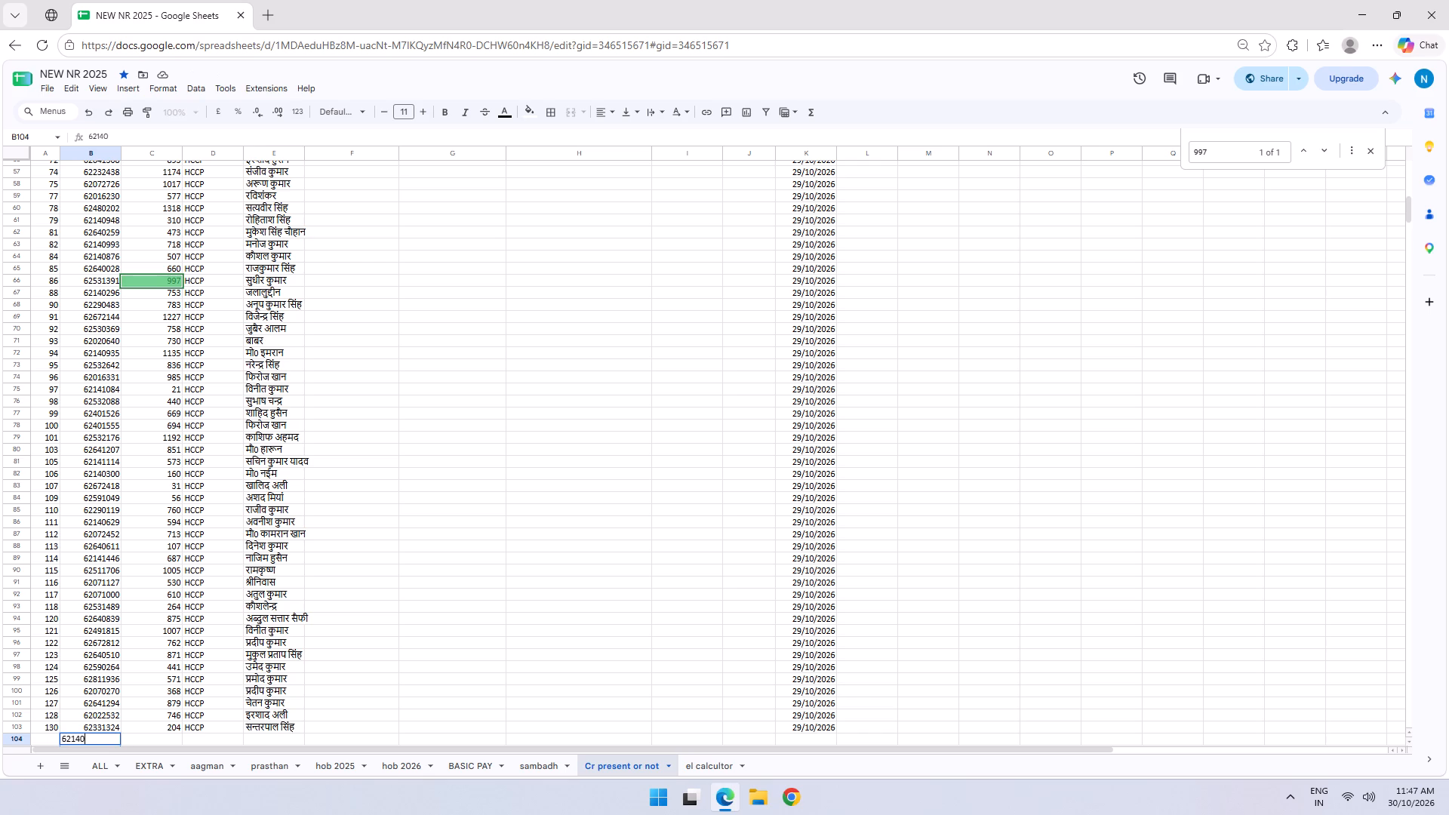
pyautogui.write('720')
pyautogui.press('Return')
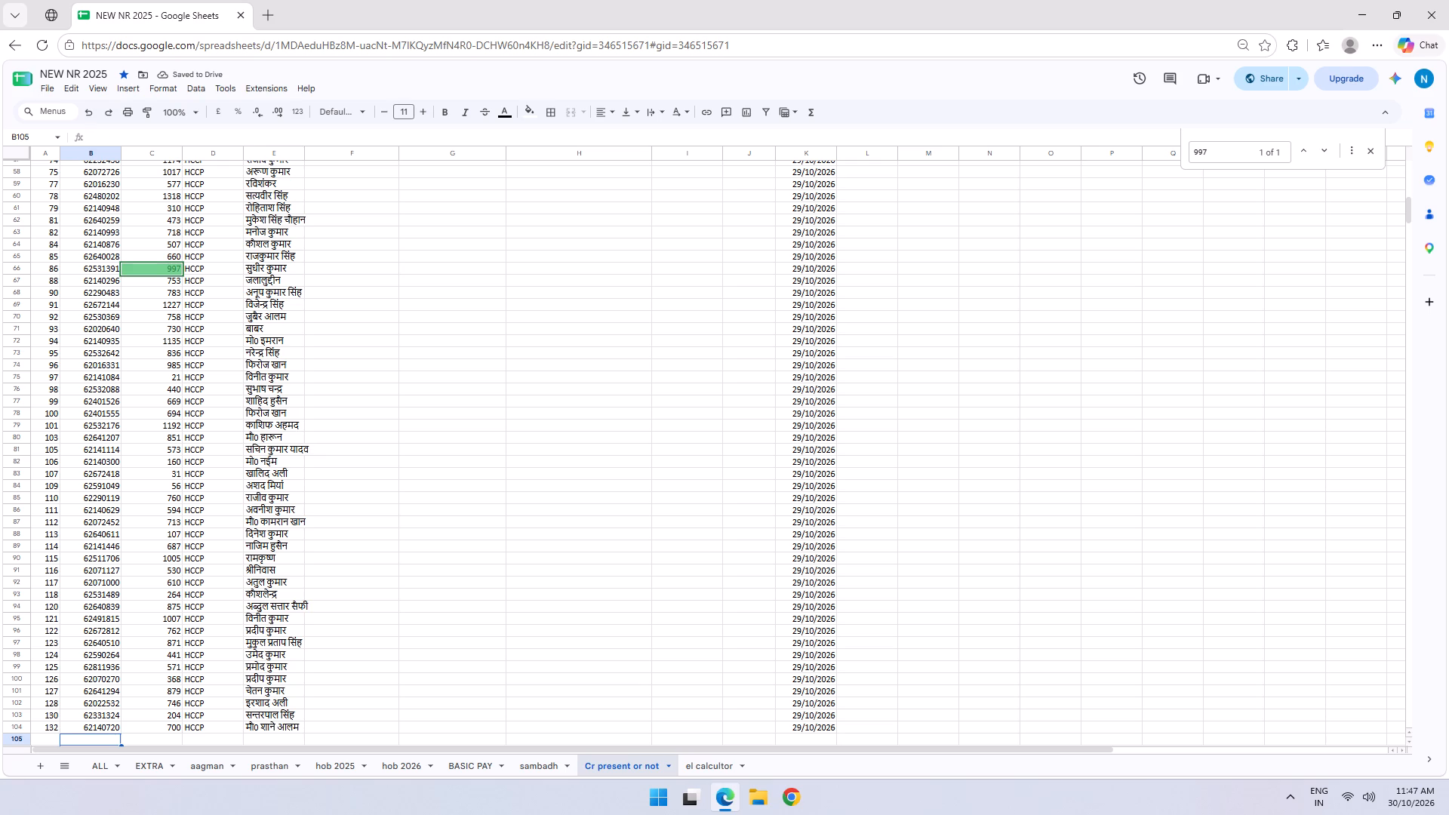
# Enter the next four personnel PNO numbers in column B, from cell B105 to B108.
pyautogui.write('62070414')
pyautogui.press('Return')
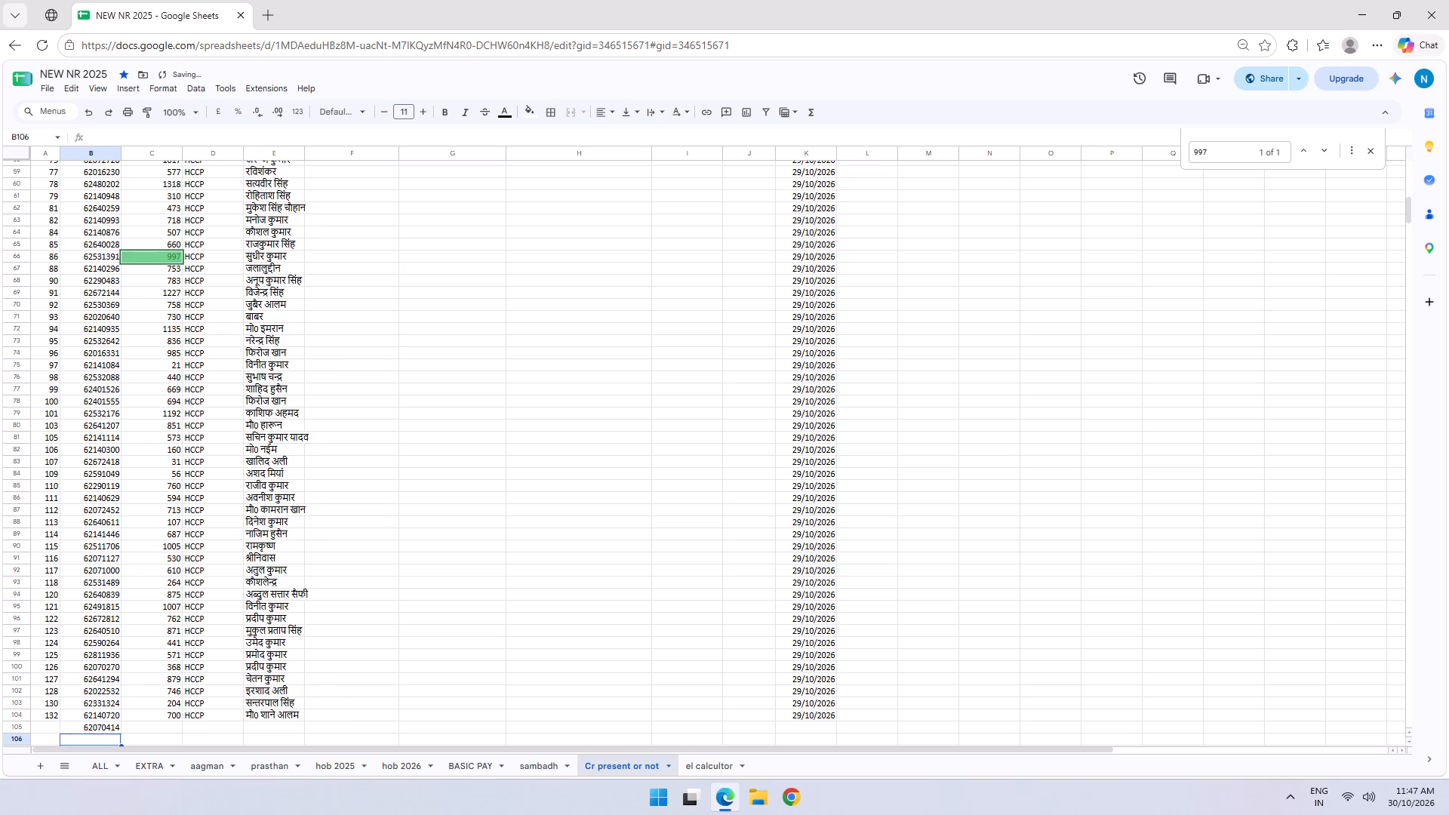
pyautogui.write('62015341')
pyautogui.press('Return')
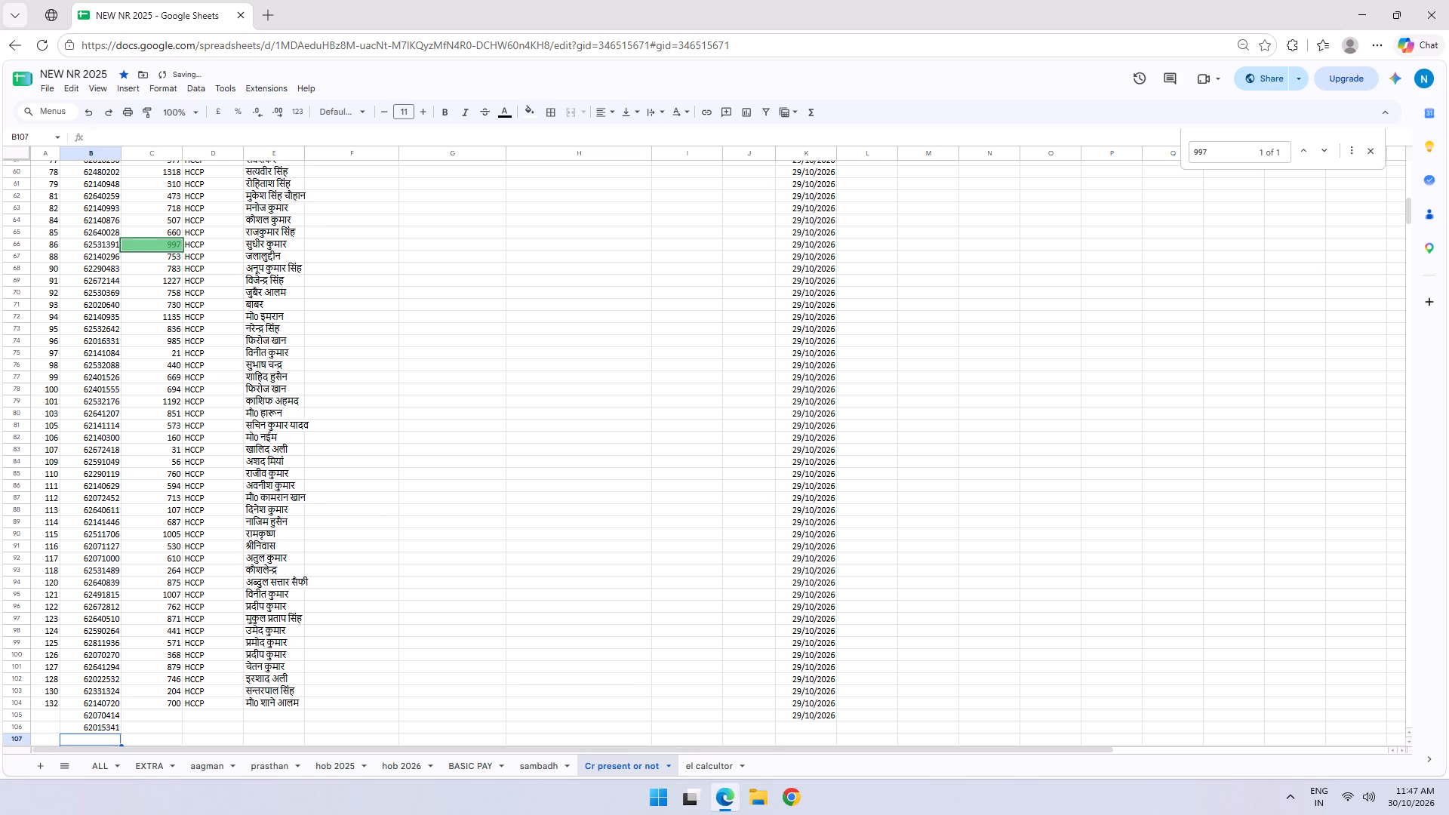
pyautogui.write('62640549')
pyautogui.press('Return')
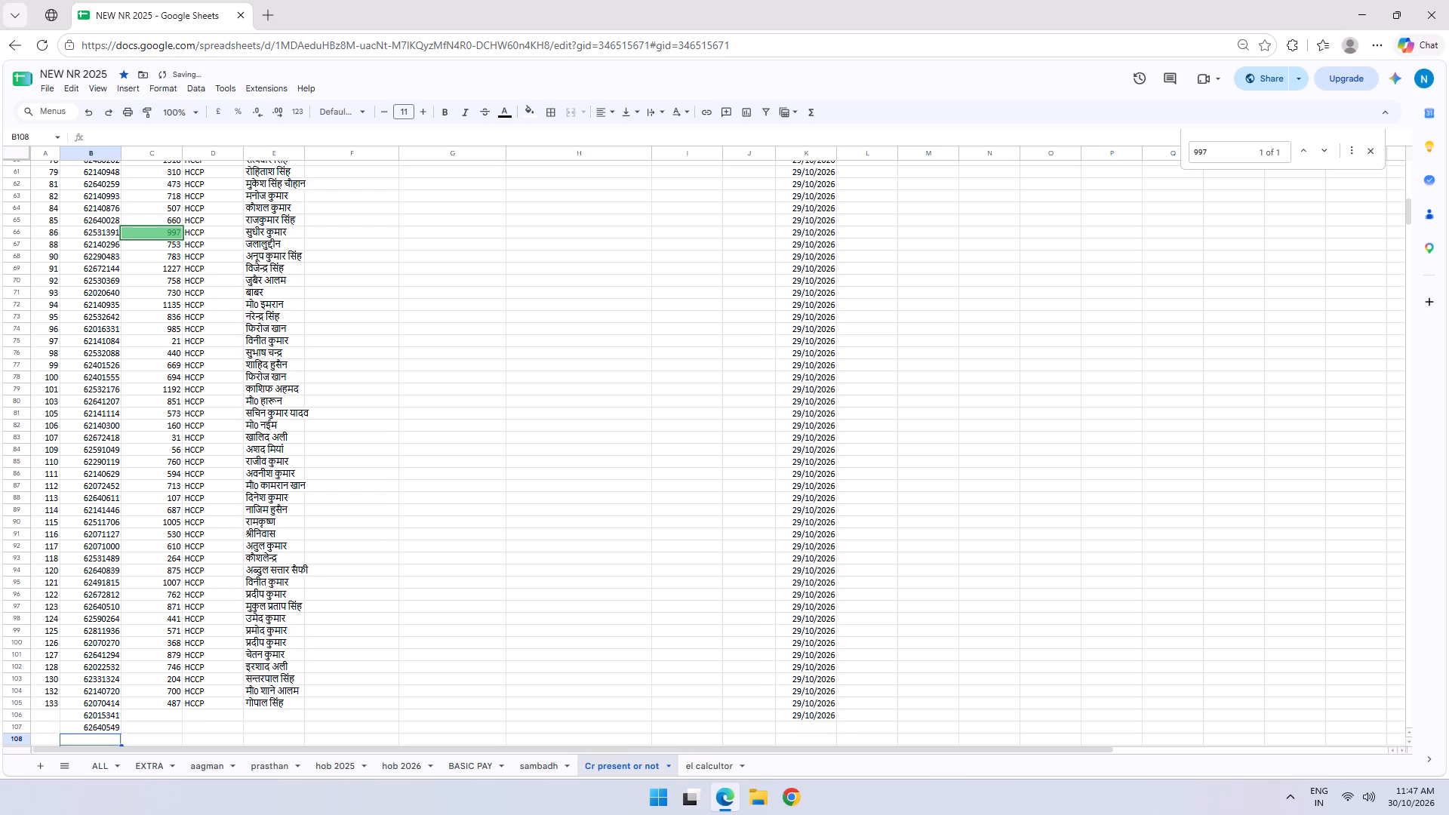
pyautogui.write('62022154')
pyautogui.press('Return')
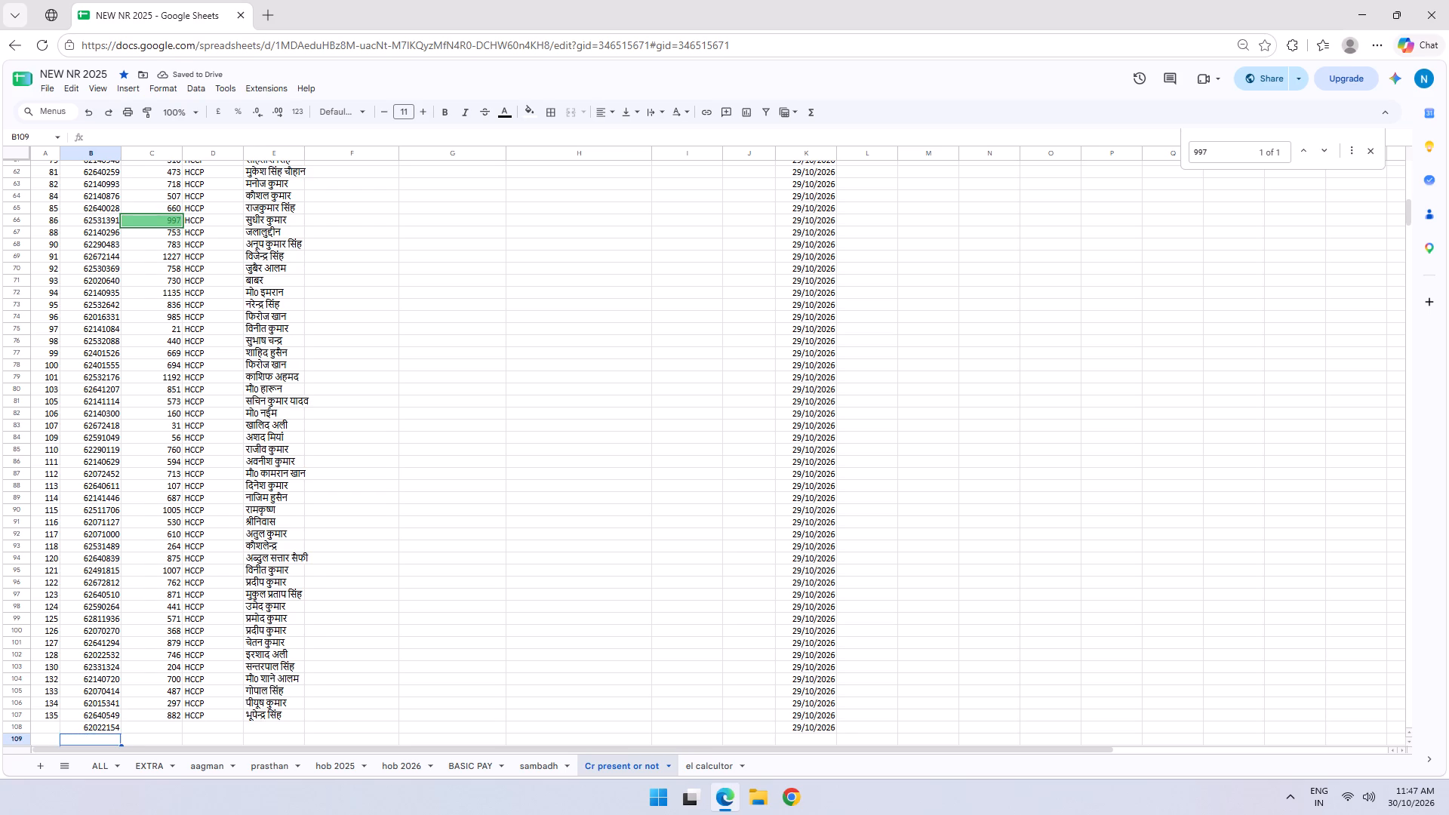
# Enter the next four personnel PNO numbers in column B, from cell B109 to B112.
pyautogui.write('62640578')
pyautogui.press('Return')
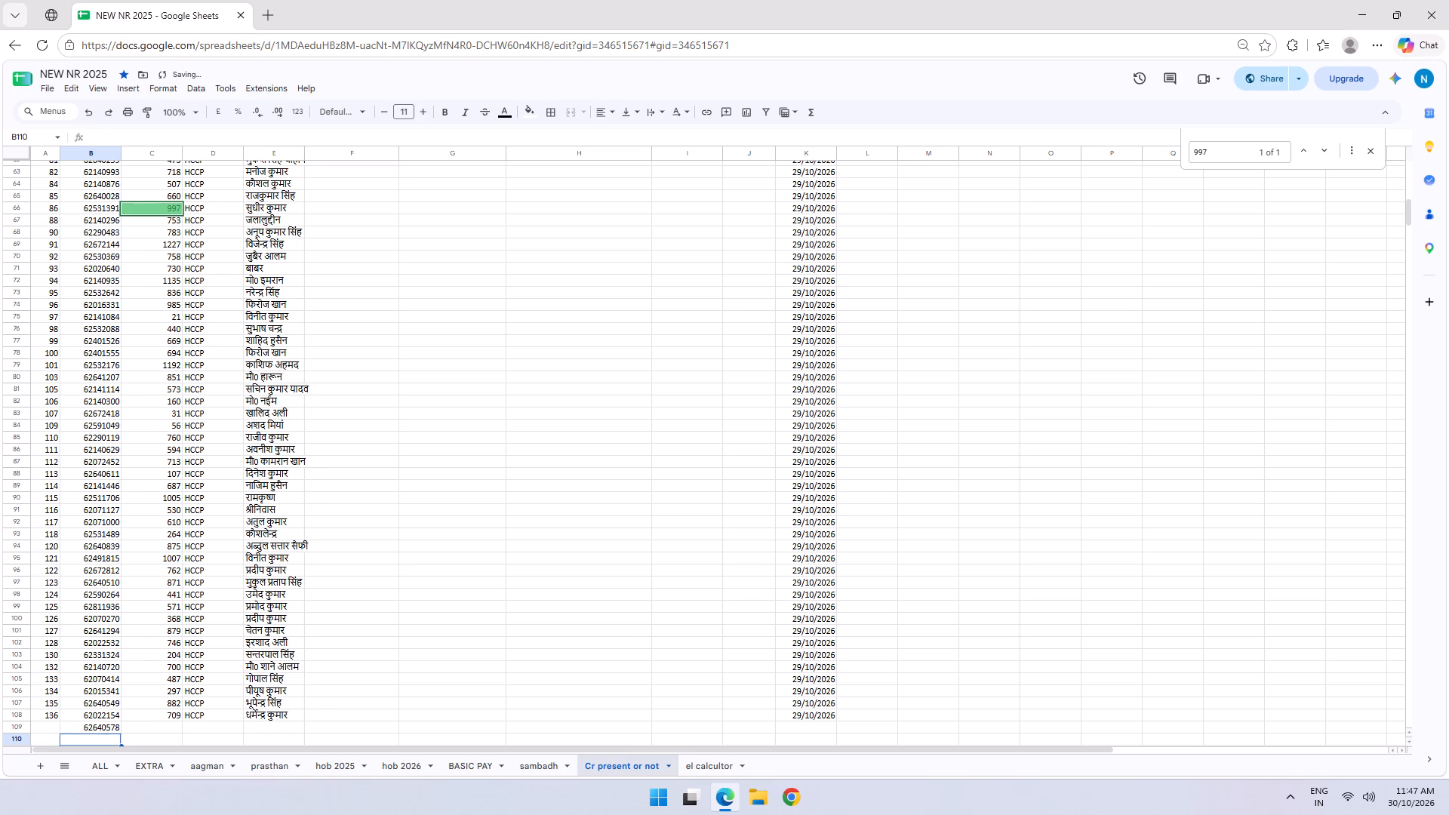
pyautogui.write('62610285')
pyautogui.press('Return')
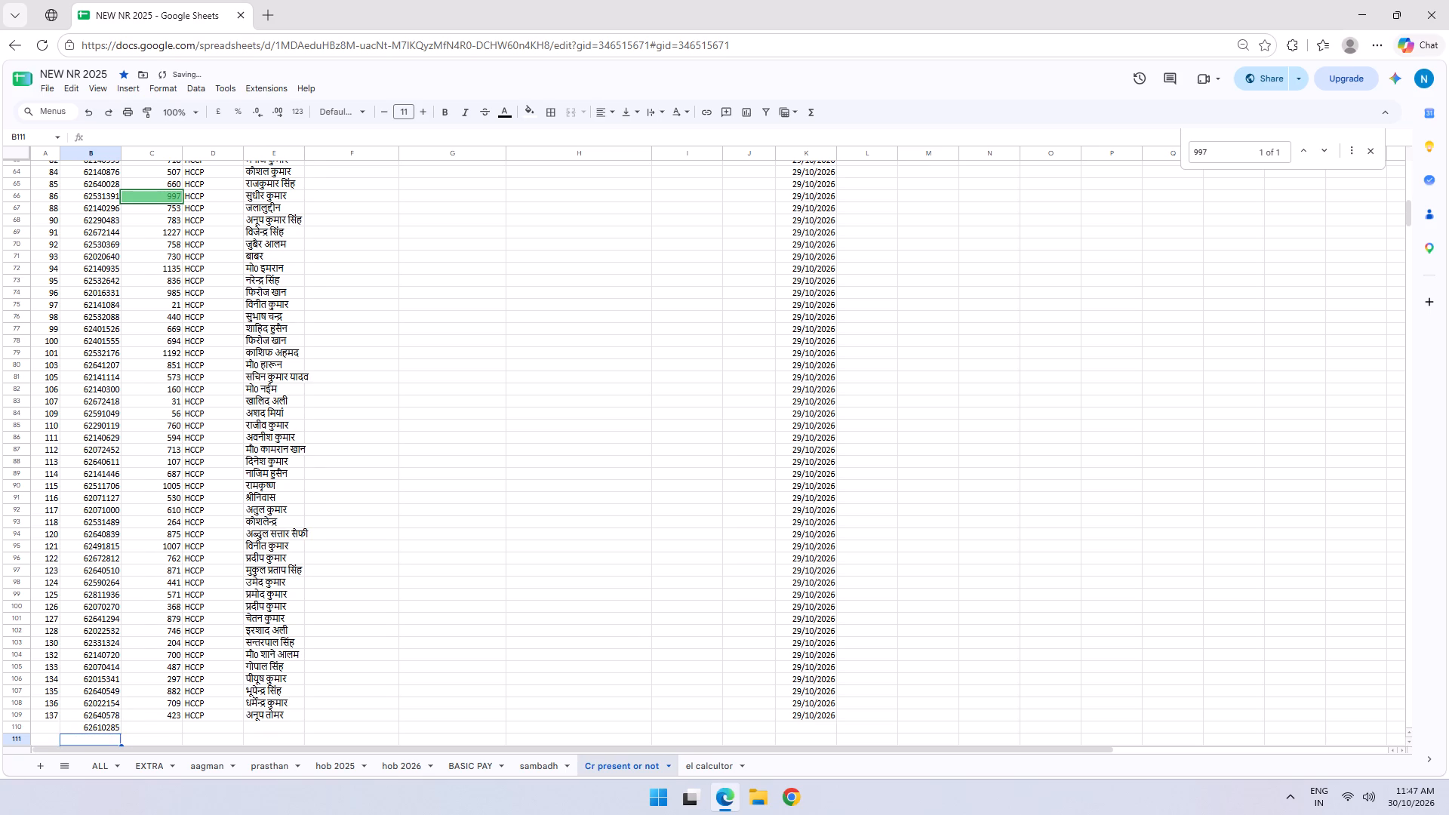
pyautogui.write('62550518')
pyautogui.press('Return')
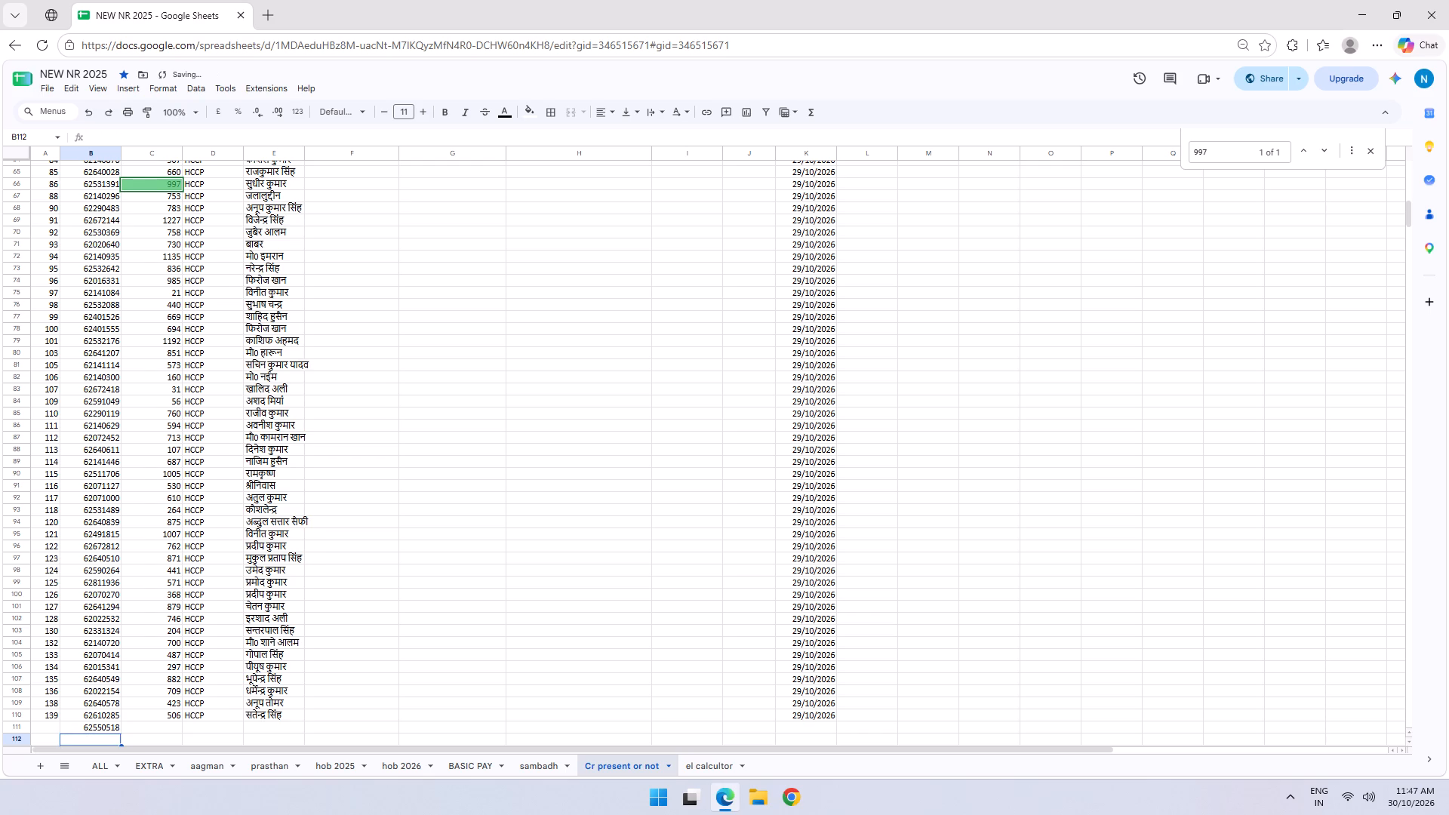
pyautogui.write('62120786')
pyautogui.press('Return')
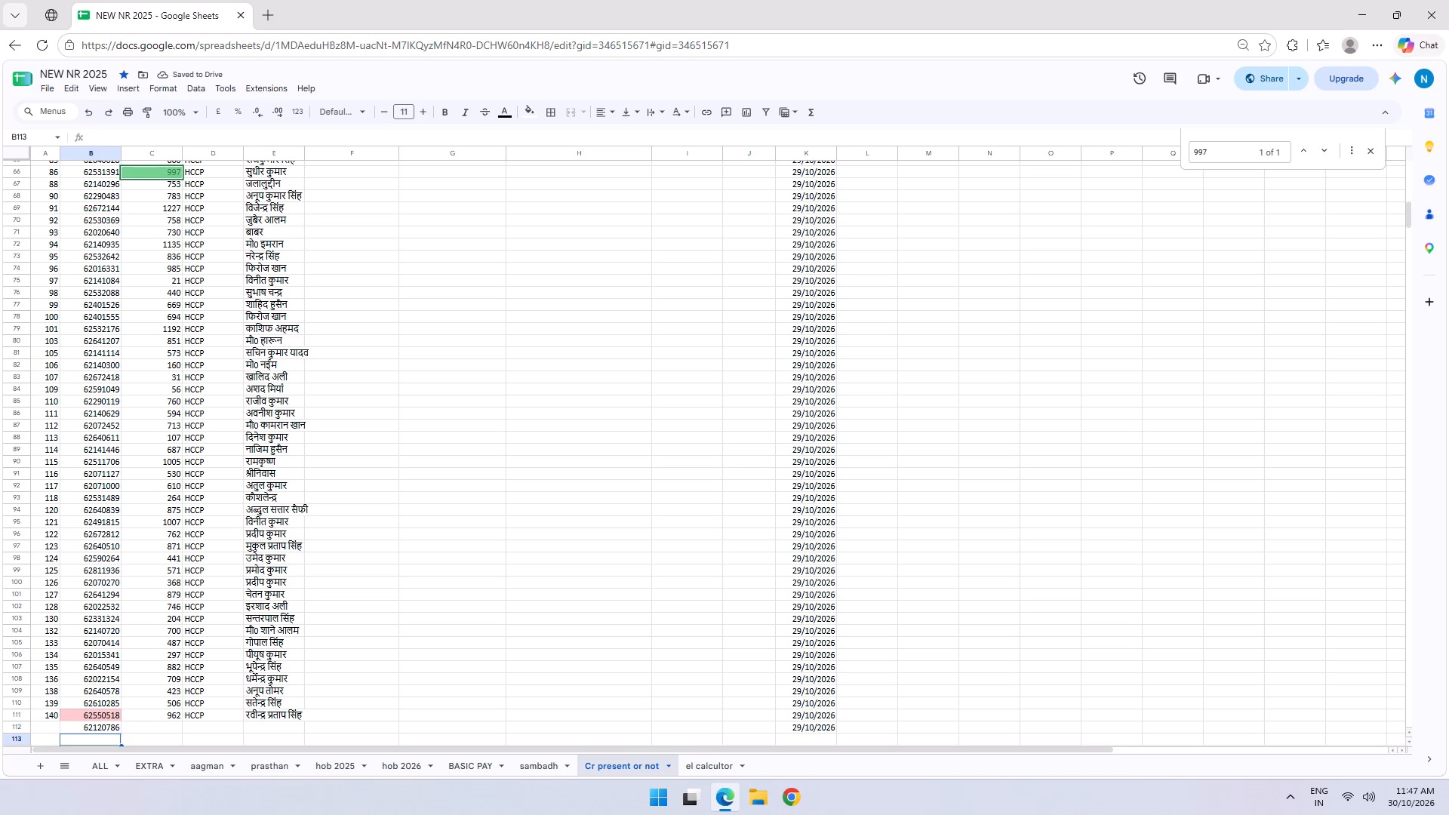
# Enter the next three personnel PNO numbers in column B, from cell B113 to B115.
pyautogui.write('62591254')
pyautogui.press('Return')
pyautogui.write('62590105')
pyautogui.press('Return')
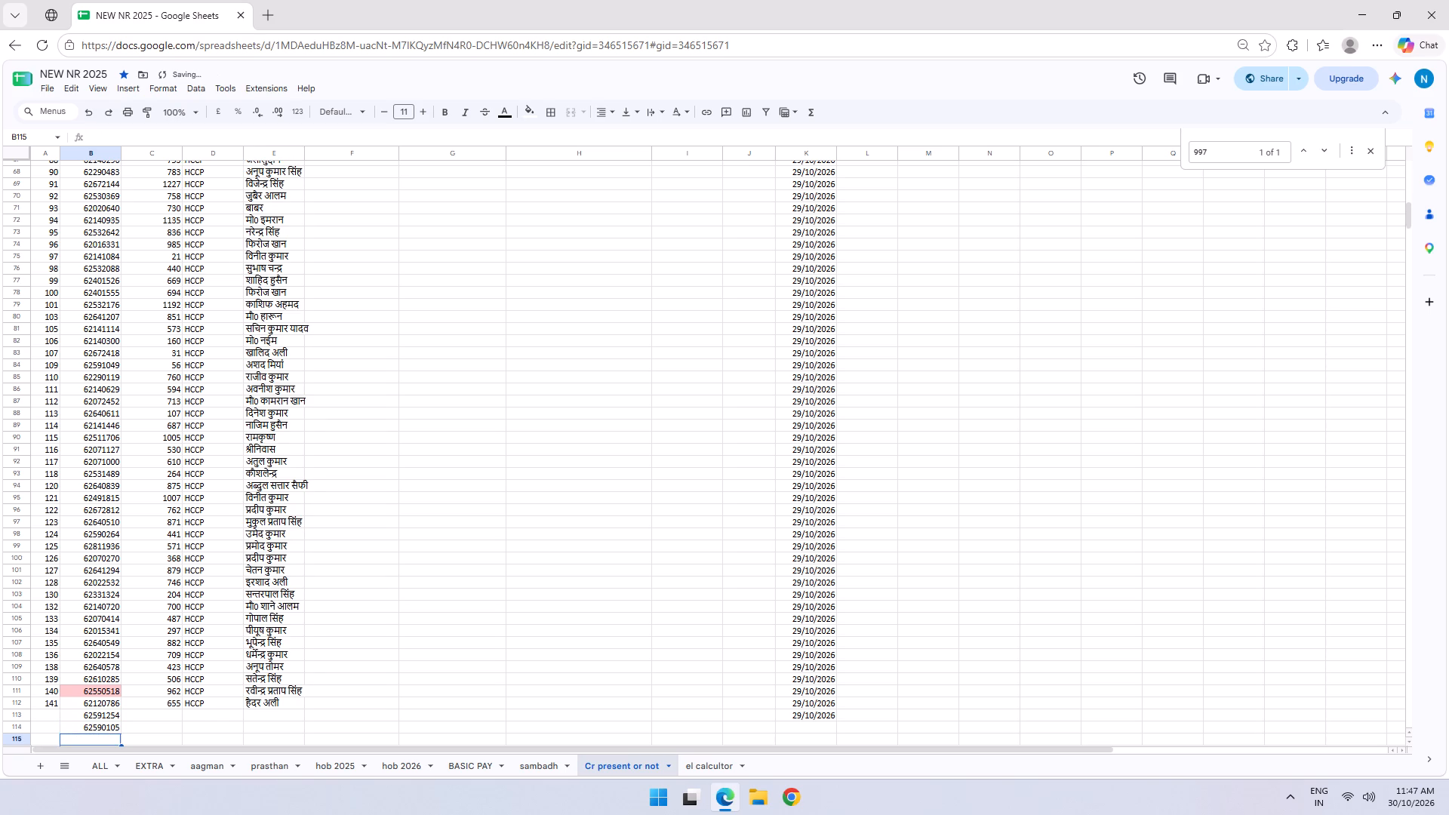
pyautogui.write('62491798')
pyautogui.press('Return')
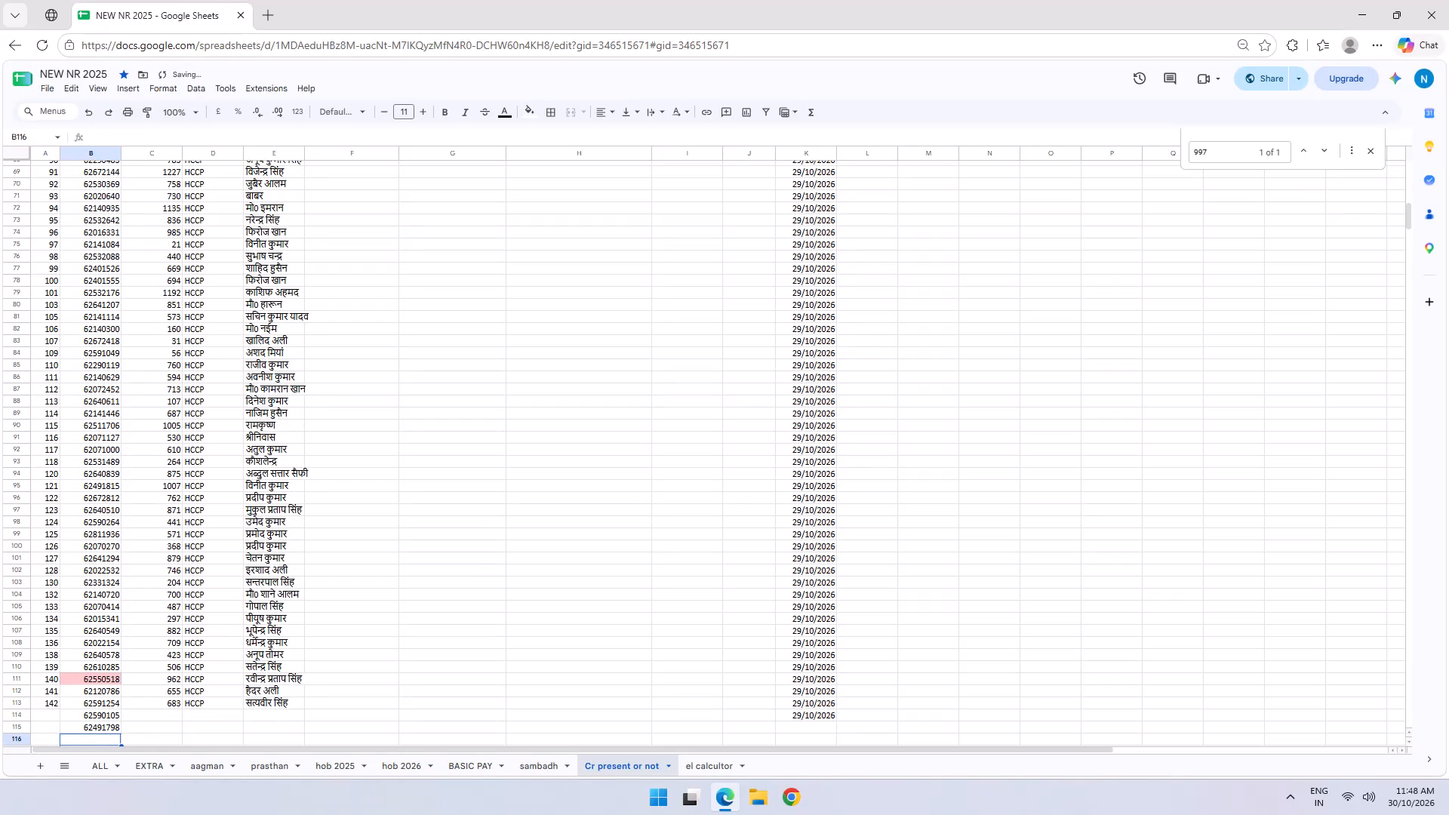
# Enter the next four personnel PNO numbers in column B, from cell B116 to B119.
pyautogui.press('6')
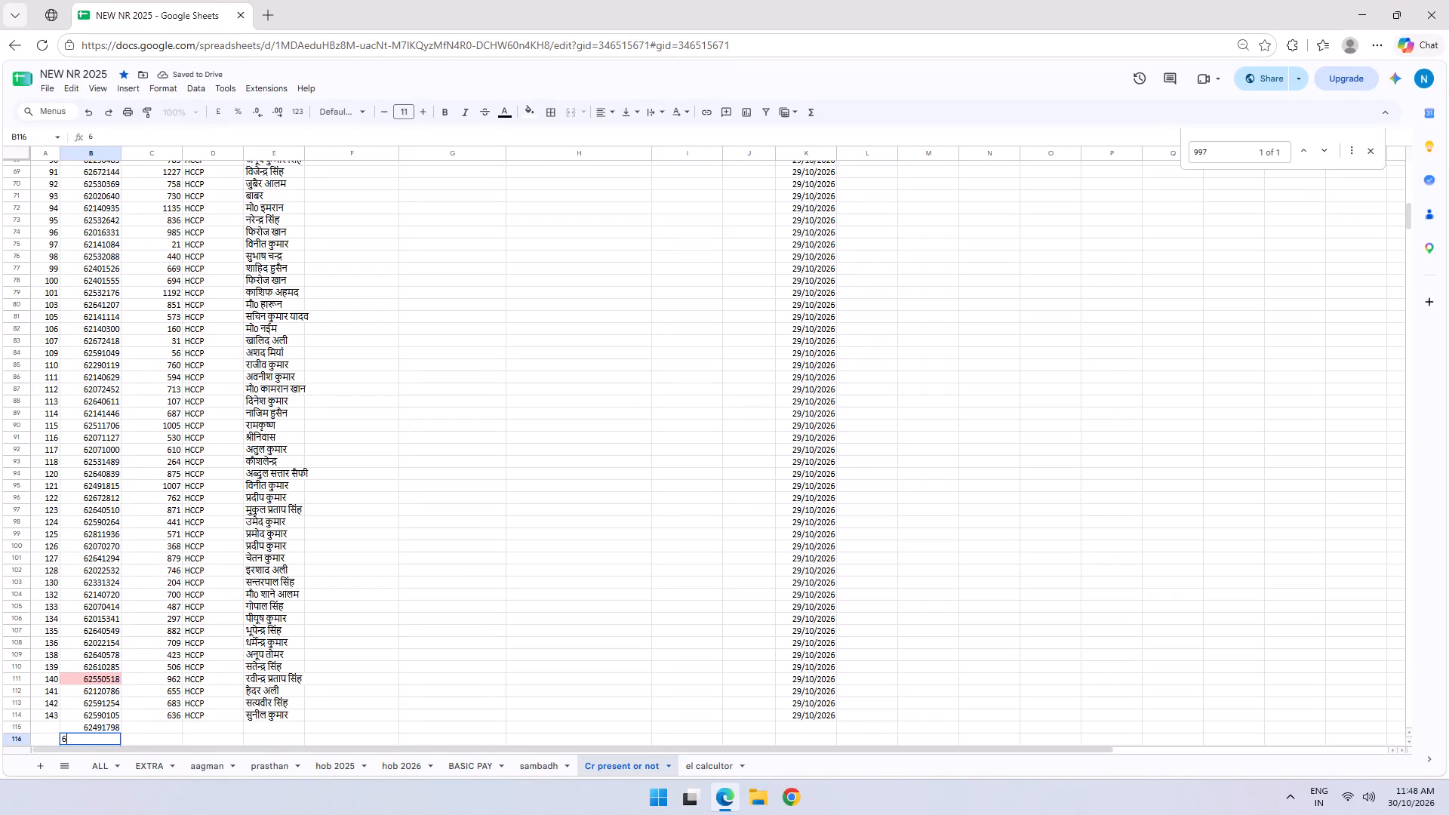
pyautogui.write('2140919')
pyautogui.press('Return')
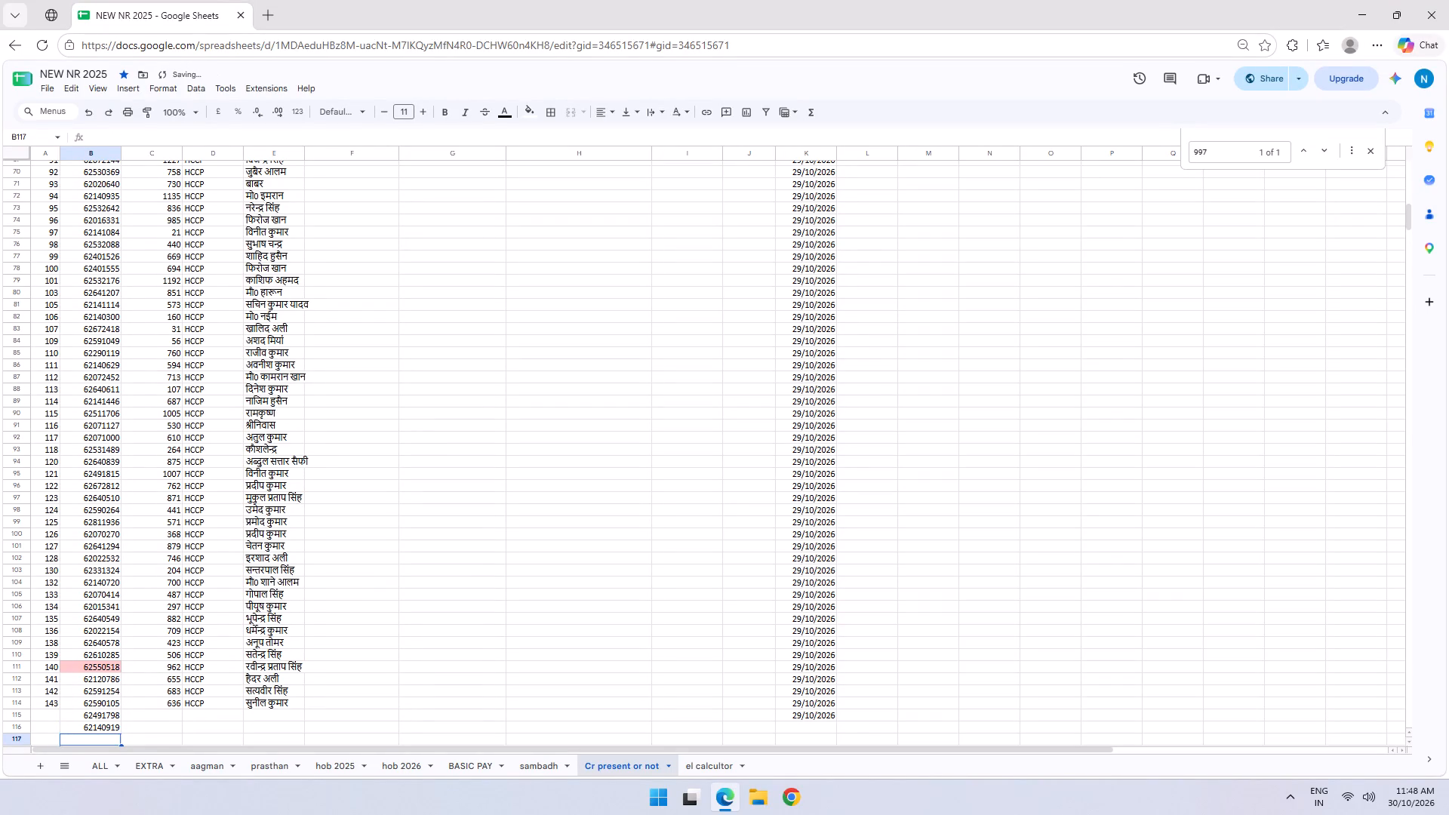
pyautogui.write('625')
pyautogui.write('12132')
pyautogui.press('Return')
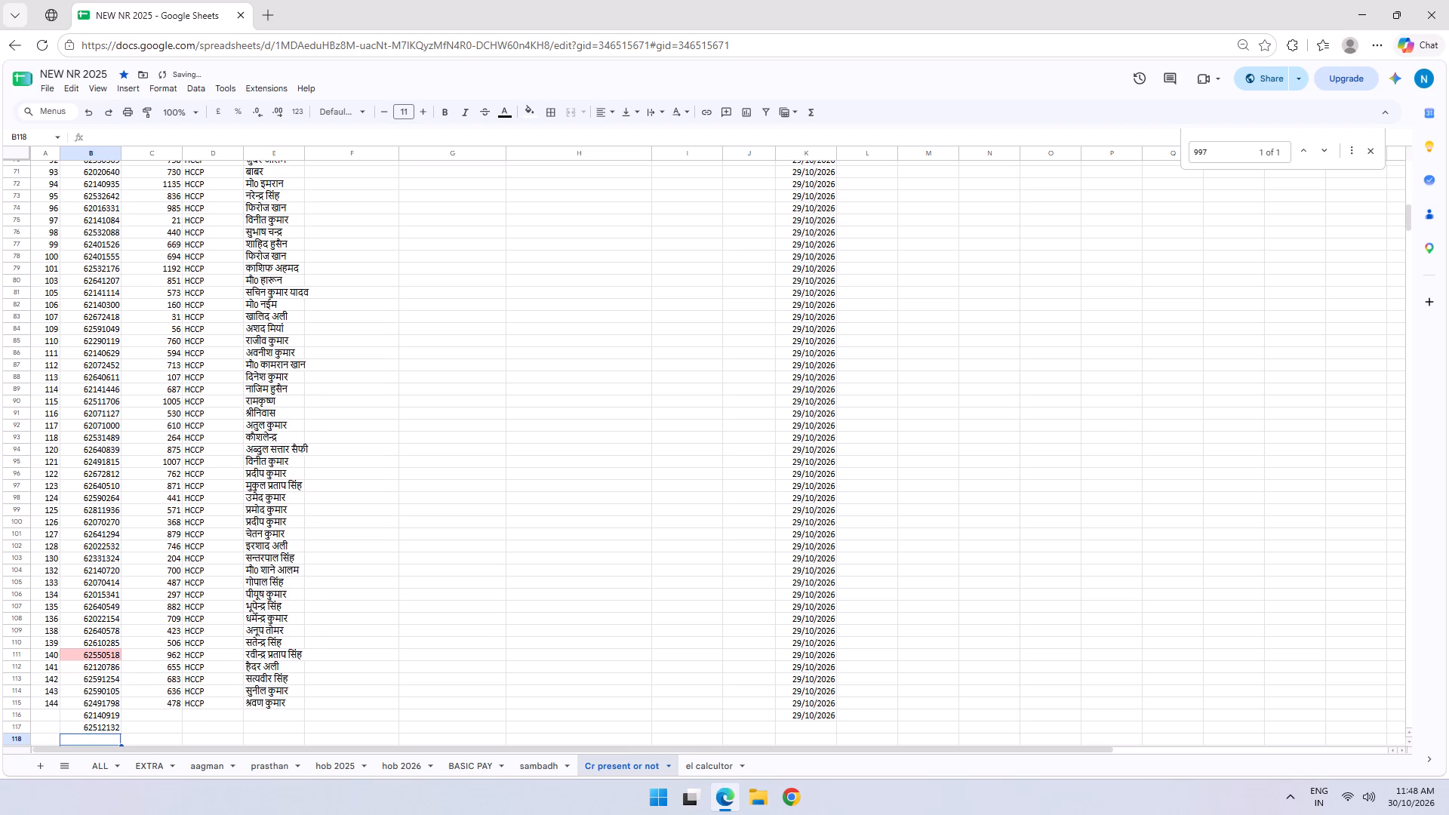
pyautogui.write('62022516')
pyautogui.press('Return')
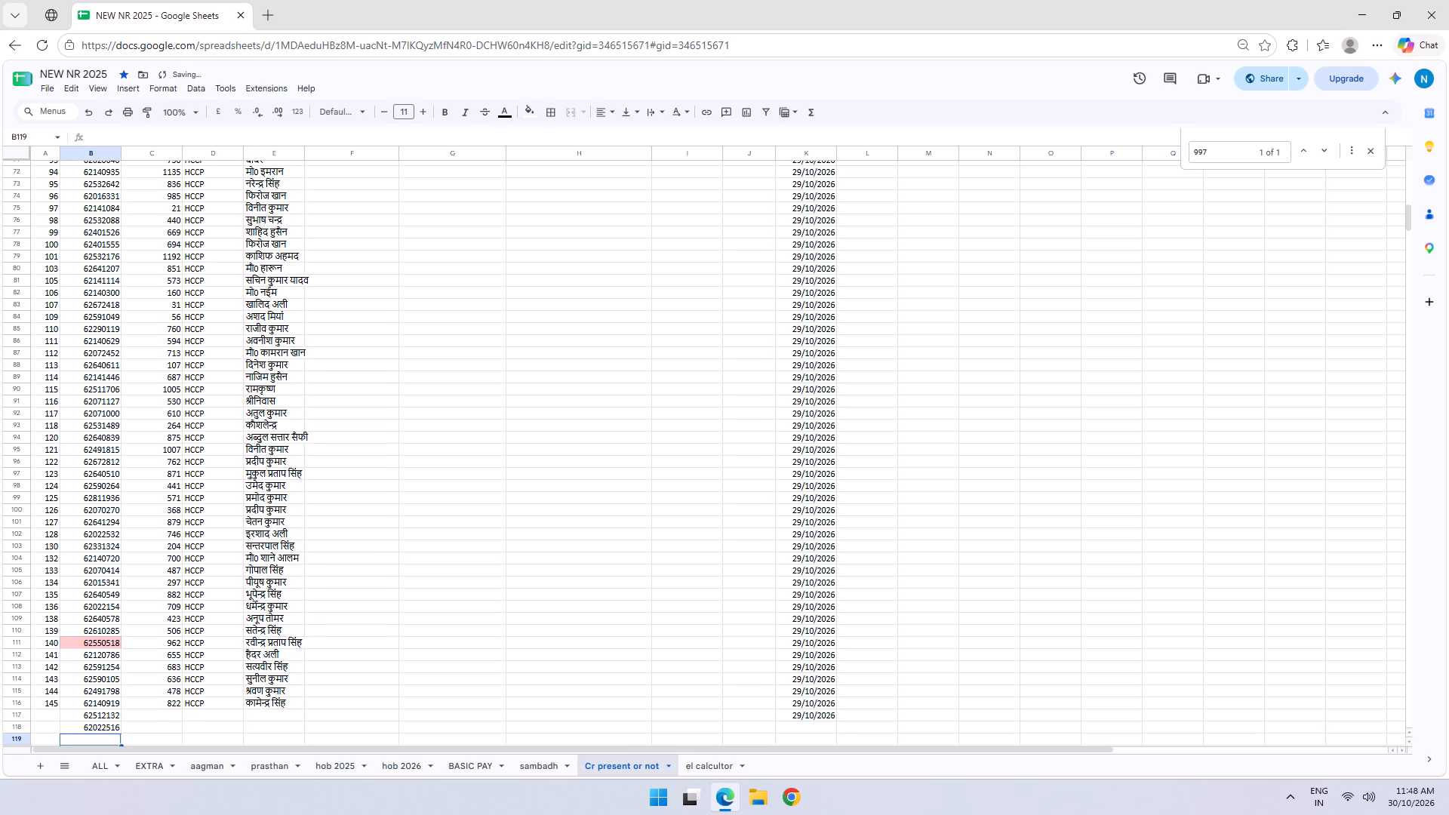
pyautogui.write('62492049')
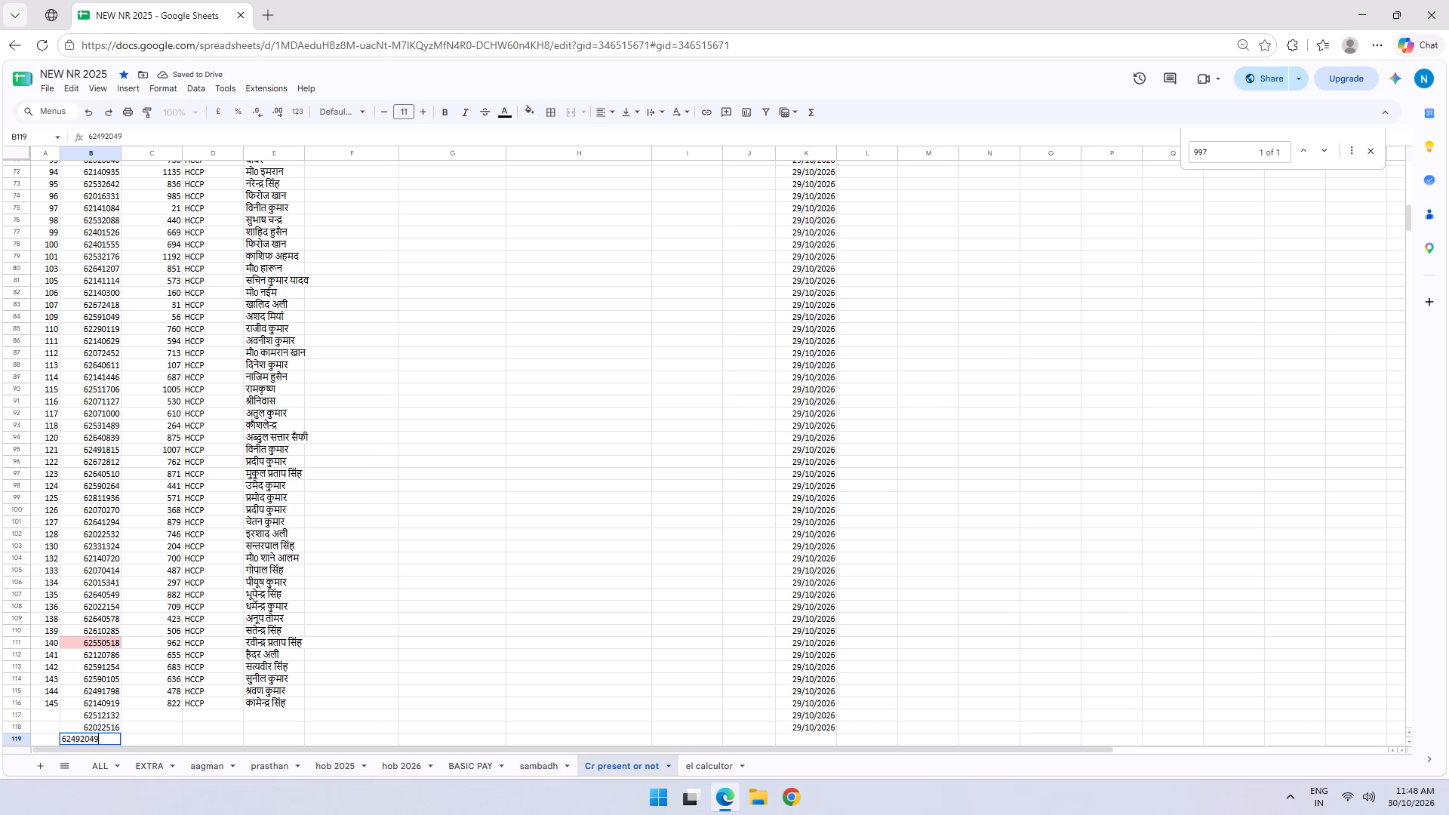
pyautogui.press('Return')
# Enter the next four personnel PNO numbers in column B, from cell B120 to B123.
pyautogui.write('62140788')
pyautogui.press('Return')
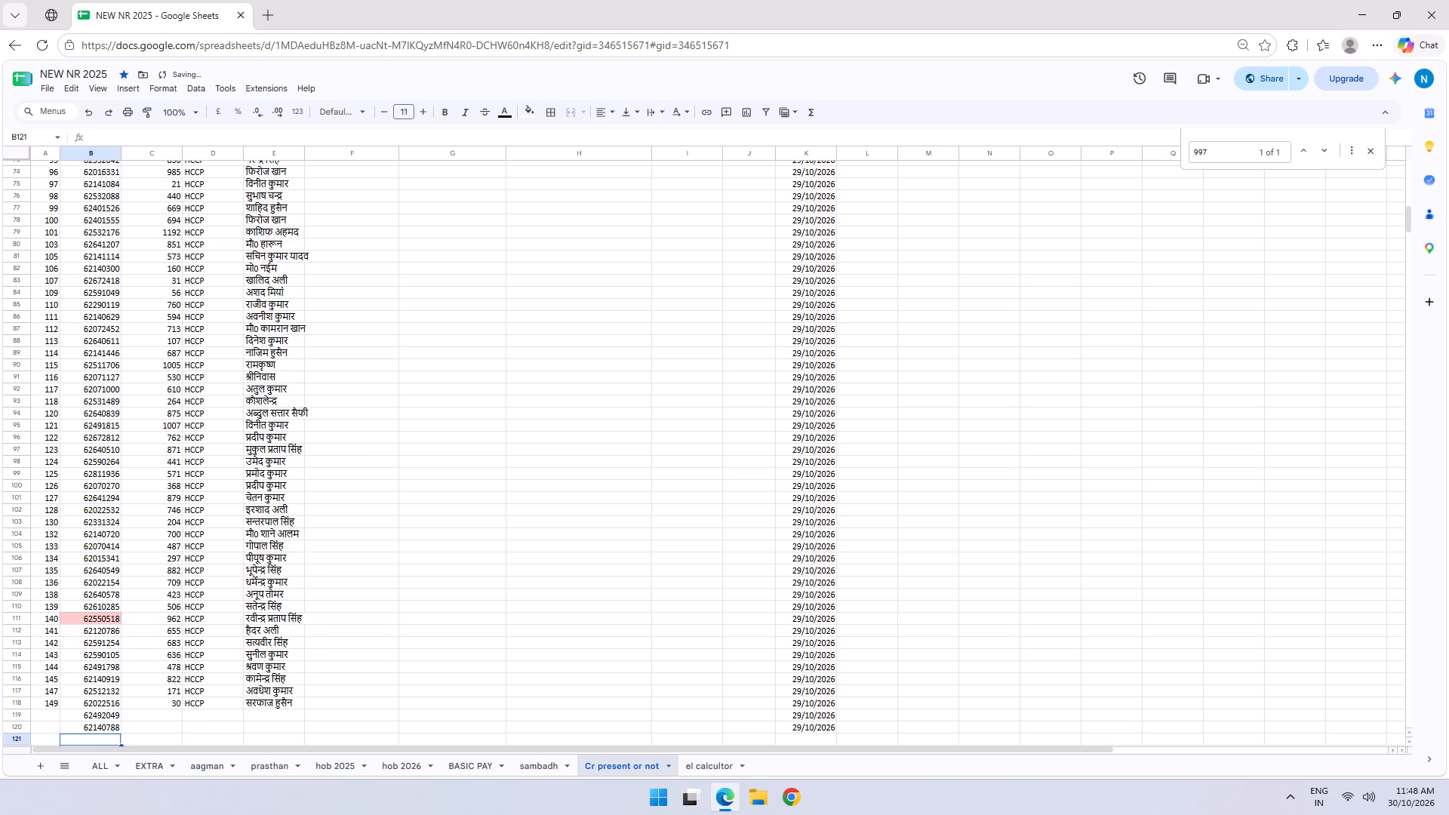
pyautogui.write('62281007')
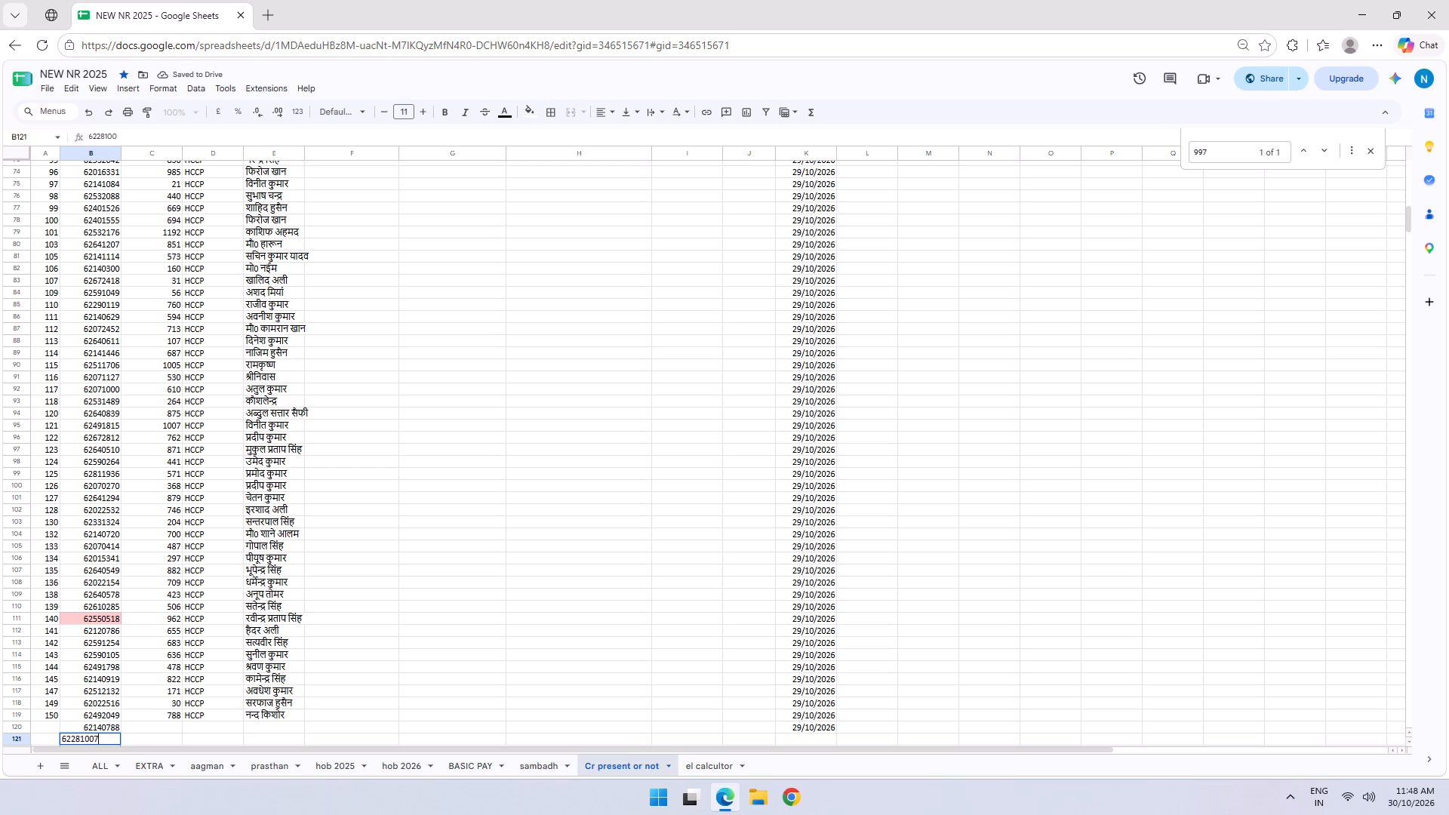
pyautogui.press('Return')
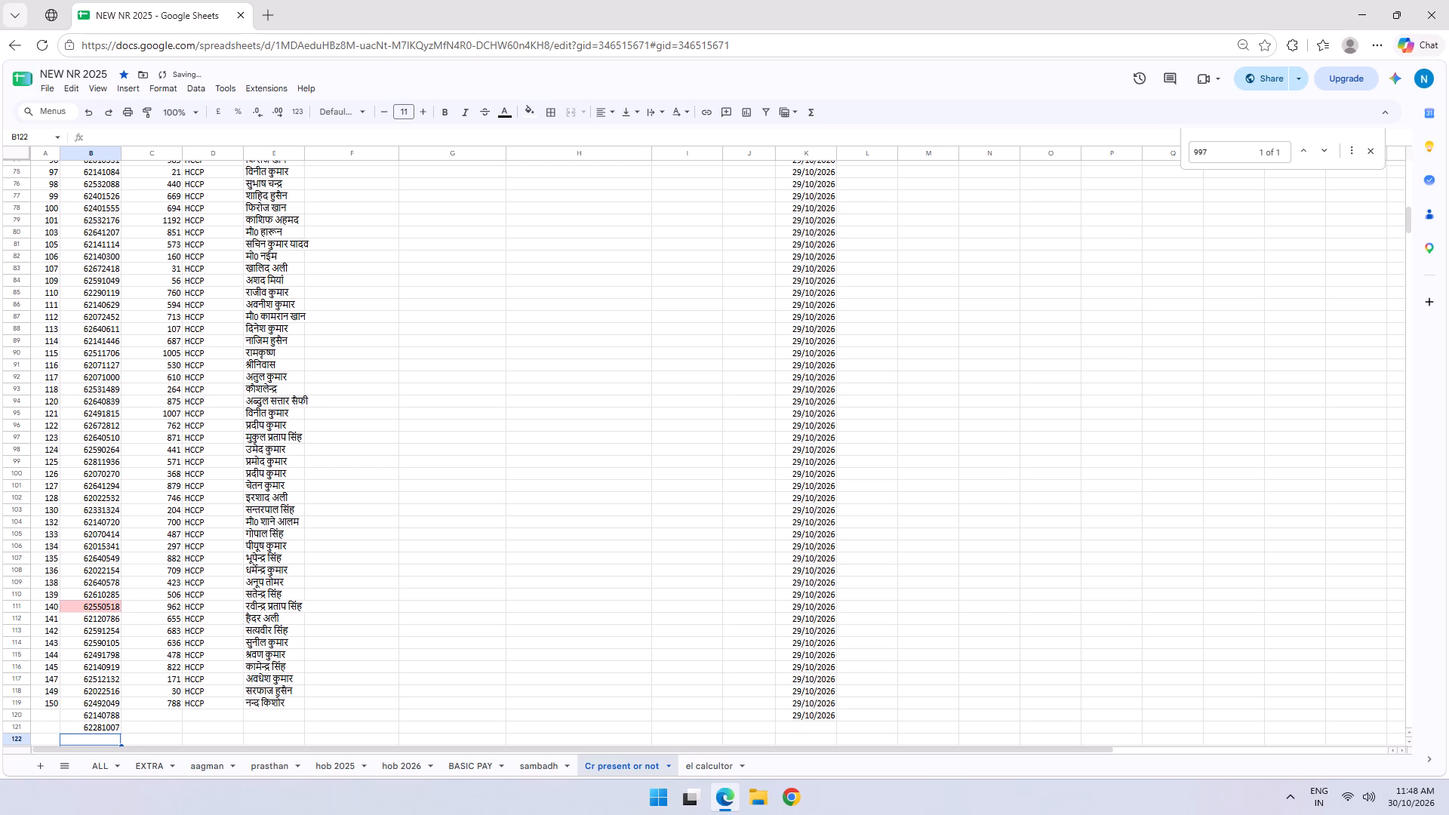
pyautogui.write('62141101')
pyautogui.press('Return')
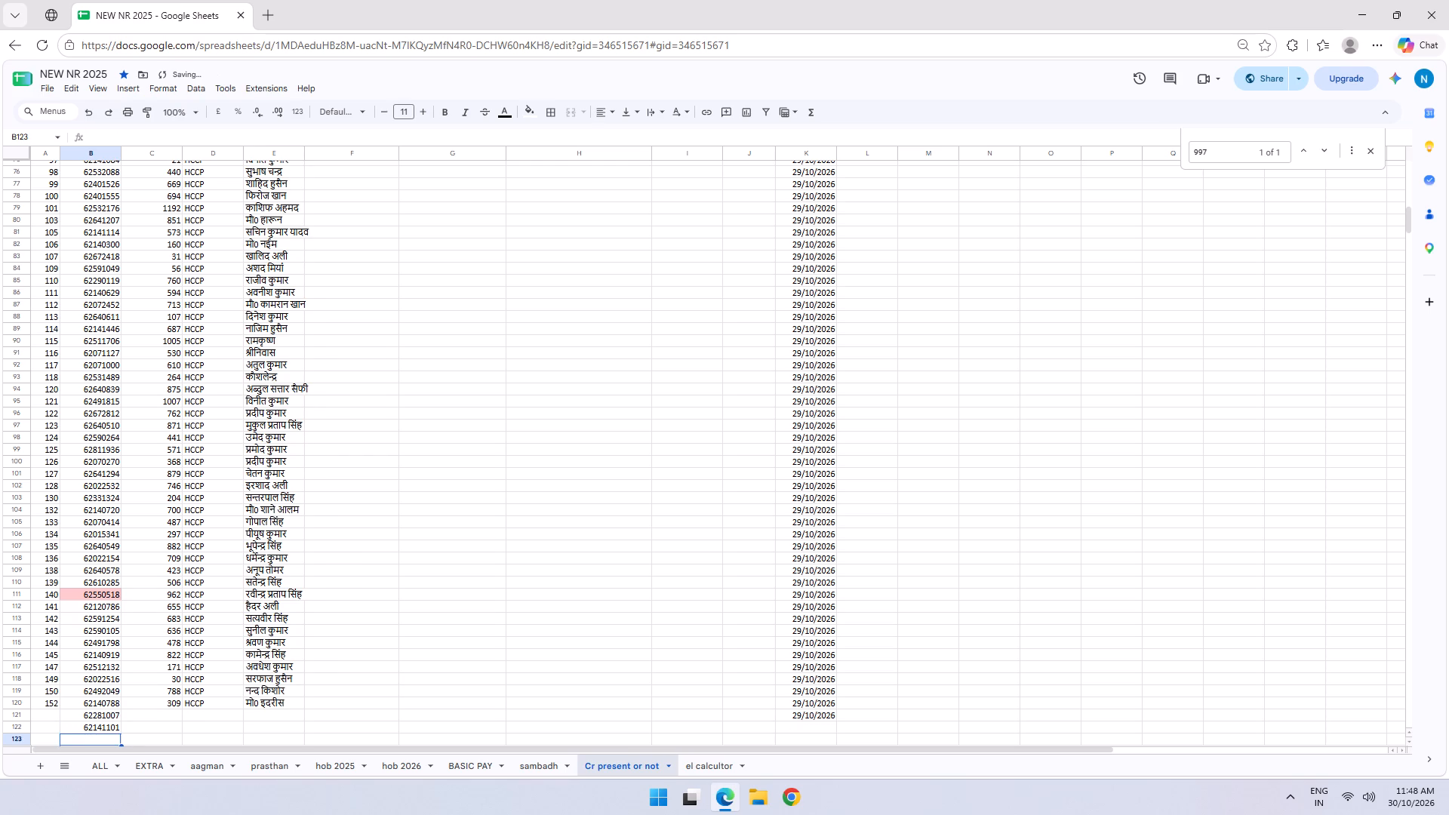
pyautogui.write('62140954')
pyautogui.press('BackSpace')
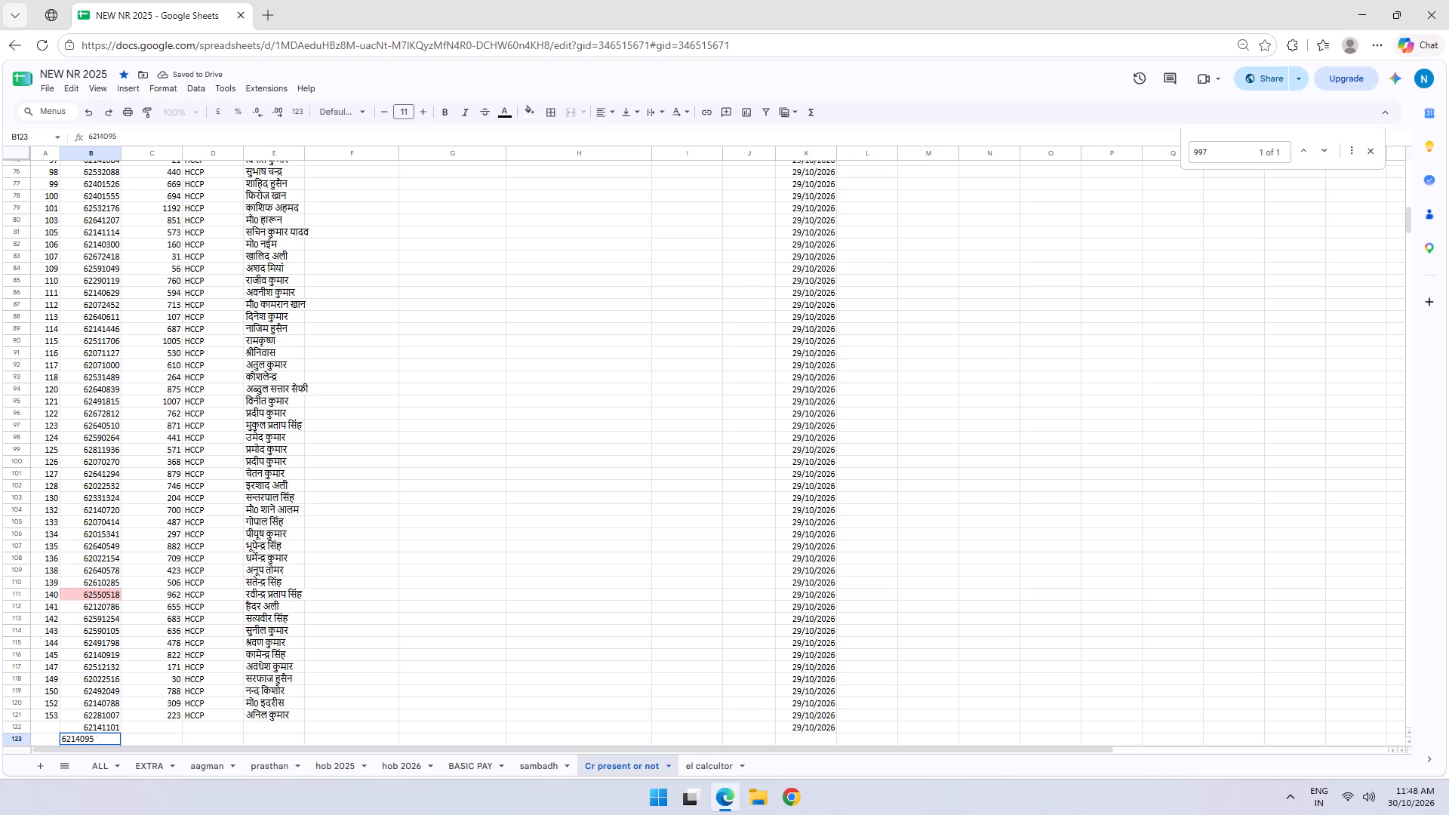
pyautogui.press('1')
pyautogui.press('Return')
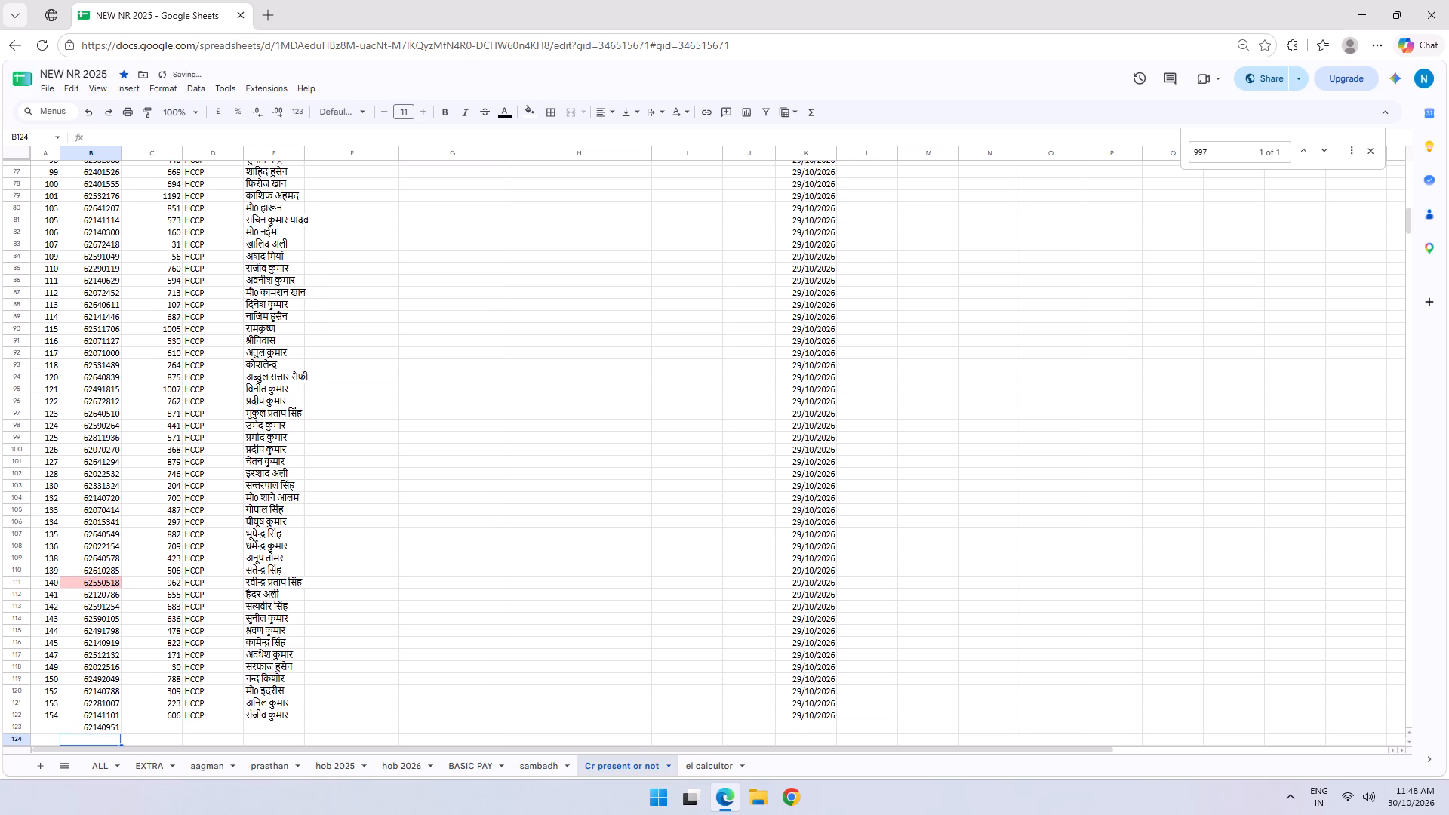
# Enter the next four personnel PNO numbers in column B, from cell B124 to B127.
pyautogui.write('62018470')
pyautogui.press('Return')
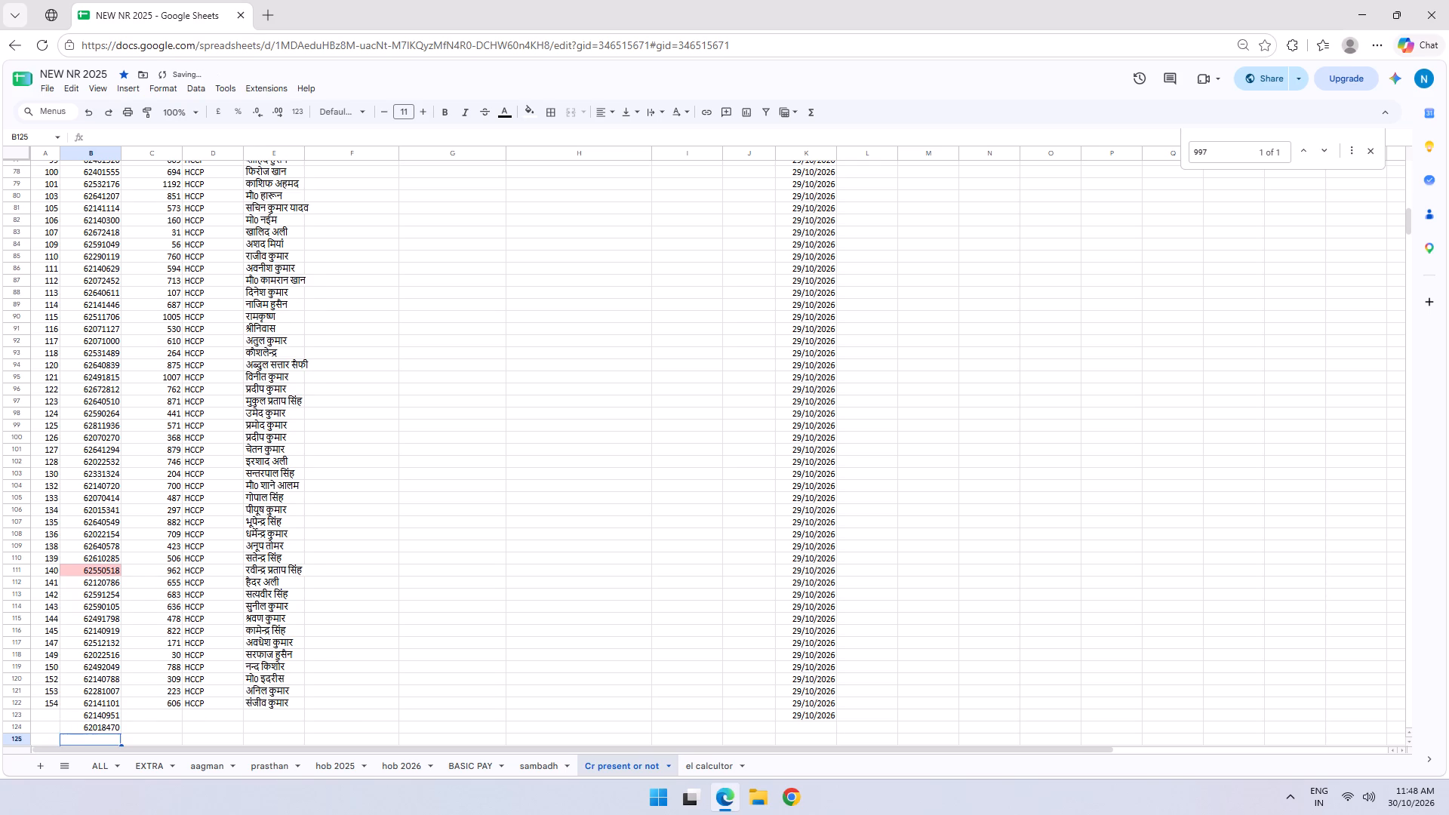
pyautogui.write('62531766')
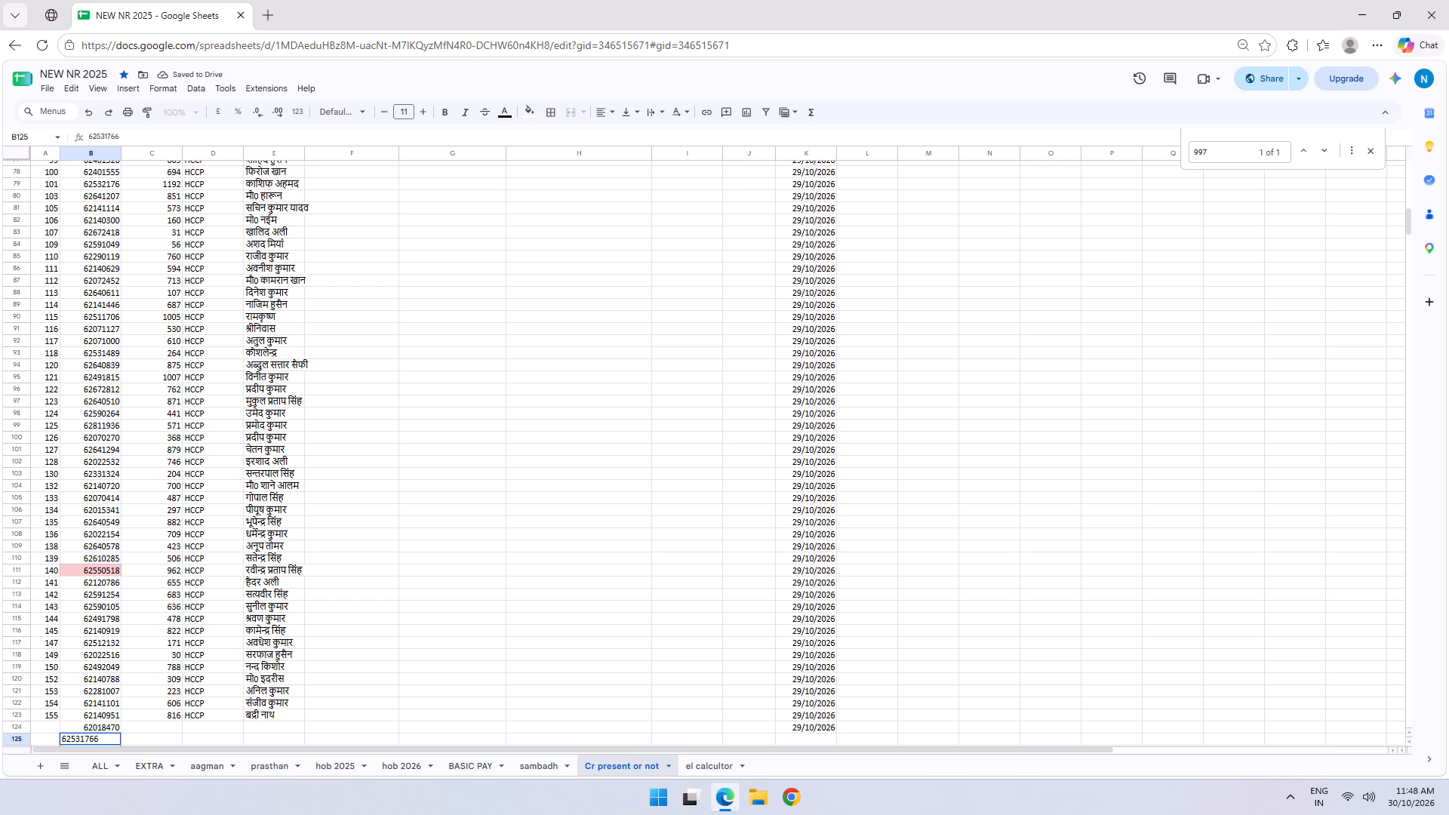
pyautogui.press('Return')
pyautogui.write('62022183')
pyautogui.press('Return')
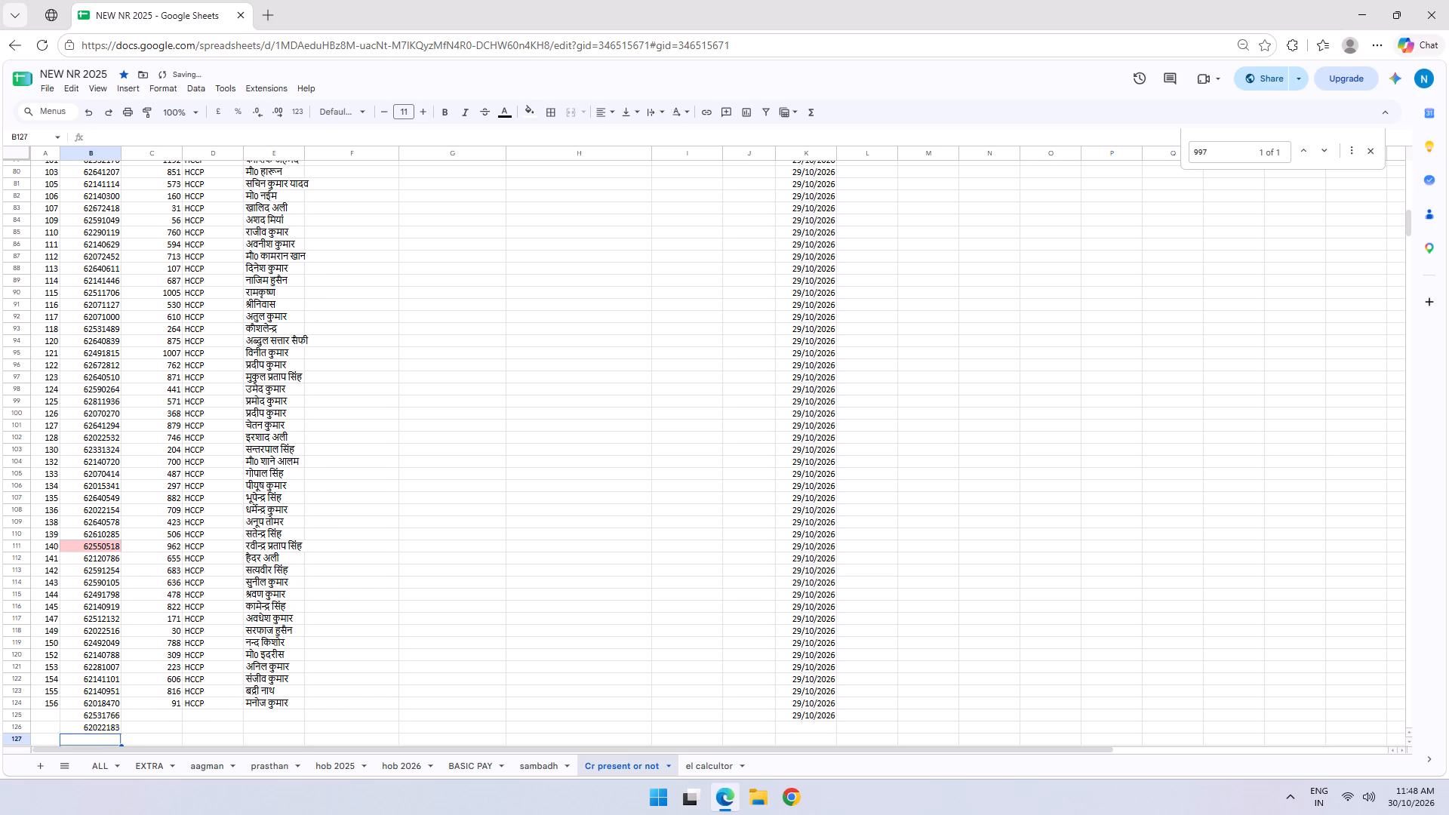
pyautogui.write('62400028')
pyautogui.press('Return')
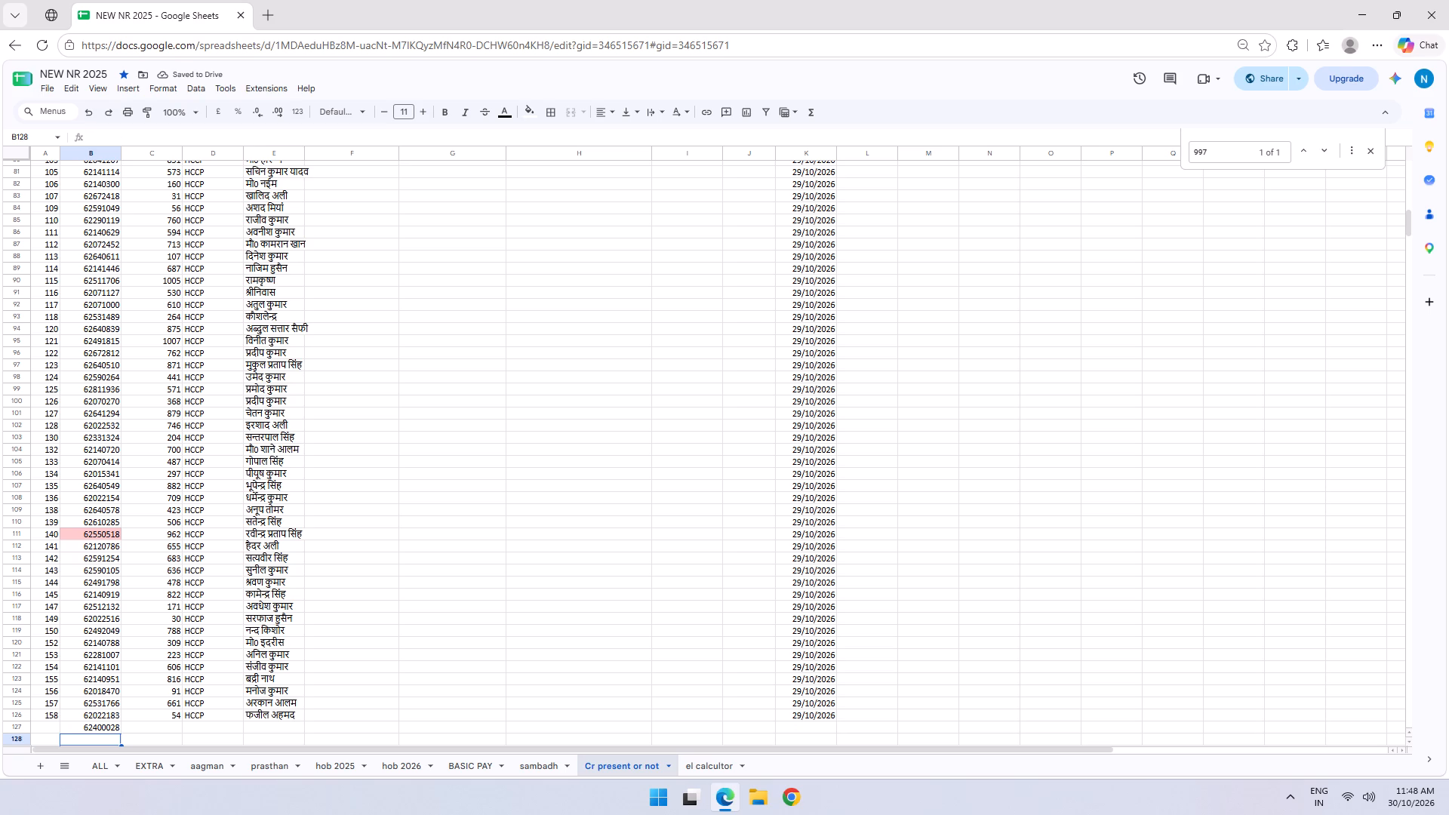
# Enter the next five personnel PNO numbers in column B, from cell B128 to B132.
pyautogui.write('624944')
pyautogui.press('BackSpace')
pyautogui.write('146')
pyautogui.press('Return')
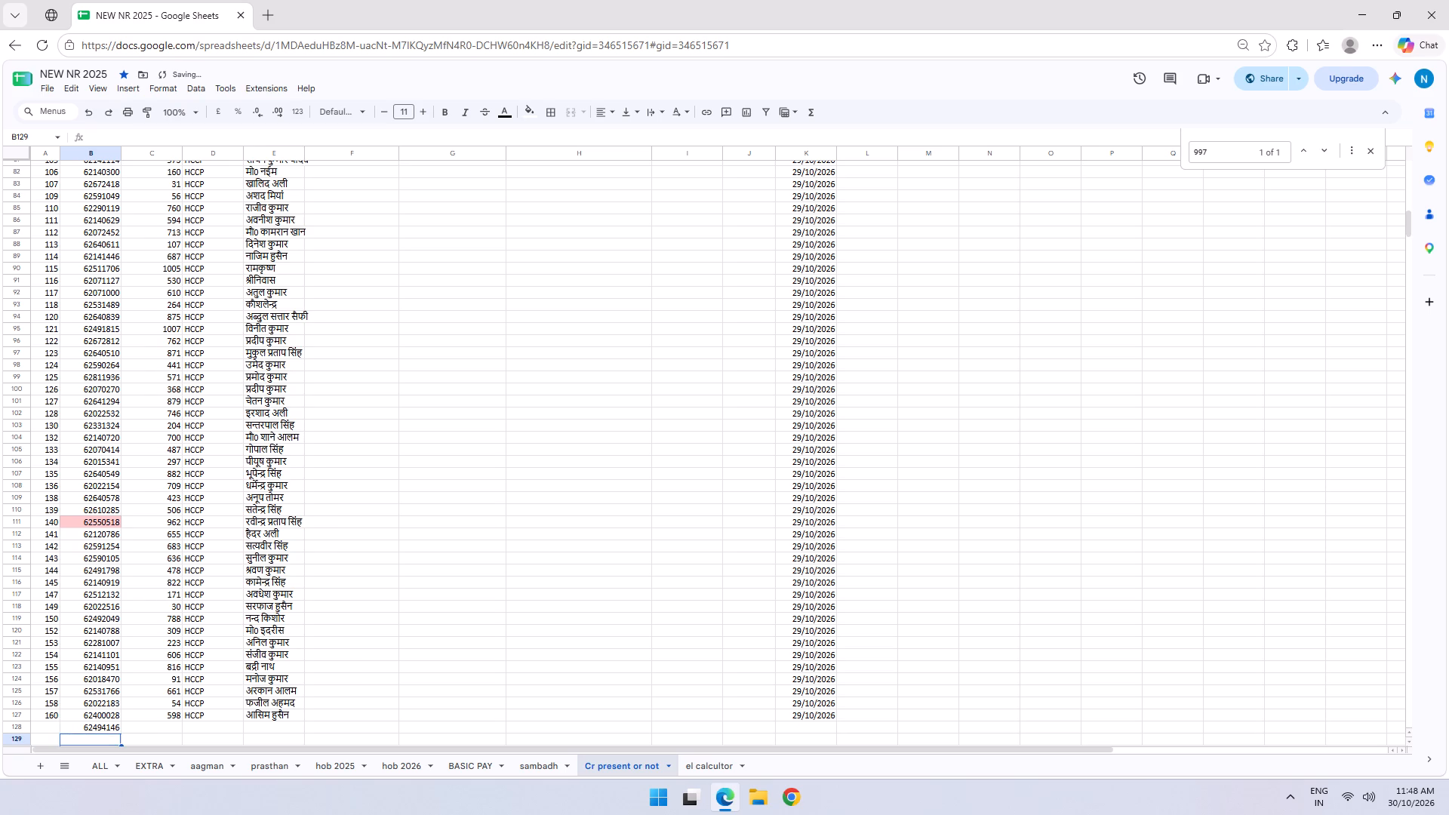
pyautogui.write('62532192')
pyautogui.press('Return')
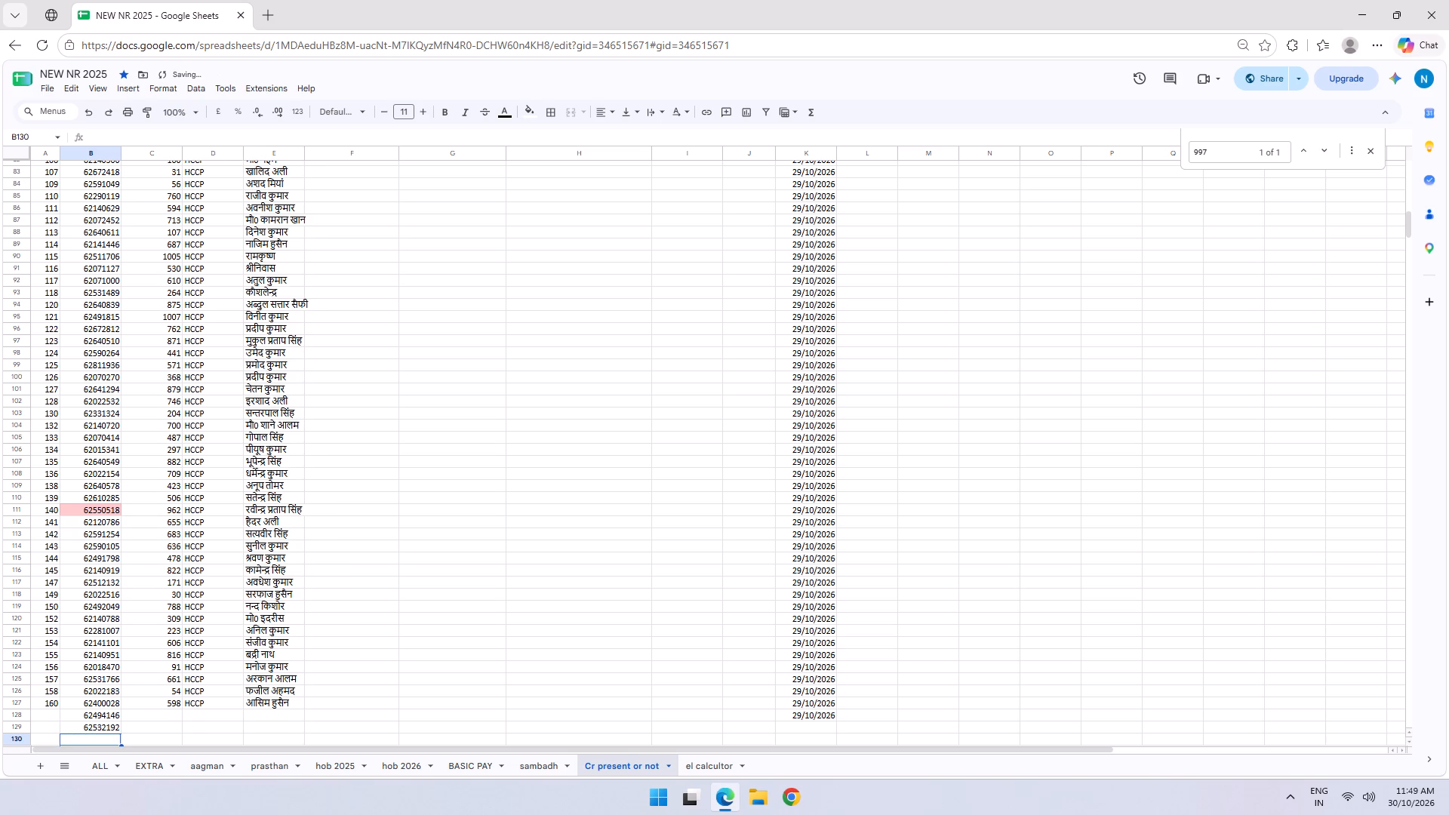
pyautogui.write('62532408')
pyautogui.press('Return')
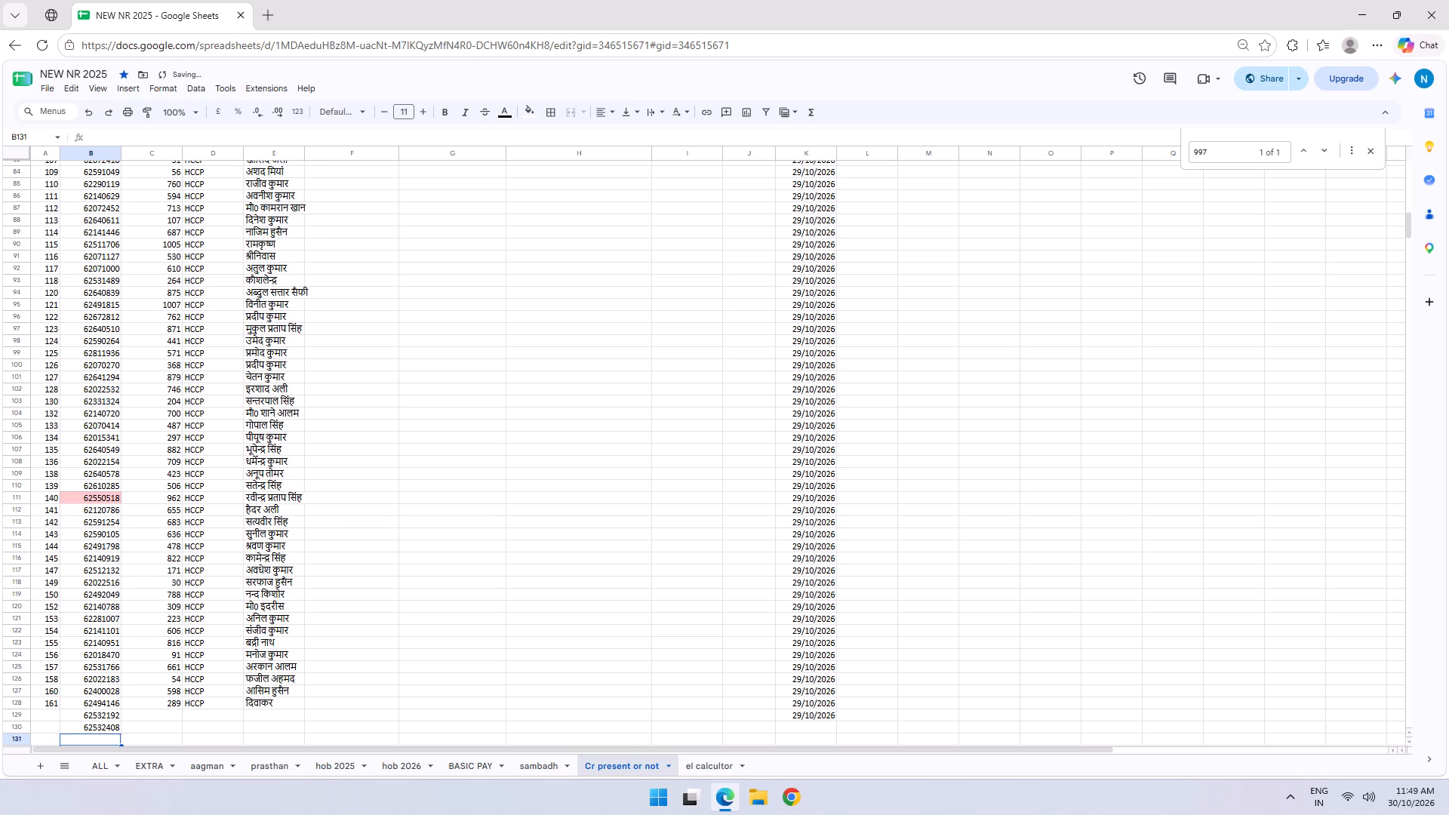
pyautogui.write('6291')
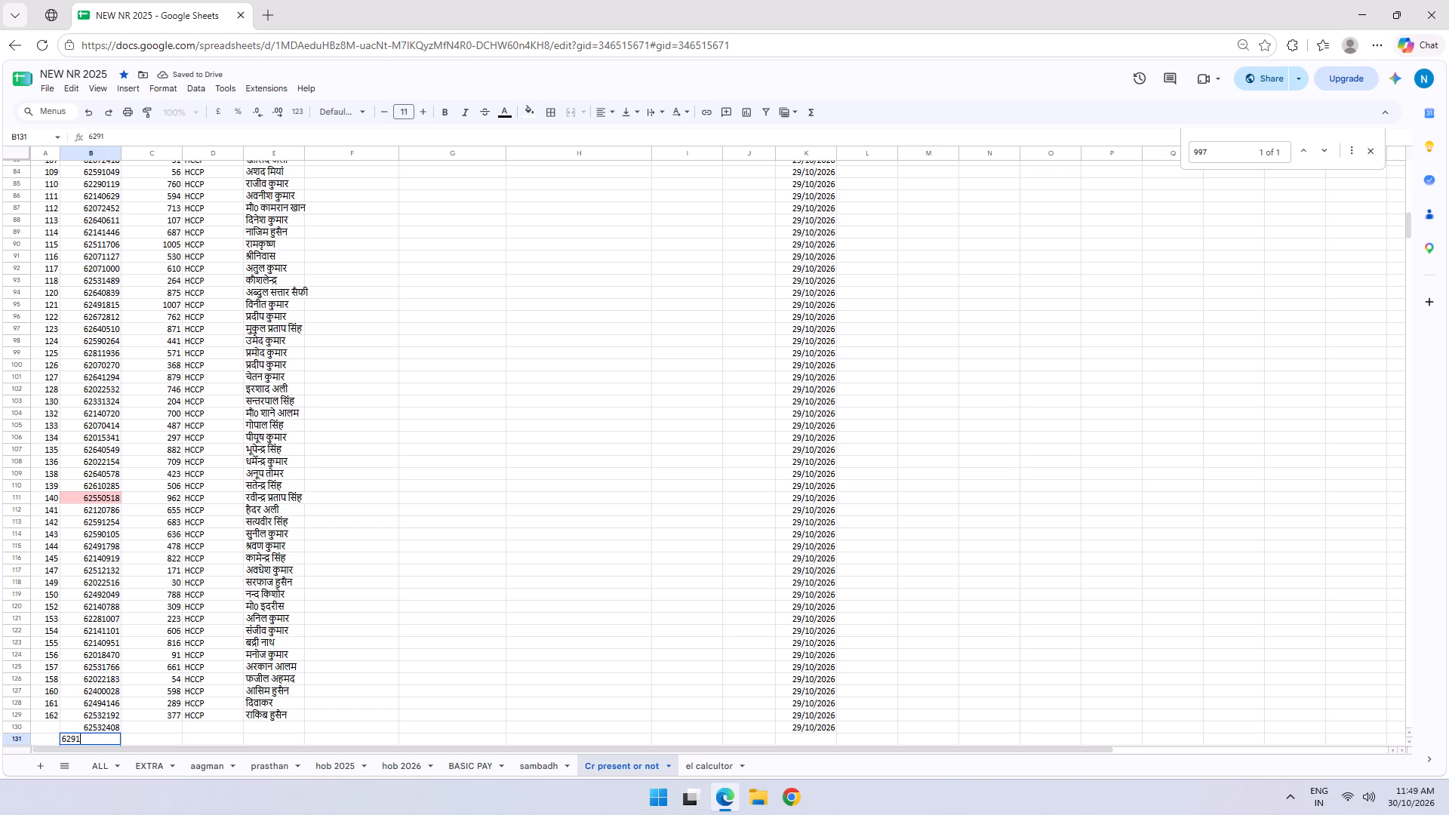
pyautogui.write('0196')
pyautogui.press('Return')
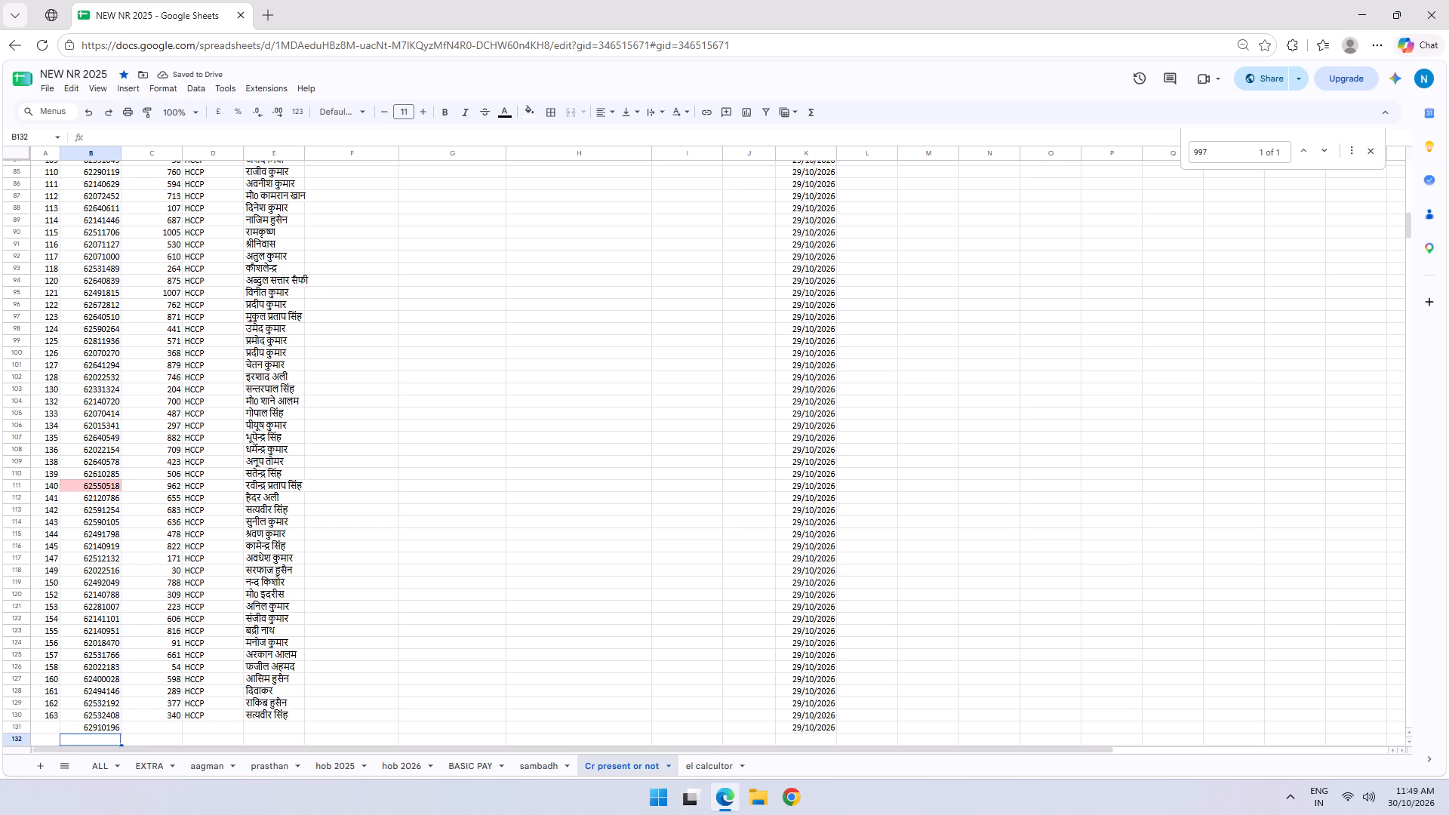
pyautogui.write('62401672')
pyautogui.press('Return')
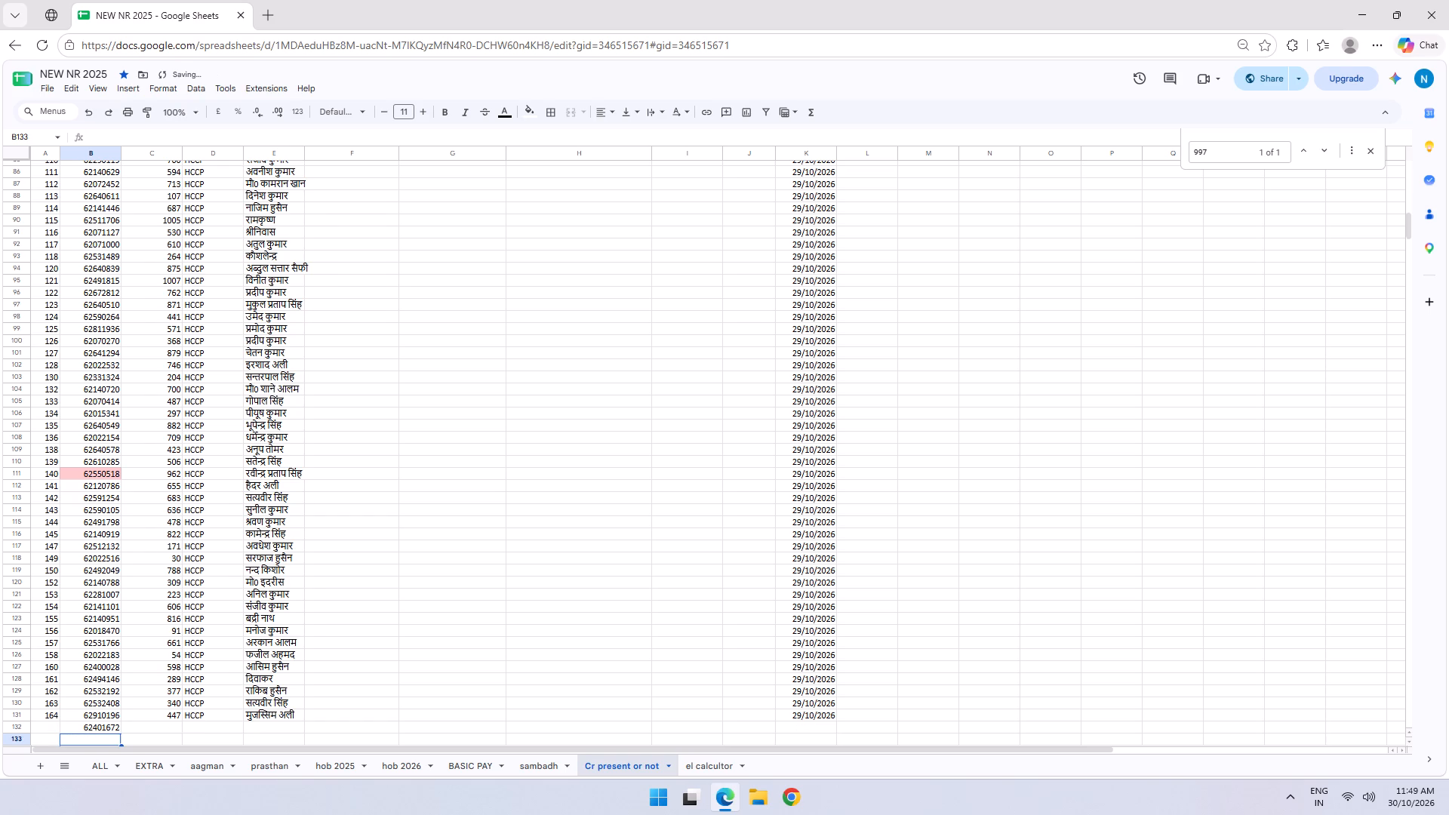
# Enter a PNO number in cell B133, clear it, and enter the replacement PNO number there.
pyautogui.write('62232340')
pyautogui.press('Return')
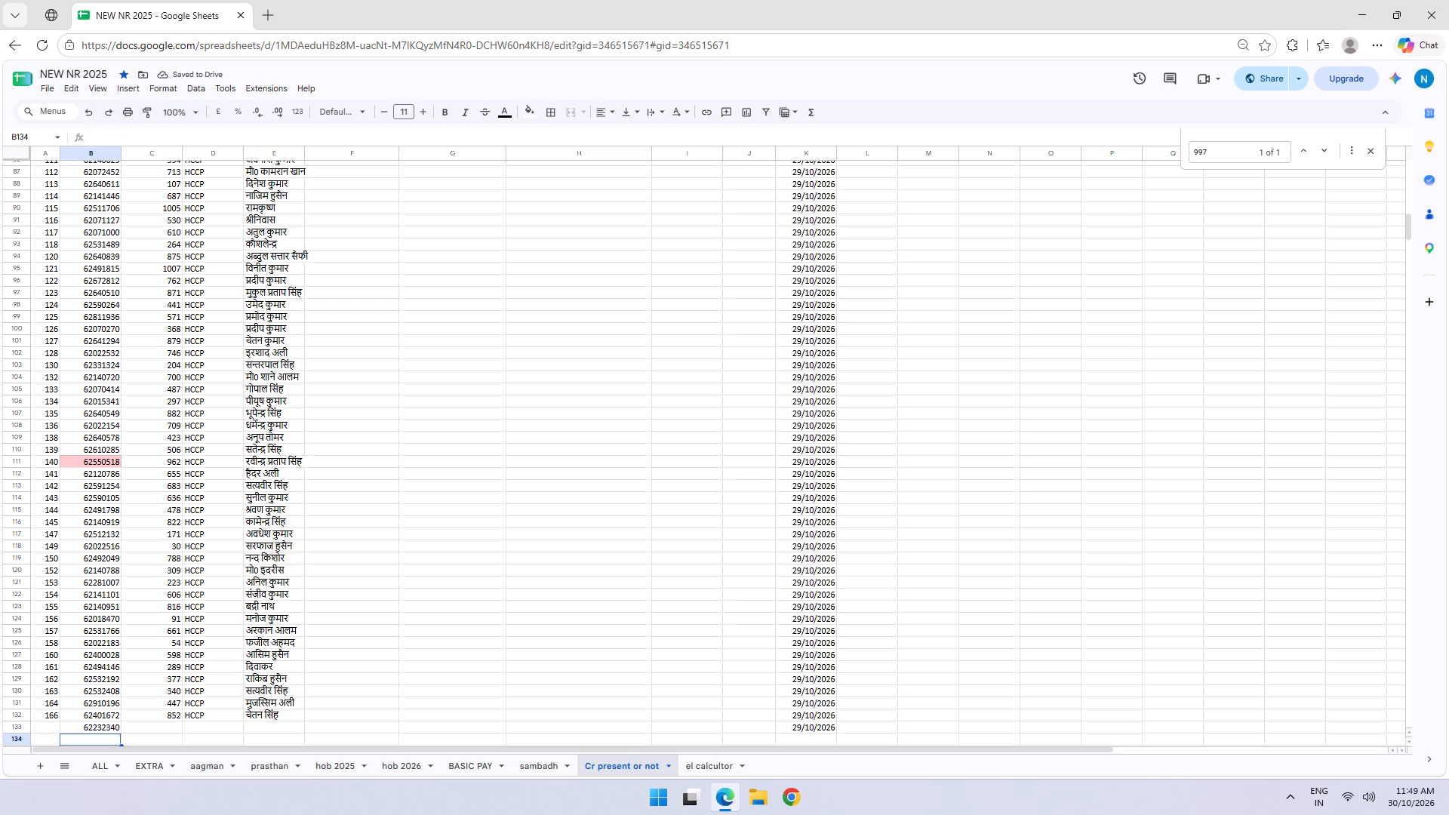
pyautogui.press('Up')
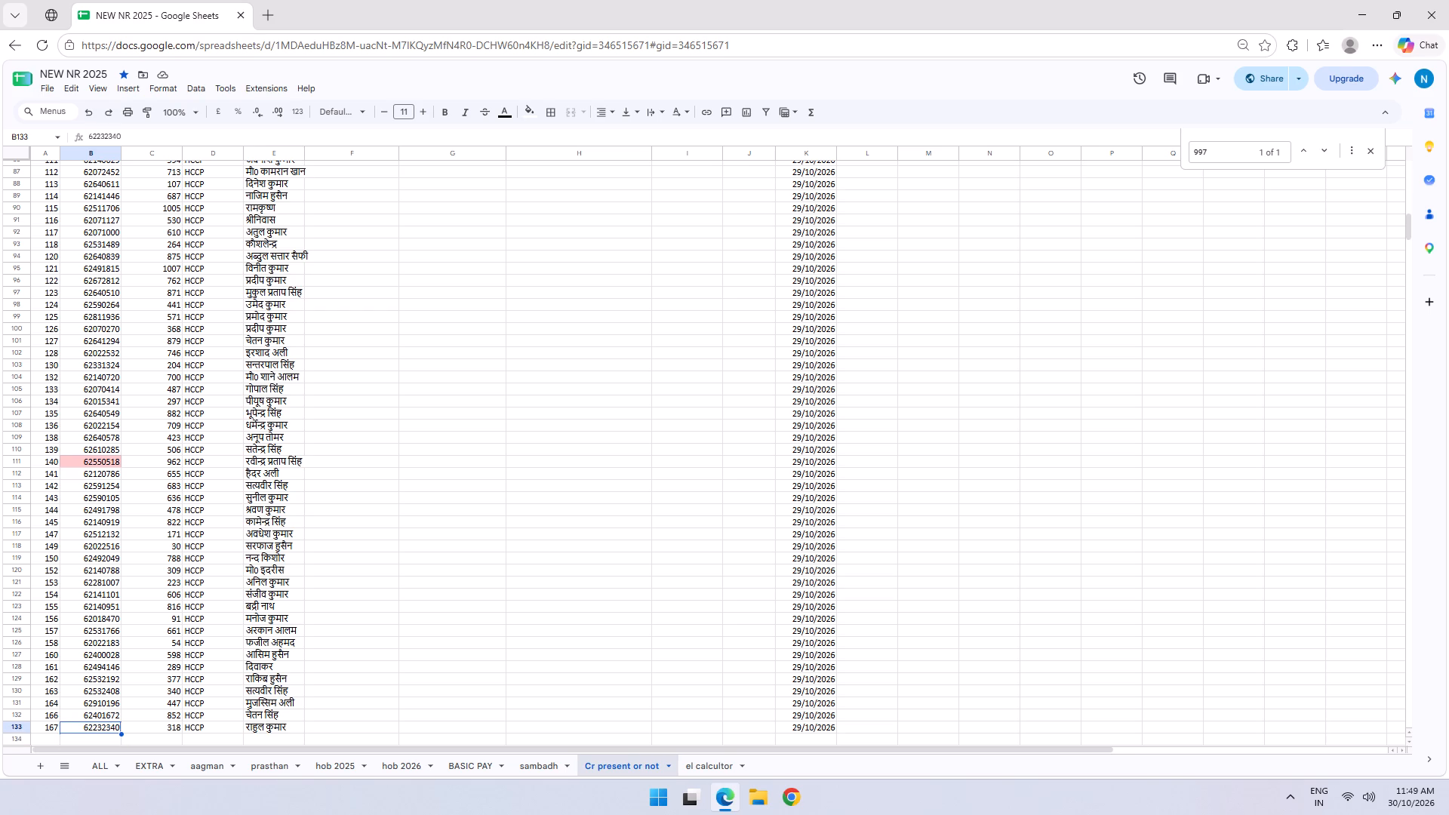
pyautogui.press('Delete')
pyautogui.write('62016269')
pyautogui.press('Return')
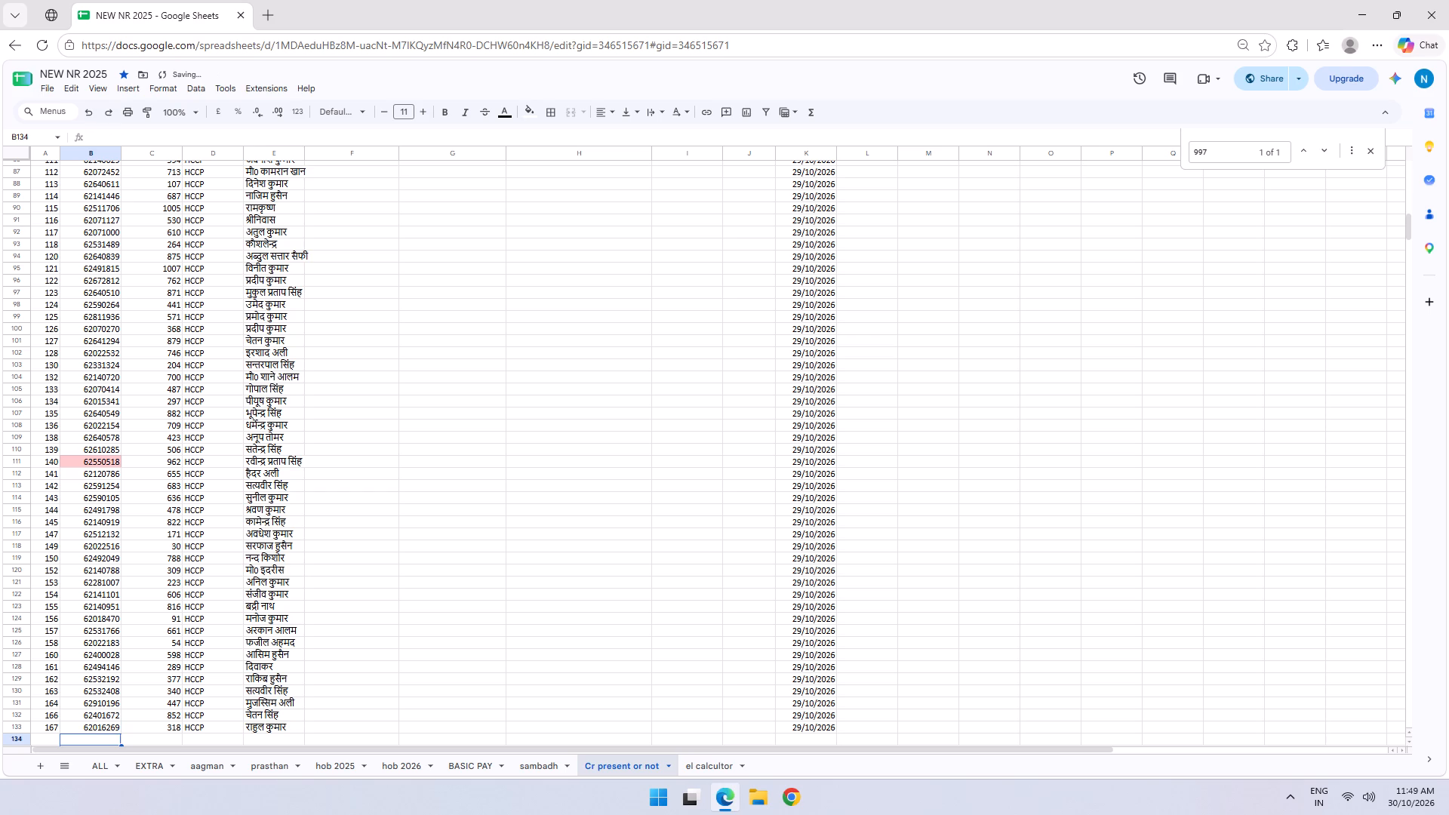
# Enter the next three personnel PNO numbers in column B, from cell B134 to B136.
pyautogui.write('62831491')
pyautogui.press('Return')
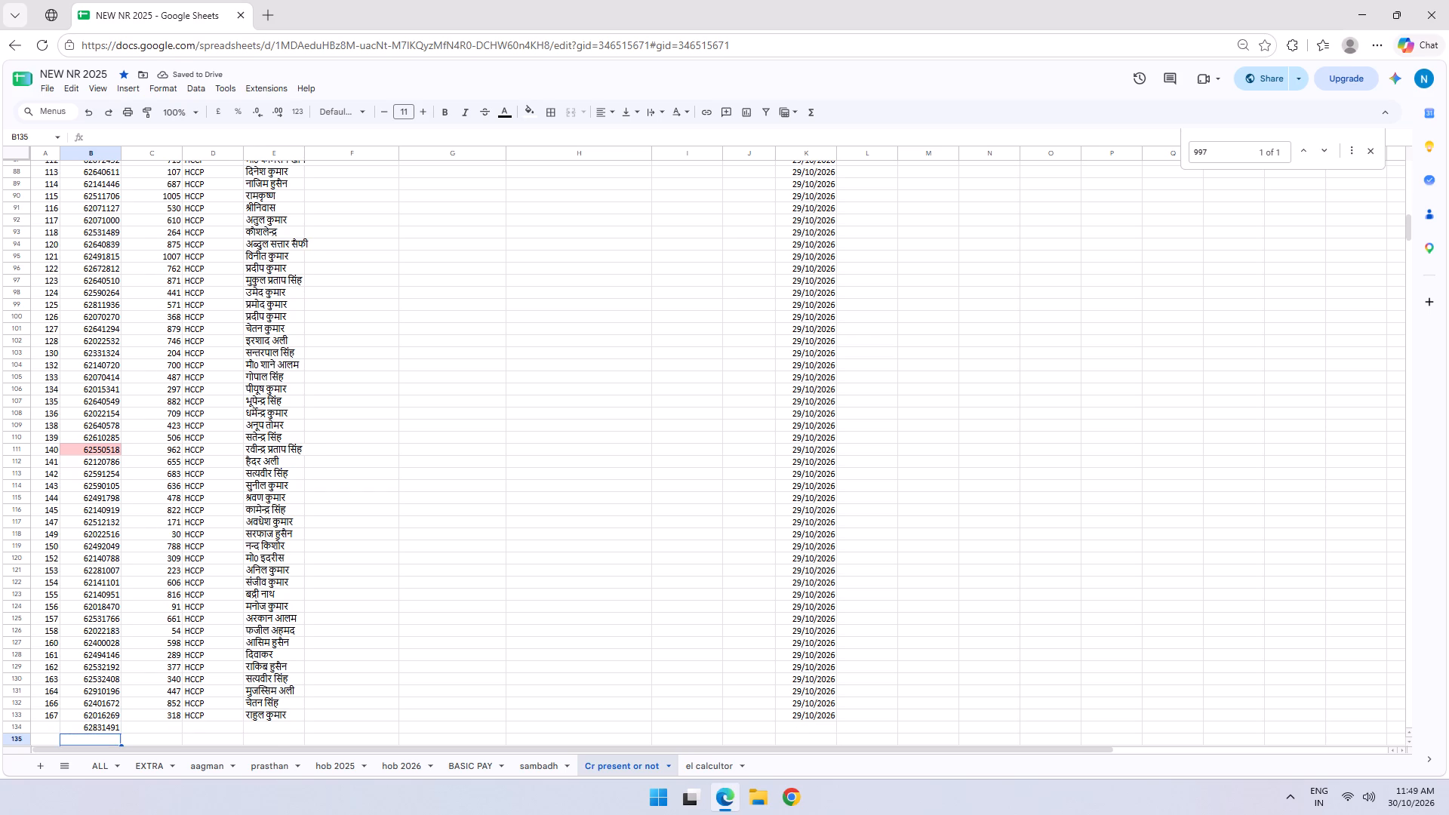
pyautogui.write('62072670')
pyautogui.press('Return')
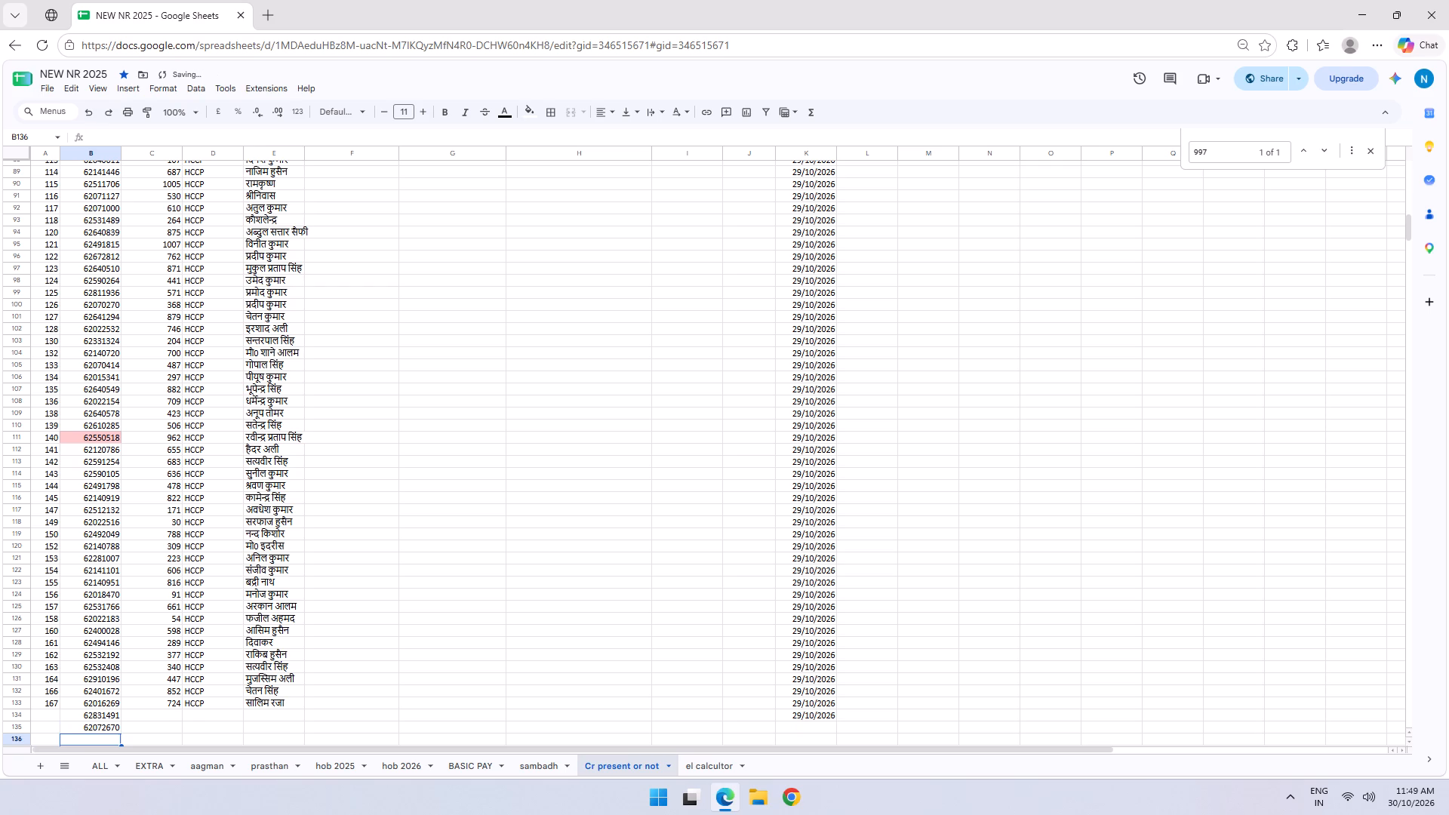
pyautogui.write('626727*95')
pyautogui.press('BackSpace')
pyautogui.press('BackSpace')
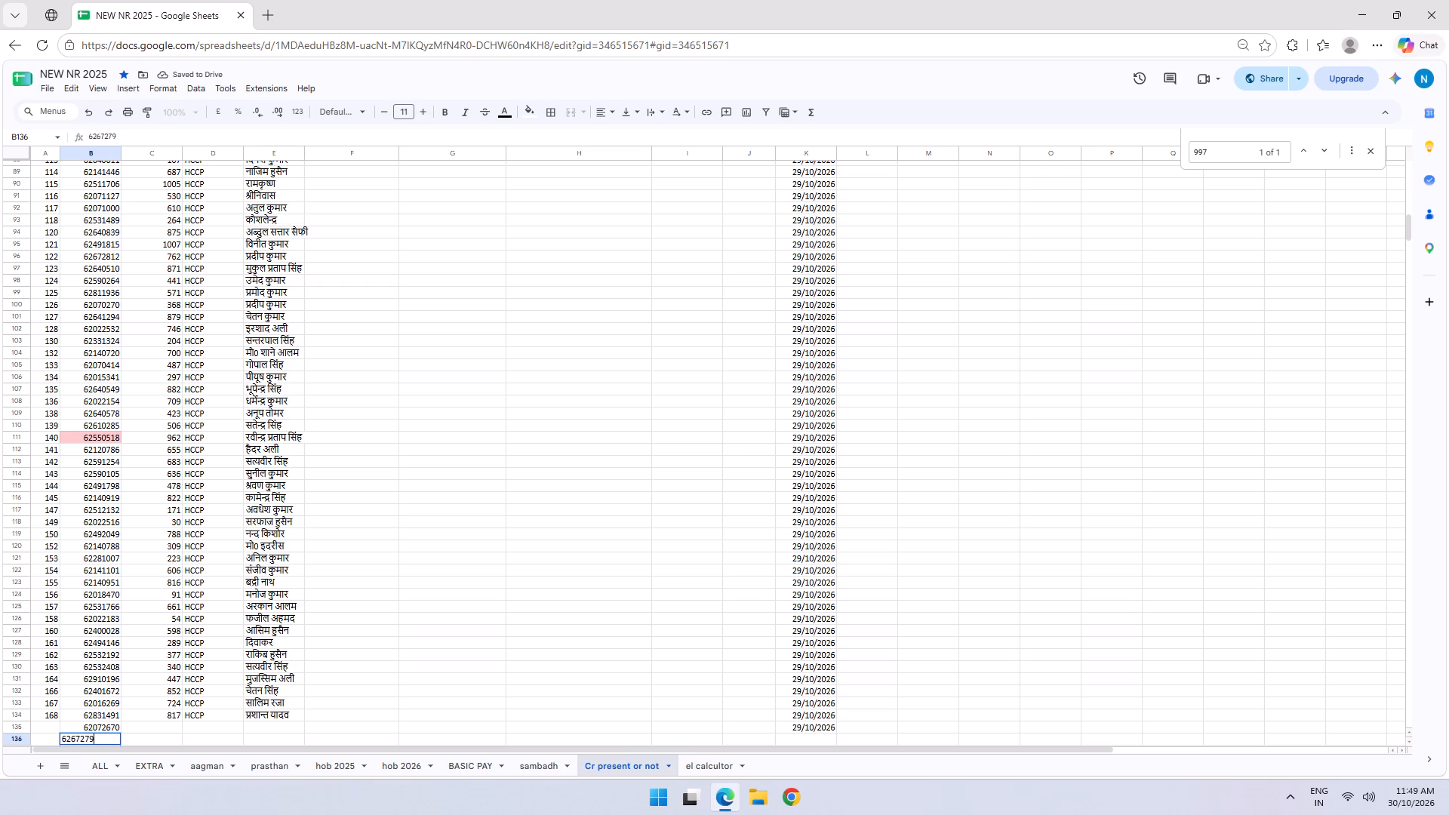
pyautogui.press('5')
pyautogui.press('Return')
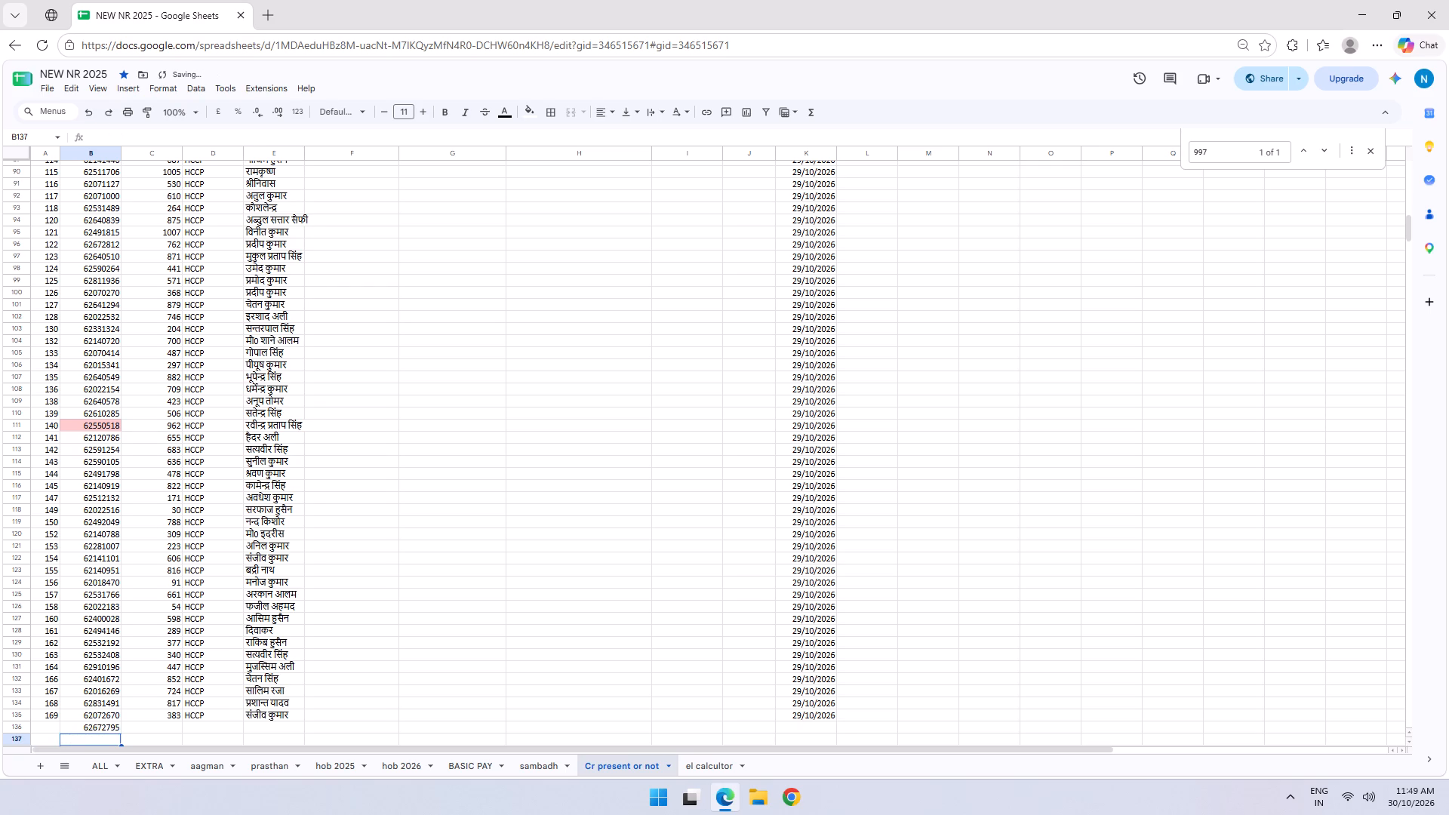
# Enter the next PNO number in cell B137 and overwrite the mistyped nine-digit value with the correct eight-digit number.
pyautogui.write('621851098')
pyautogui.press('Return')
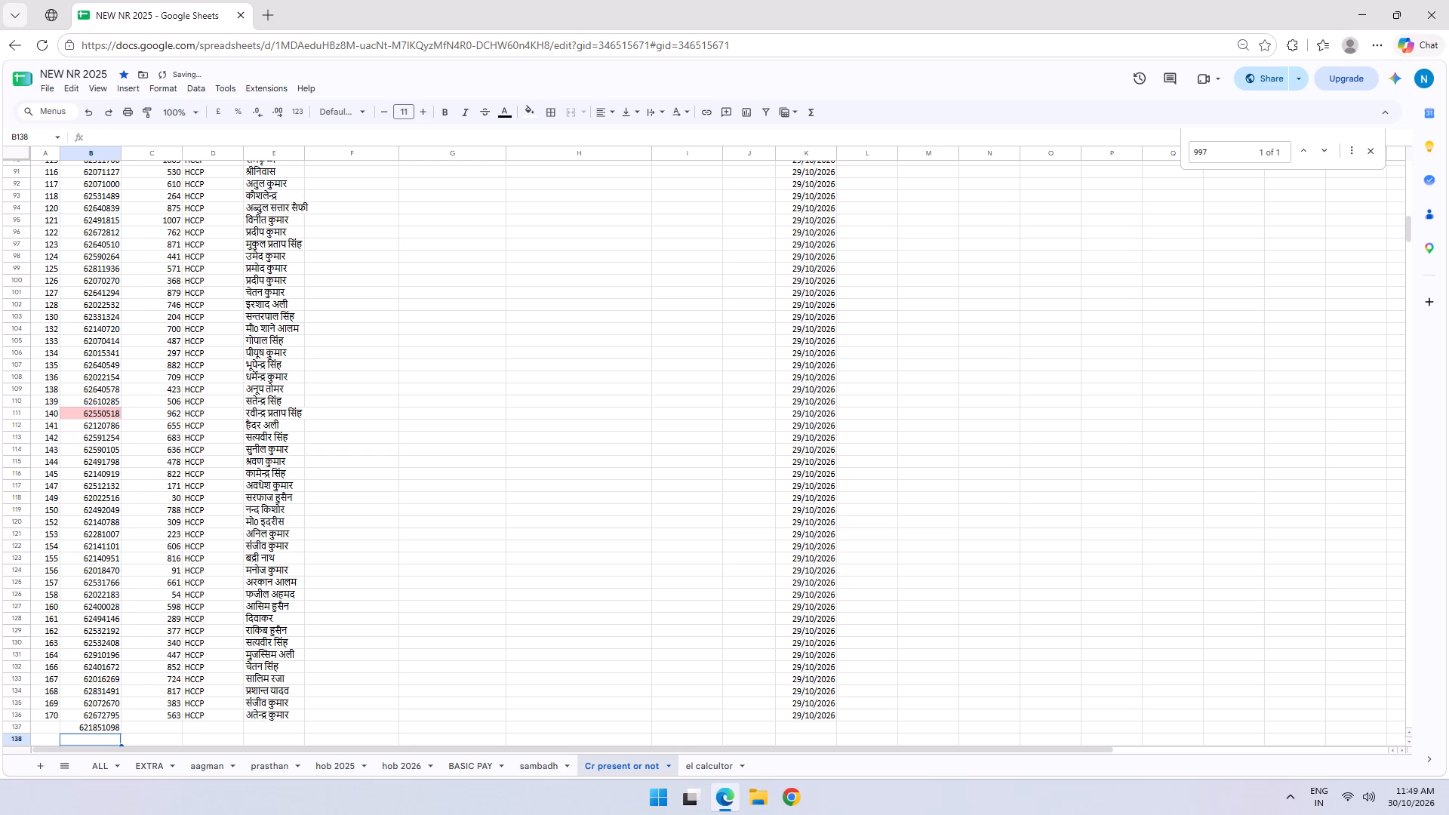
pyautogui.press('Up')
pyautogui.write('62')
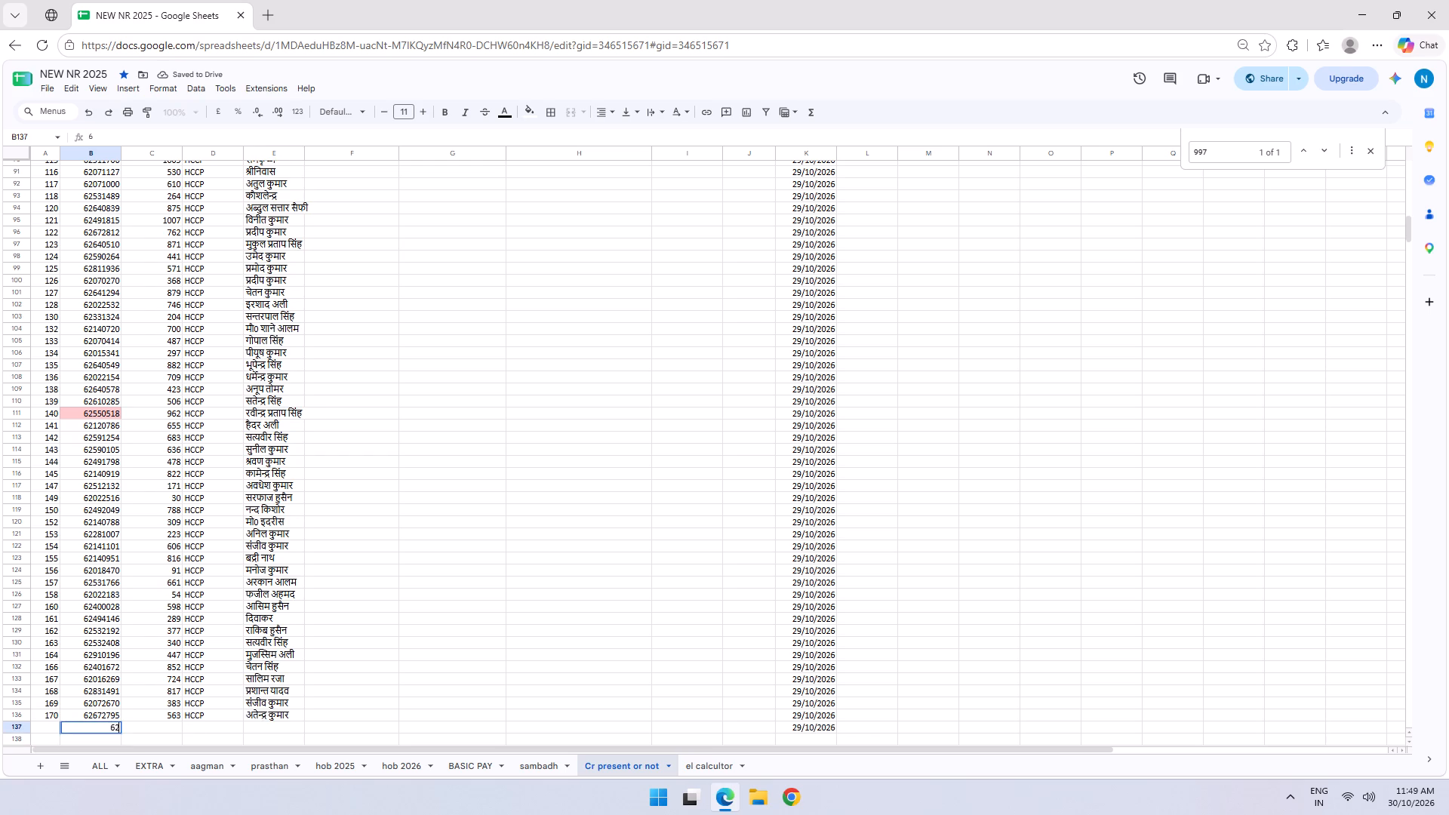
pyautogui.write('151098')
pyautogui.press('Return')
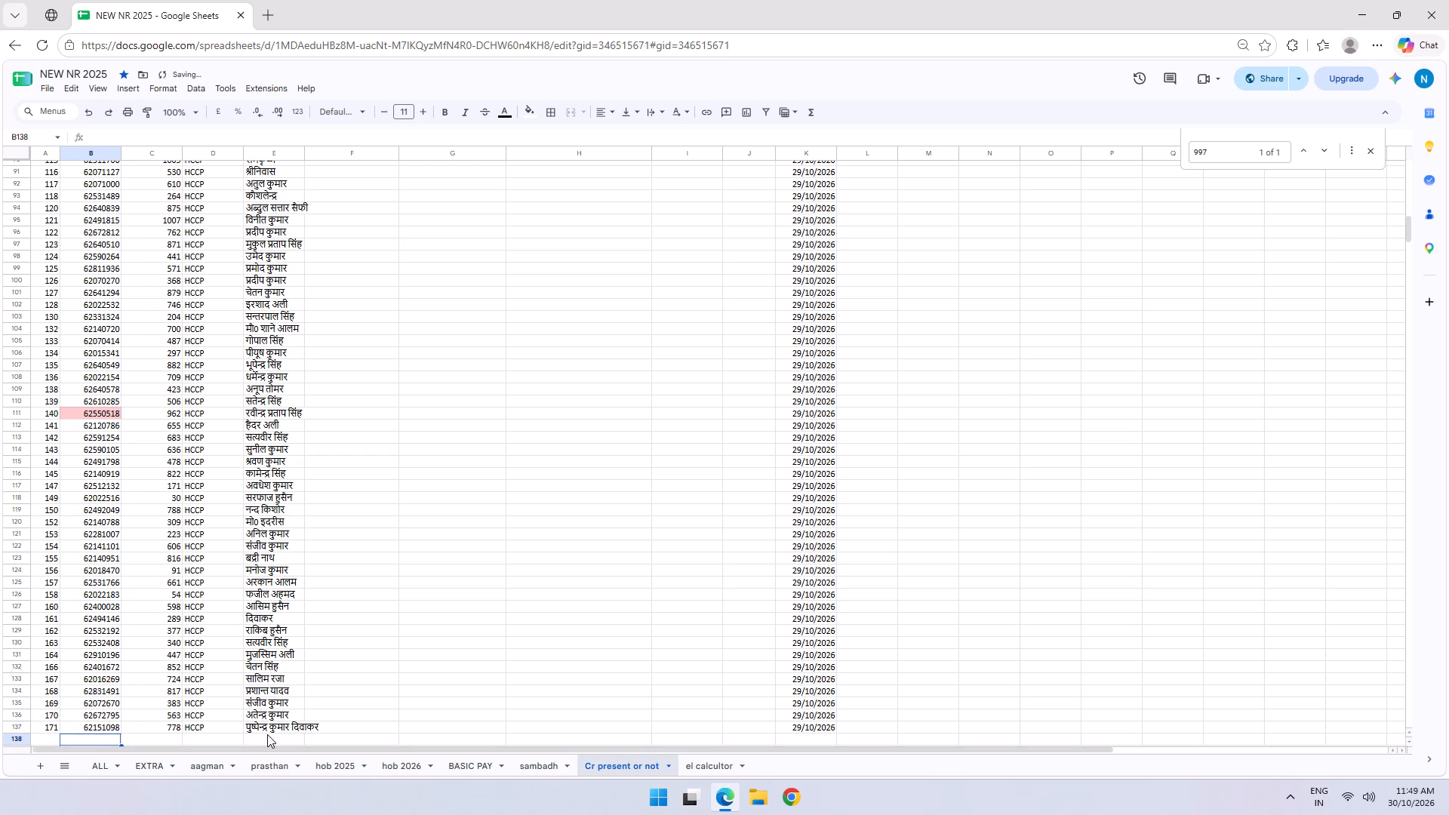
# Search the ALL sheet for a staff member by first name in Hindi and examine the matching record's posting dates.
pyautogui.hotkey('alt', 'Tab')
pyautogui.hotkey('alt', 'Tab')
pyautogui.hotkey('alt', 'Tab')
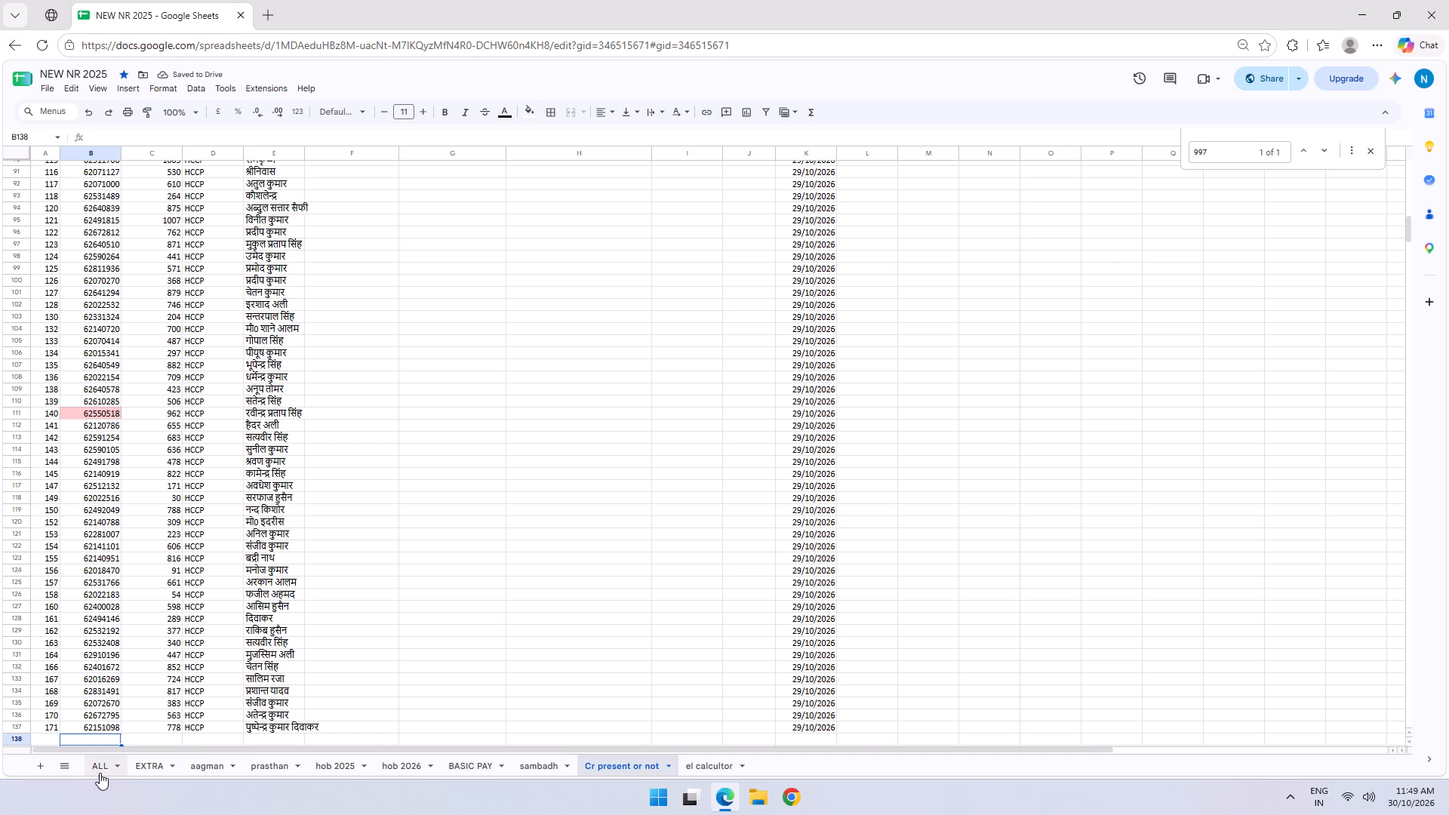
pyautogui.click(102, 767)
pyautogui.click(254, 572)
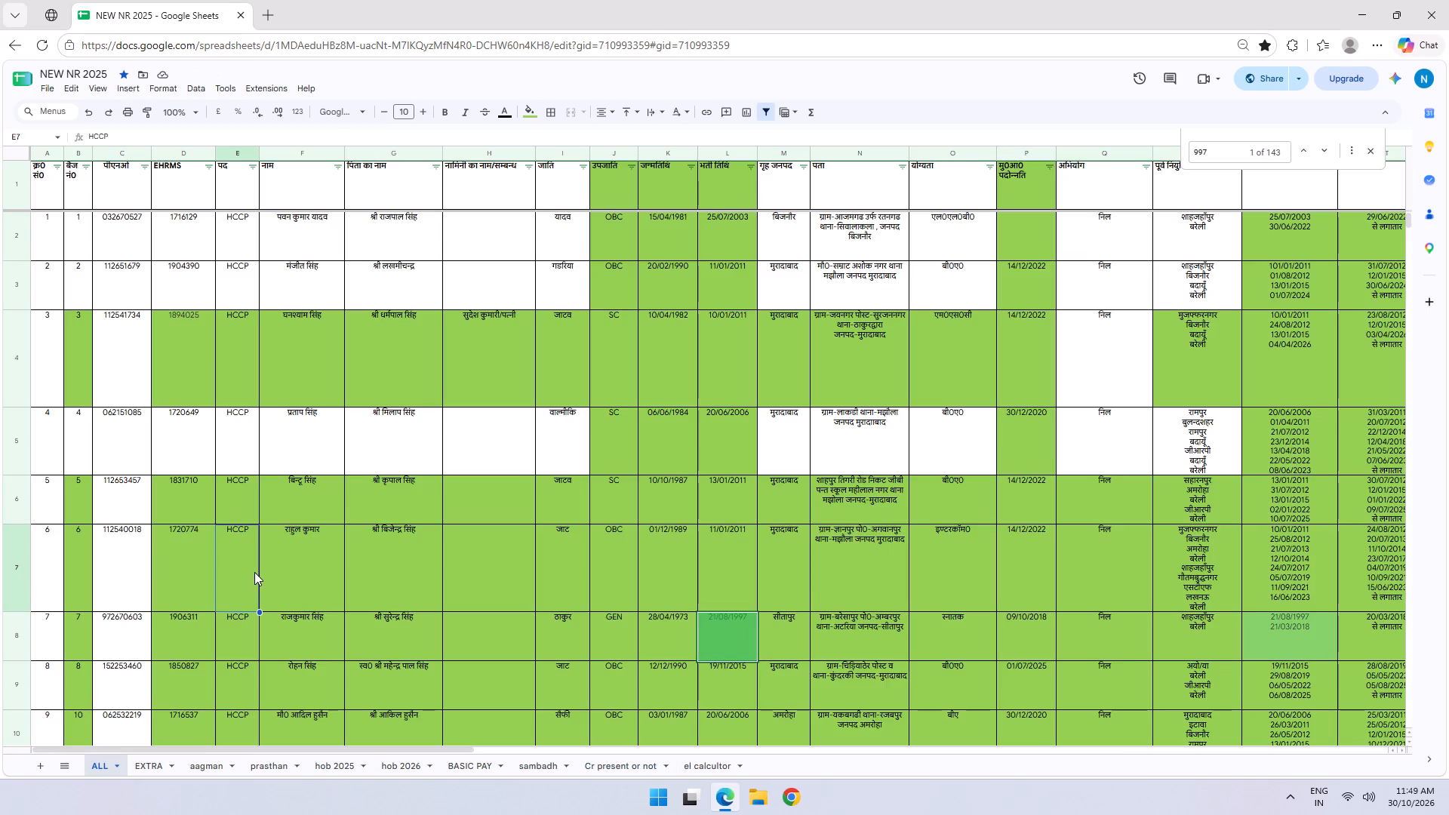
pyautogui.hotkey('ctrl', 'f')
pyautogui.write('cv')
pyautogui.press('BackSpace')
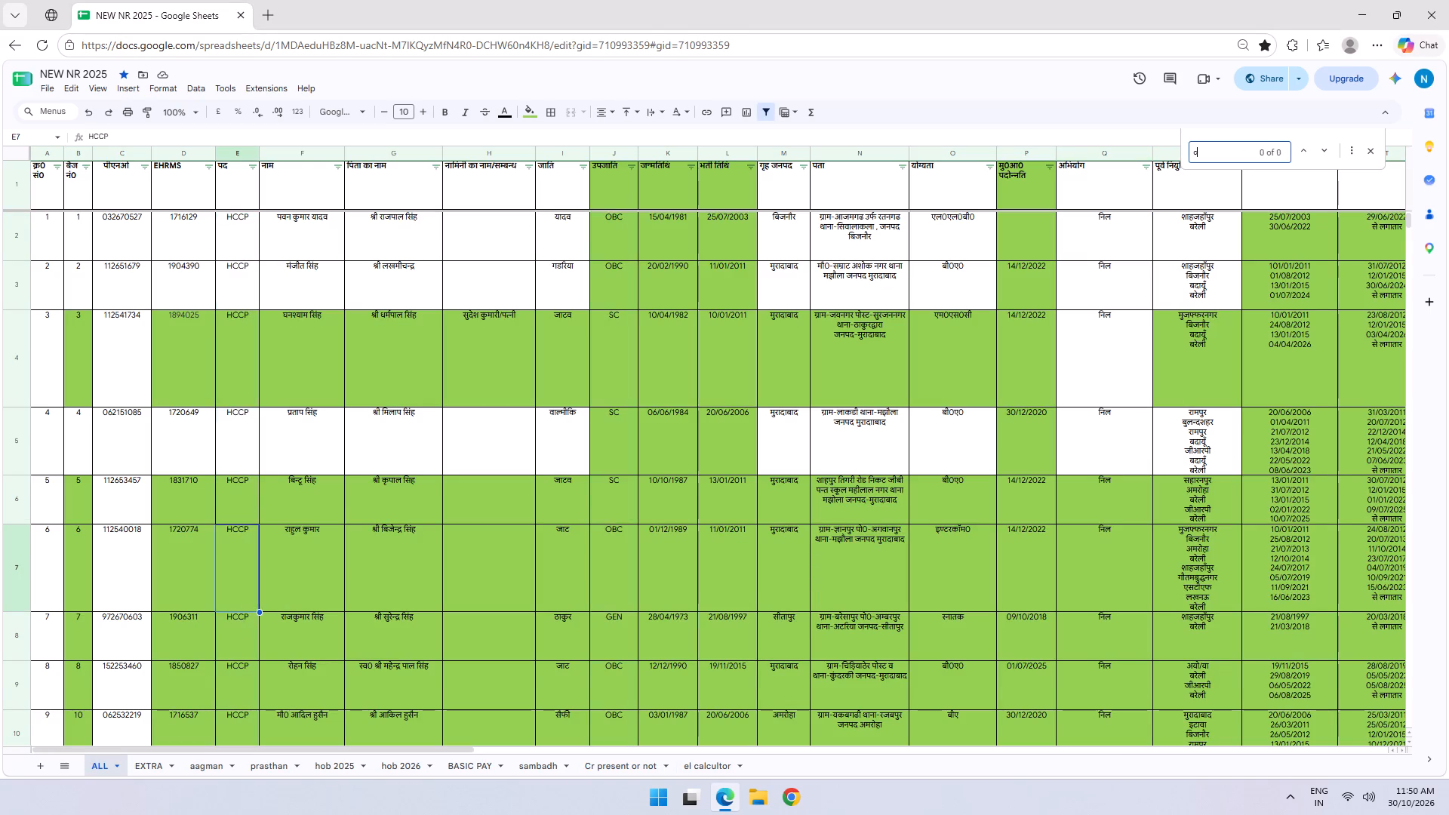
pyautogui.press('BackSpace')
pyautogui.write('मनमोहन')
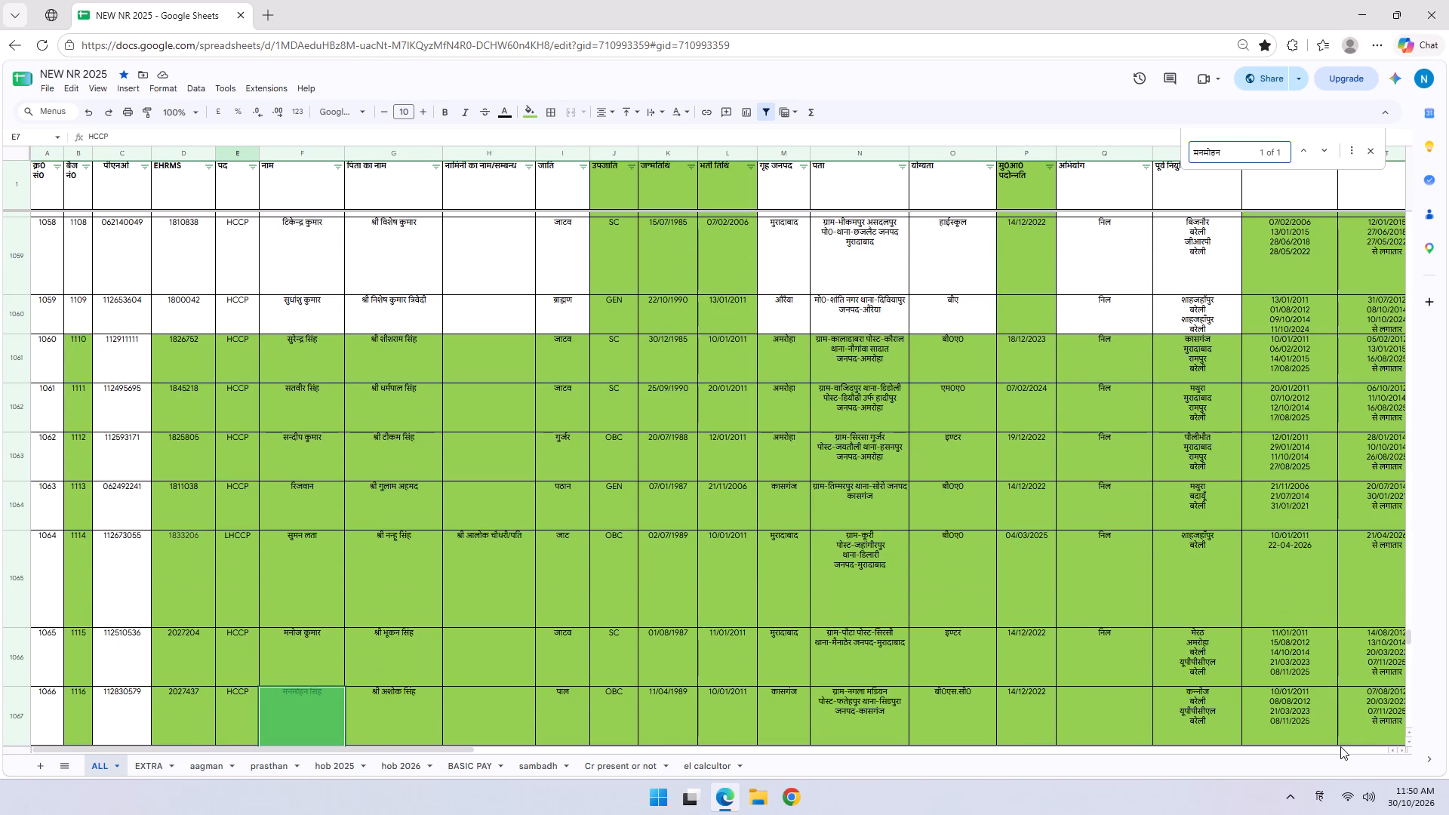
pyautogui.click(1298, 728)
pyautogui.press('Tab')
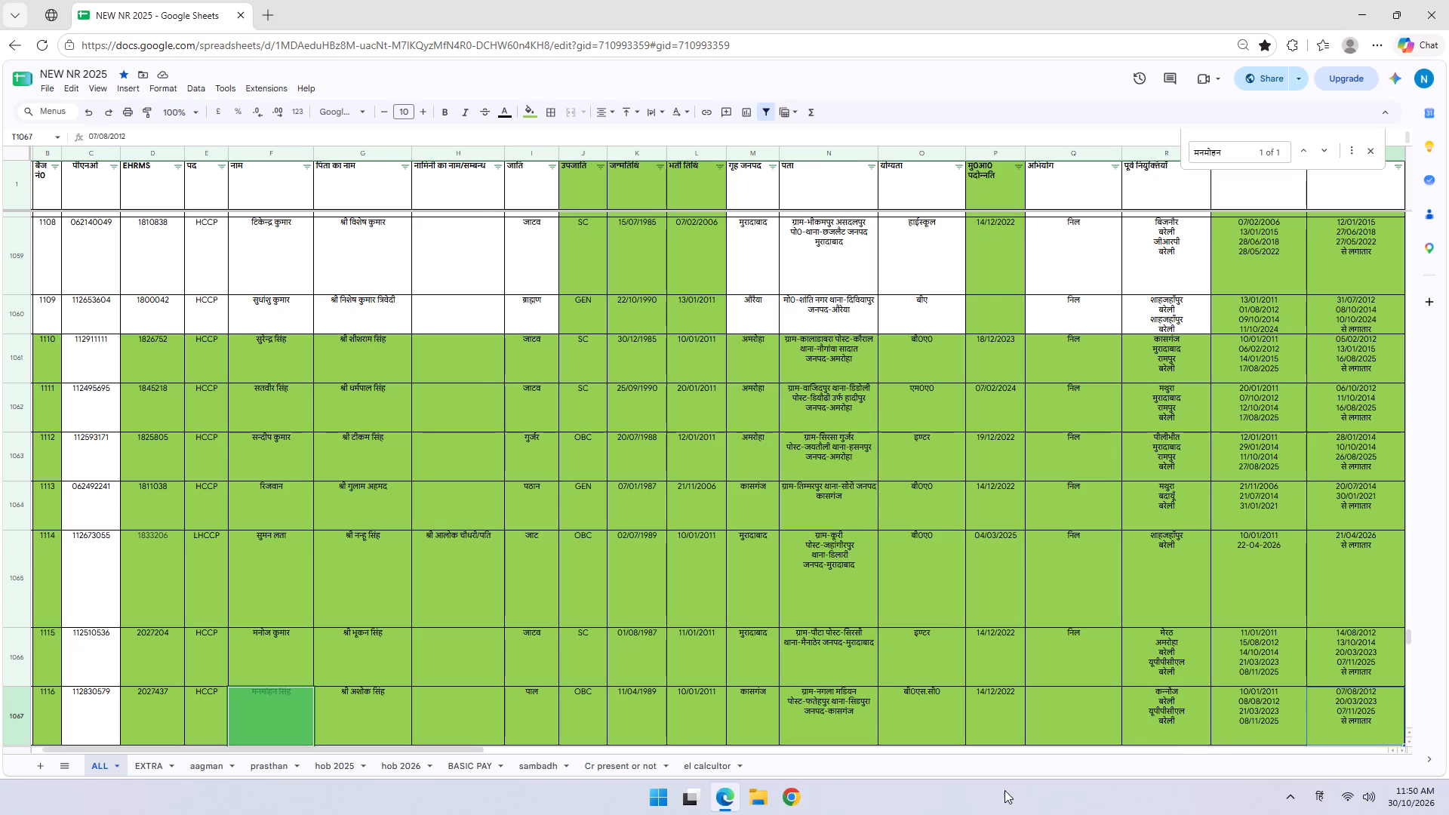
pyautogui.hotkey('alt', 'Tab')
pyautogui.hotkey('alt', 'Tab')
# Return to the "Cr present or not" sheet and enter the next four personnel PNO numbers in cells B138 to B141.
pyautogui.click(637, 765)
pyautogui.scroll(-1, 161, 733)
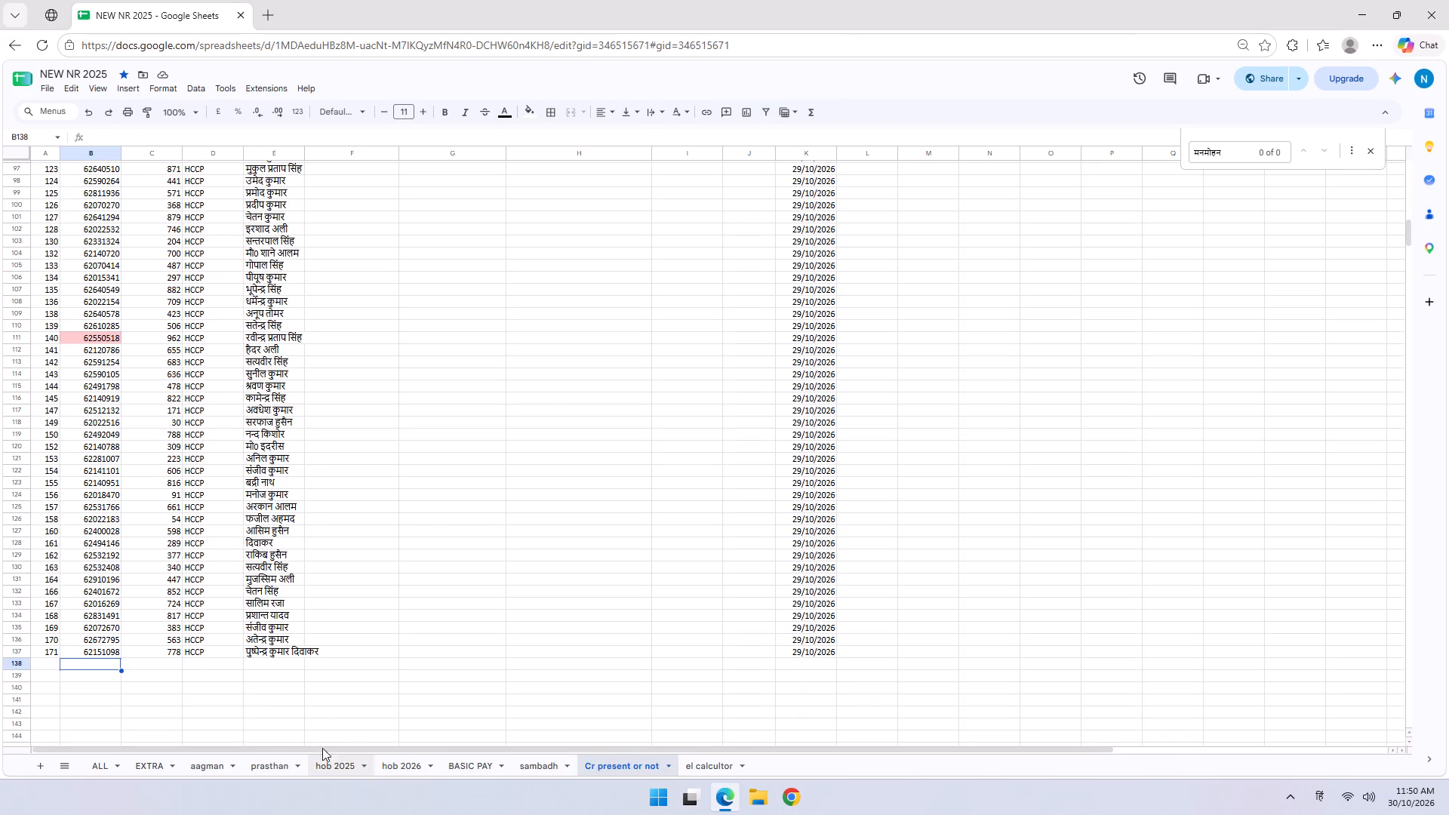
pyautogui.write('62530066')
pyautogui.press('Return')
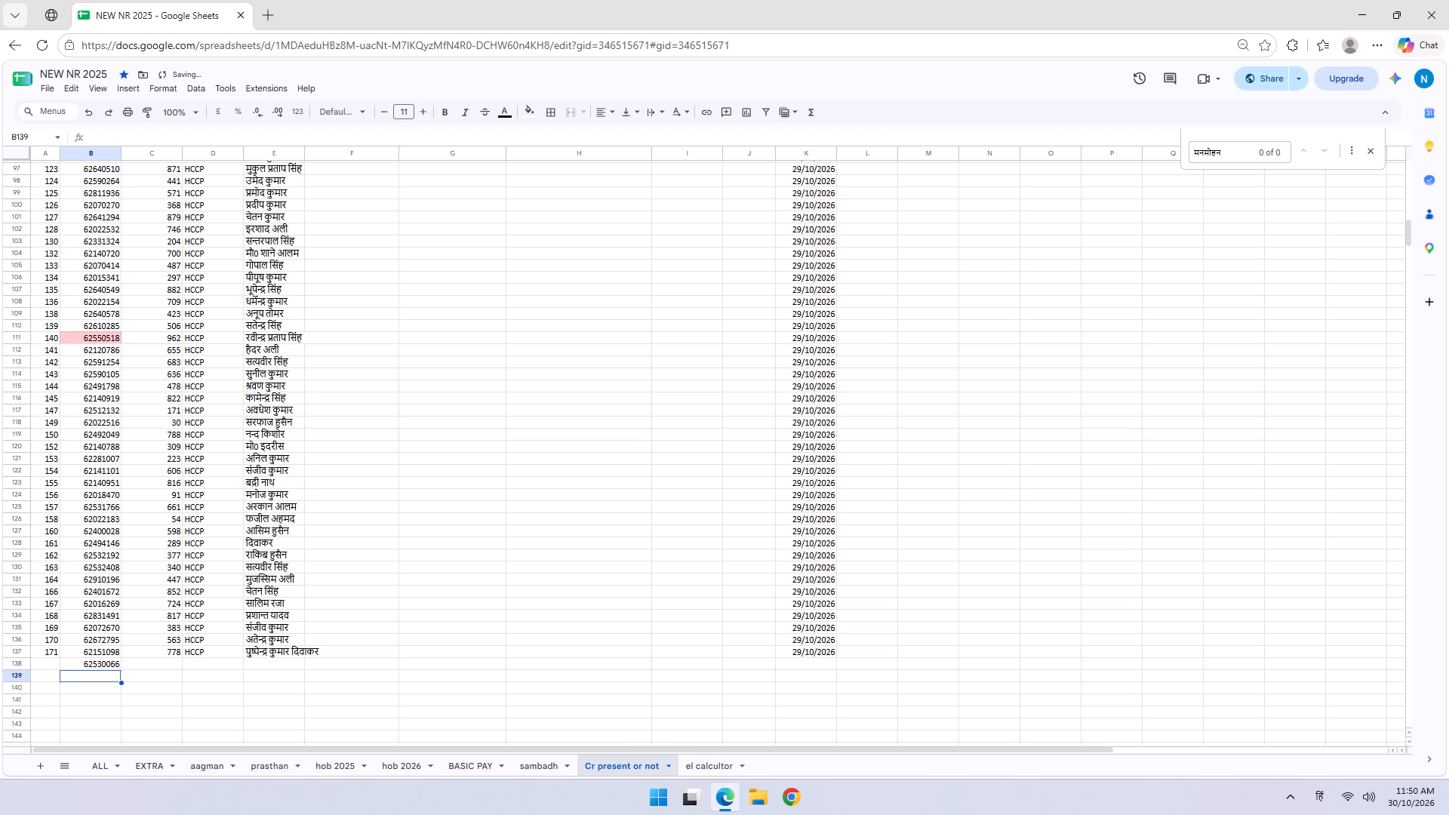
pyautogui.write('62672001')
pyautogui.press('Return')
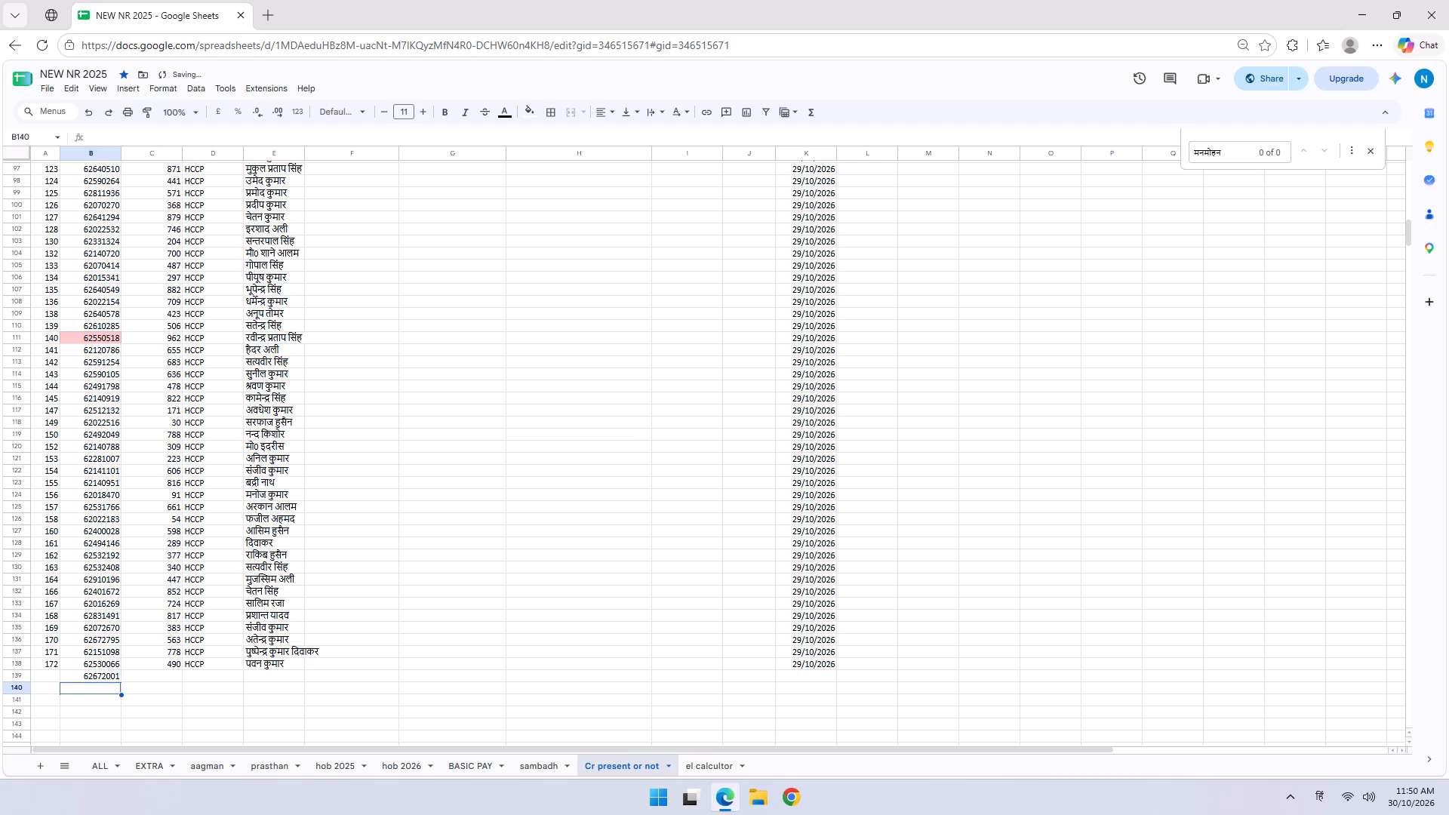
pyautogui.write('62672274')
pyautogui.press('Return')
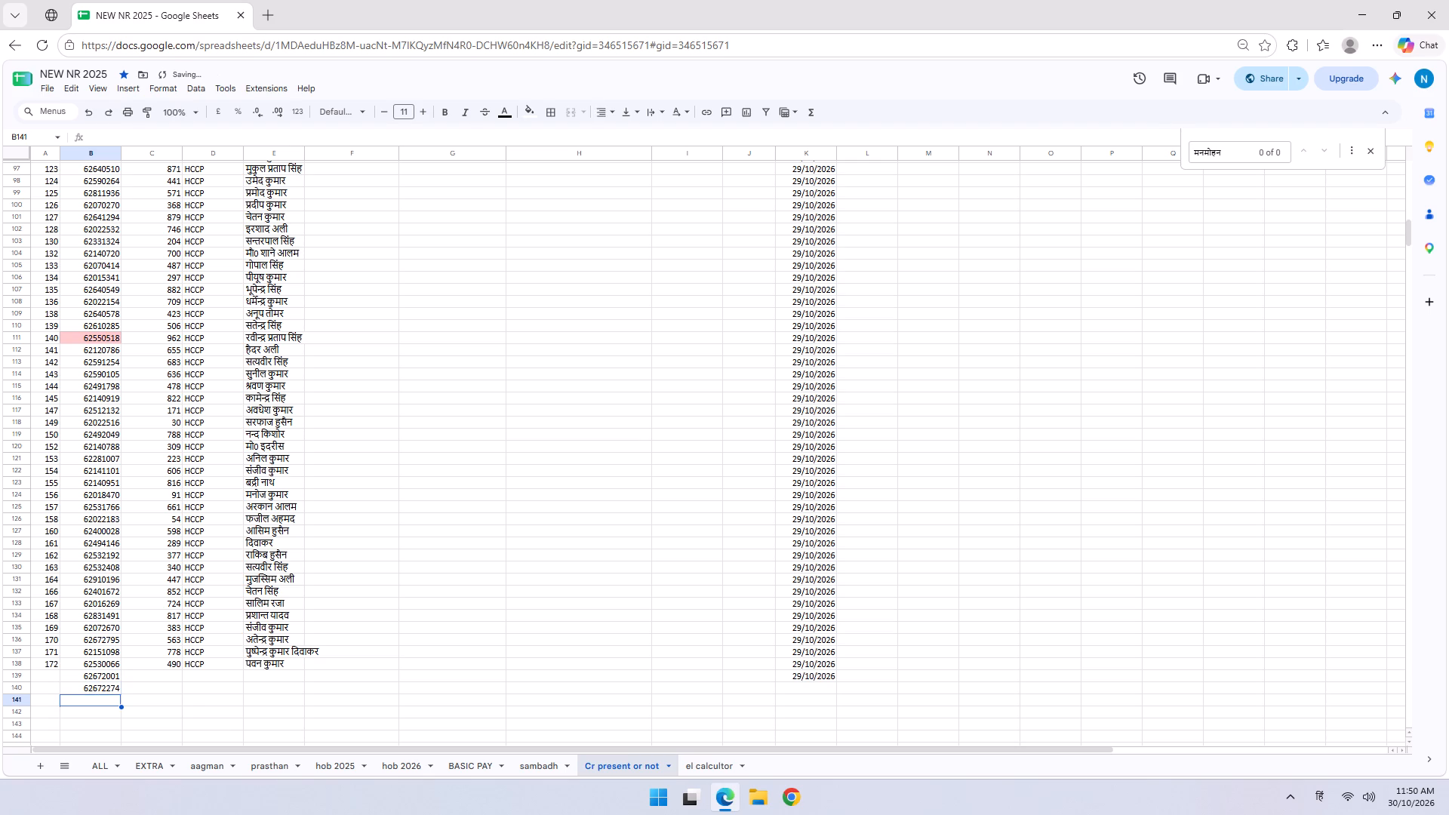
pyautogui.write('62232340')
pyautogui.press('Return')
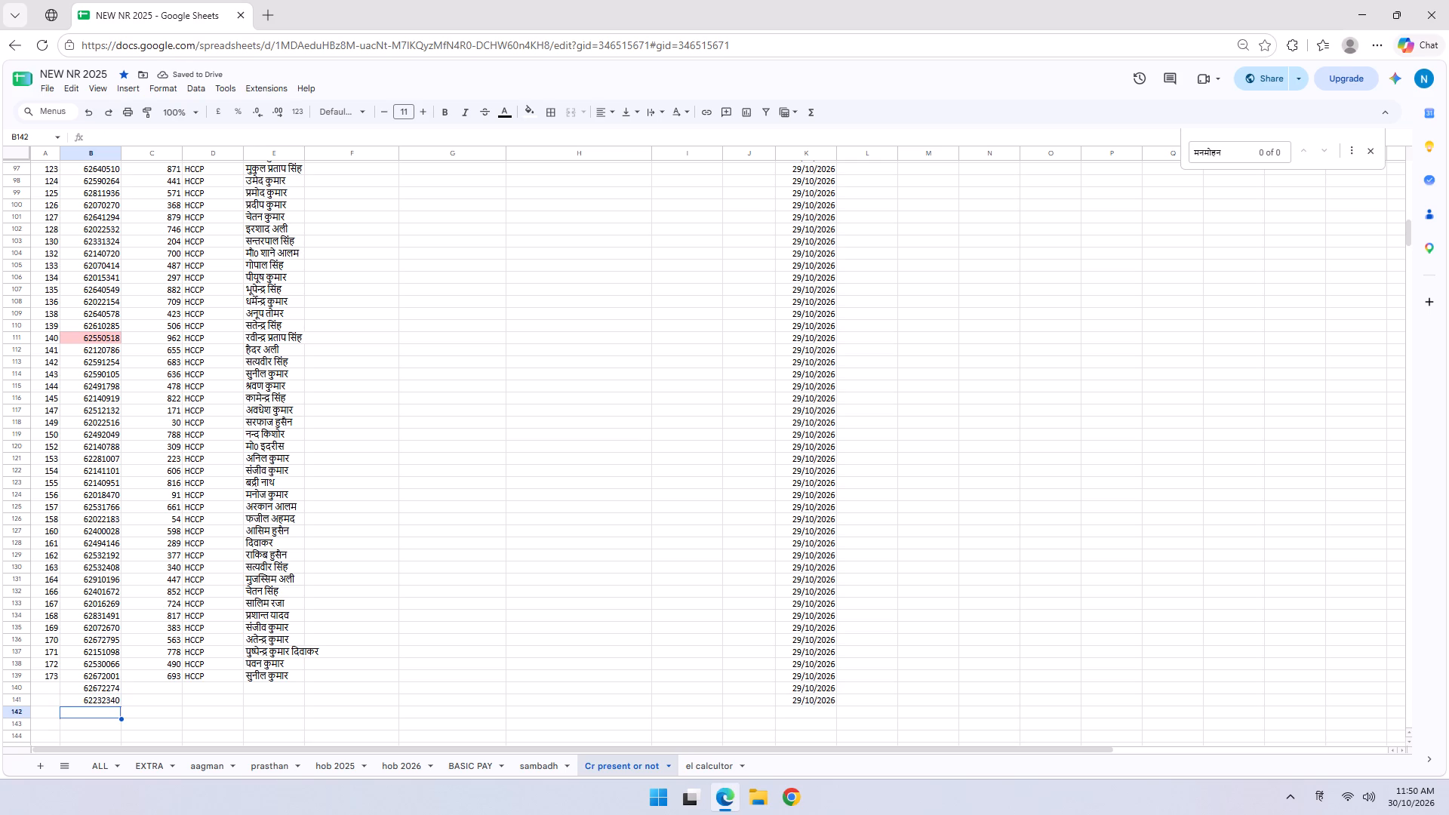
# Enter a PNO number in cell B142, clear it, and enter the replacement PNO number there.
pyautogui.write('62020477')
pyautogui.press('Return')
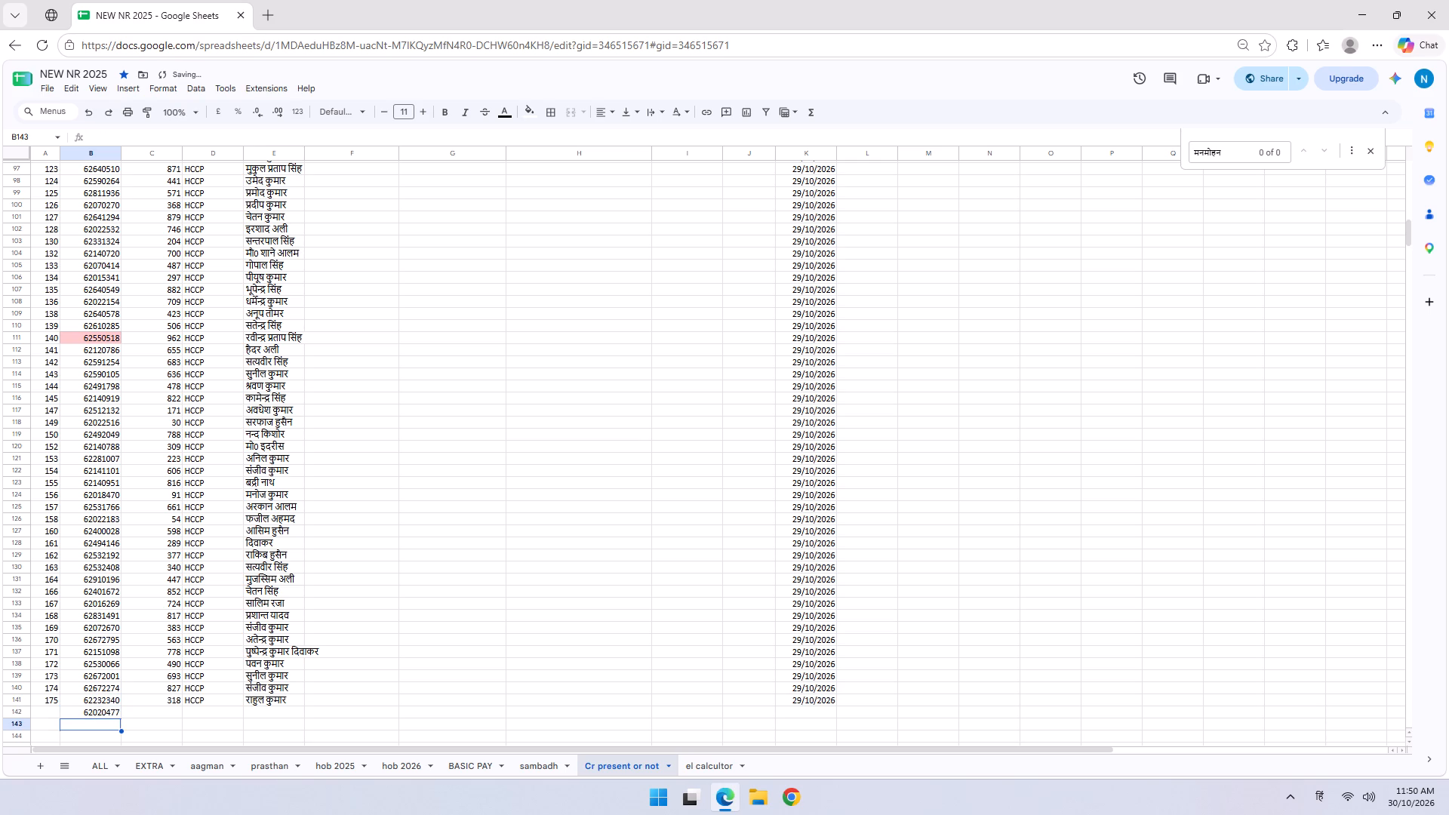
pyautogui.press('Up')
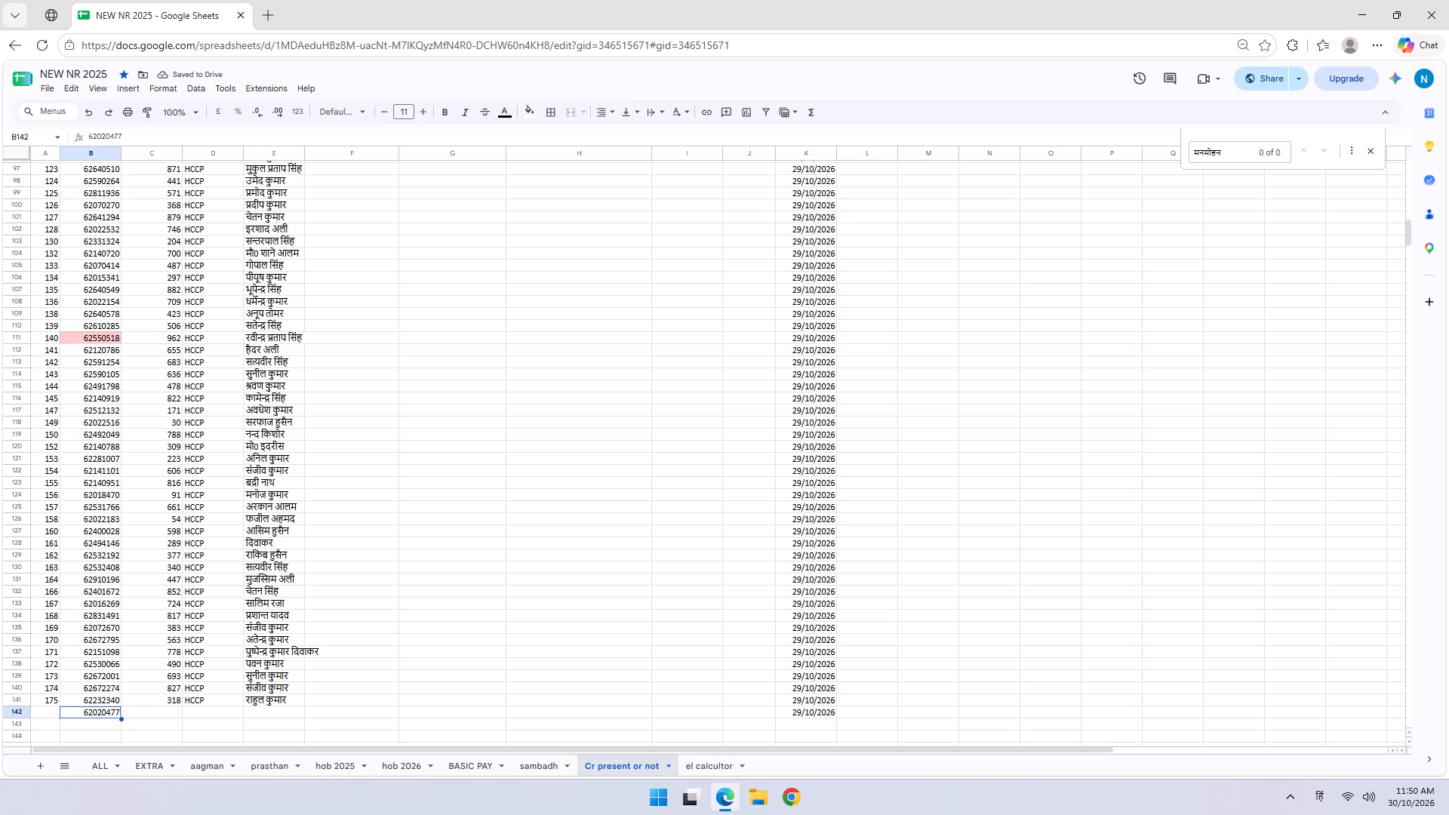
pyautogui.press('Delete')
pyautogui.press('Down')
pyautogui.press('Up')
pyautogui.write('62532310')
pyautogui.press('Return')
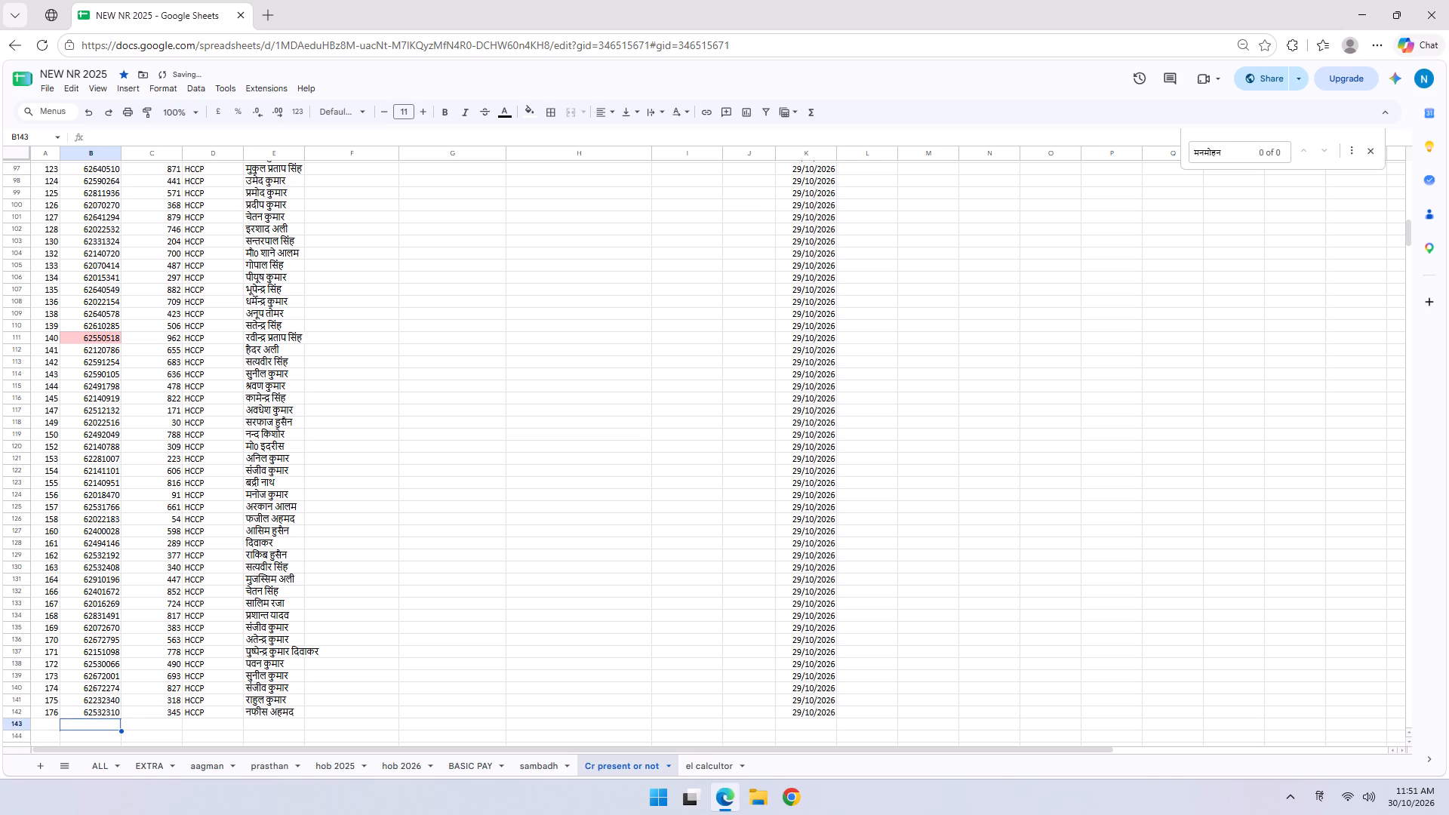
# Enter the next two personnel PNO numbers in column B, in cells B143 and B144.
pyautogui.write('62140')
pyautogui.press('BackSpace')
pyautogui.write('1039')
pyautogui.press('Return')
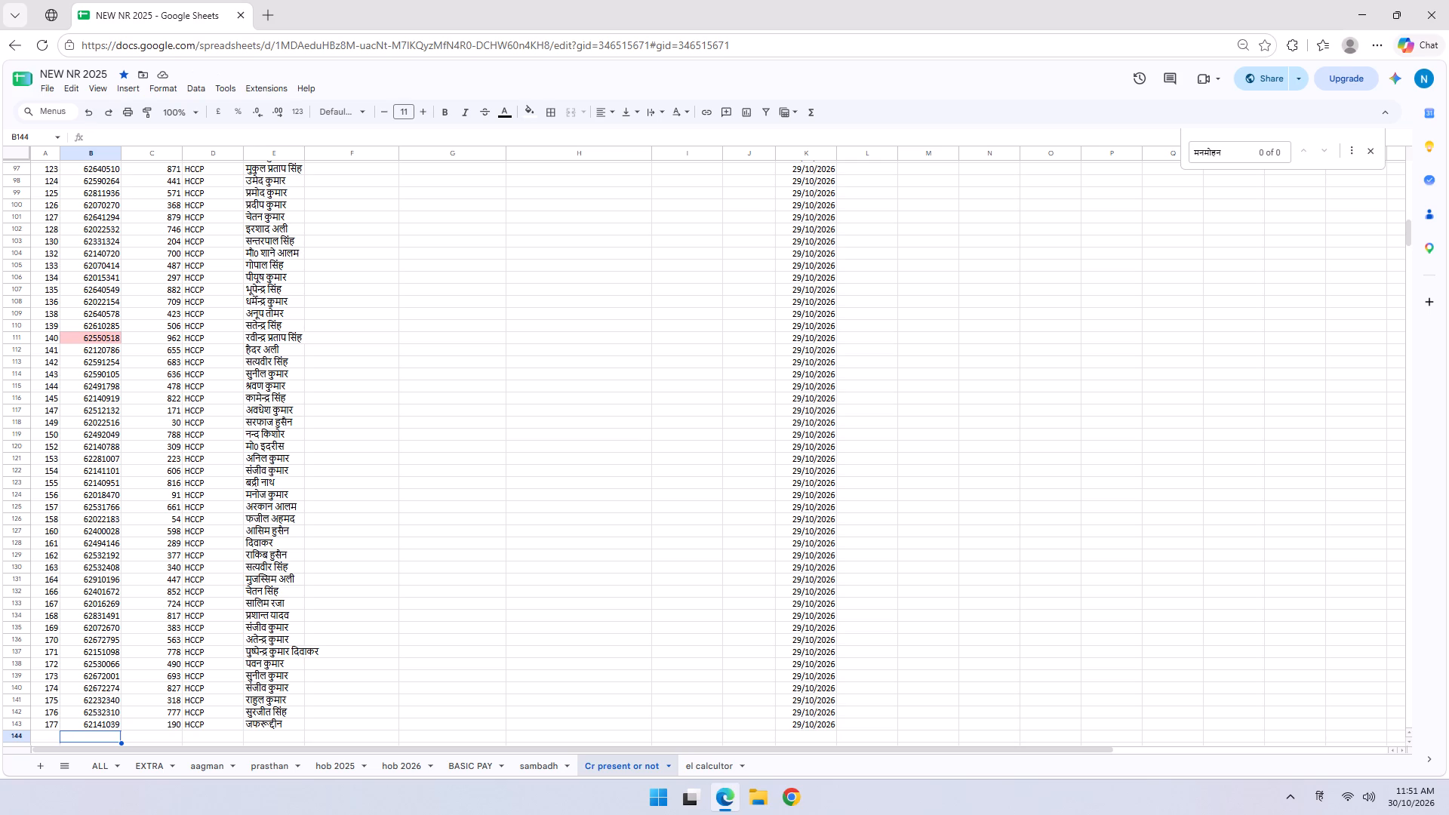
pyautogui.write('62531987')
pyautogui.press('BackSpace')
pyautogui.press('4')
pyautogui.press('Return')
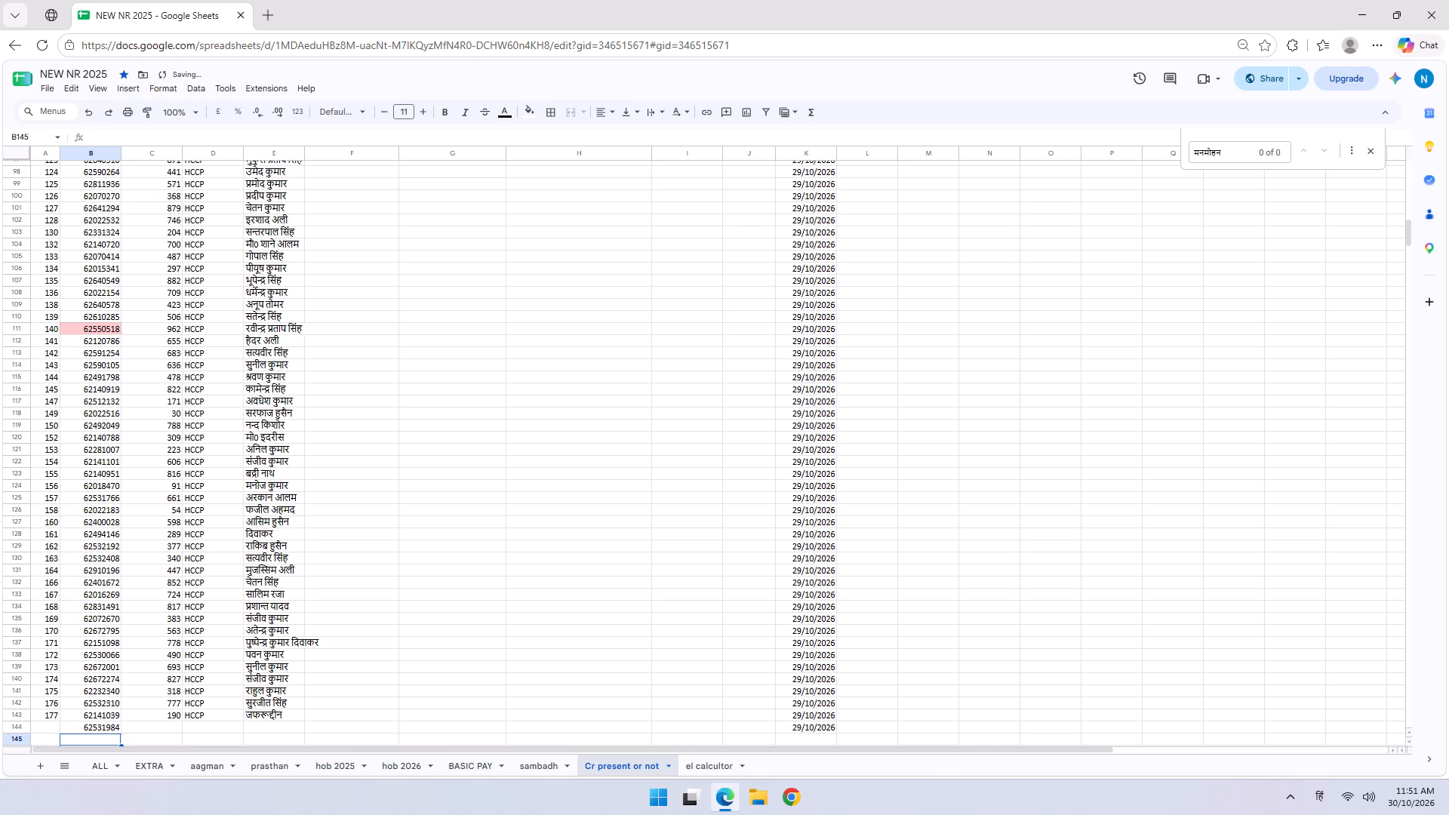
# Enter a PNO number in cell B145, clear it, and enter the replacement PNO number there.
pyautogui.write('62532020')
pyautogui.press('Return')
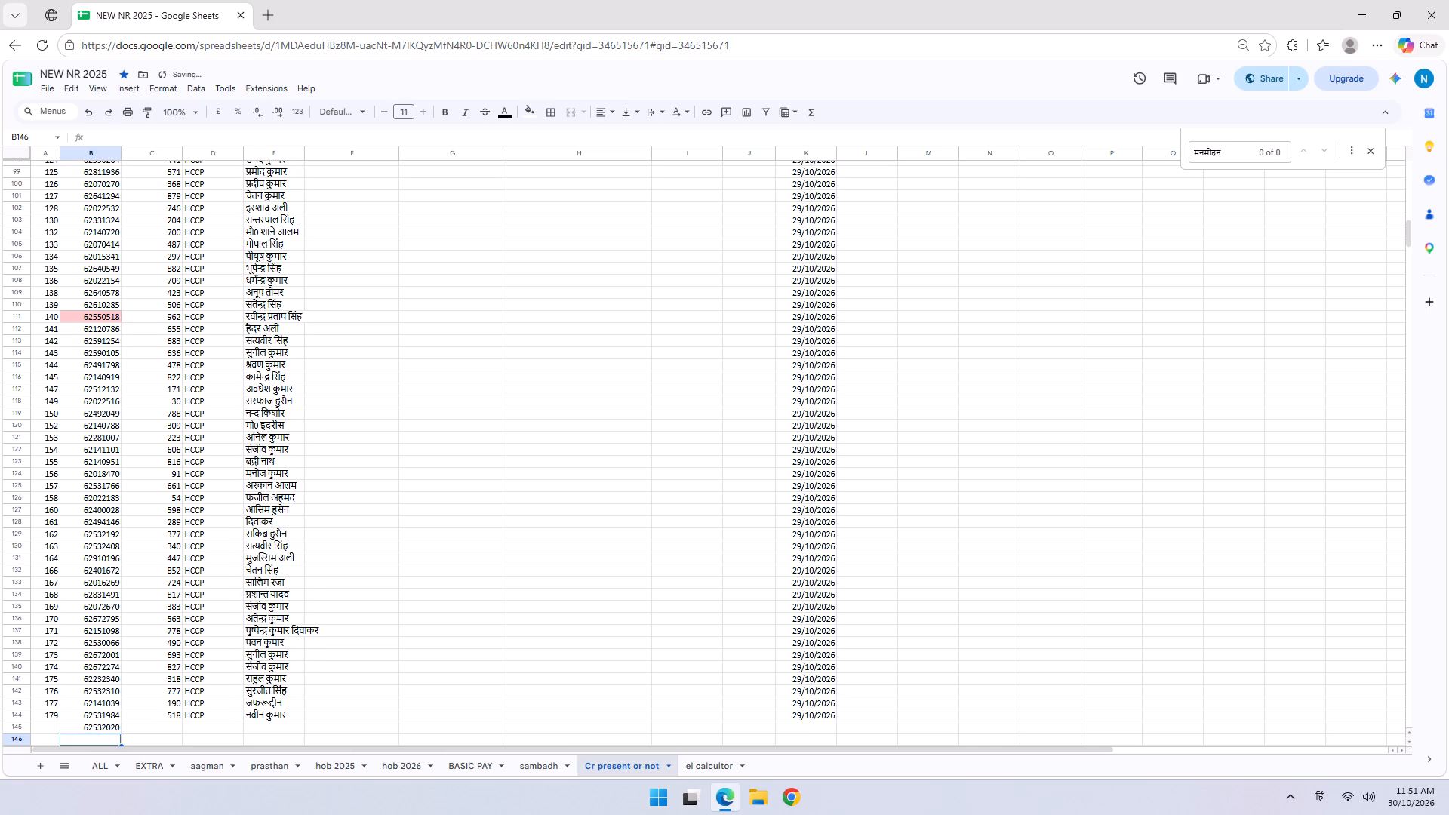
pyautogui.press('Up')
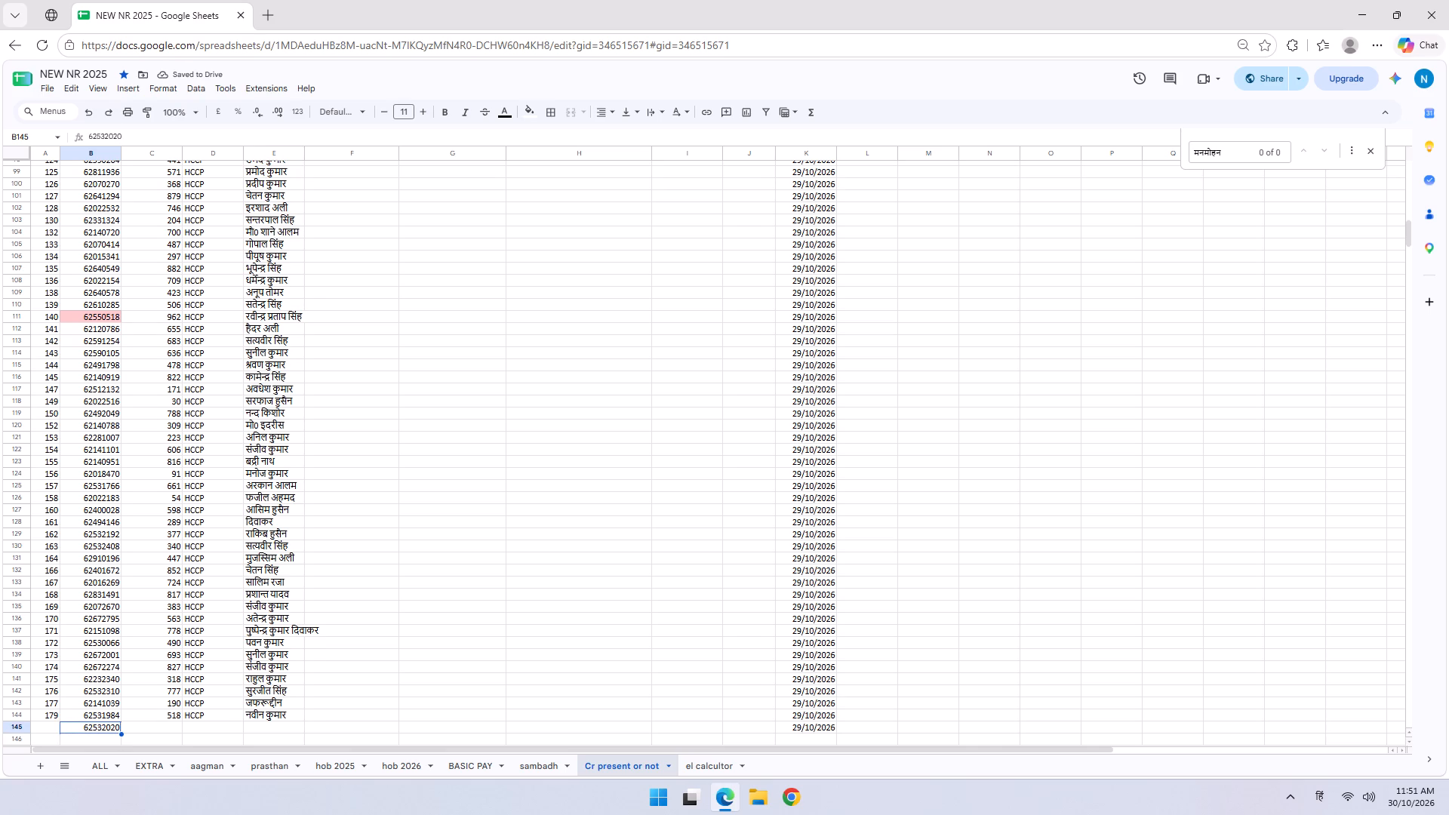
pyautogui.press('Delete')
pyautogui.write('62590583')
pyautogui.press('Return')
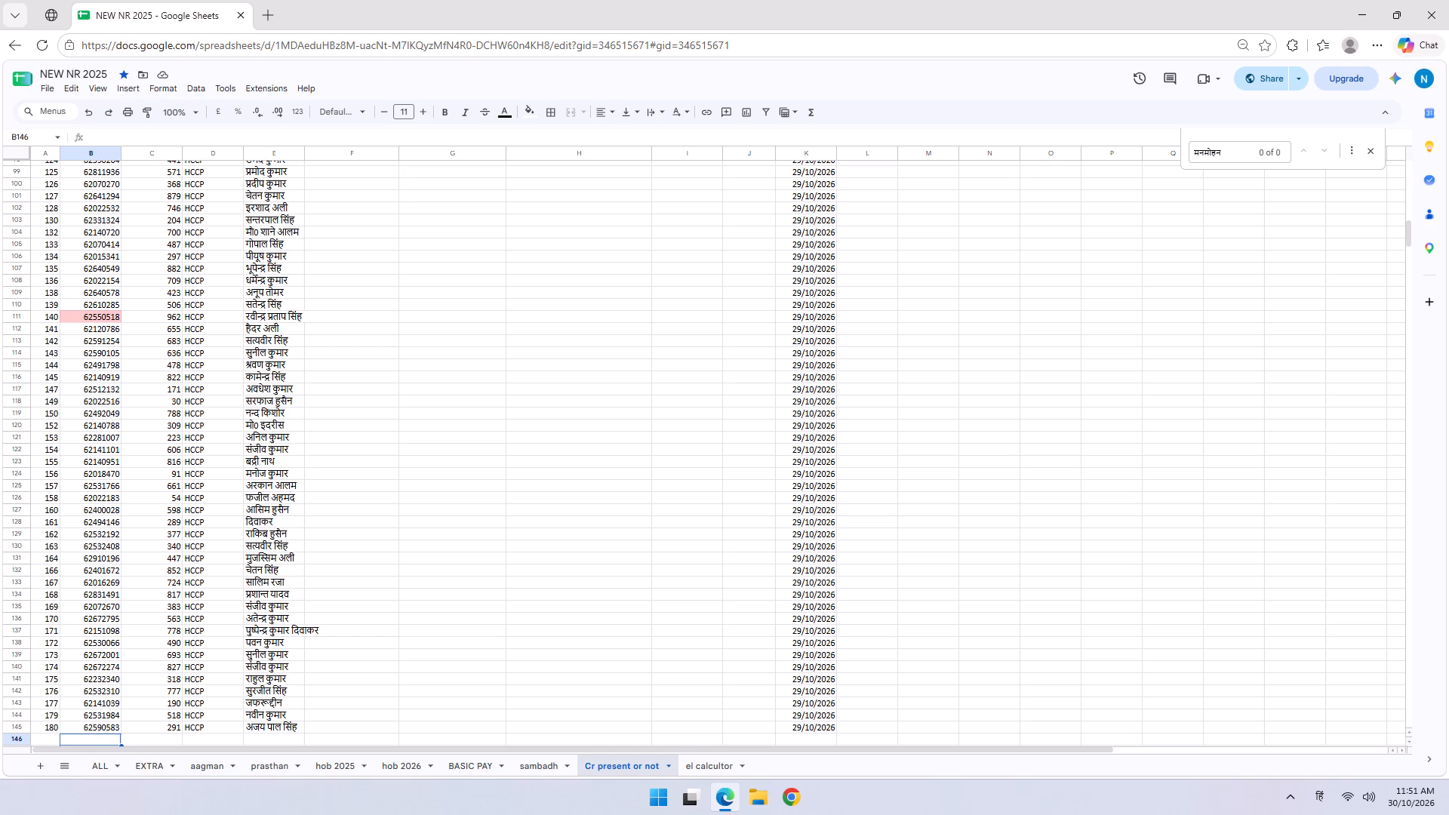
# Enter the next three PNO numbers in cells B146 to B148, correcting the mistyped nine-digit value in B147 to eight digits.
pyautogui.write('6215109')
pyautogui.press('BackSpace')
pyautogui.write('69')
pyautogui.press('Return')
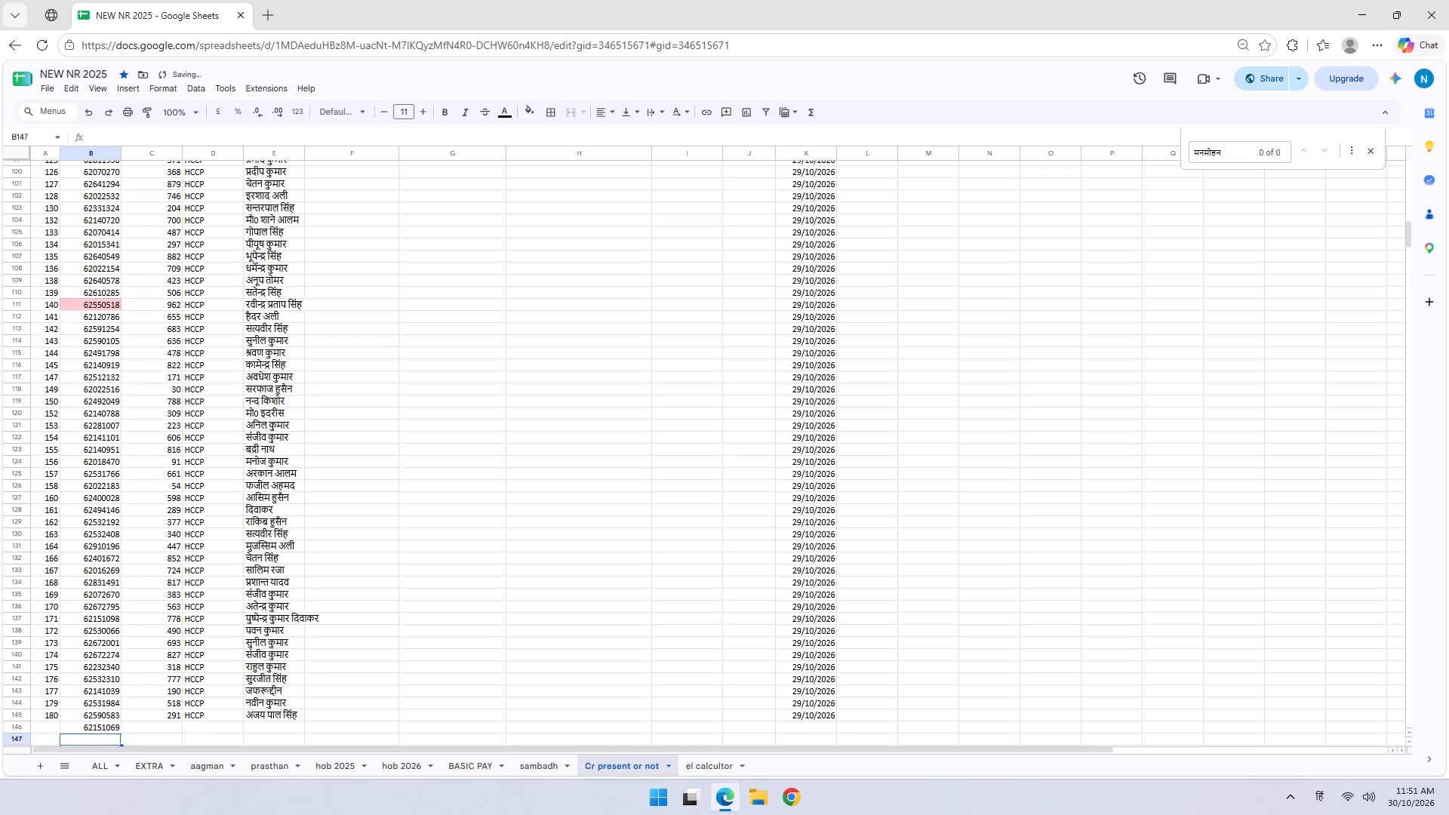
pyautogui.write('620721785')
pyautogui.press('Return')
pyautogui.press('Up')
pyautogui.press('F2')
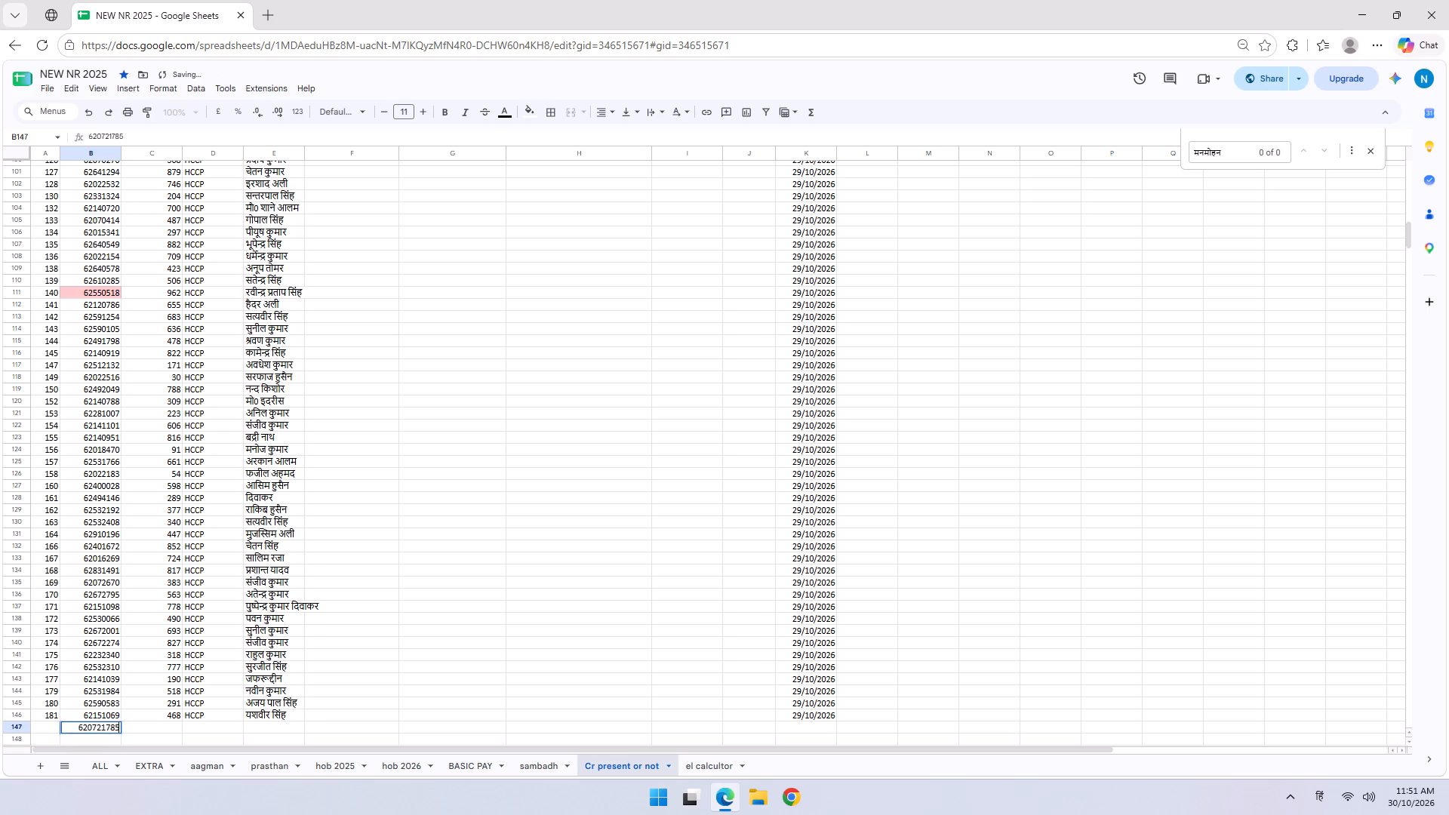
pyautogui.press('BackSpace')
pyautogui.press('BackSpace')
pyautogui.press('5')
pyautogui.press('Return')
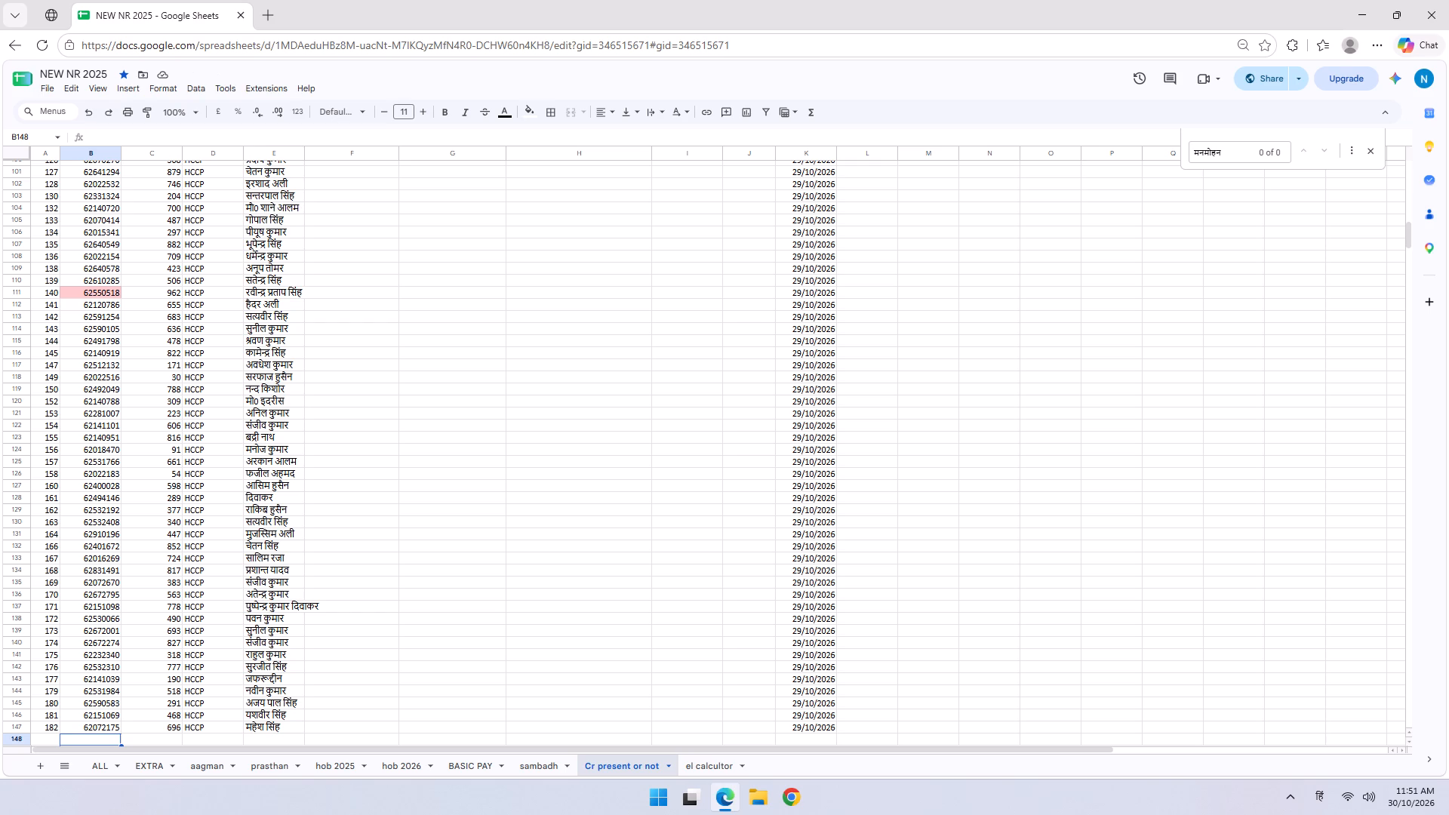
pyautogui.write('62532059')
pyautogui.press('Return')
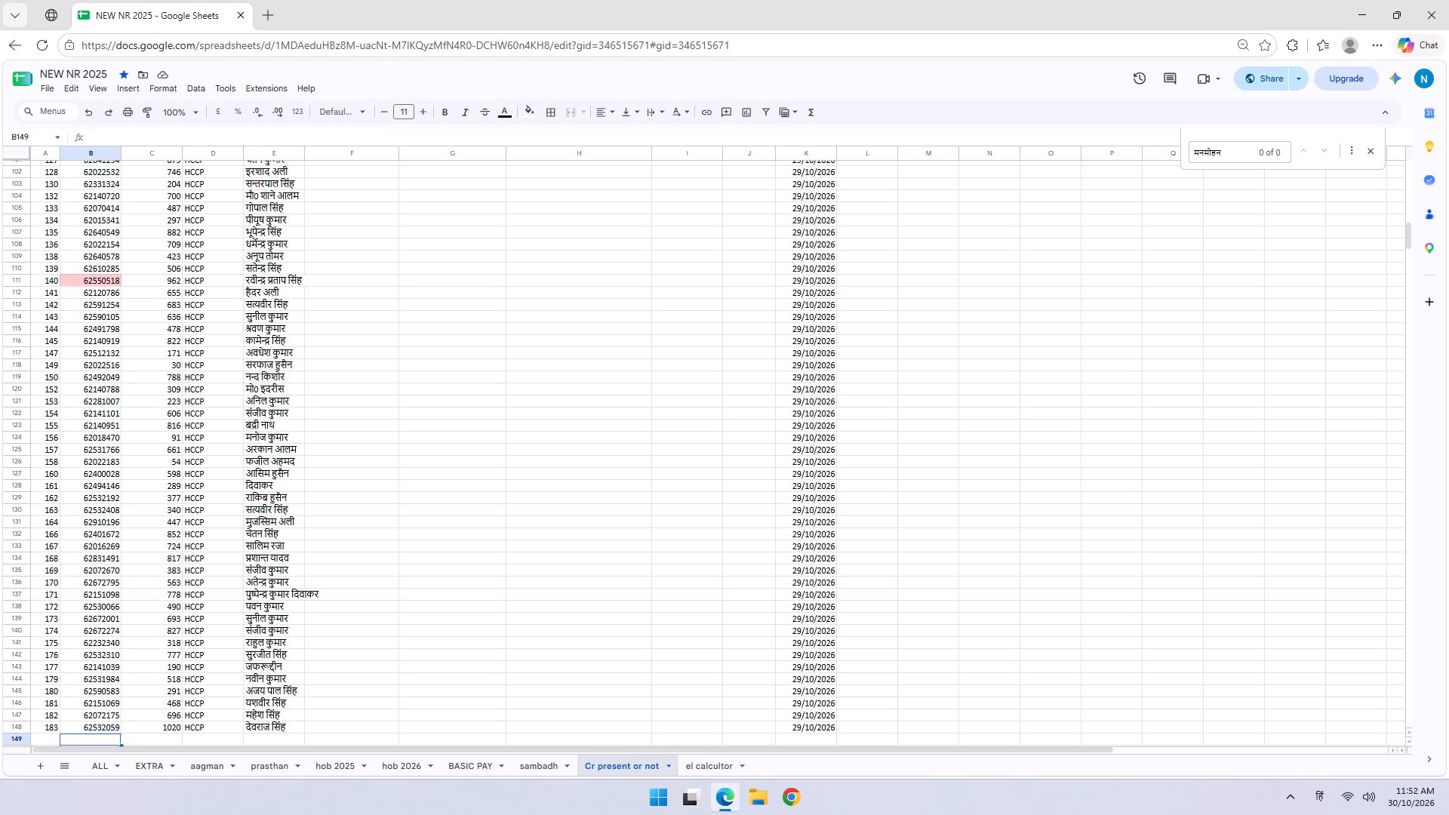
# Enter a PNO number in cell B149, clear it, and enter the replacement eight-digit PNO number, retyping it until it is correct.
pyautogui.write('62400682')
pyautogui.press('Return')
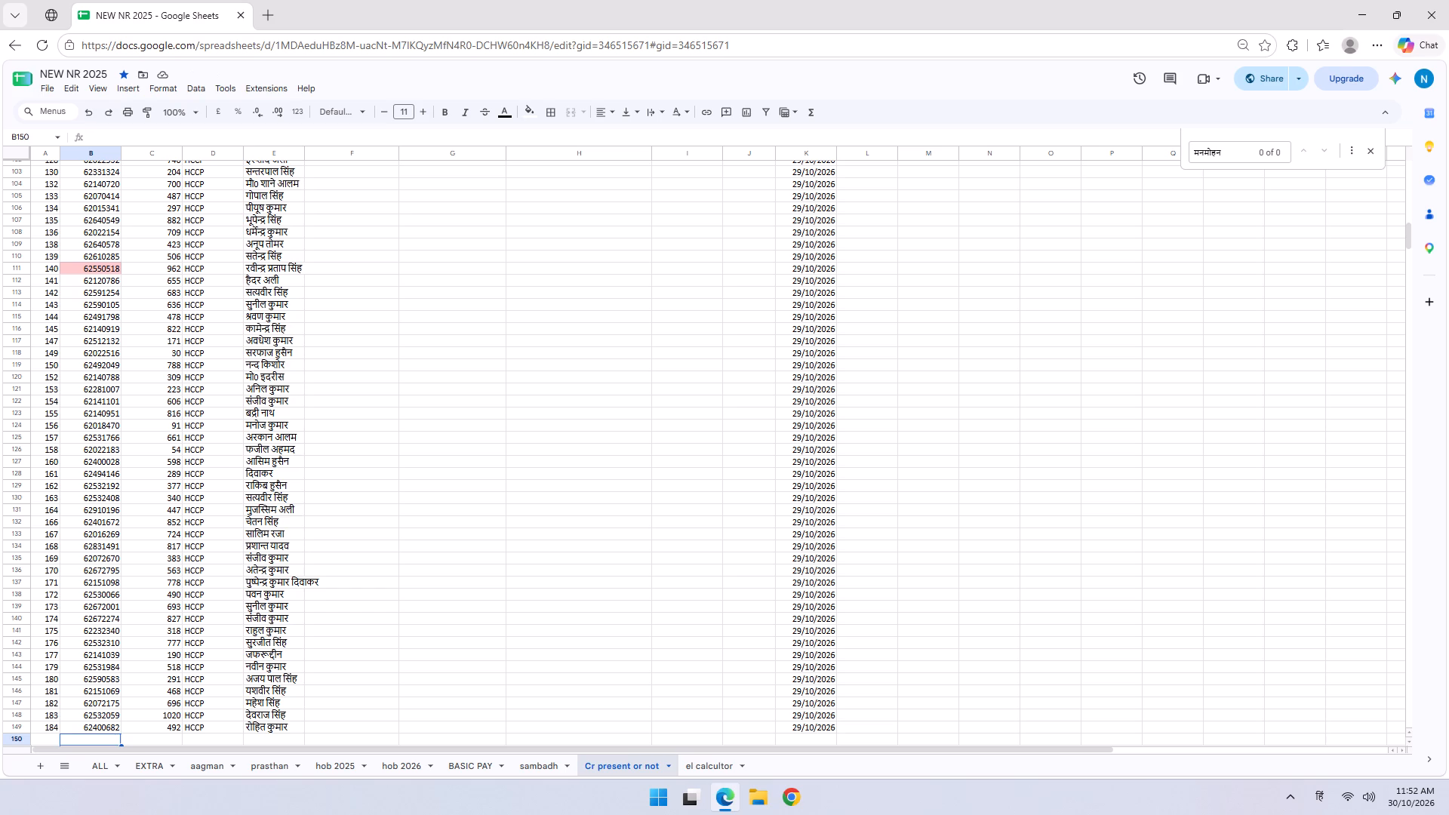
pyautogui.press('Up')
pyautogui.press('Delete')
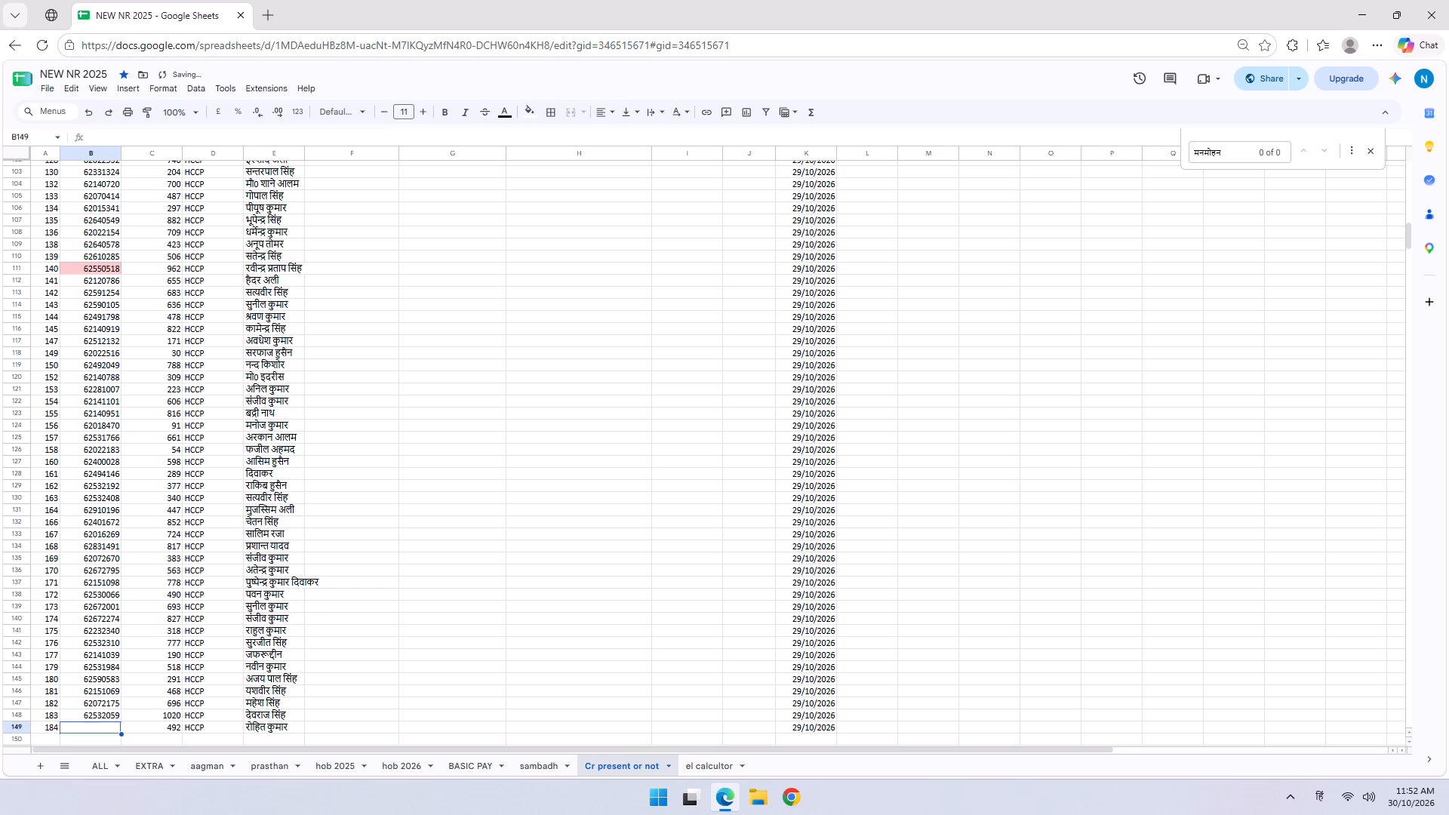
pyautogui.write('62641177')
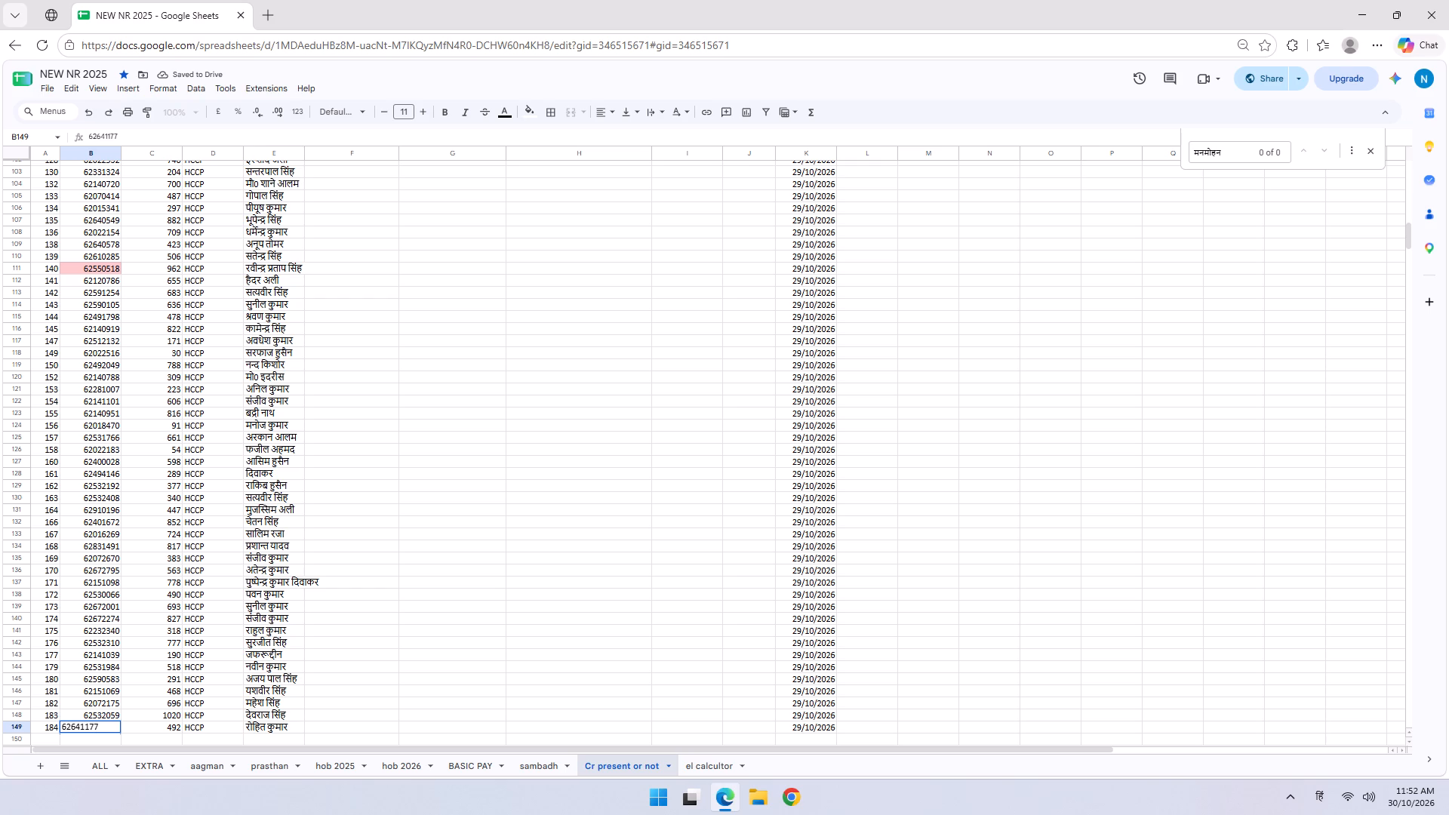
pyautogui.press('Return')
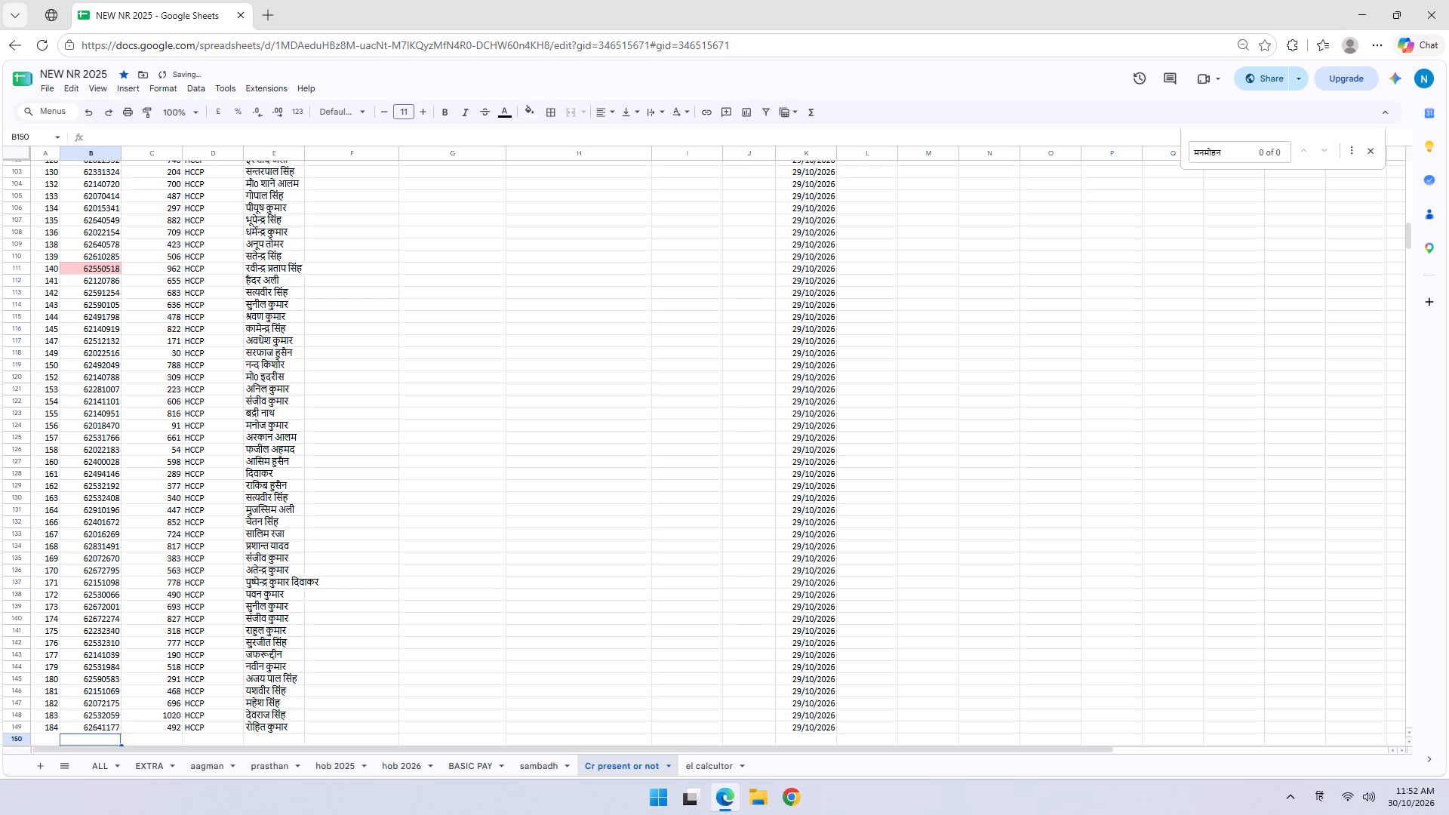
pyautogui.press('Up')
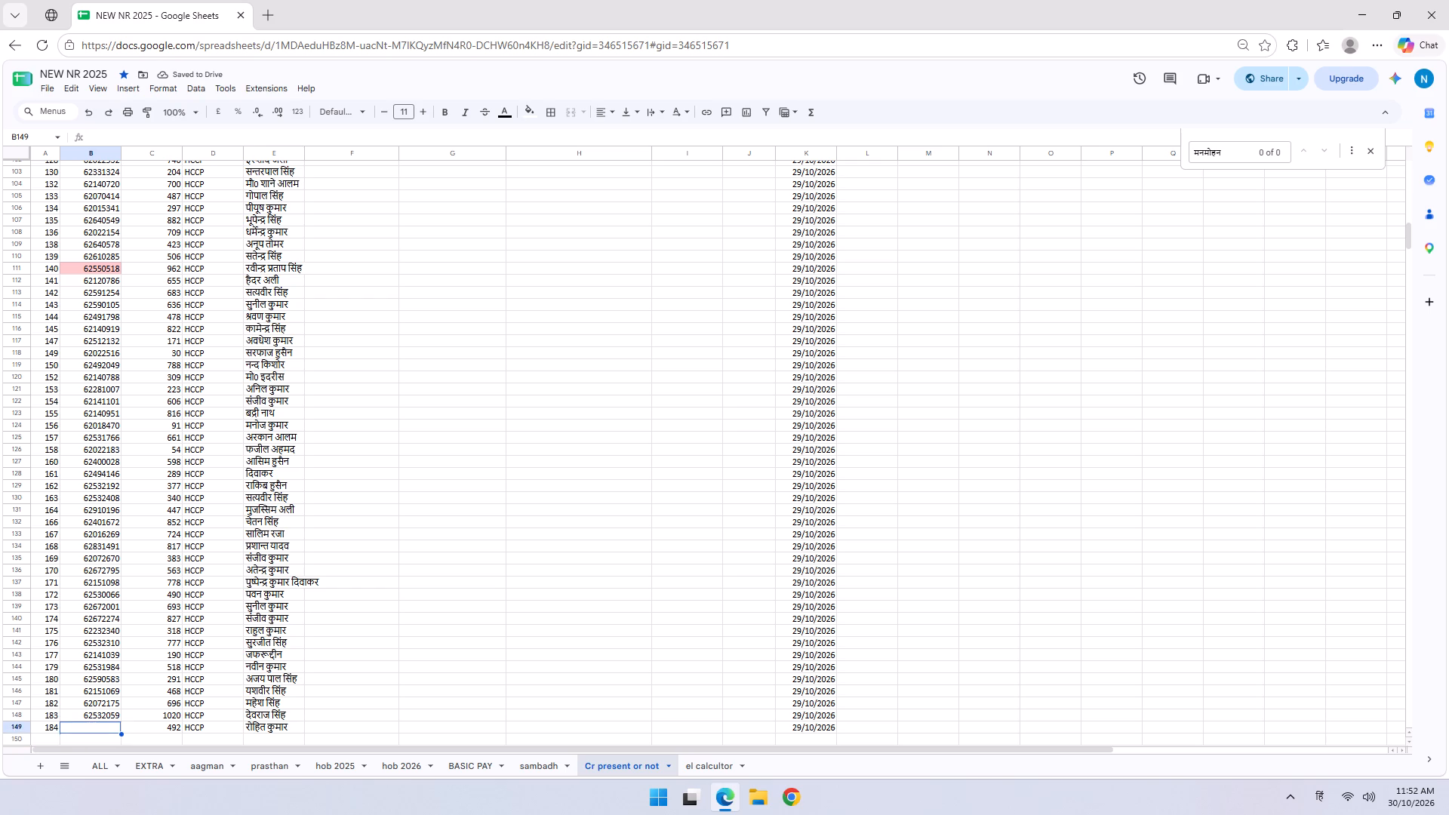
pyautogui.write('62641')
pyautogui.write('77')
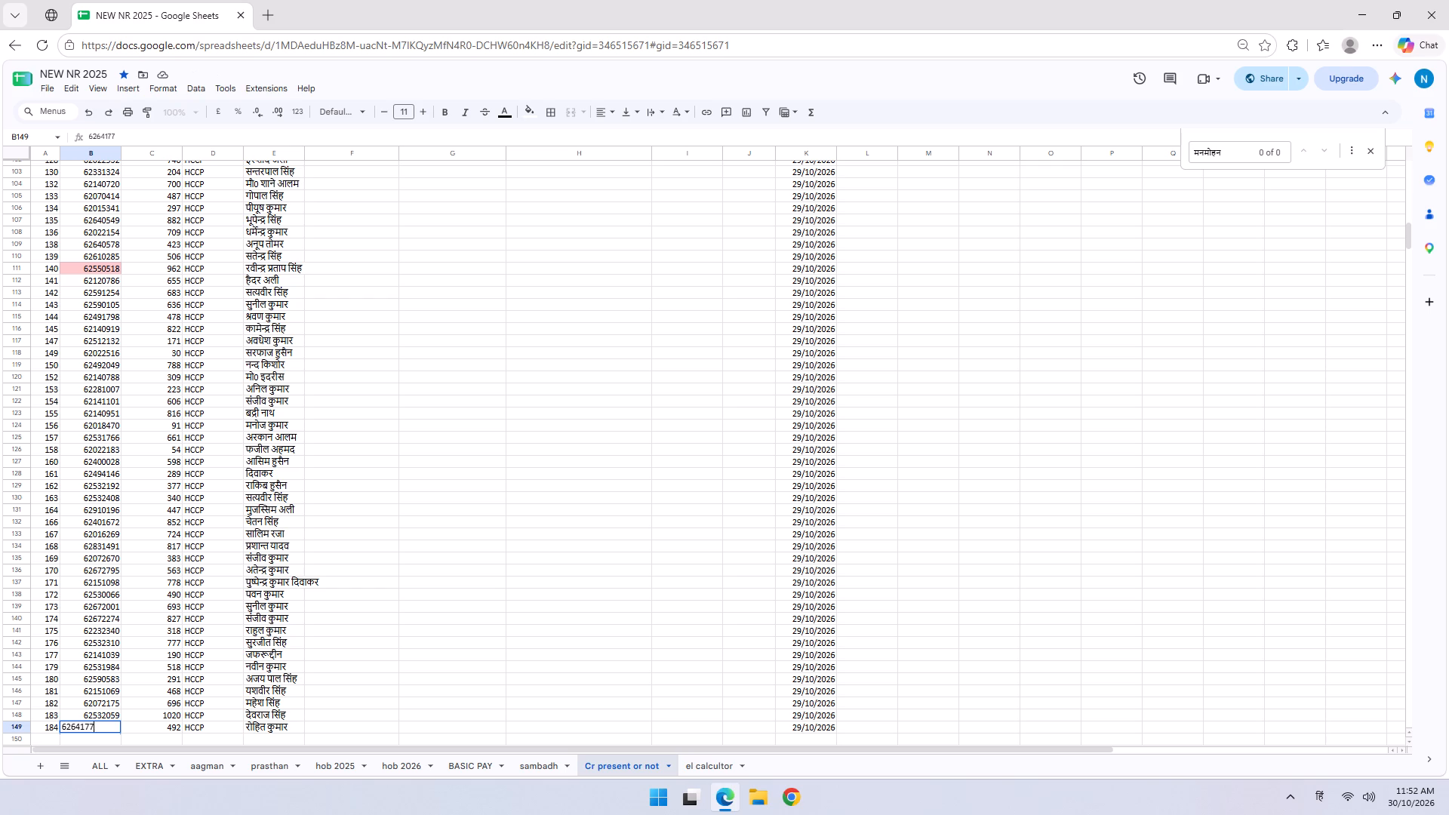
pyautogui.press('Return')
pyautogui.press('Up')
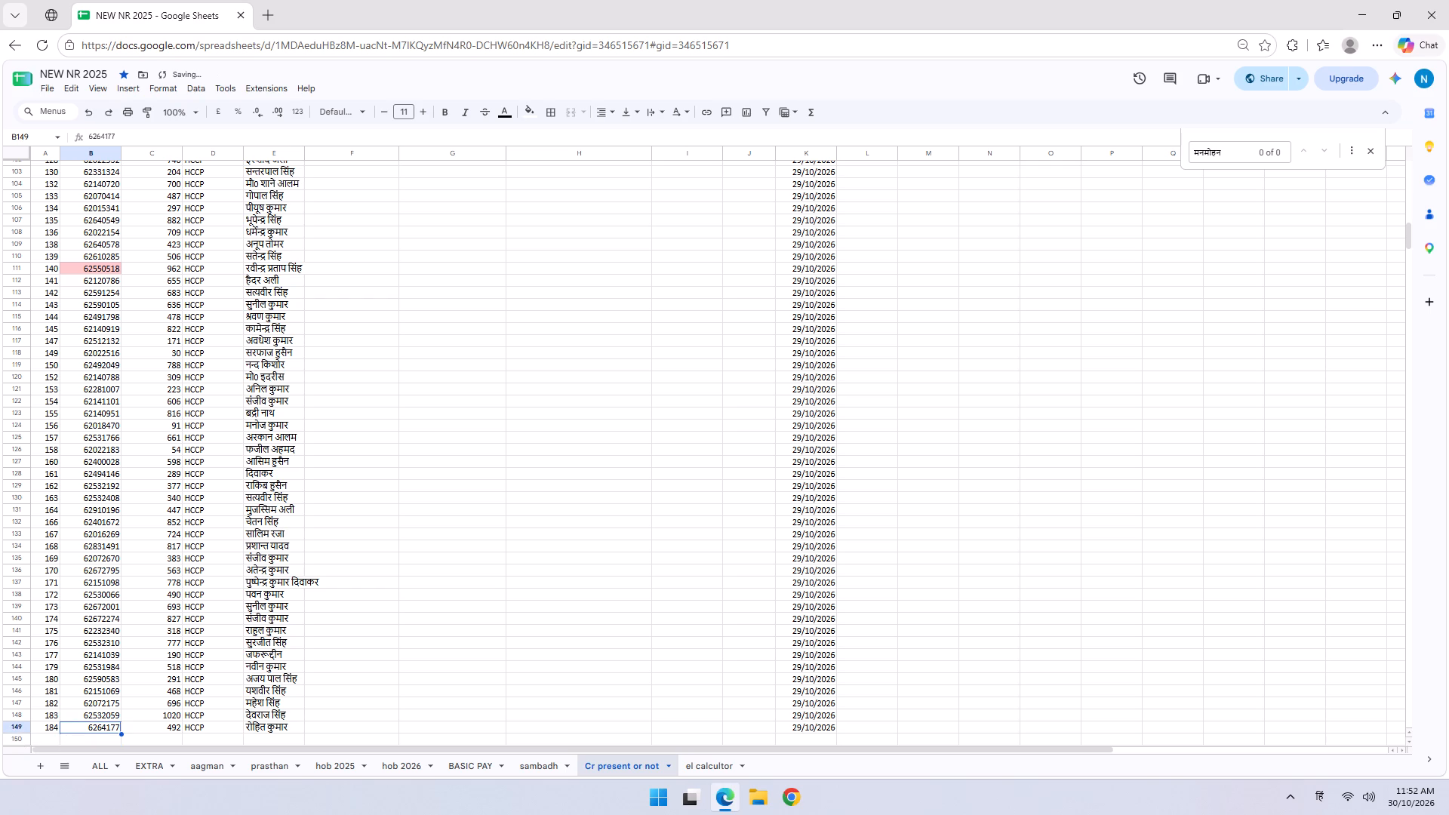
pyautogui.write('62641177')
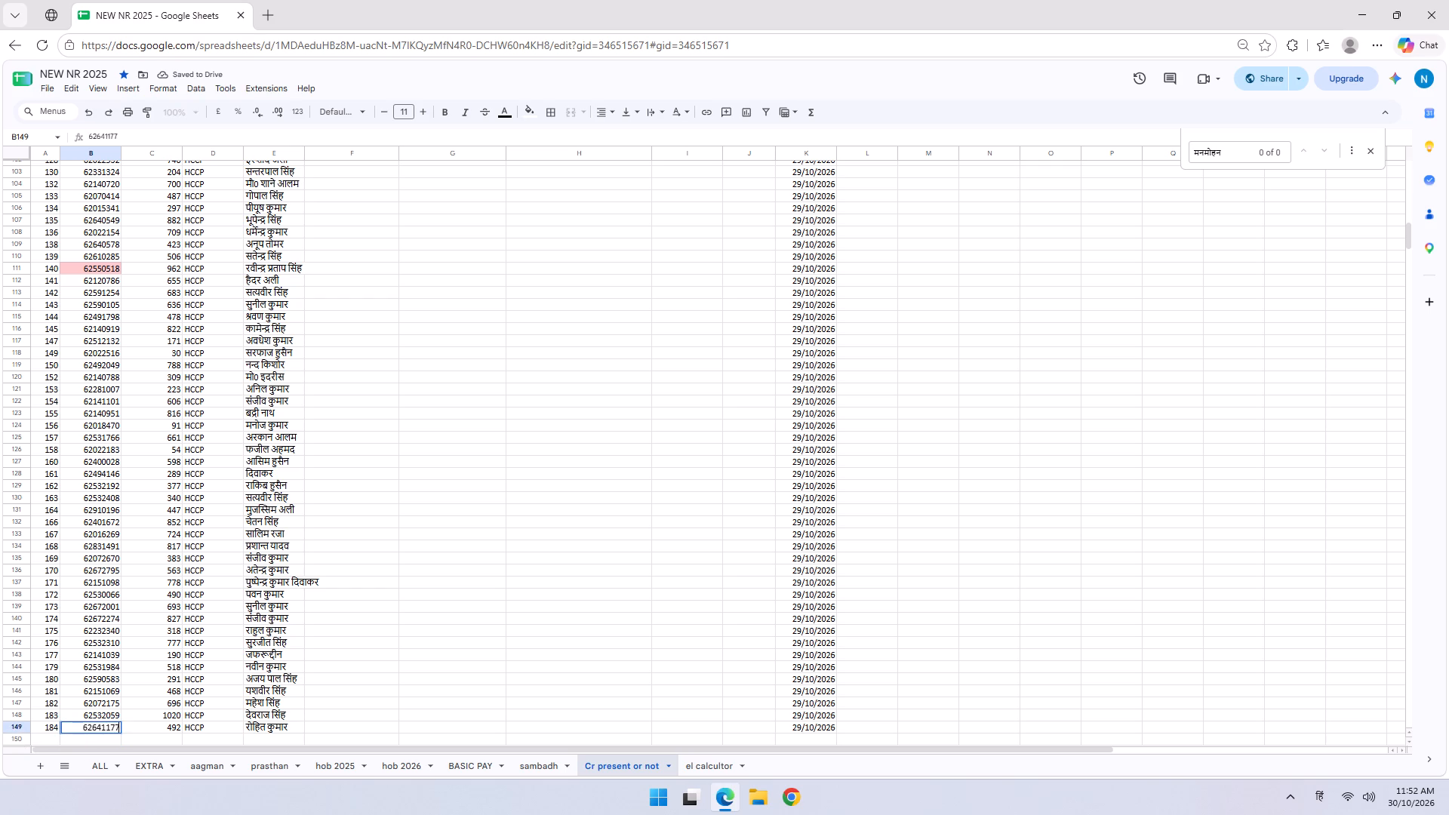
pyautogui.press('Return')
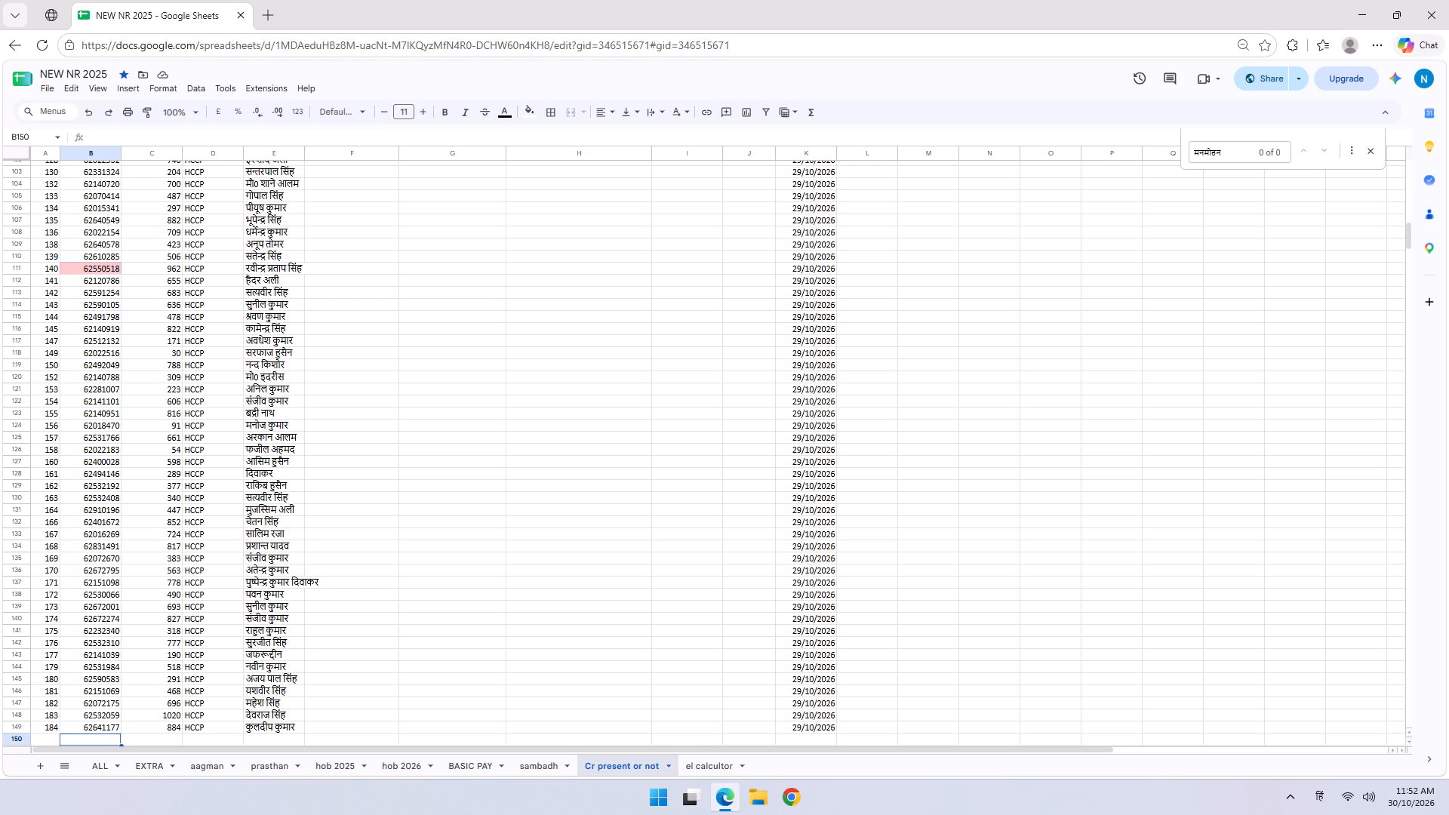
# Enter the next five personnel PNO numbers in column B, in cells B150 to B154.
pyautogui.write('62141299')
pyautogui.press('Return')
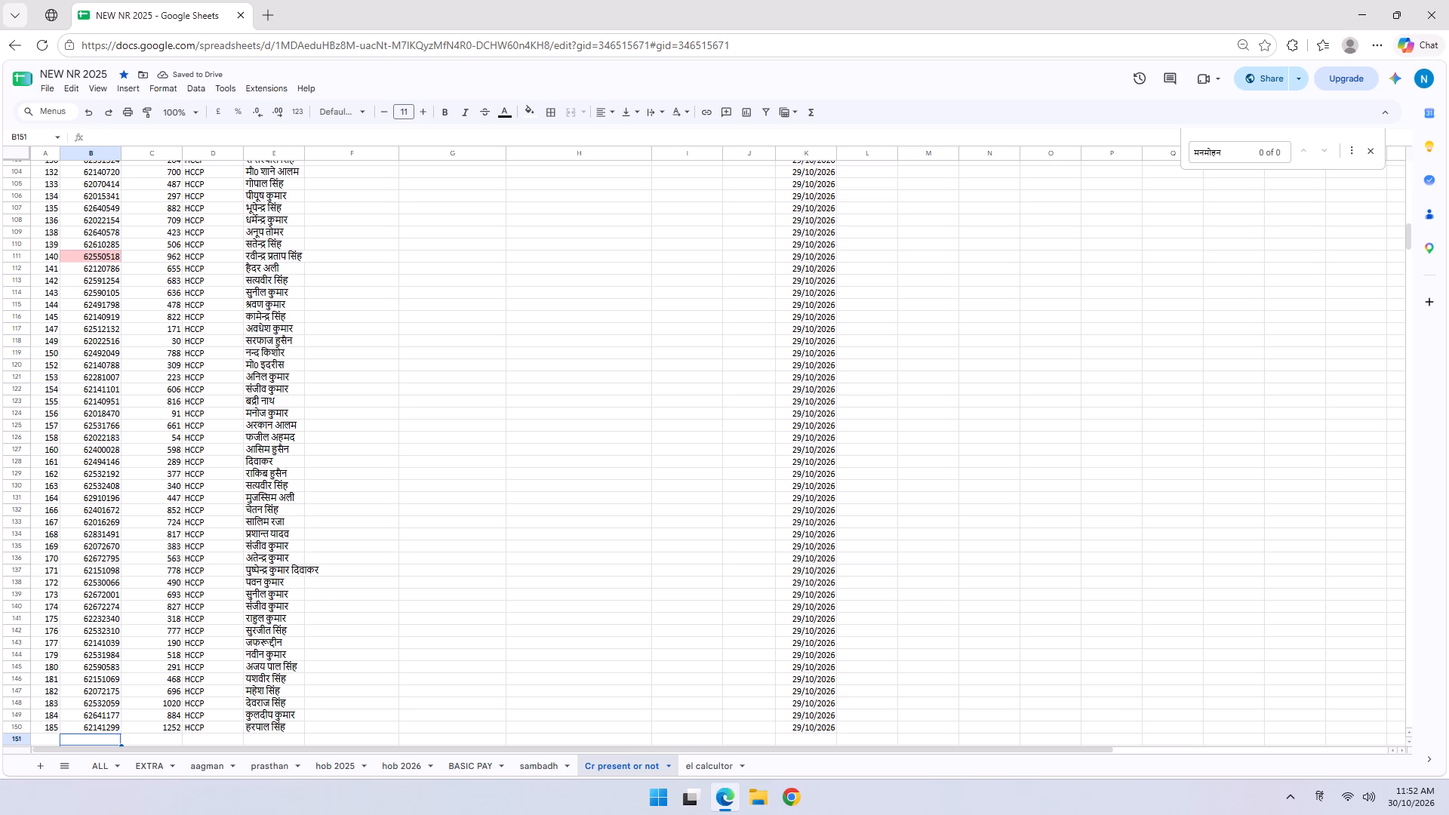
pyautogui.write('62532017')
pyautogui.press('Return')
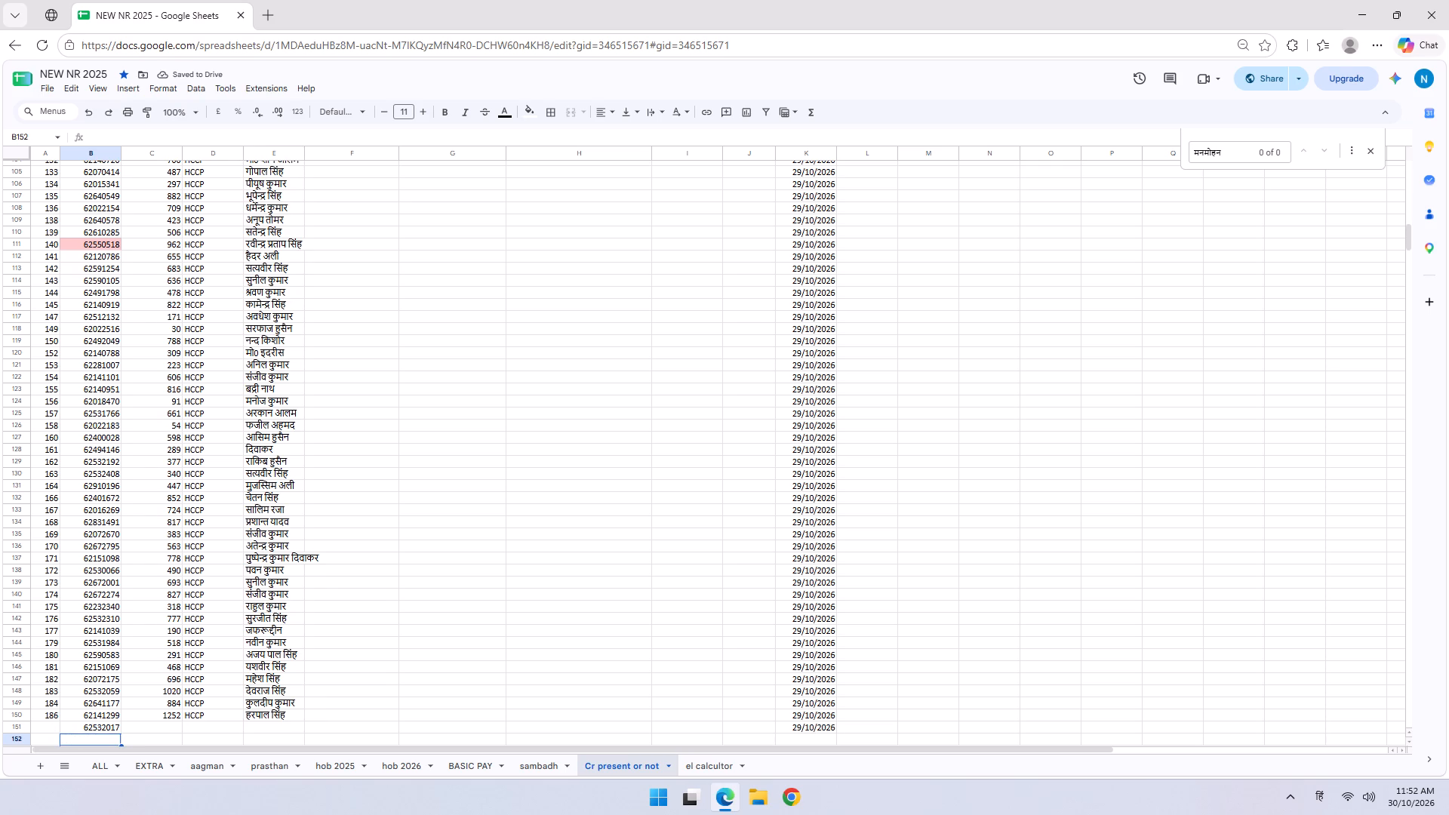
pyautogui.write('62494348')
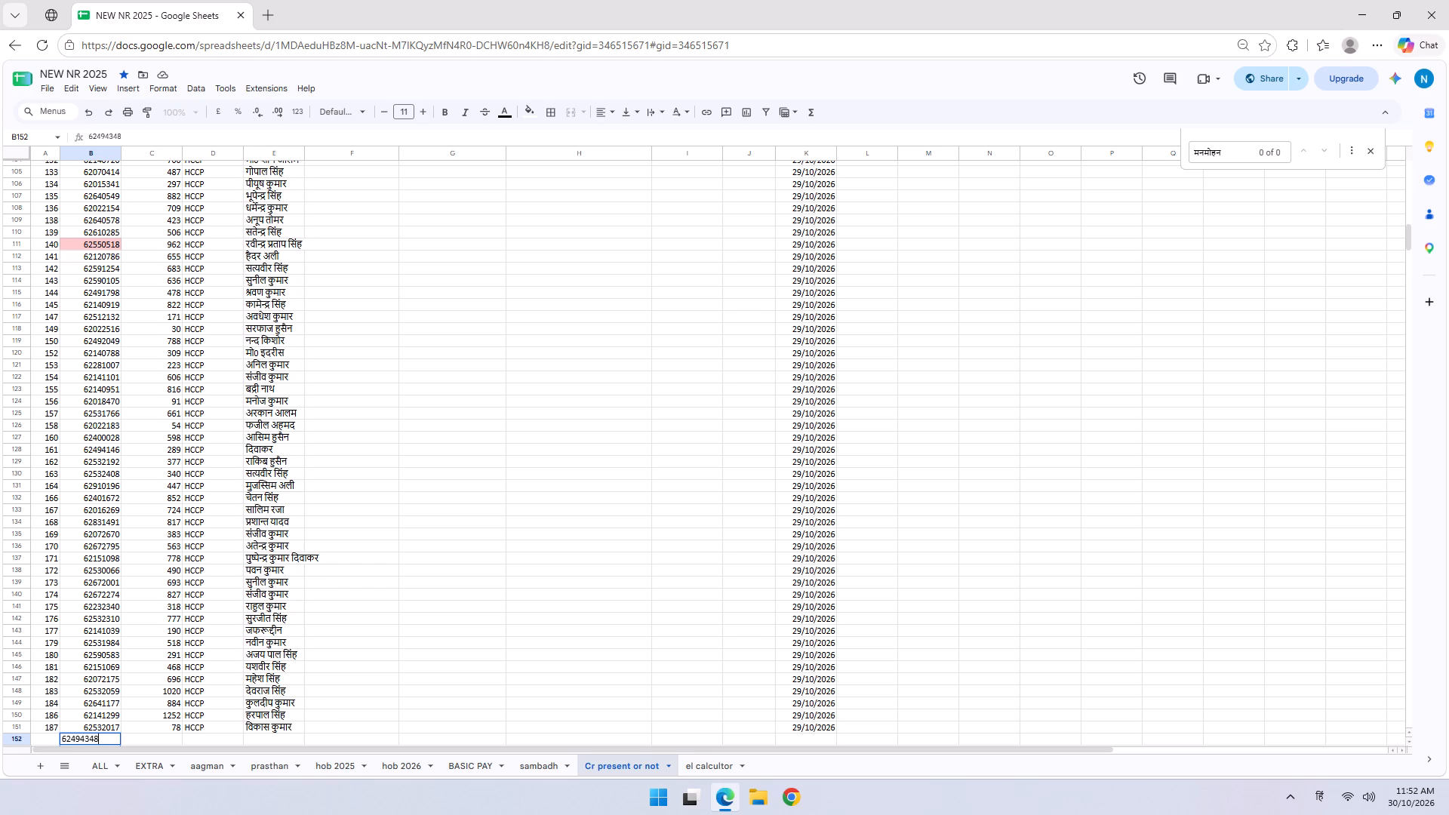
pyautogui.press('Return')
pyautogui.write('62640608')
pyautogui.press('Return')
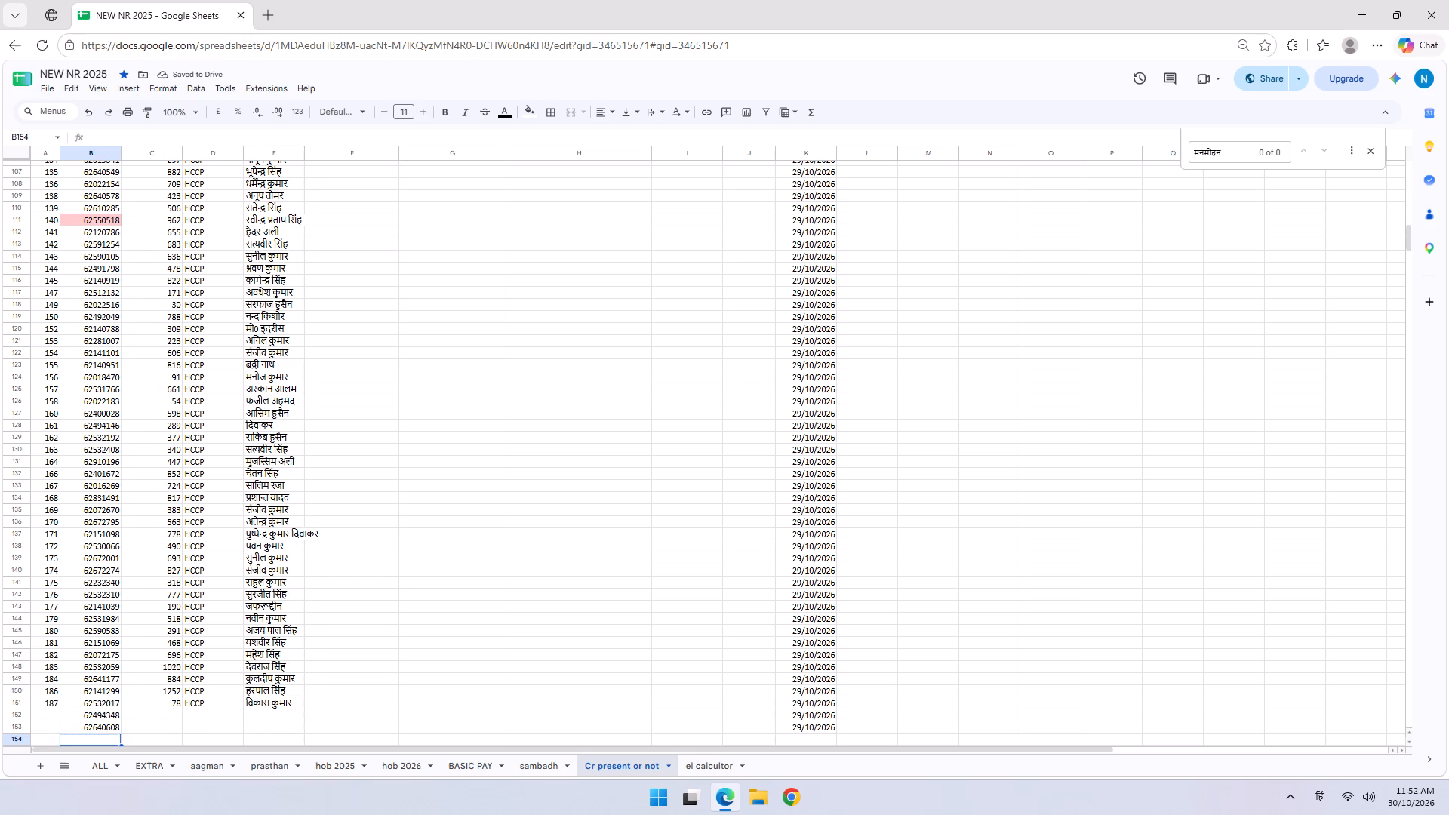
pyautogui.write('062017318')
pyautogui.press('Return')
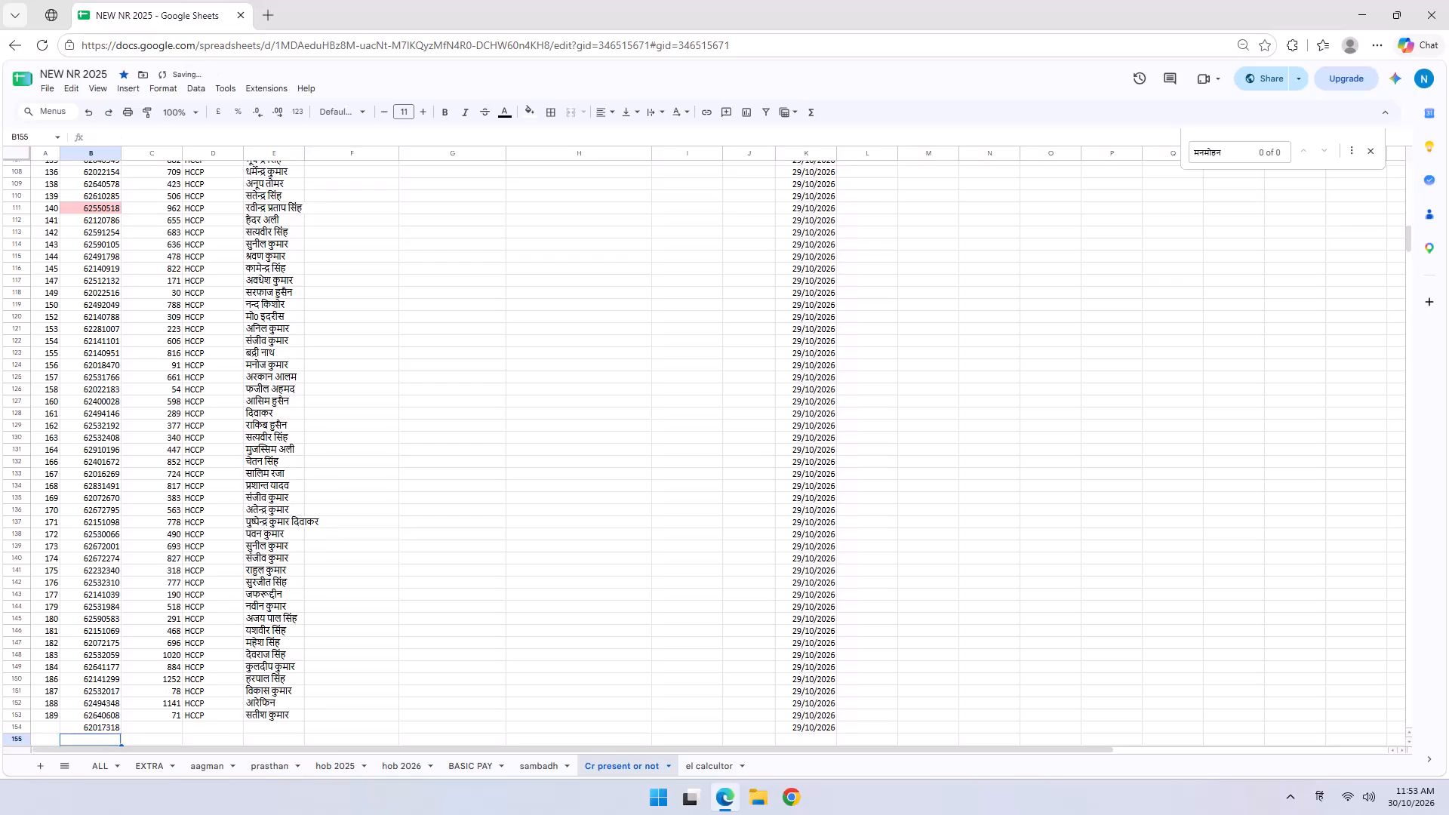
# Enter the next six personnel PNO numbers in column B, in cells B155 to B160.
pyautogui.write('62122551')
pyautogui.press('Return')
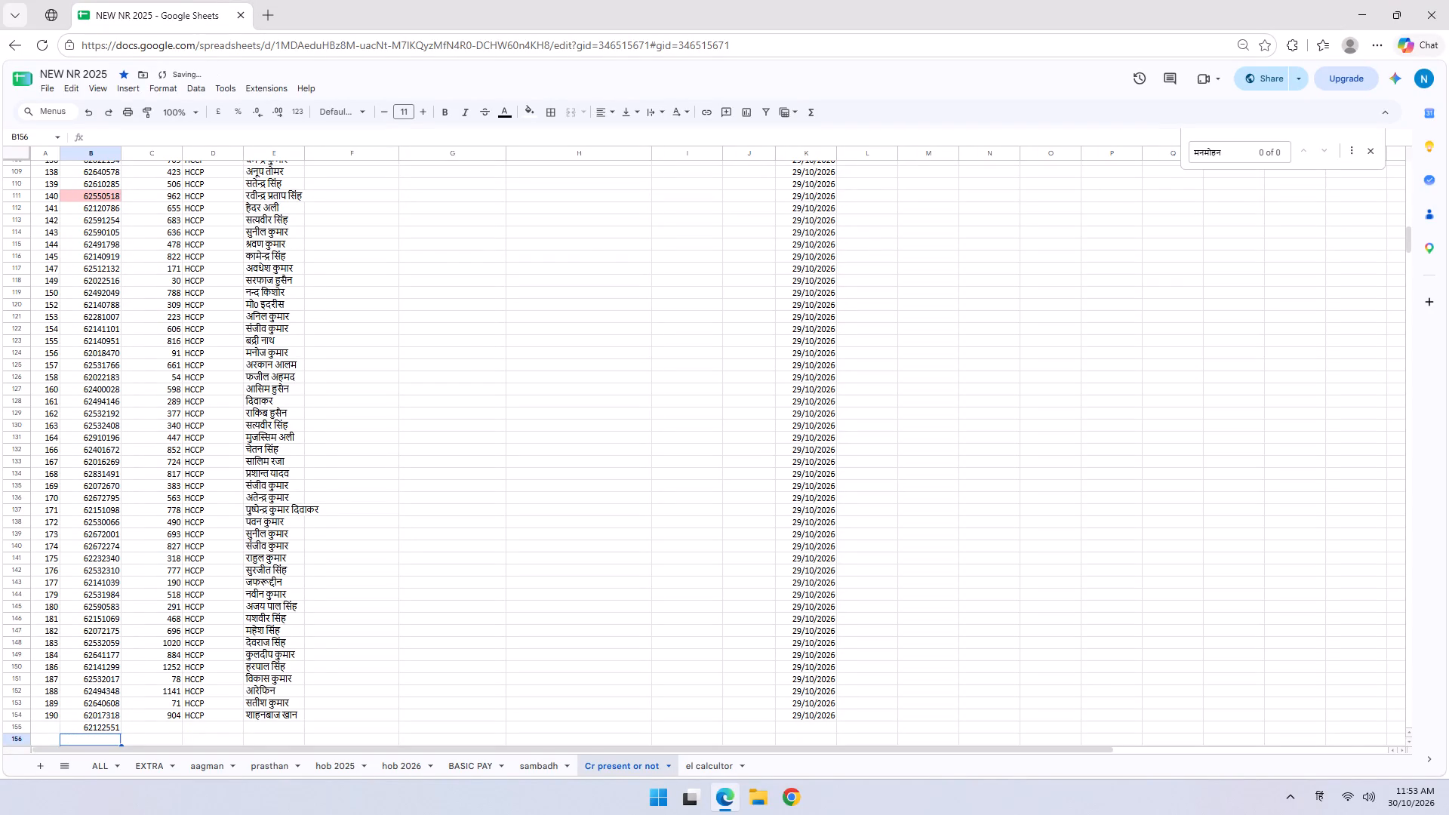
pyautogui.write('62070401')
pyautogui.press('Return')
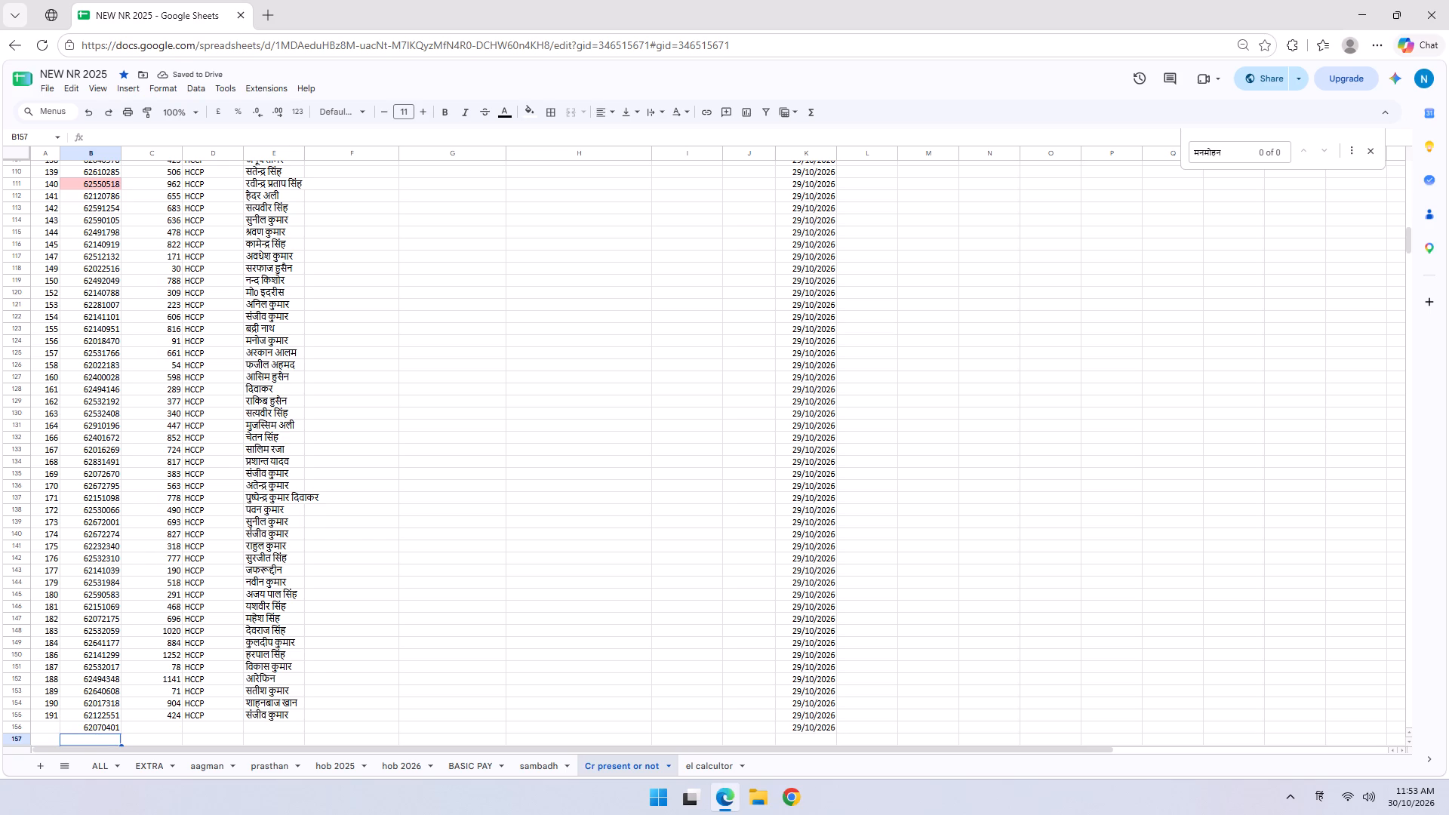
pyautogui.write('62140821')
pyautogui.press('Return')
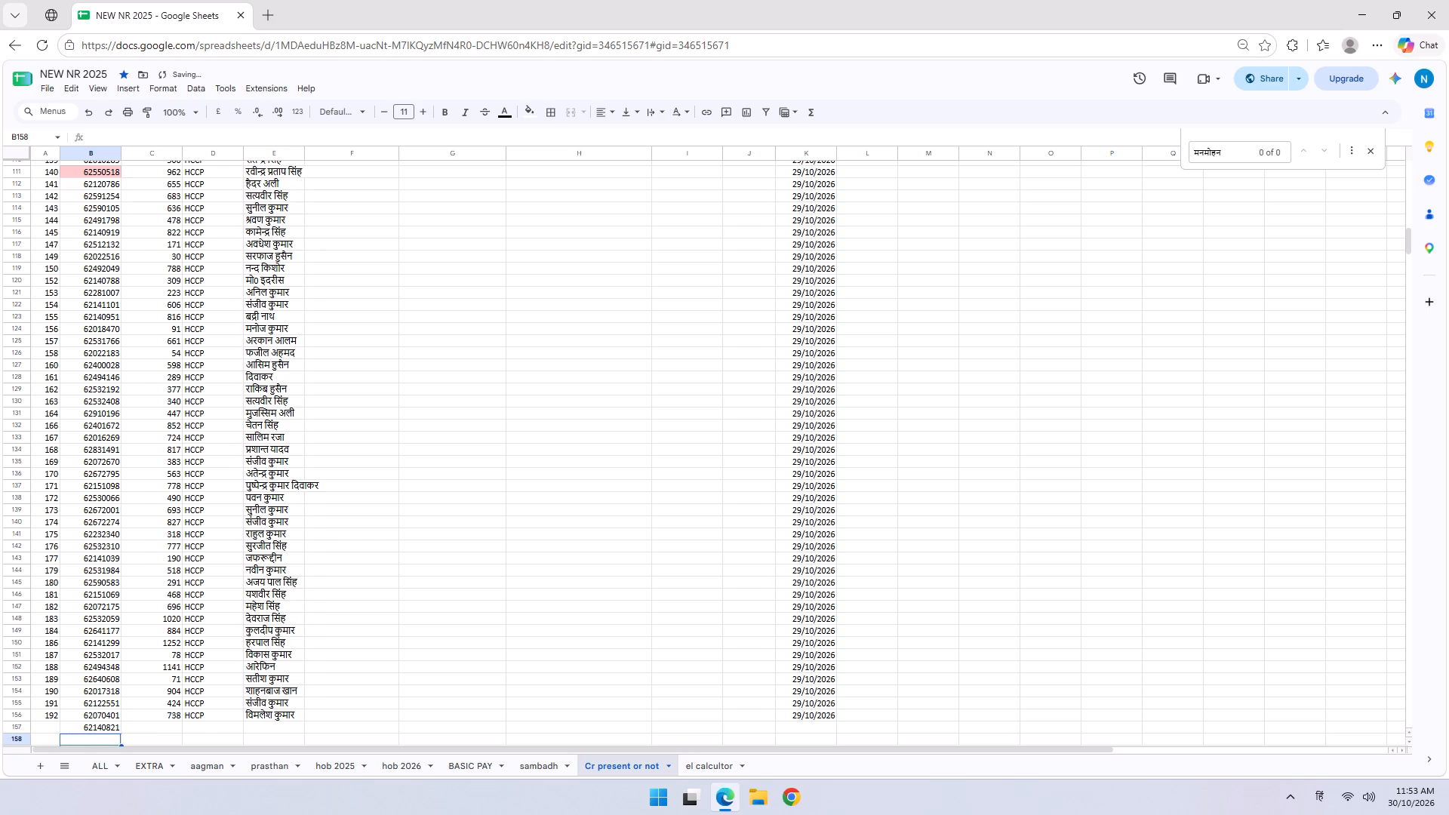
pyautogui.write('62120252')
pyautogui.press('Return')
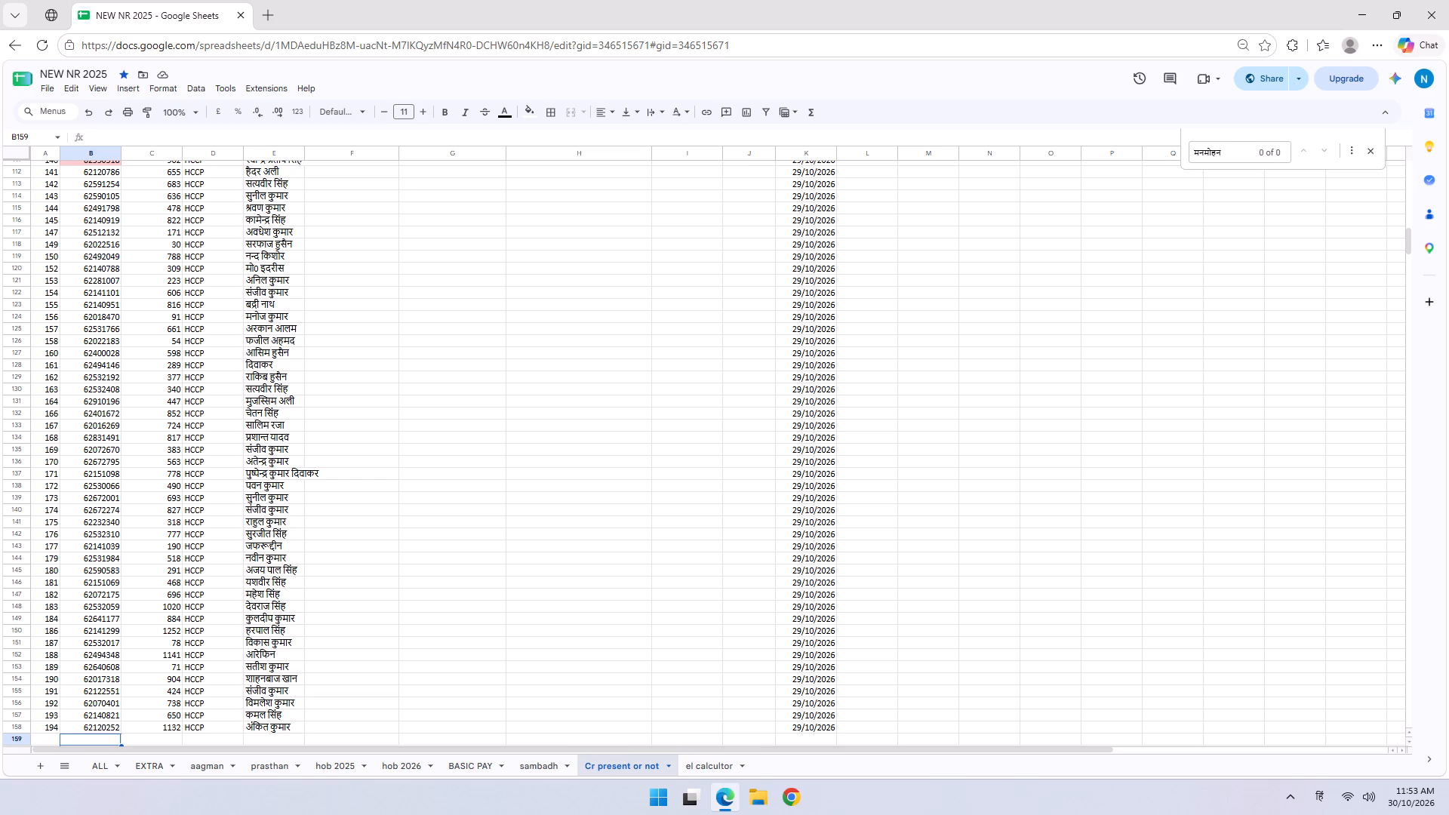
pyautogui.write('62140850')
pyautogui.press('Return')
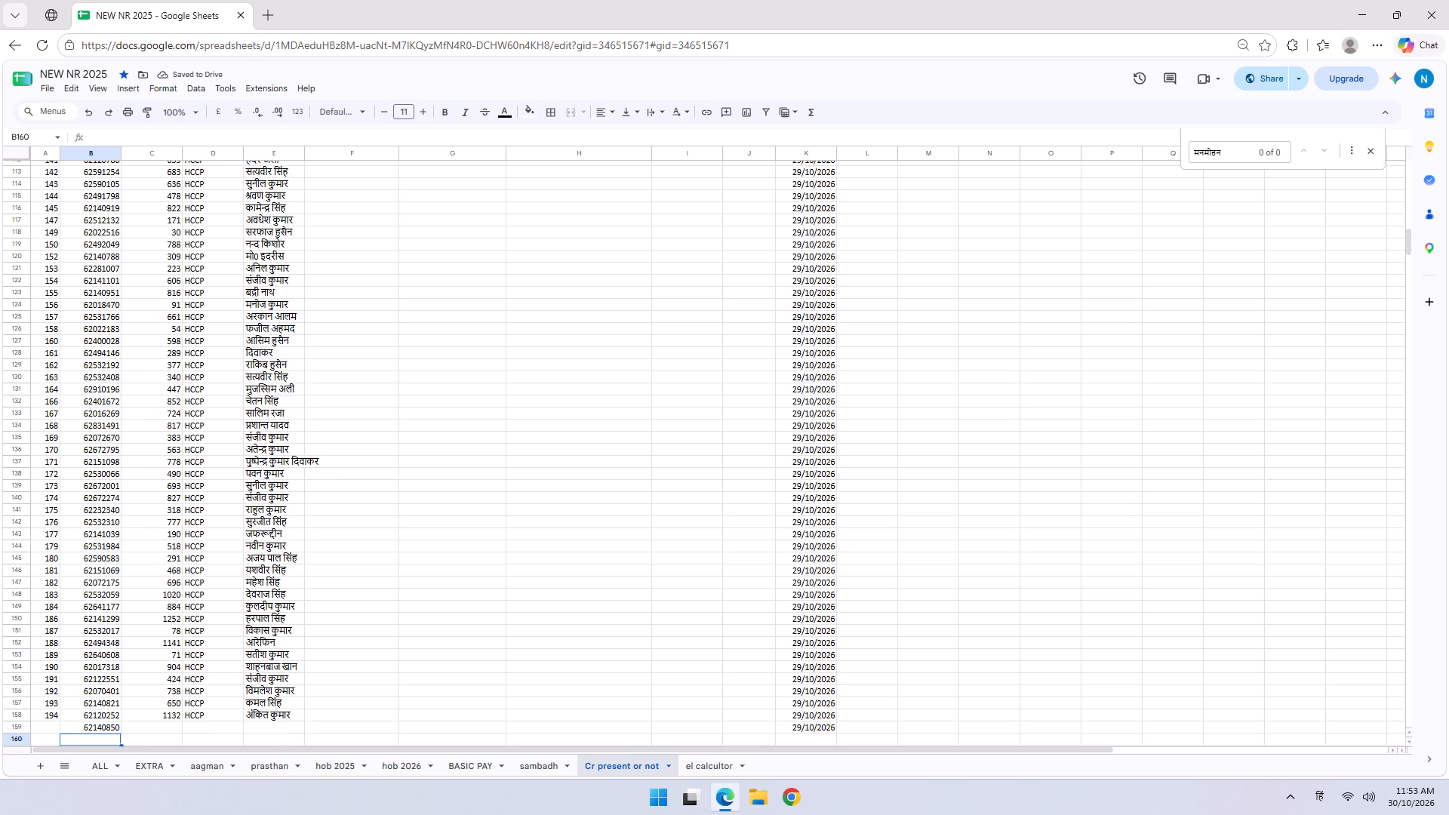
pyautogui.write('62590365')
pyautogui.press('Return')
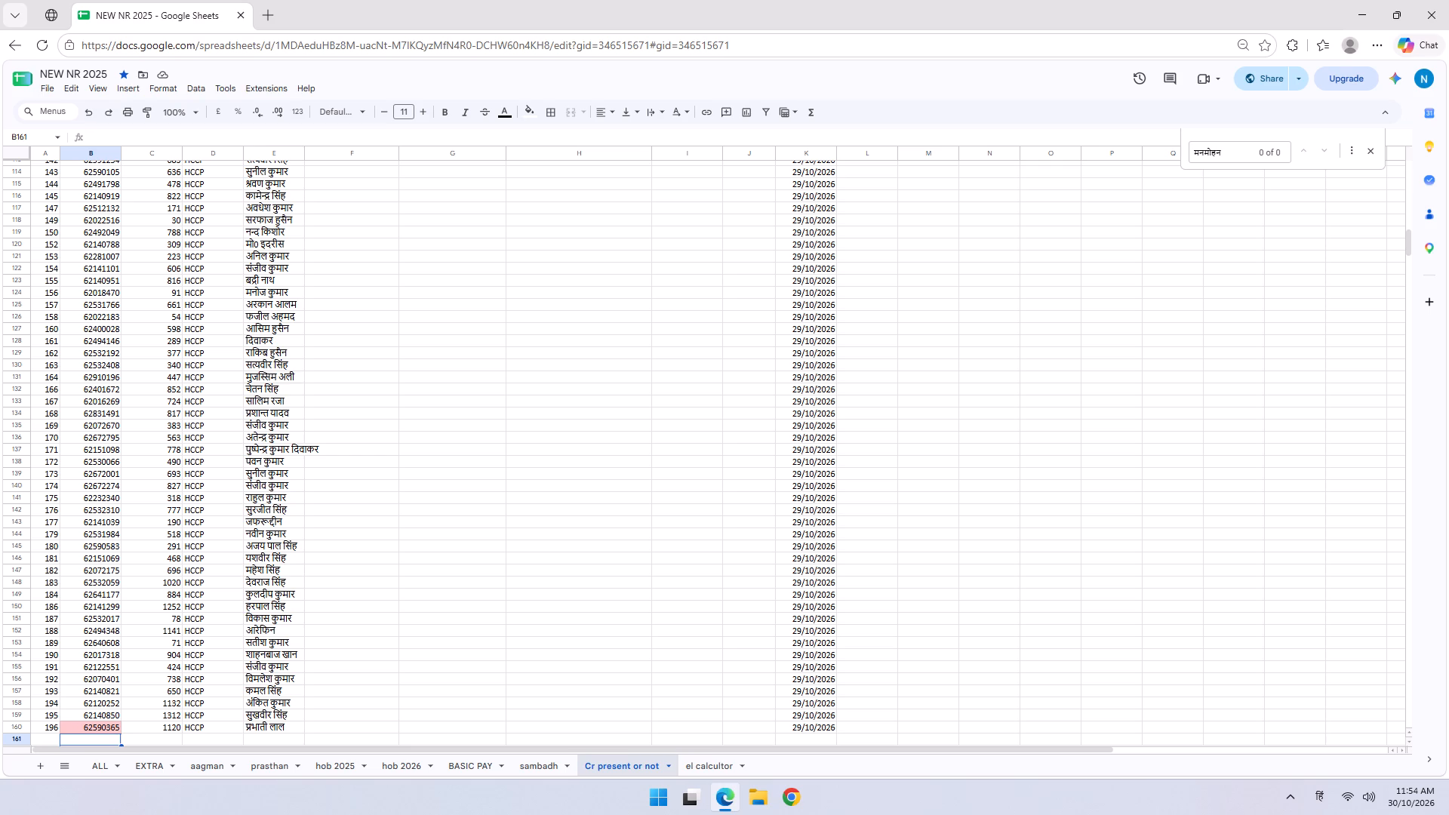
# Enter the next two PNO numbers in cells B161 and B162, removing the extra last digit from the nine-digit value in B162.
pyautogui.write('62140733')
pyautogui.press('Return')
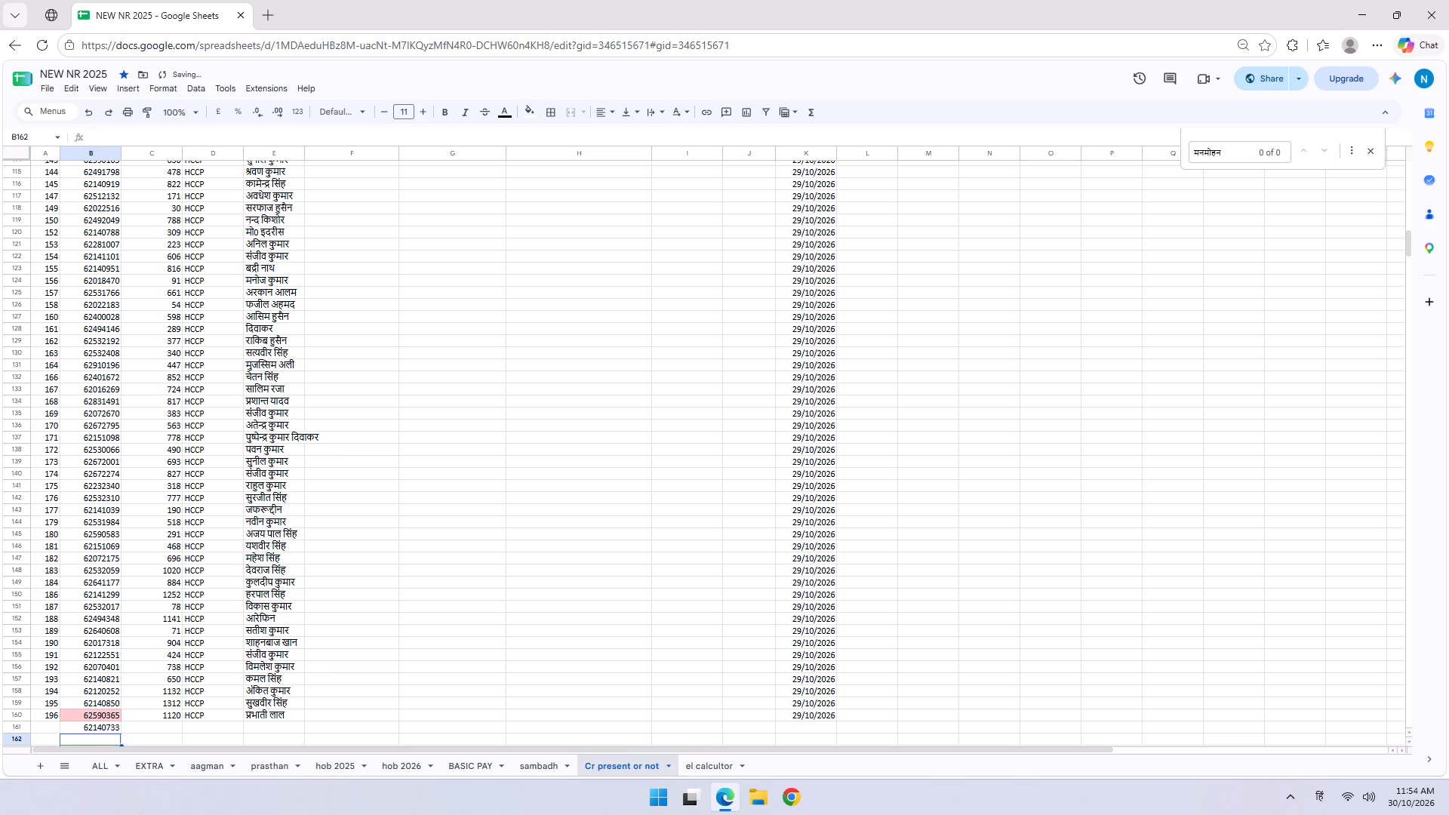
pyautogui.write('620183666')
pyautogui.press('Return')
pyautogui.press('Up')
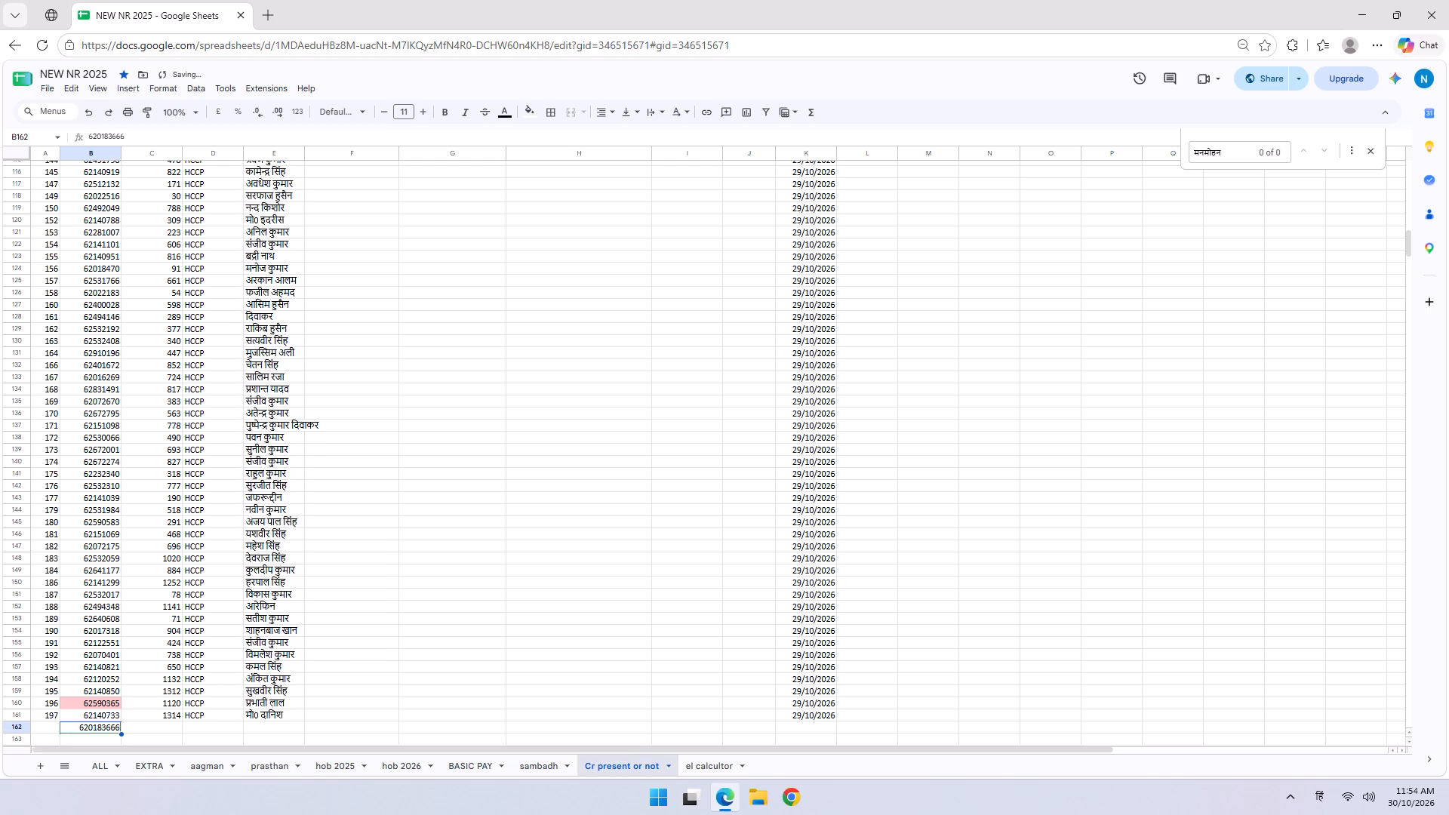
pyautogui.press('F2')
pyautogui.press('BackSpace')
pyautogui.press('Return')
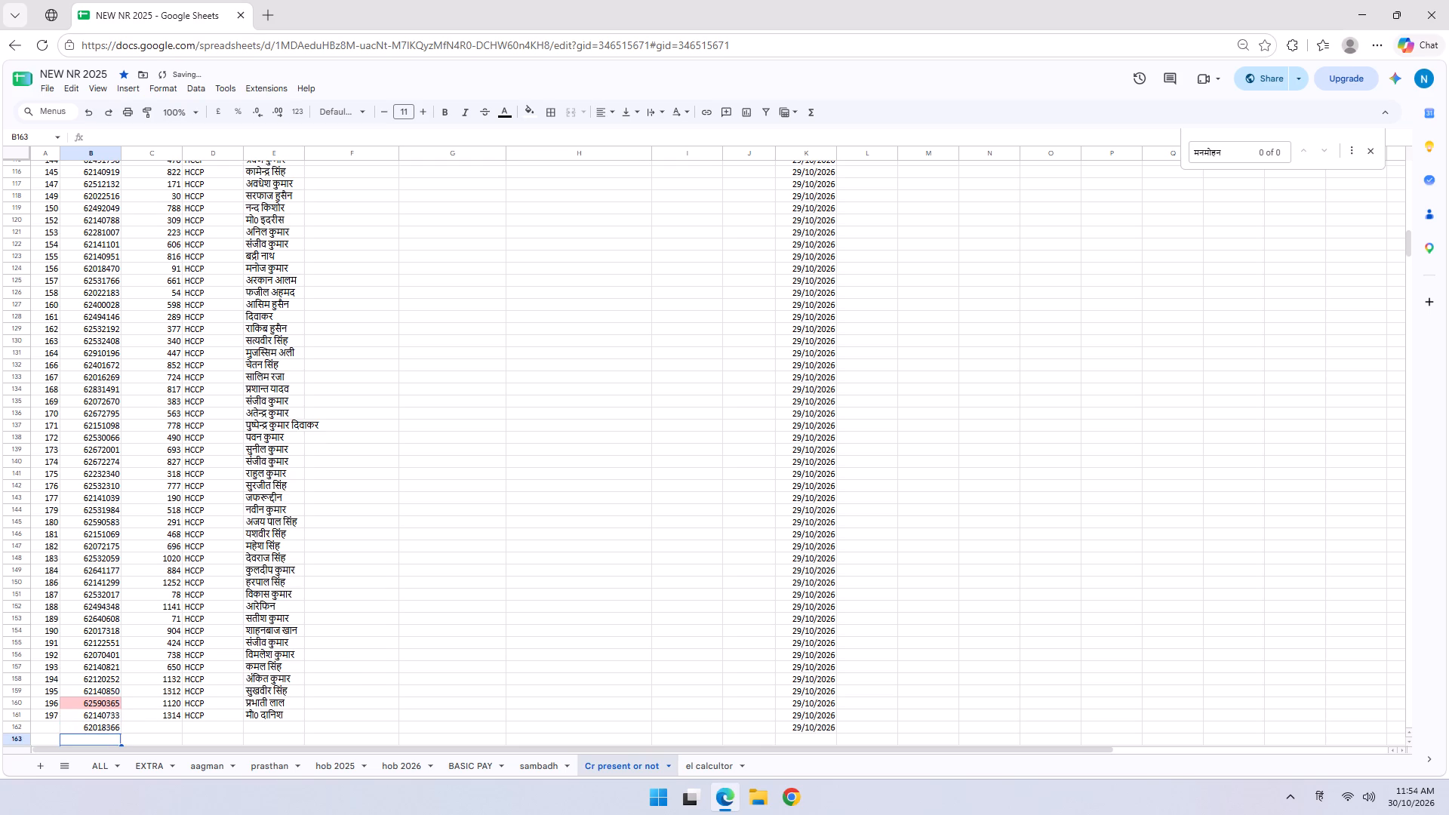
# Enter the next four personnel PNO numbers in column B, in cells B163 to B166.
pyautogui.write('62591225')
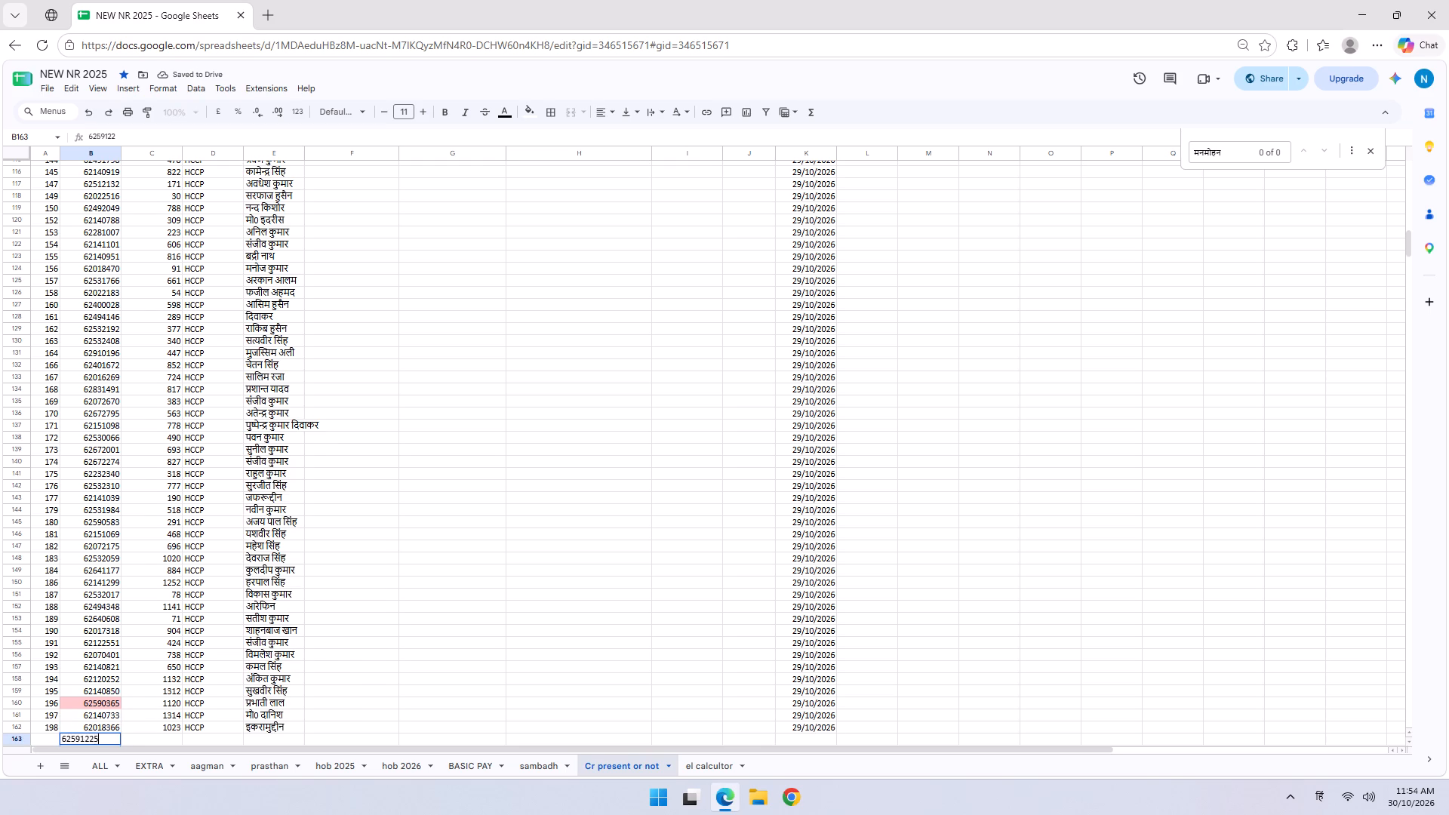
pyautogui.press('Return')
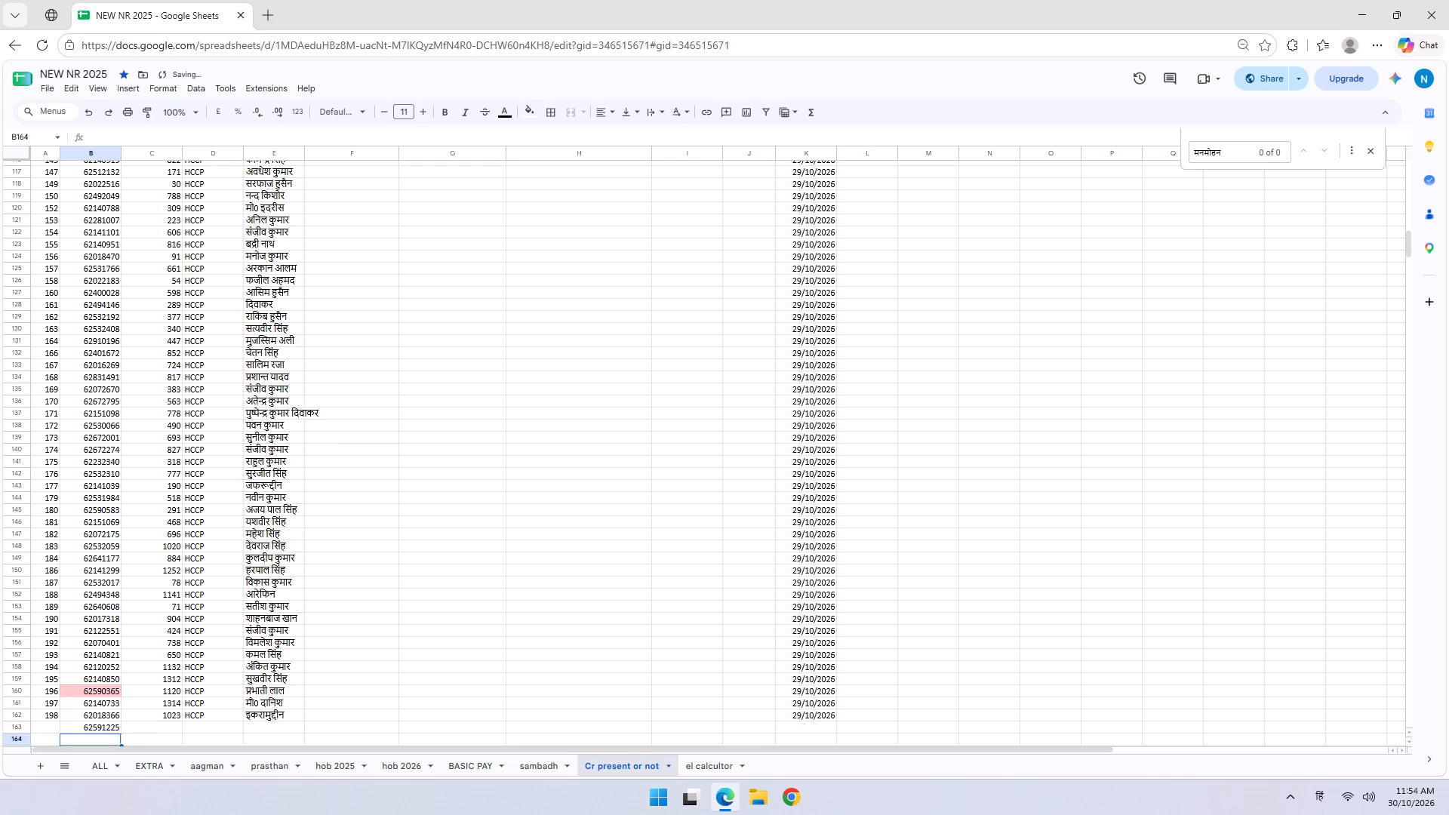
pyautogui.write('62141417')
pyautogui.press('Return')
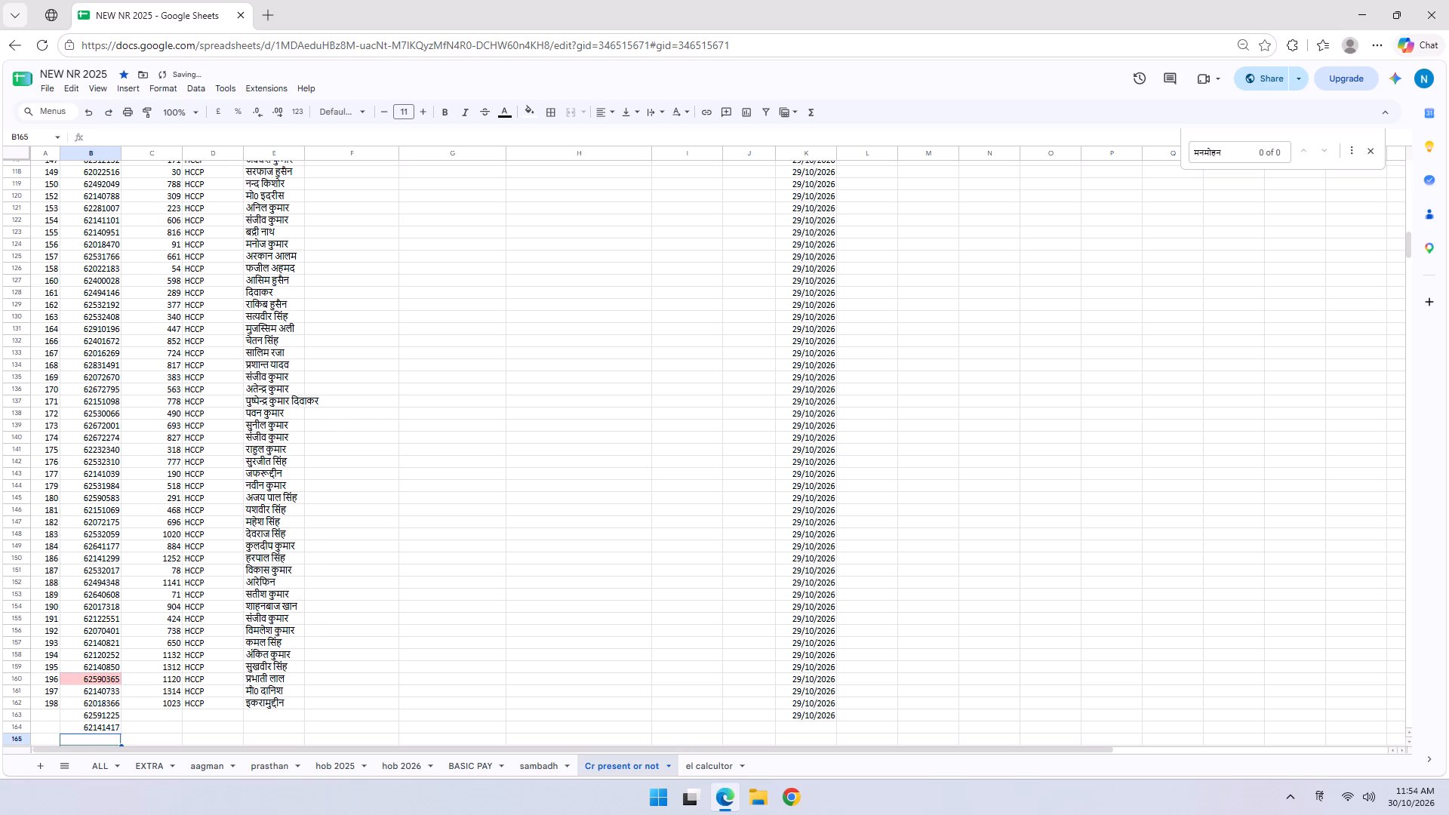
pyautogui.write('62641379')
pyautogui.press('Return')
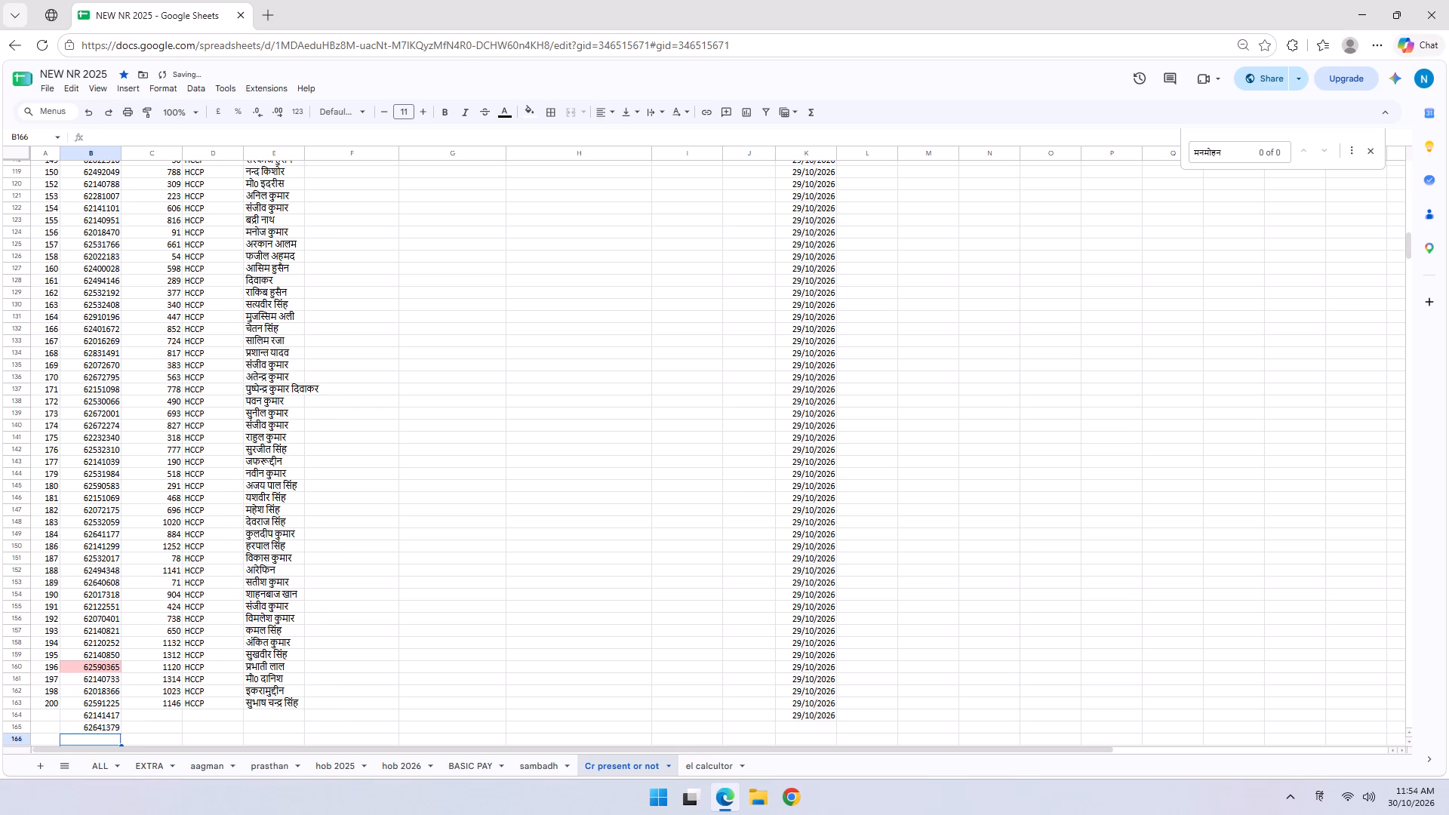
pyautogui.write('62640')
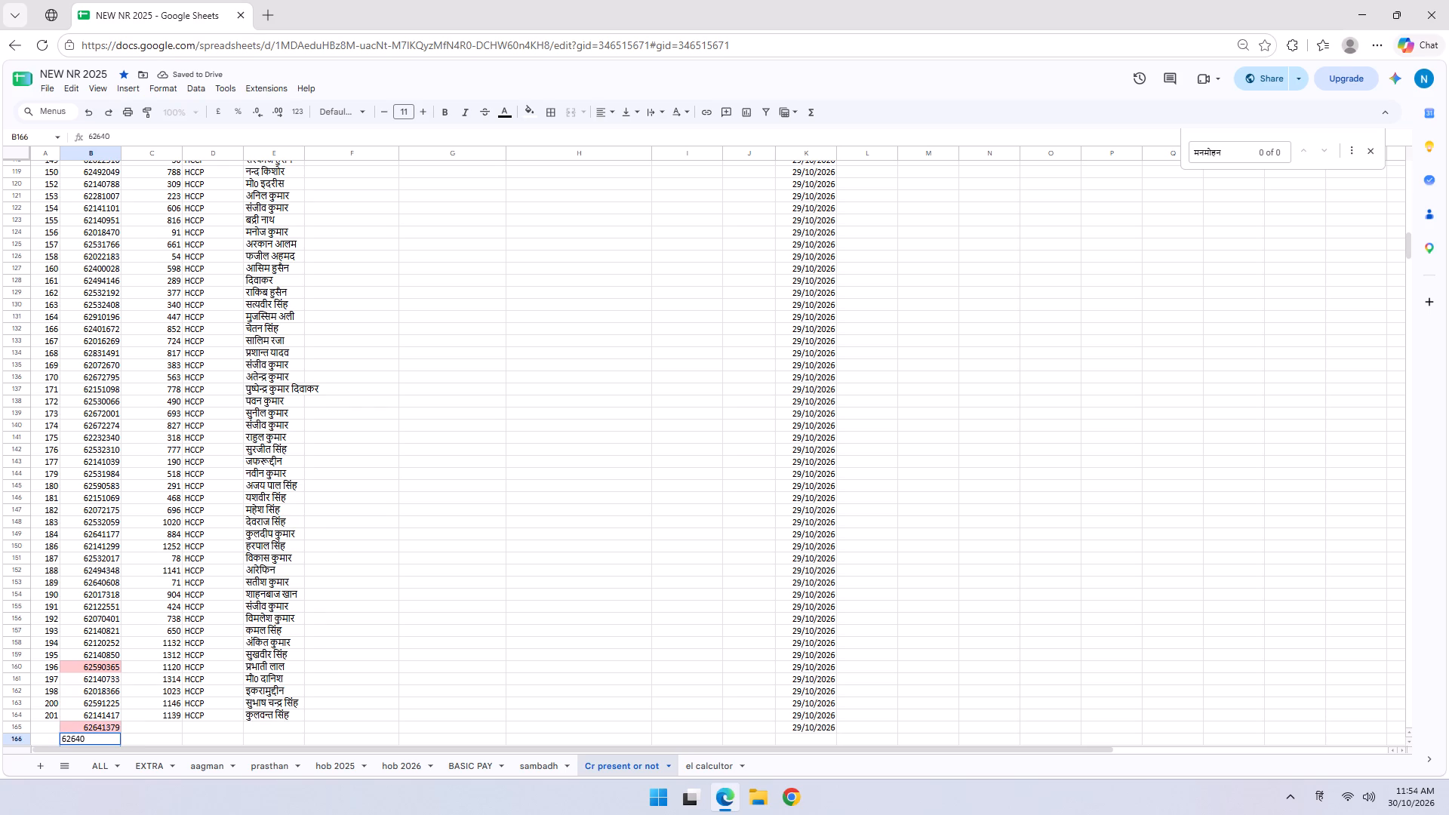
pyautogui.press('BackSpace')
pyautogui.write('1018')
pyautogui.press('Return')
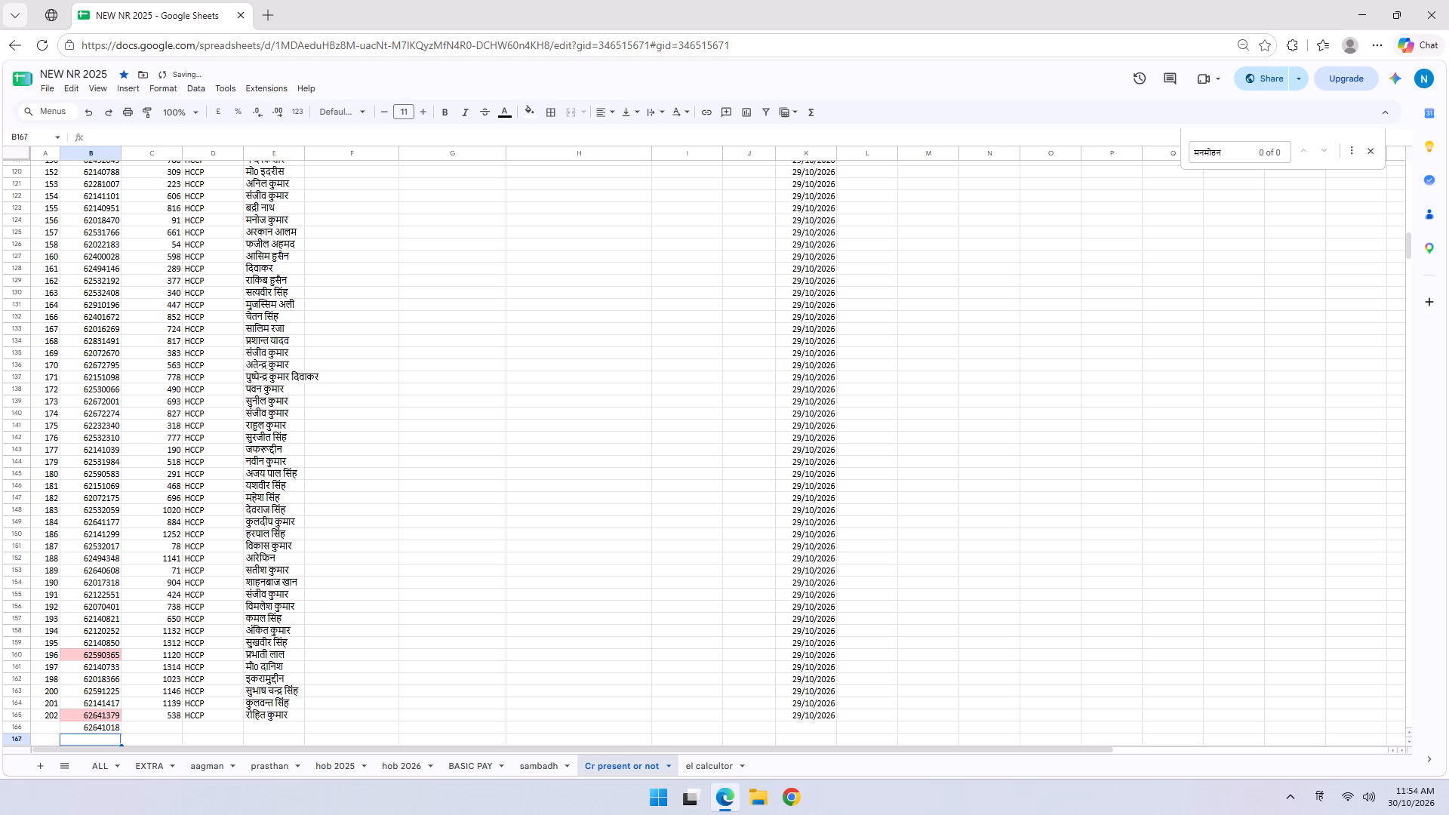
# Enter the next five personnel PNO numbers in column B, in cells B167 to B171.
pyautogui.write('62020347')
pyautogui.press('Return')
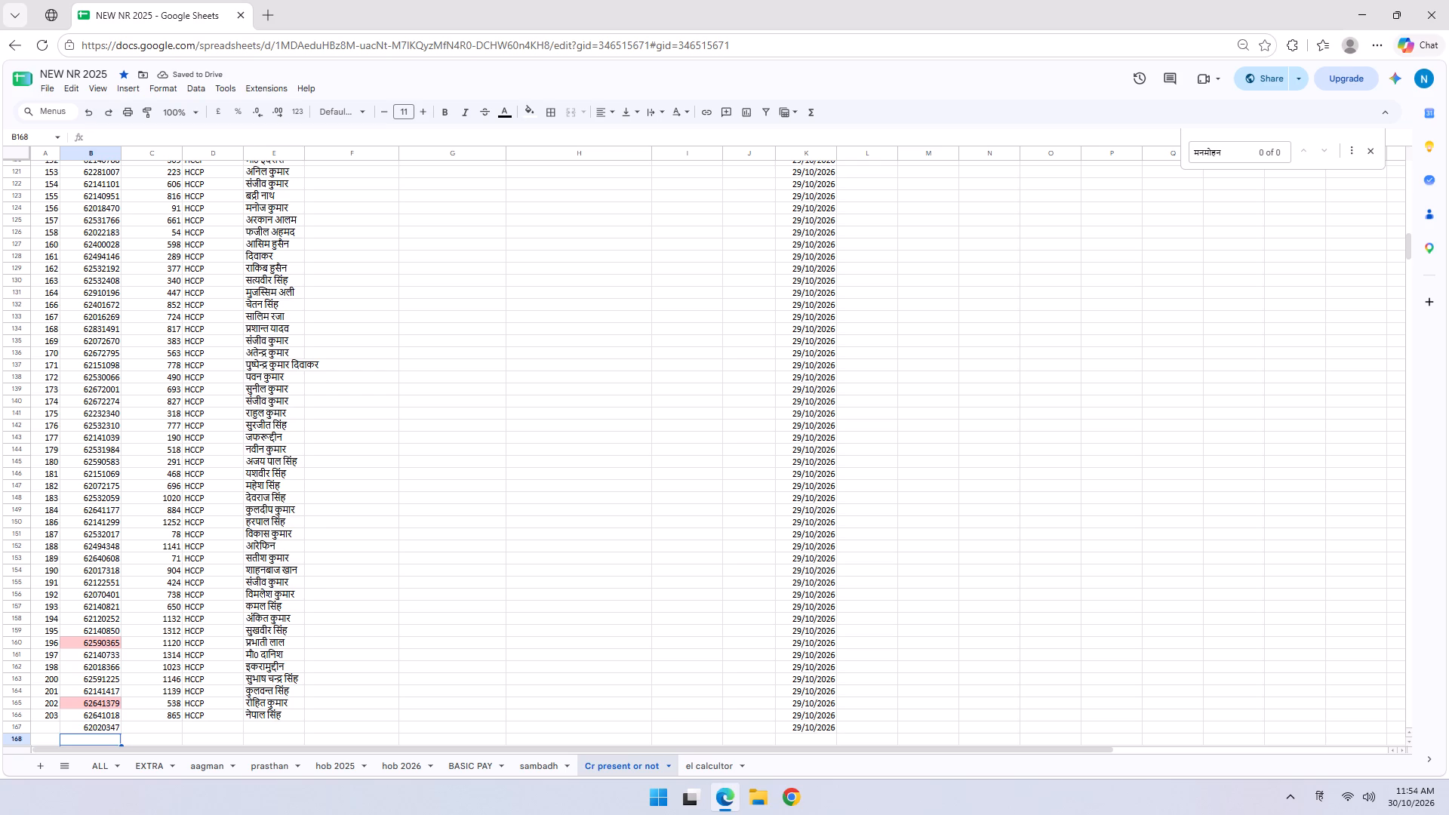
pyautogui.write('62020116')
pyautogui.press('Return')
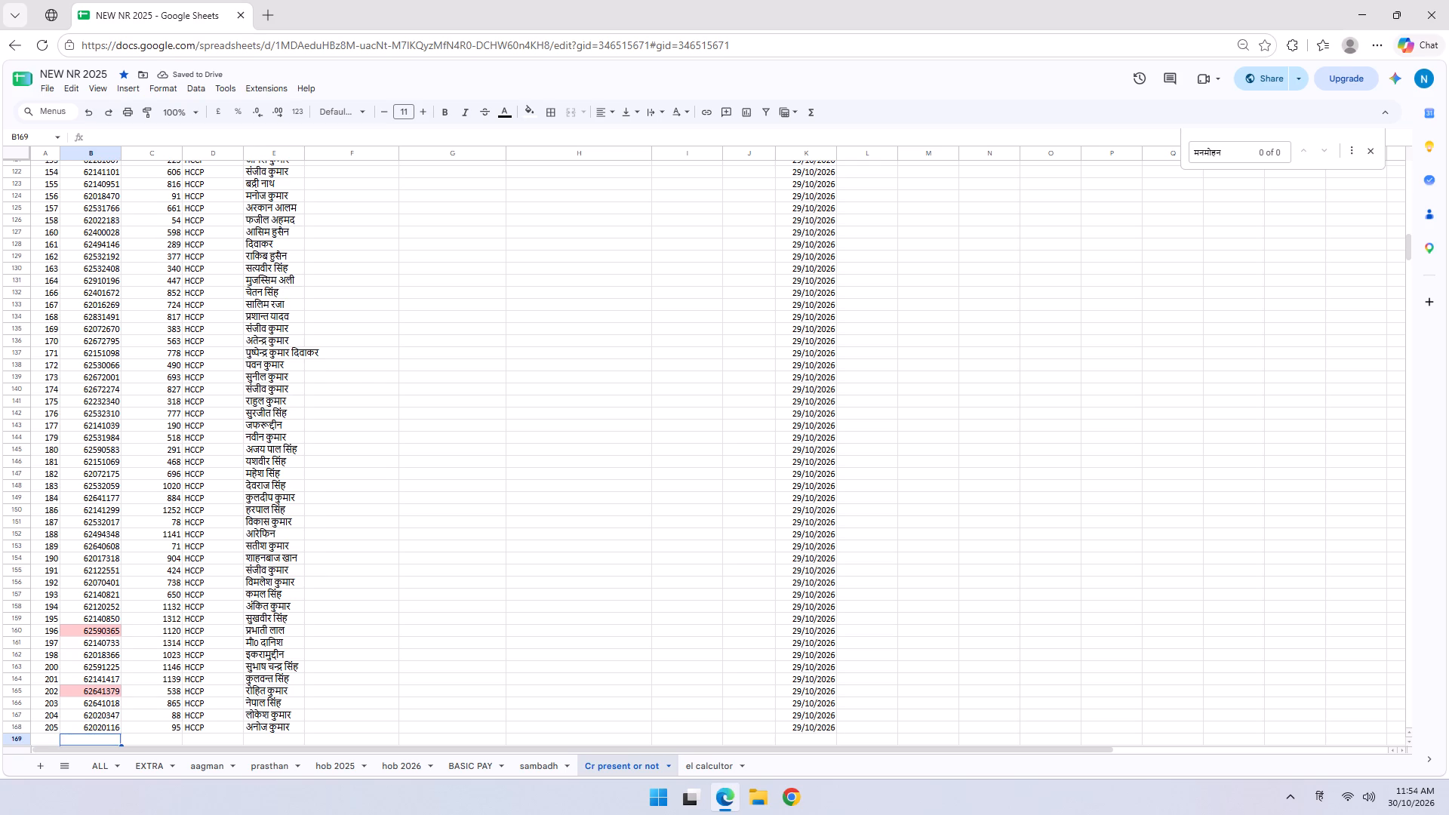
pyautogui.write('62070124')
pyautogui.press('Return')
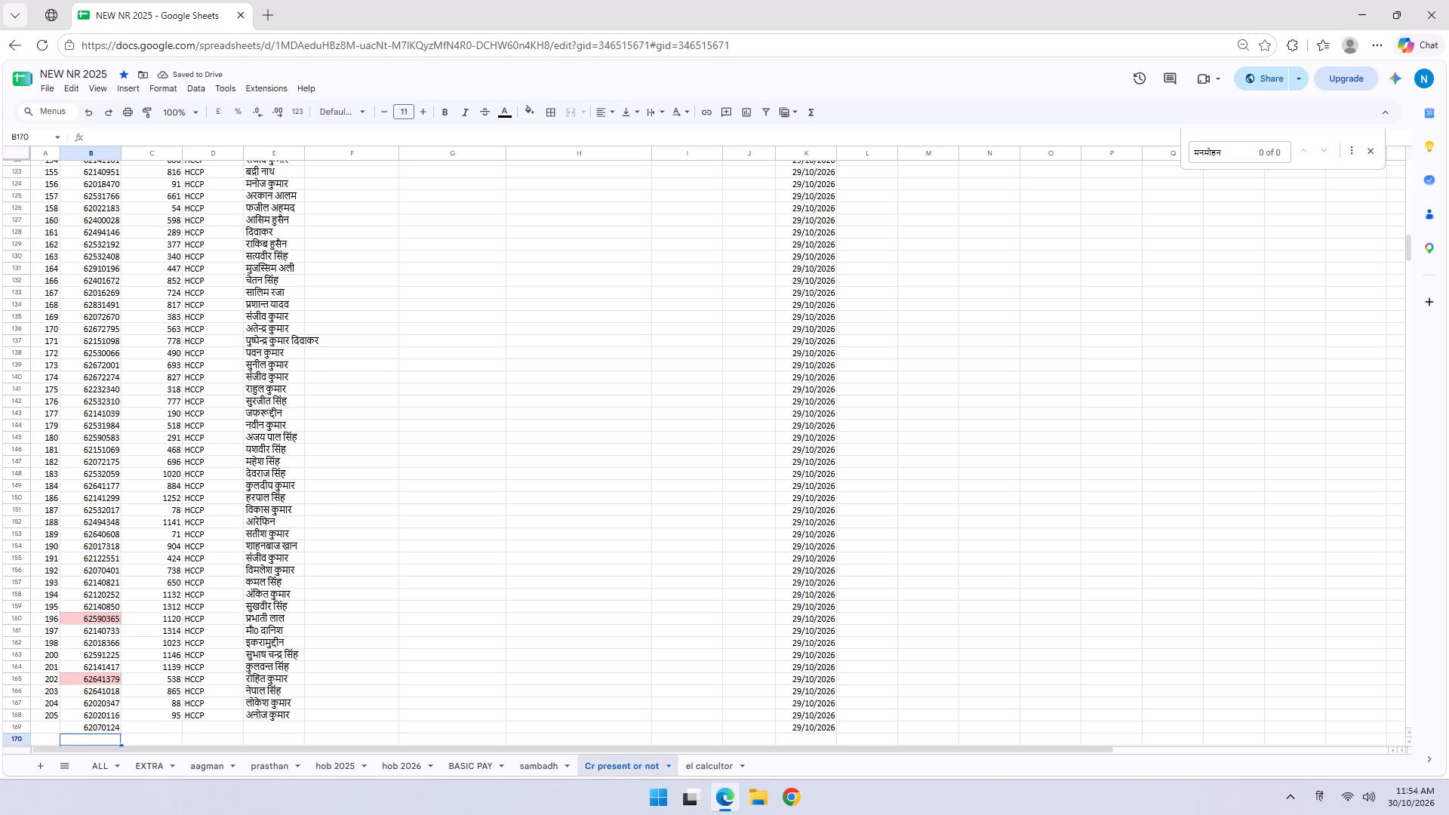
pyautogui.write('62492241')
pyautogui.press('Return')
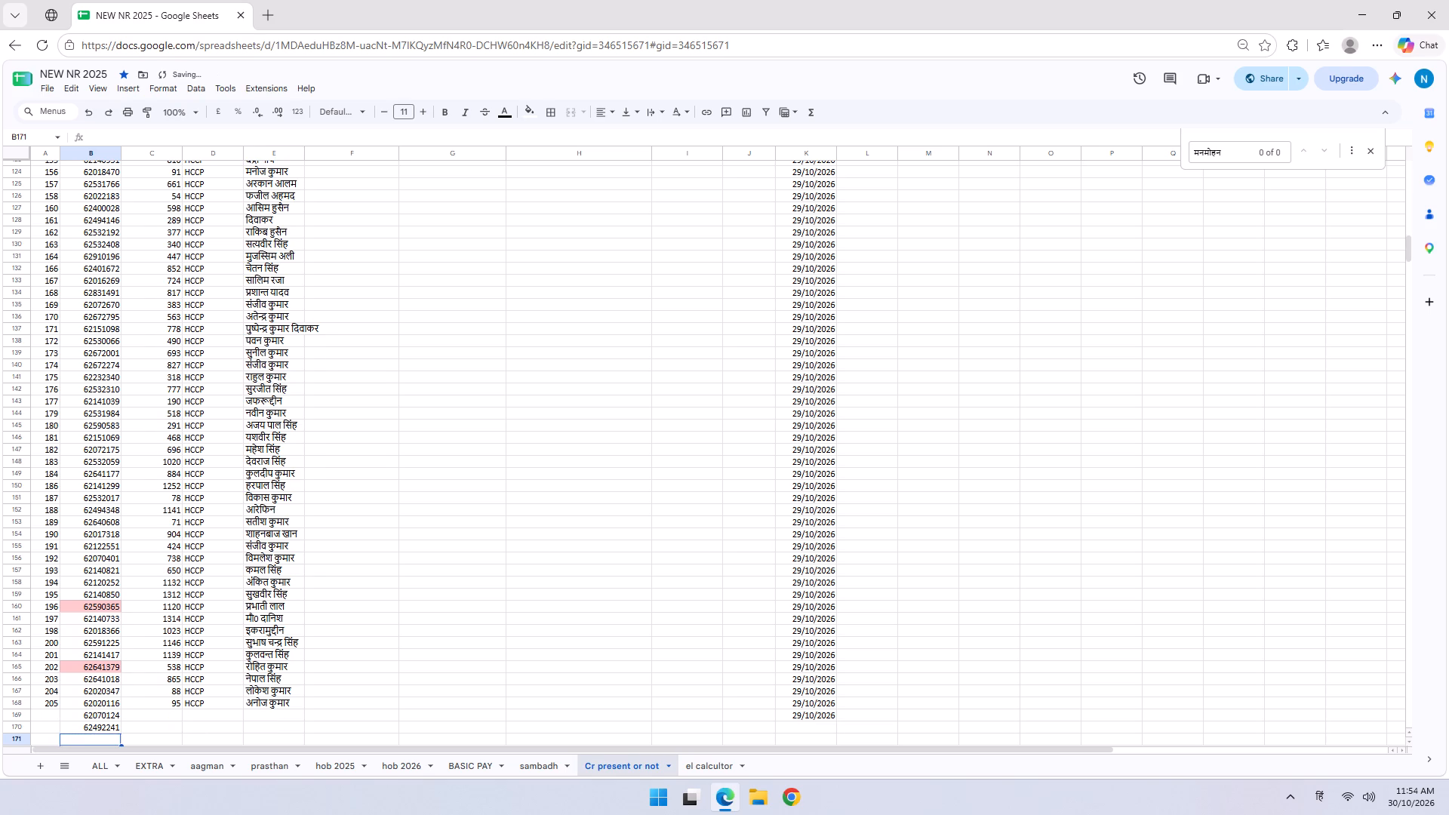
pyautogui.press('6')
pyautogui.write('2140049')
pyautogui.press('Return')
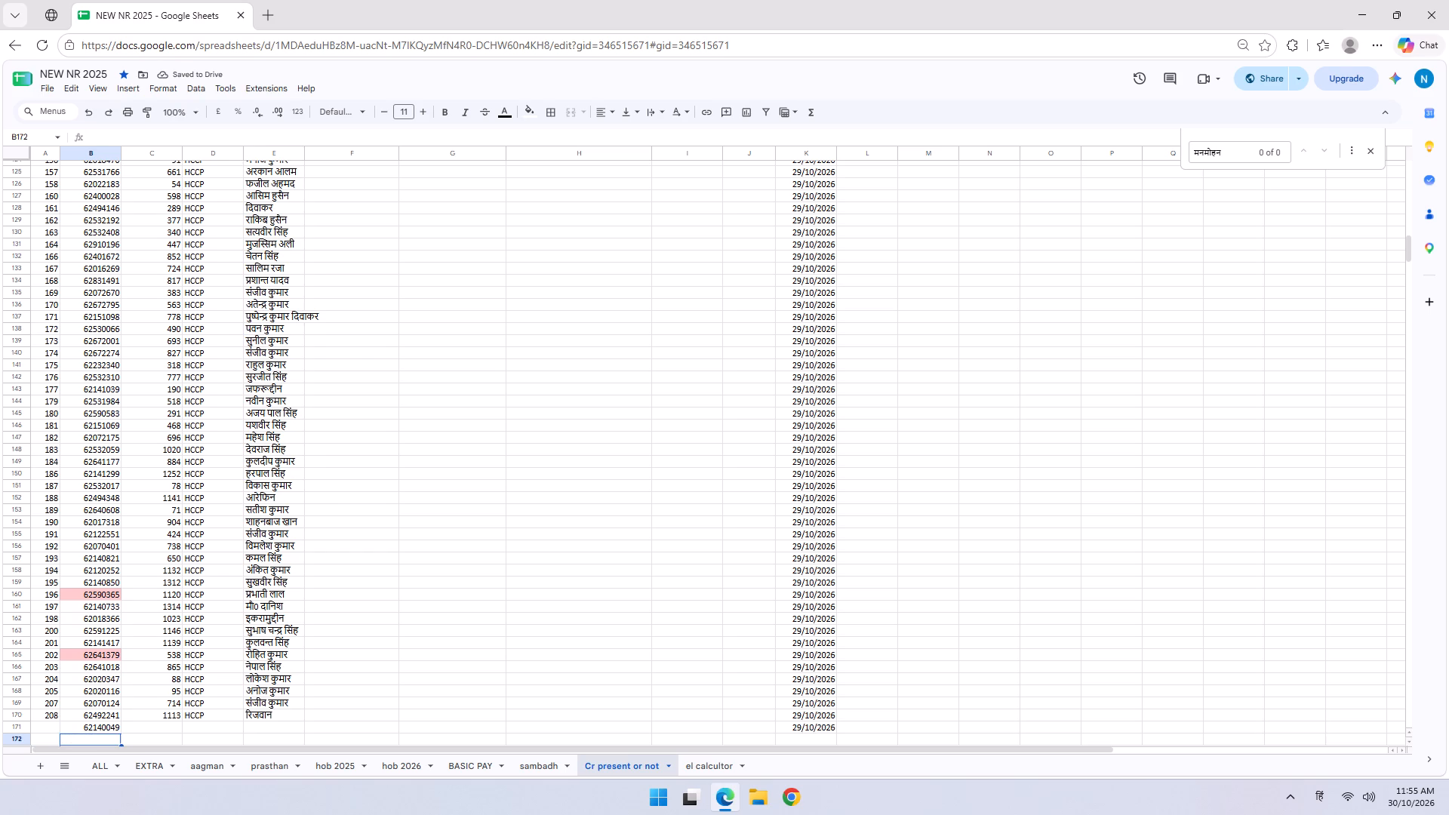
# Enter the next five personnel PNO numbers in column B, in cells B172 to B176.
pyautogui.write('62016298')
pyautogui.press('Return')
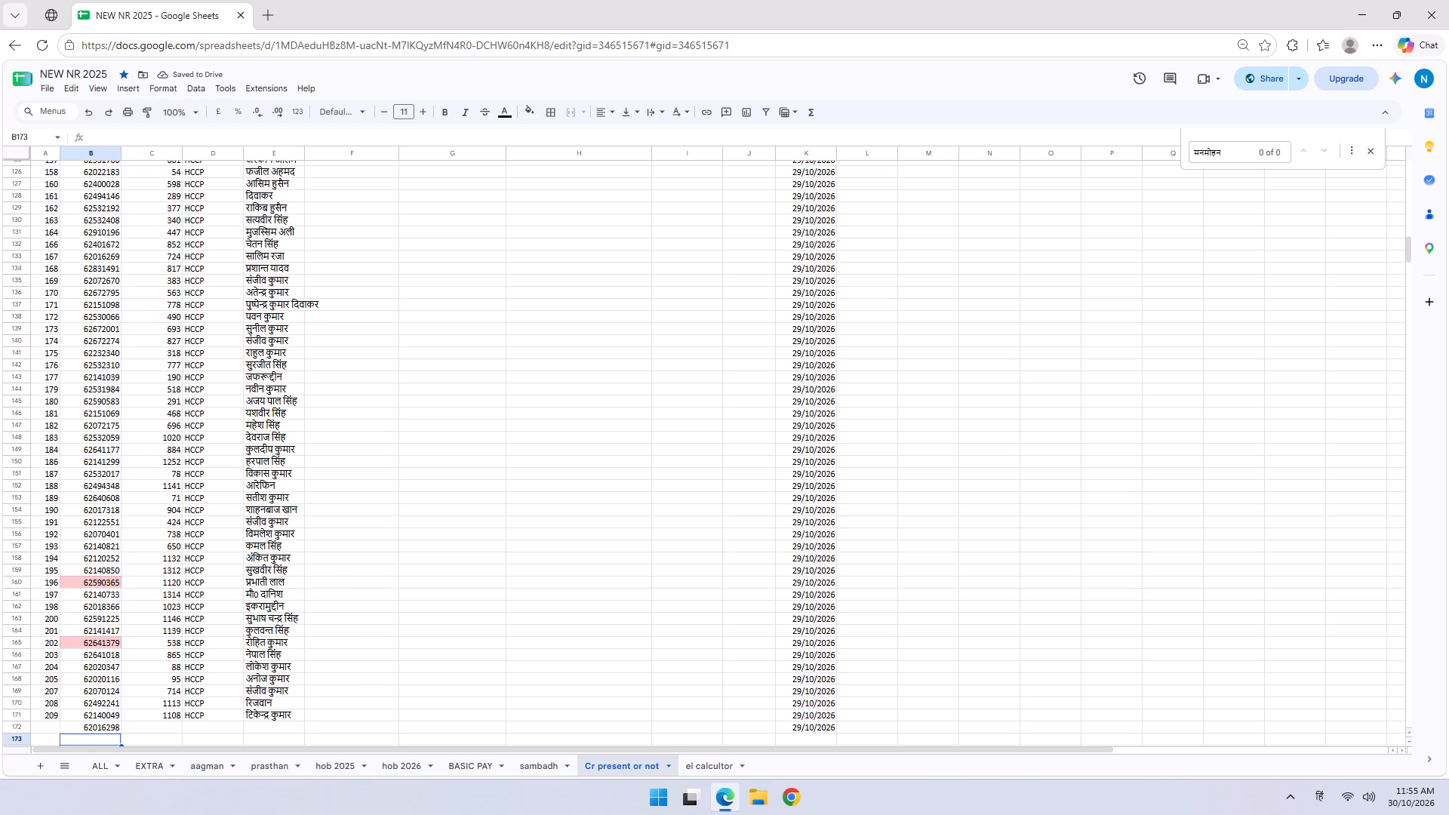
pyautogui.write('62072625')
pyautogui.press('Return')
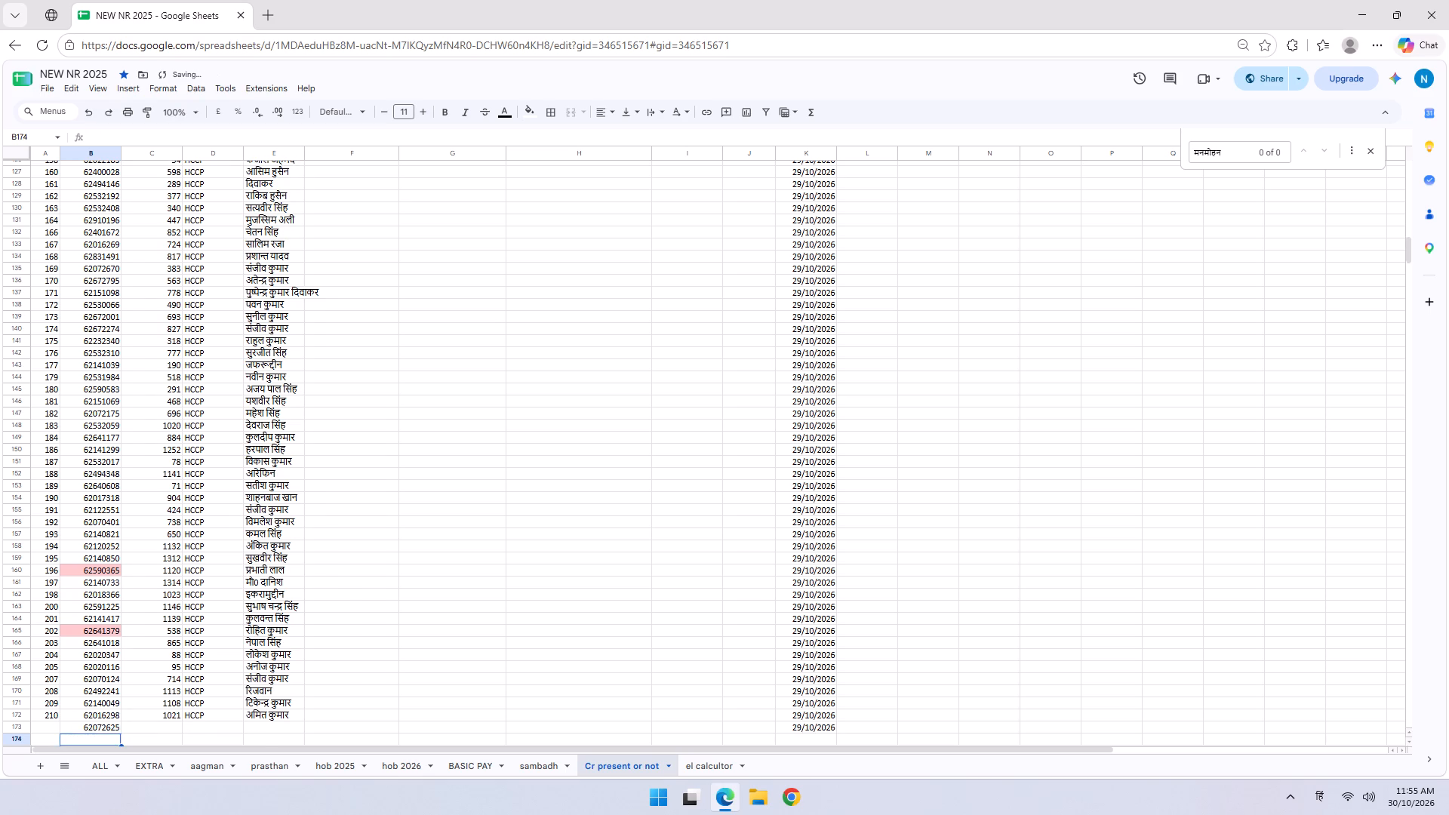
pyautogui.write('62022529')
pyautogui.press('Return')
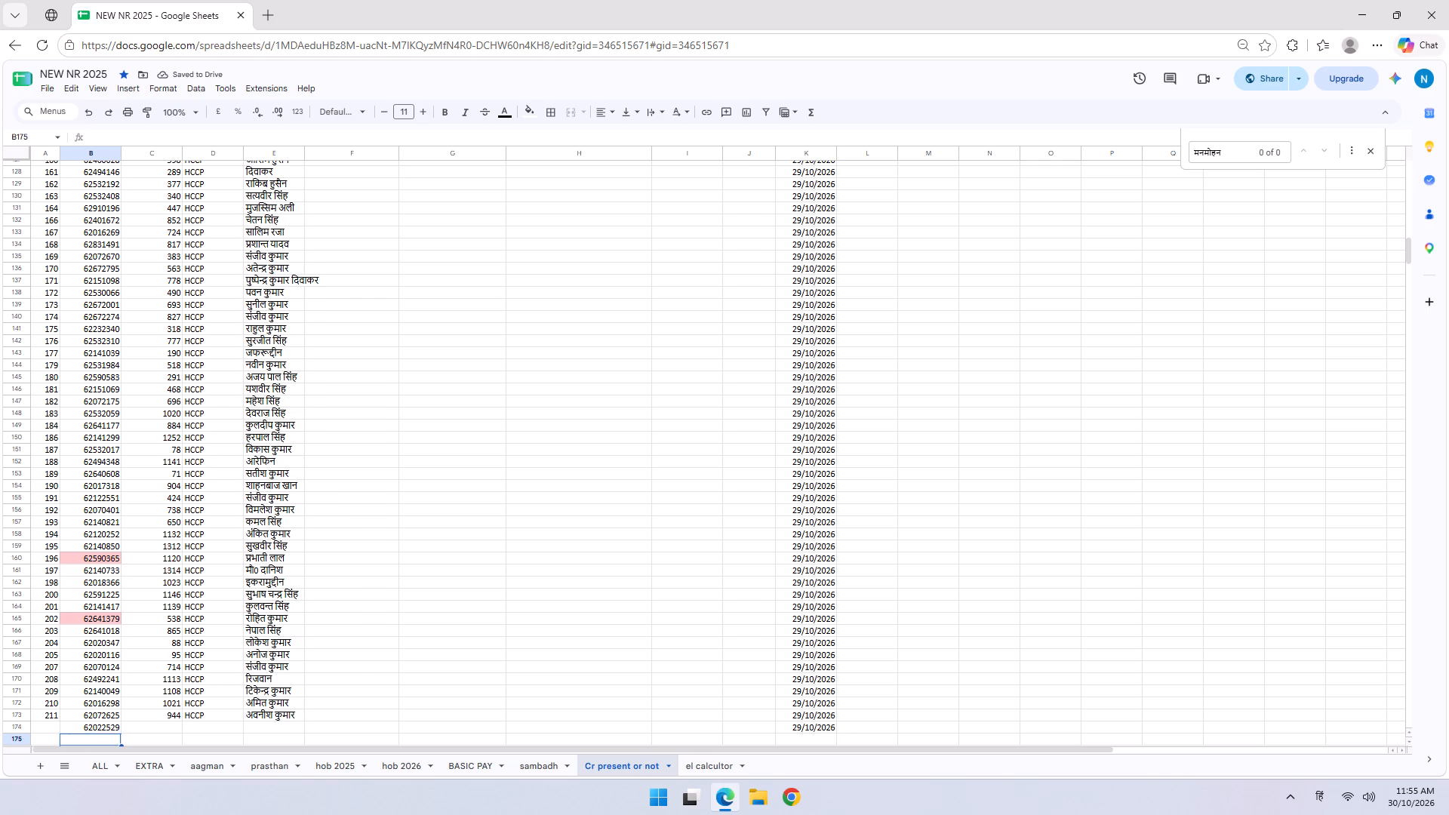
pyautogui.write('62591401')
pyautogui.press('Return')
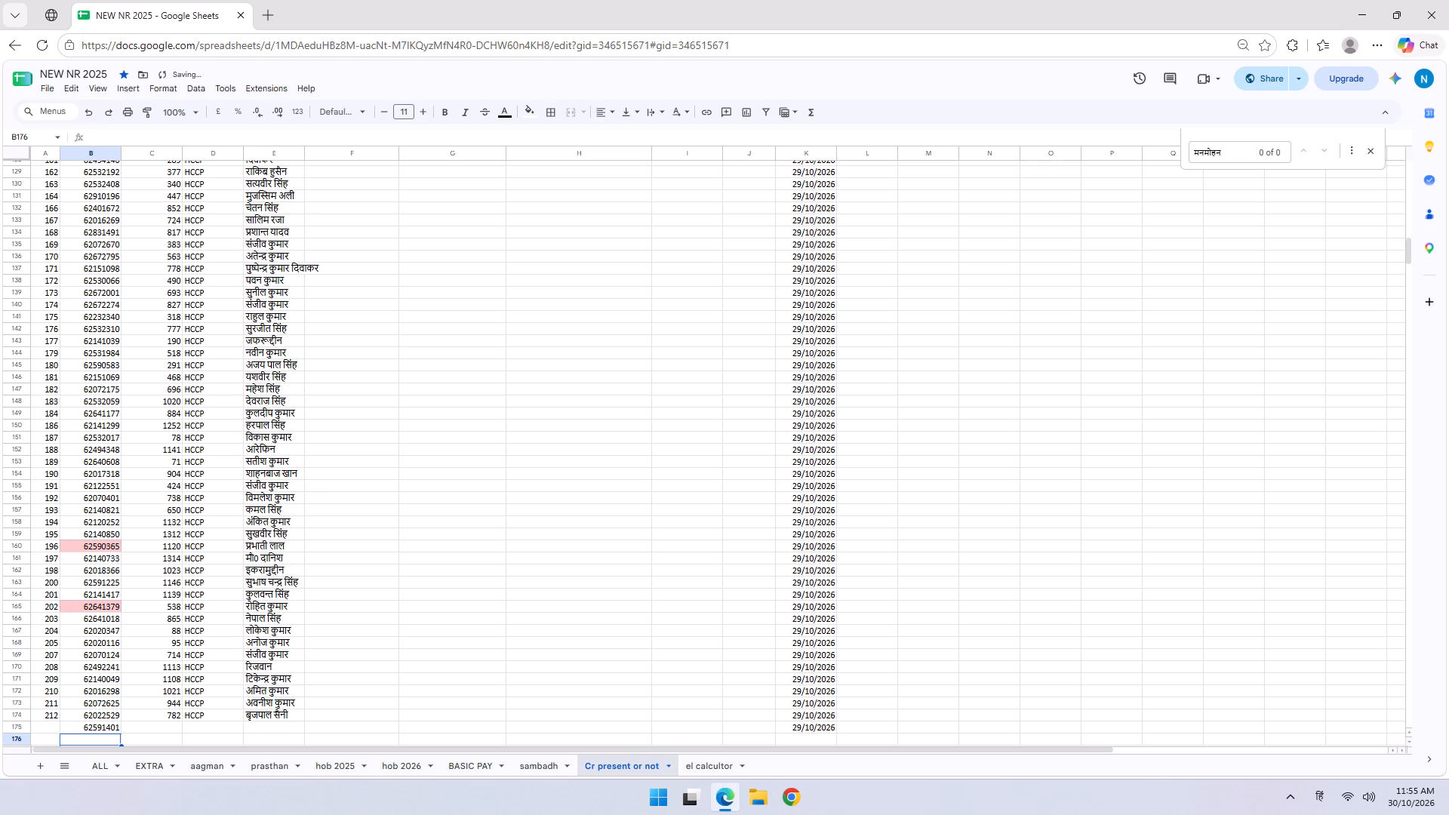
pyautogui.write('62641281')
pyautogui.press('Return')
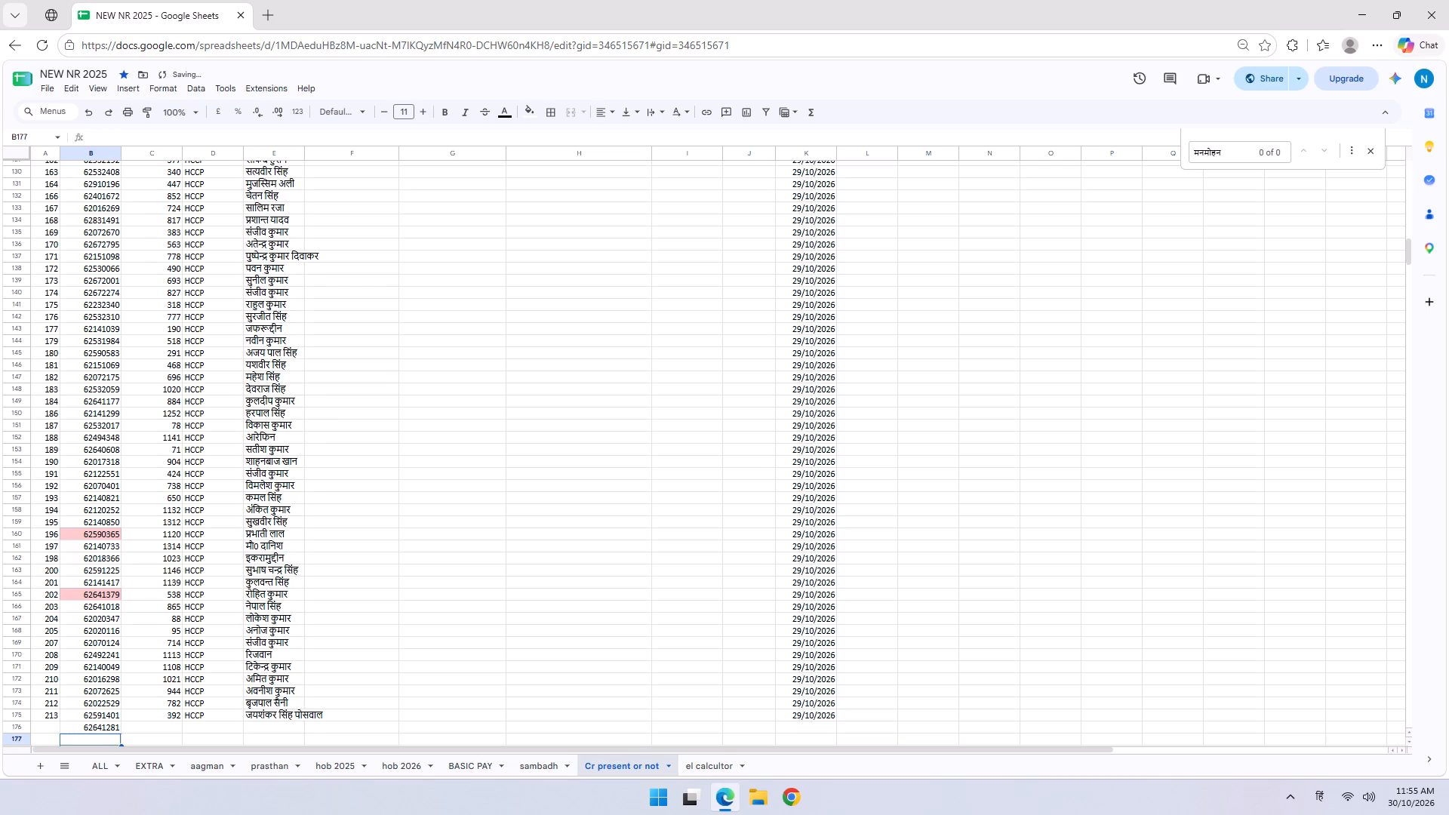
# Enter the next five personnel PNO numbers in column B, in cells B177 to B181.
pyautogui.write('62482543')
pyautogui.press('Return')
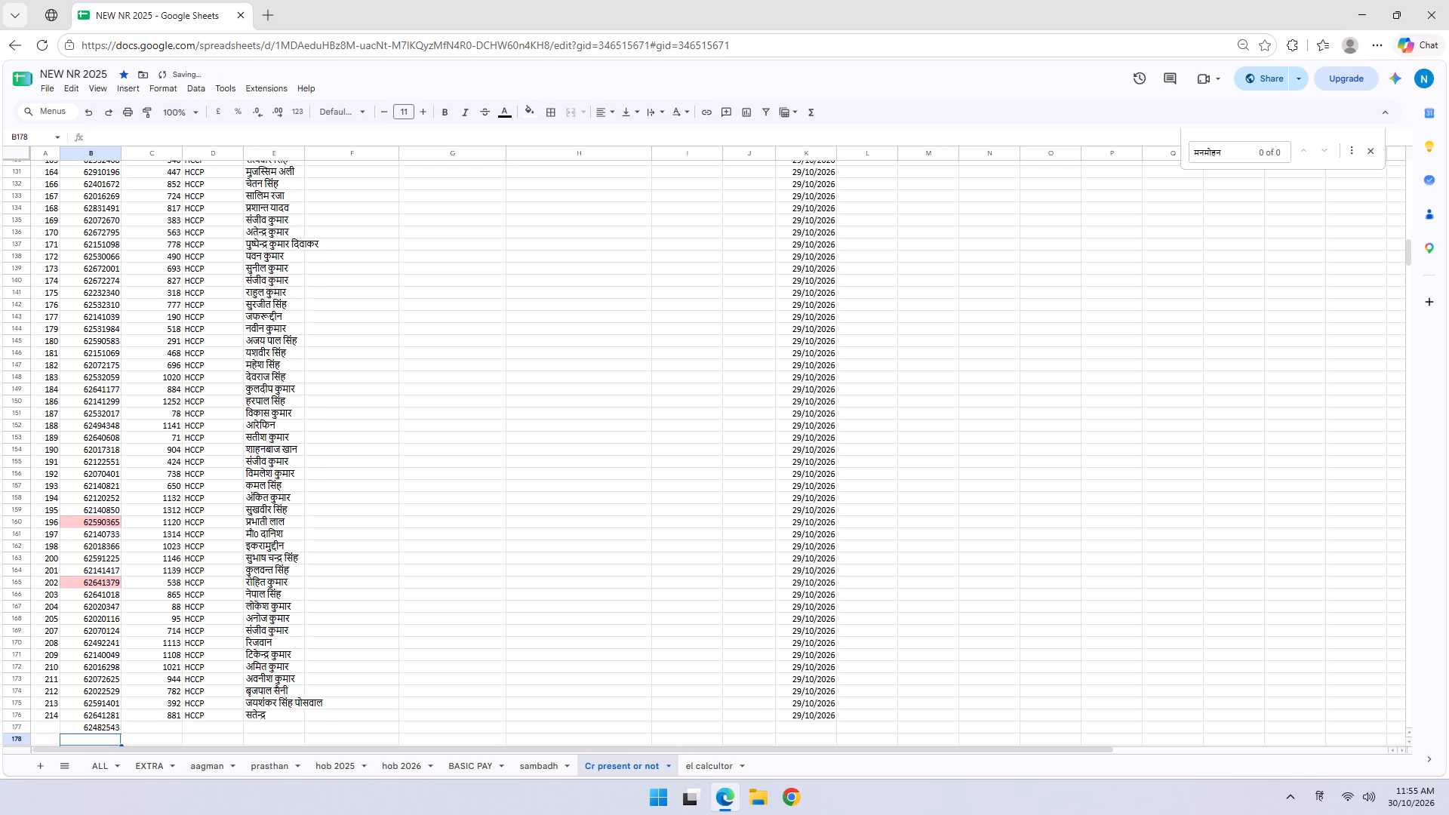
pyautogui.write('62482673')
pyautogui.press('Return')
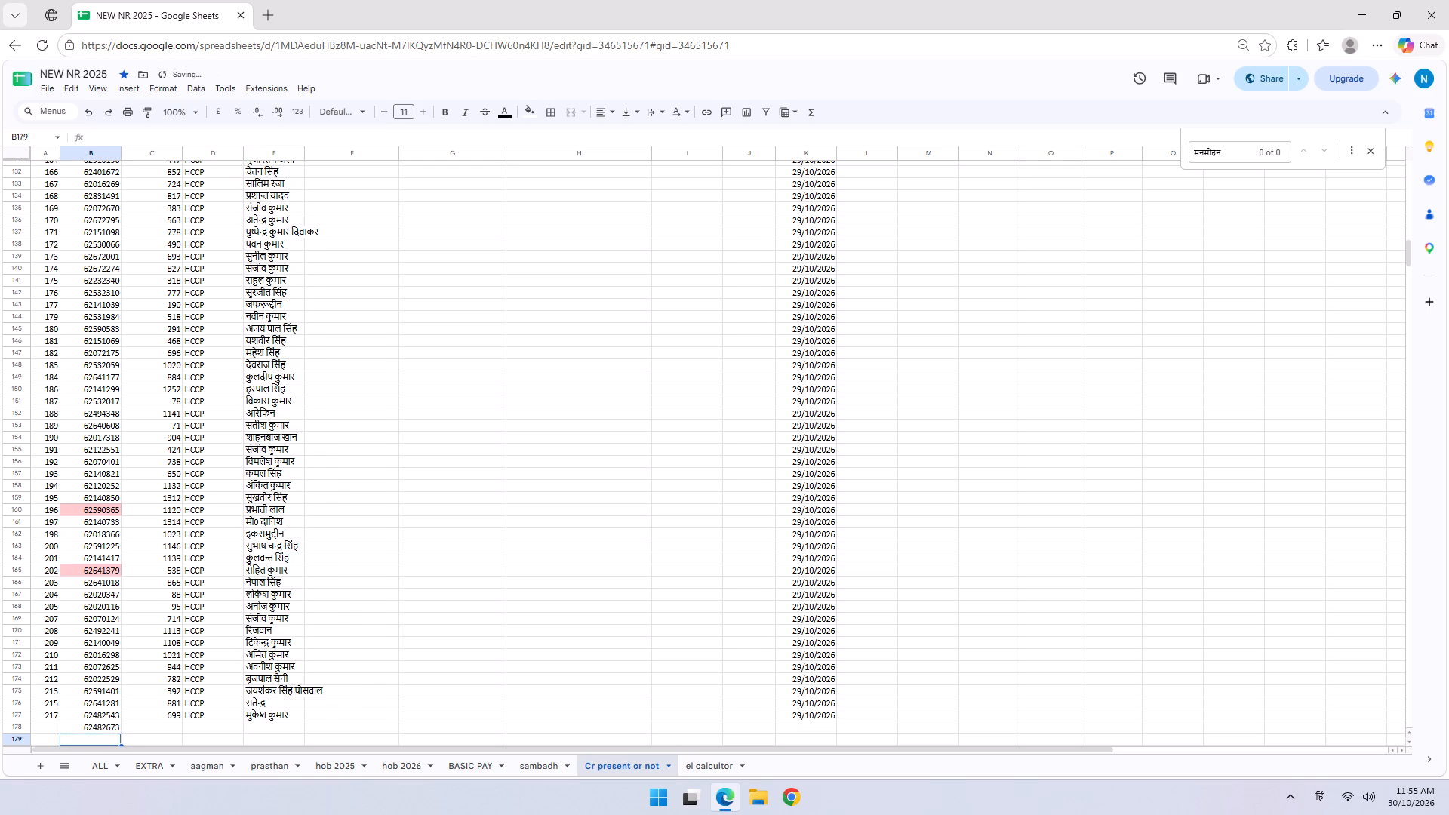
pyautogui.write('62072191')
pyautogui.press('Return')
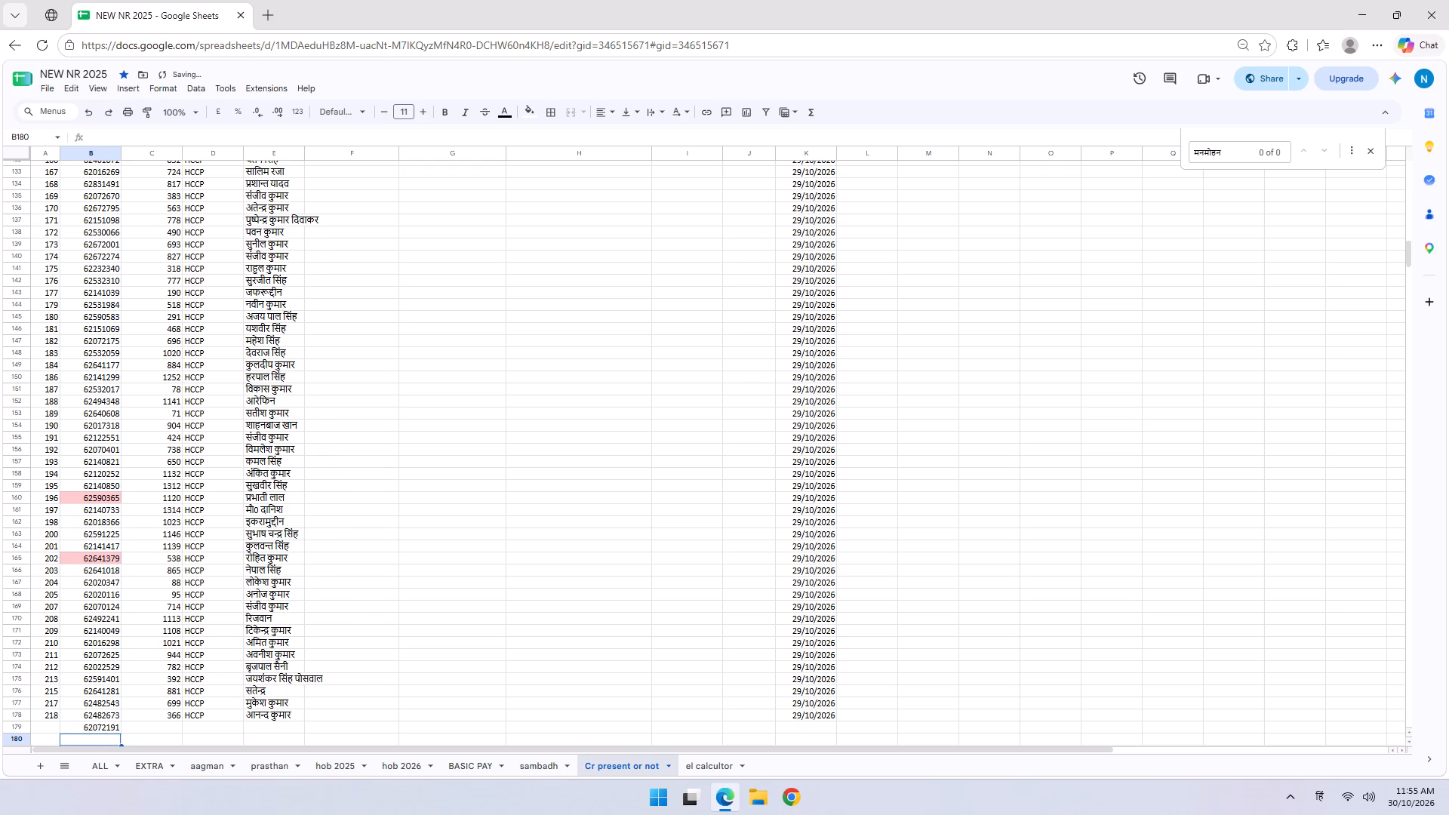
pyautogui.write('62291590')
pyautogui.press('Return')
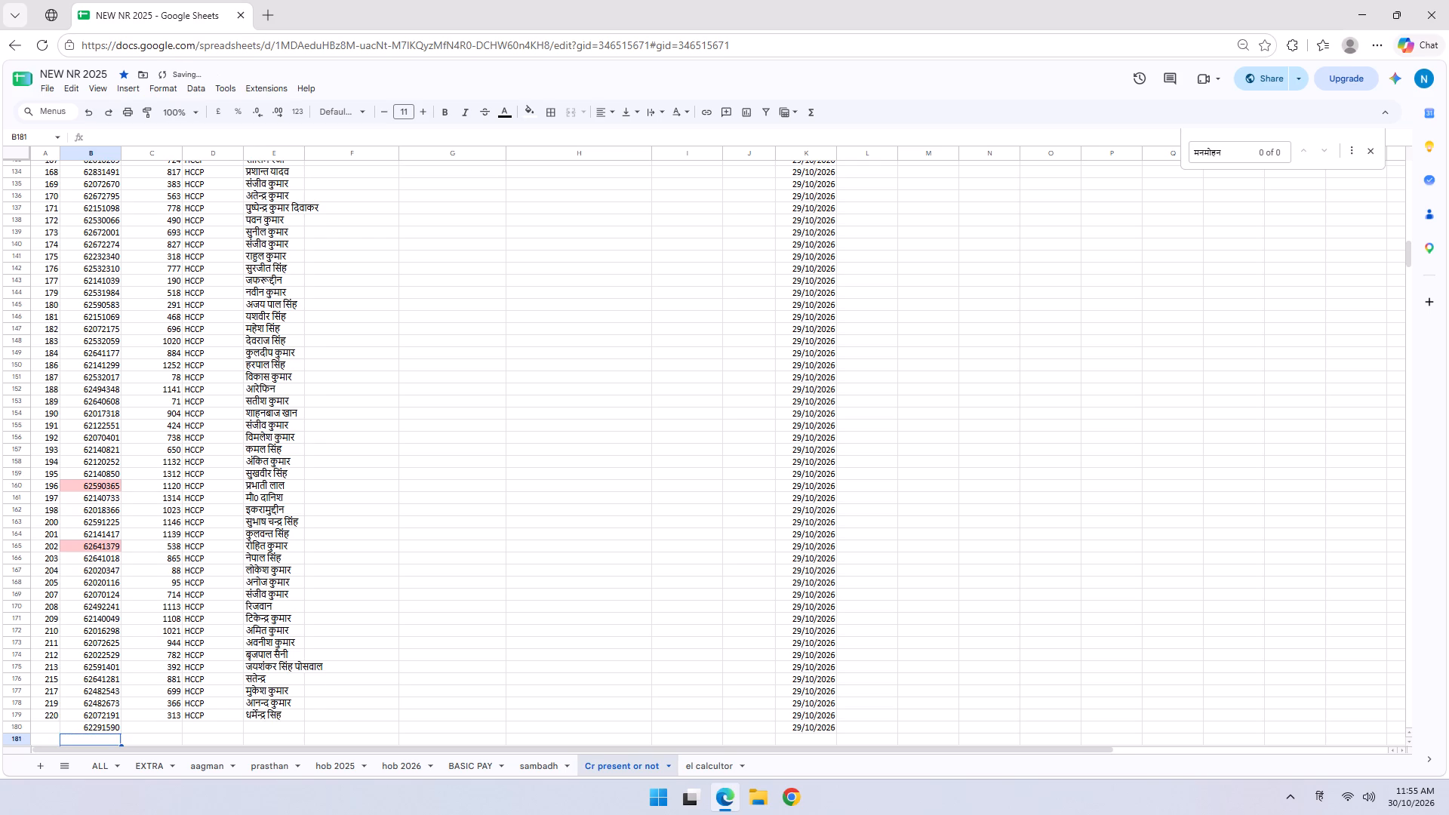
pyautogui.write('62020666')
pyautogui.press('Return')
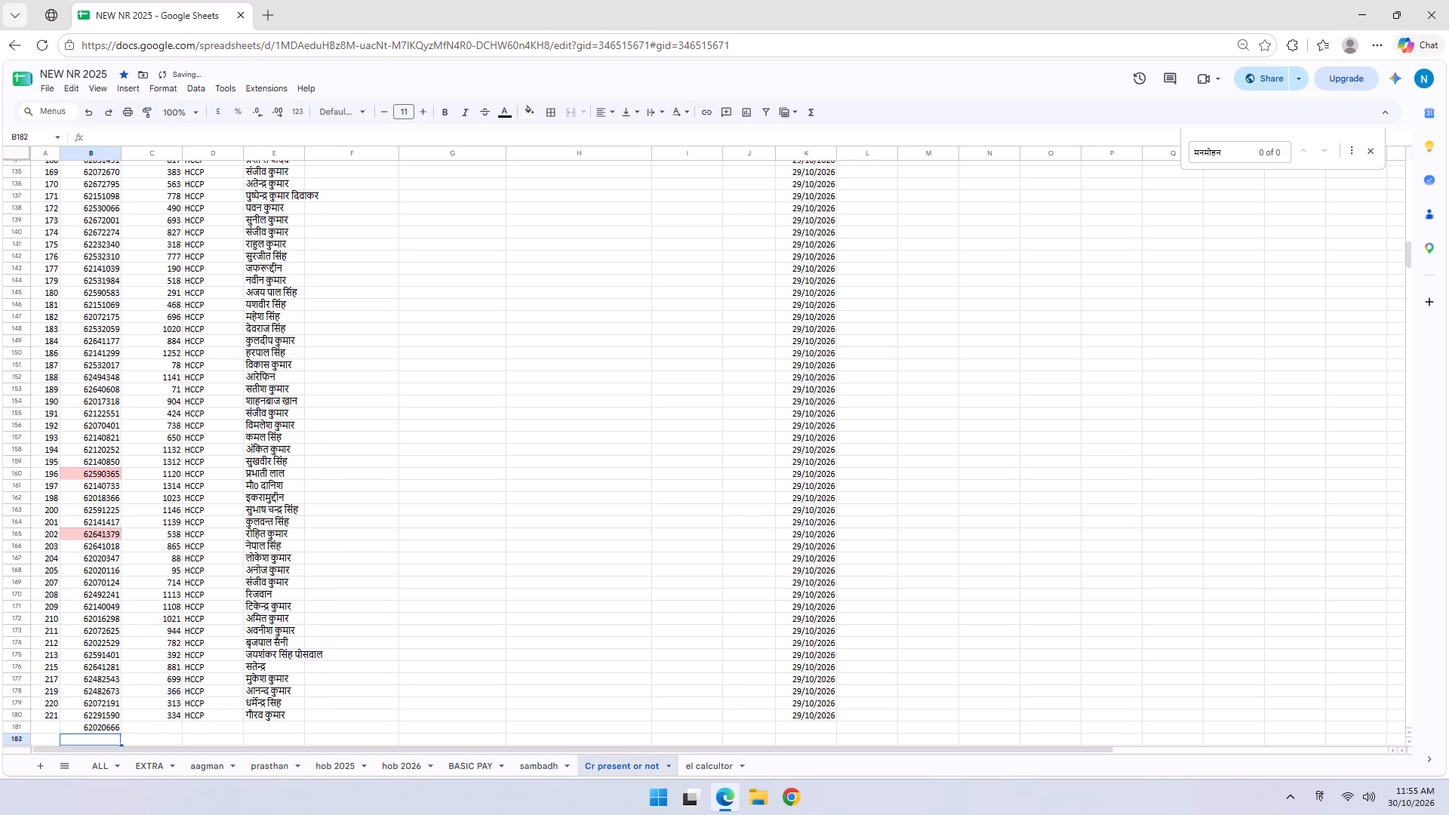
# Enter the next five personnel PNO numbers in column B, in cells B182 to B186.
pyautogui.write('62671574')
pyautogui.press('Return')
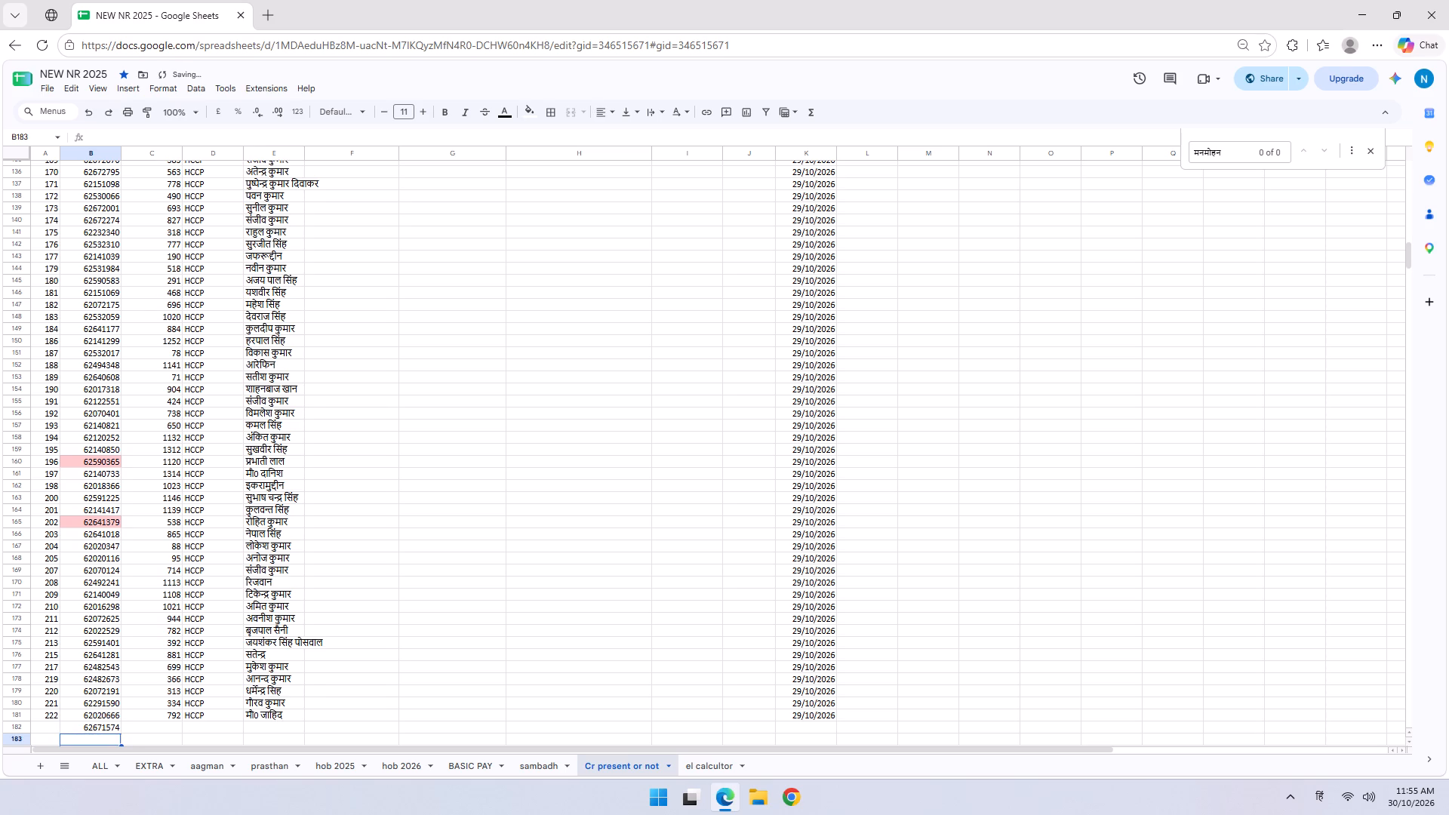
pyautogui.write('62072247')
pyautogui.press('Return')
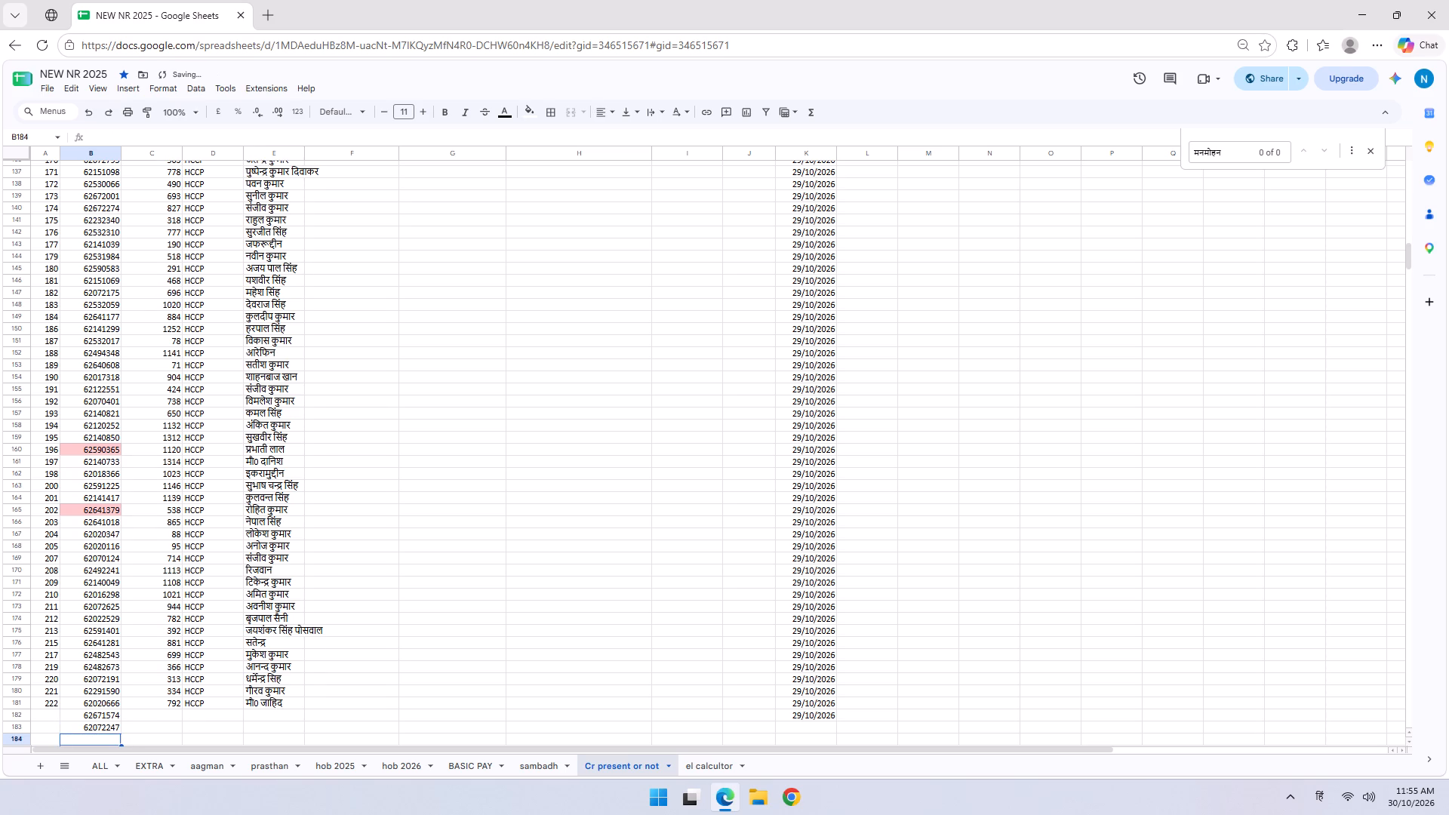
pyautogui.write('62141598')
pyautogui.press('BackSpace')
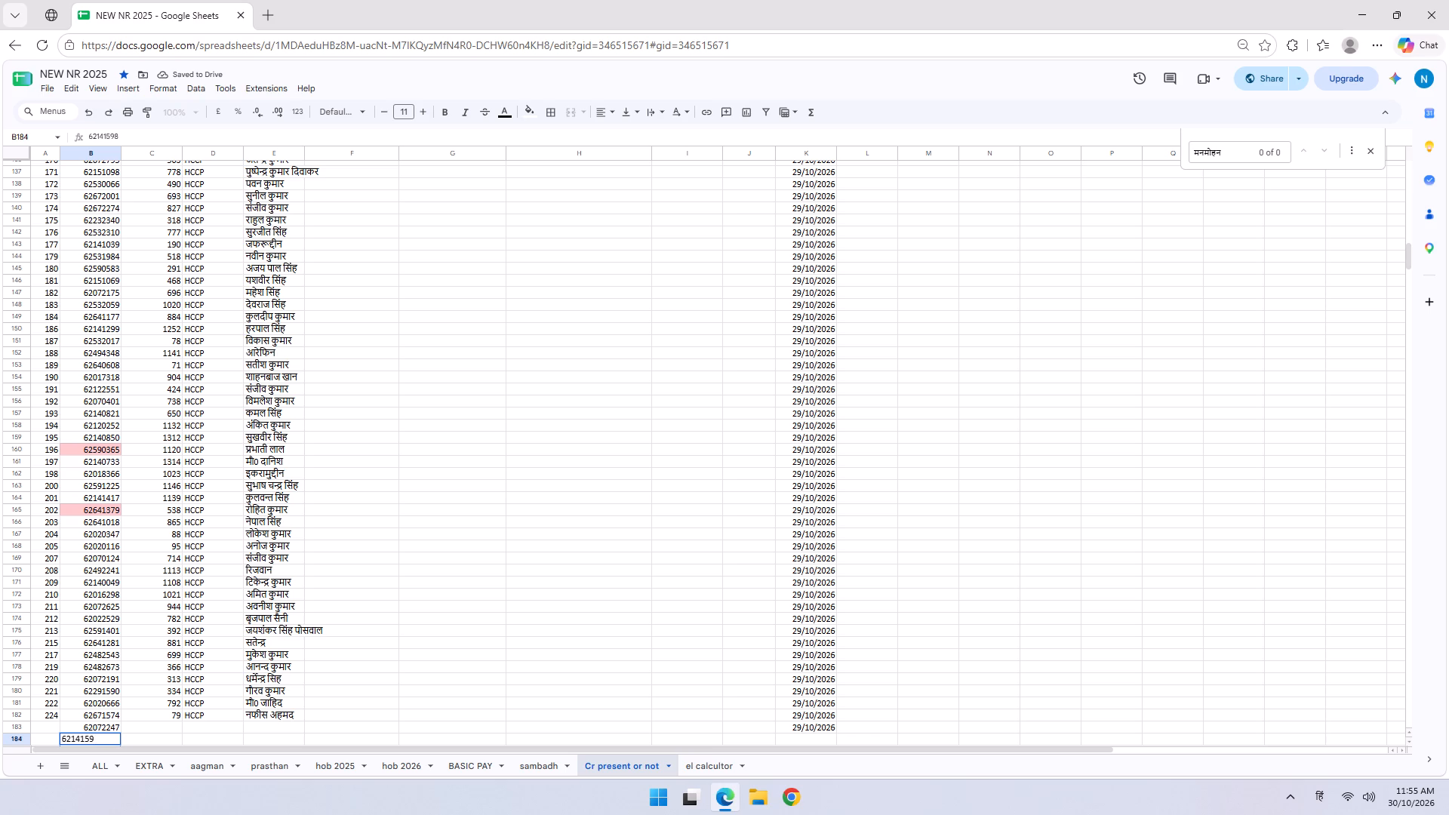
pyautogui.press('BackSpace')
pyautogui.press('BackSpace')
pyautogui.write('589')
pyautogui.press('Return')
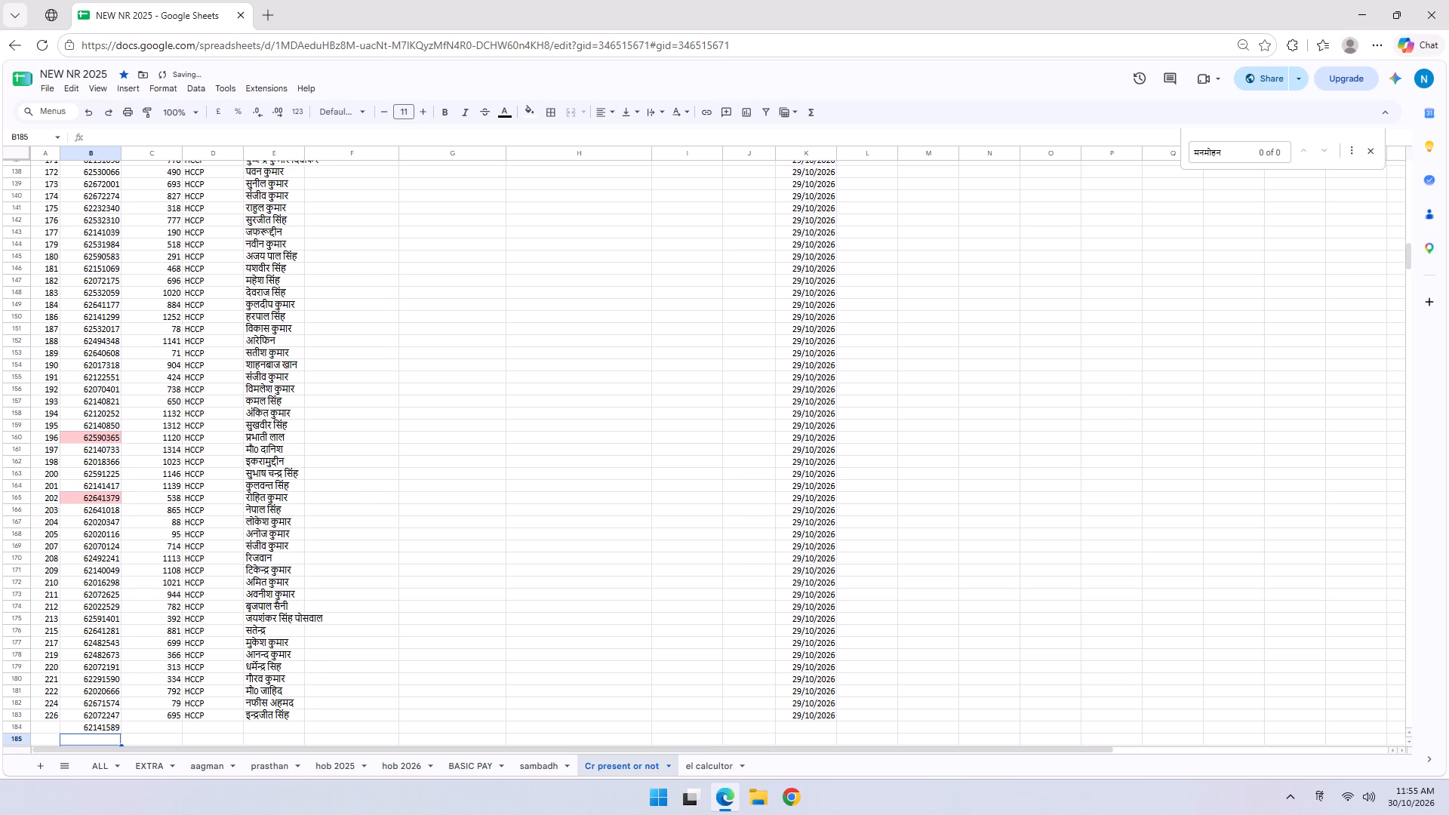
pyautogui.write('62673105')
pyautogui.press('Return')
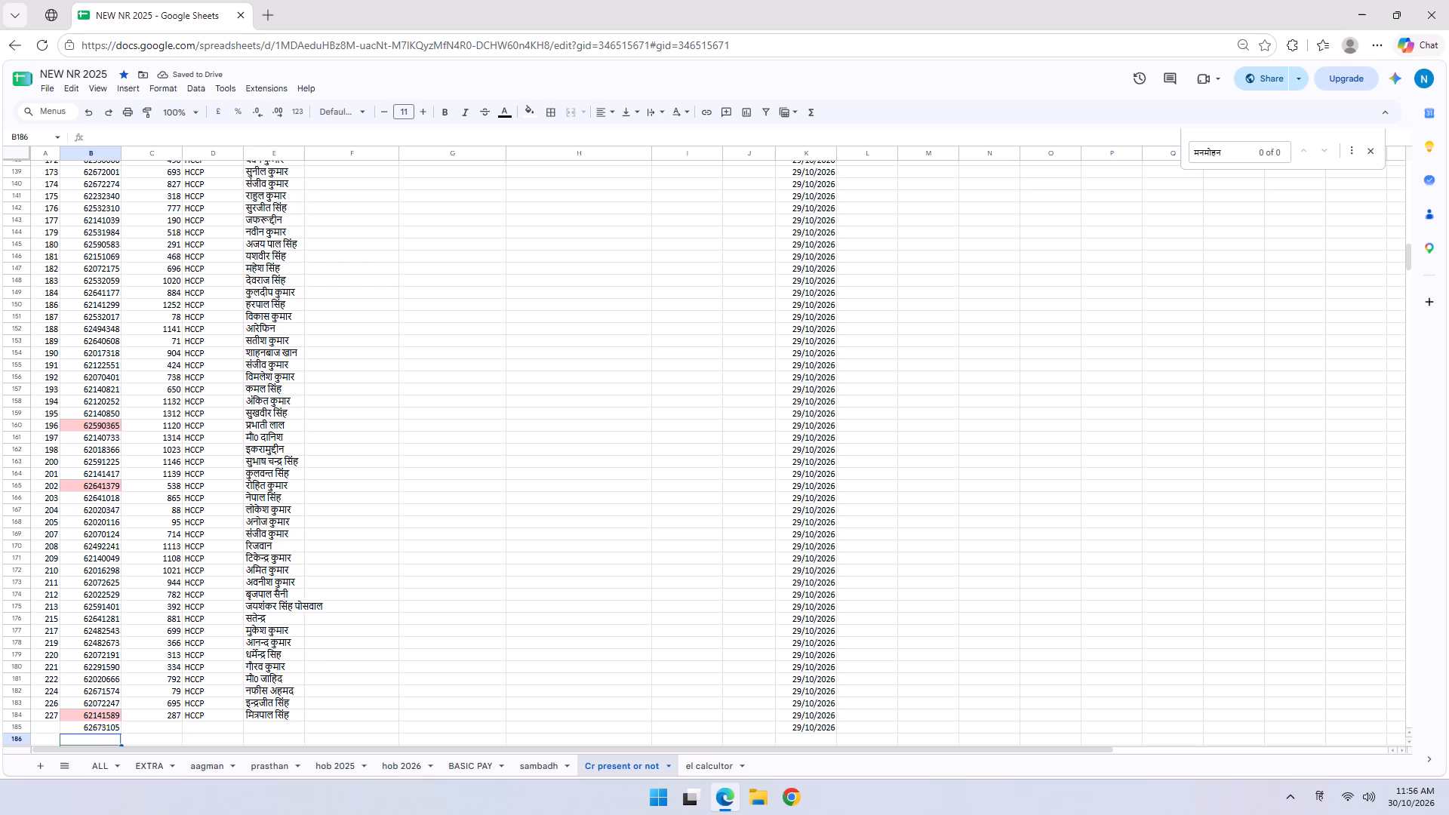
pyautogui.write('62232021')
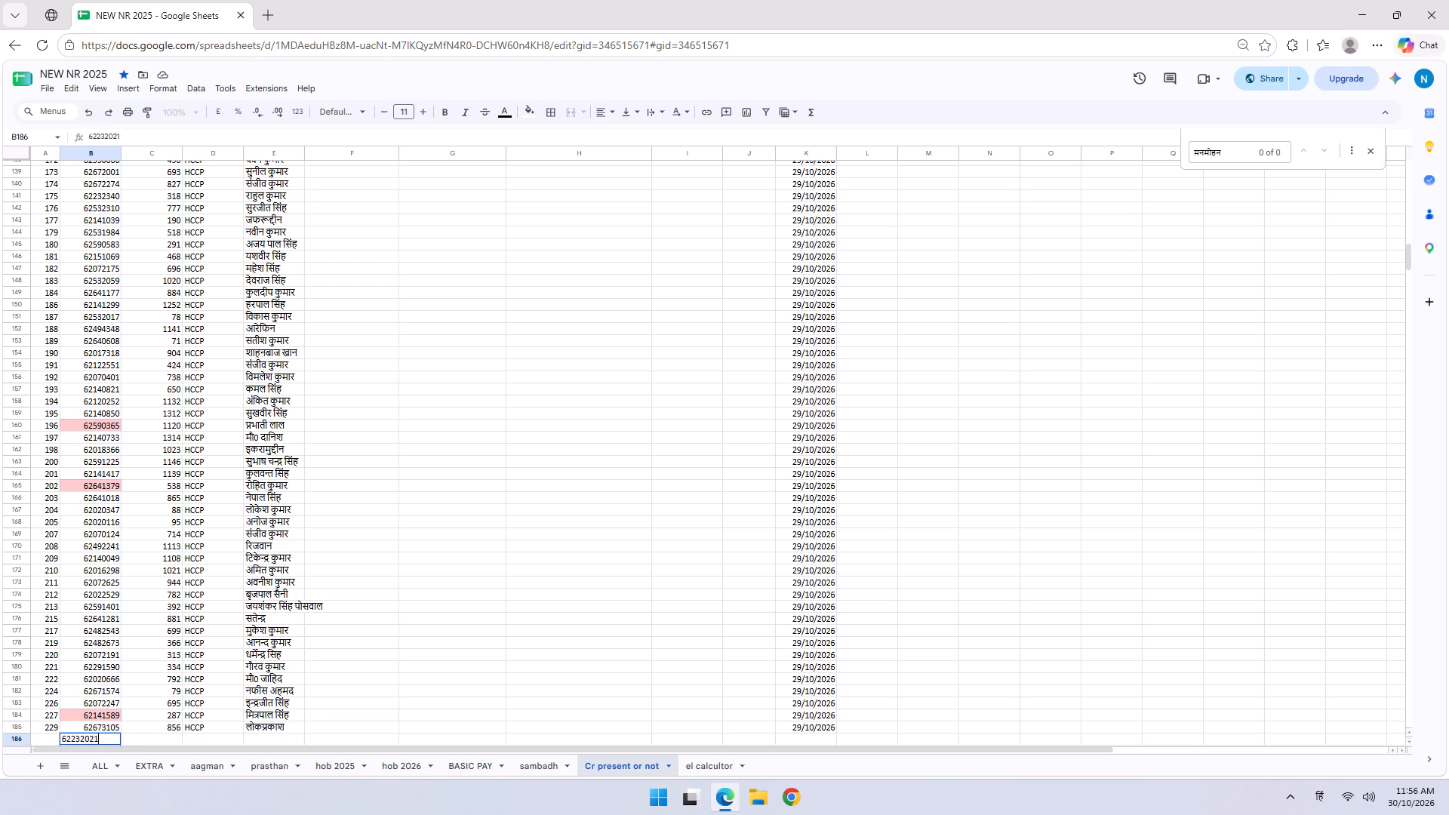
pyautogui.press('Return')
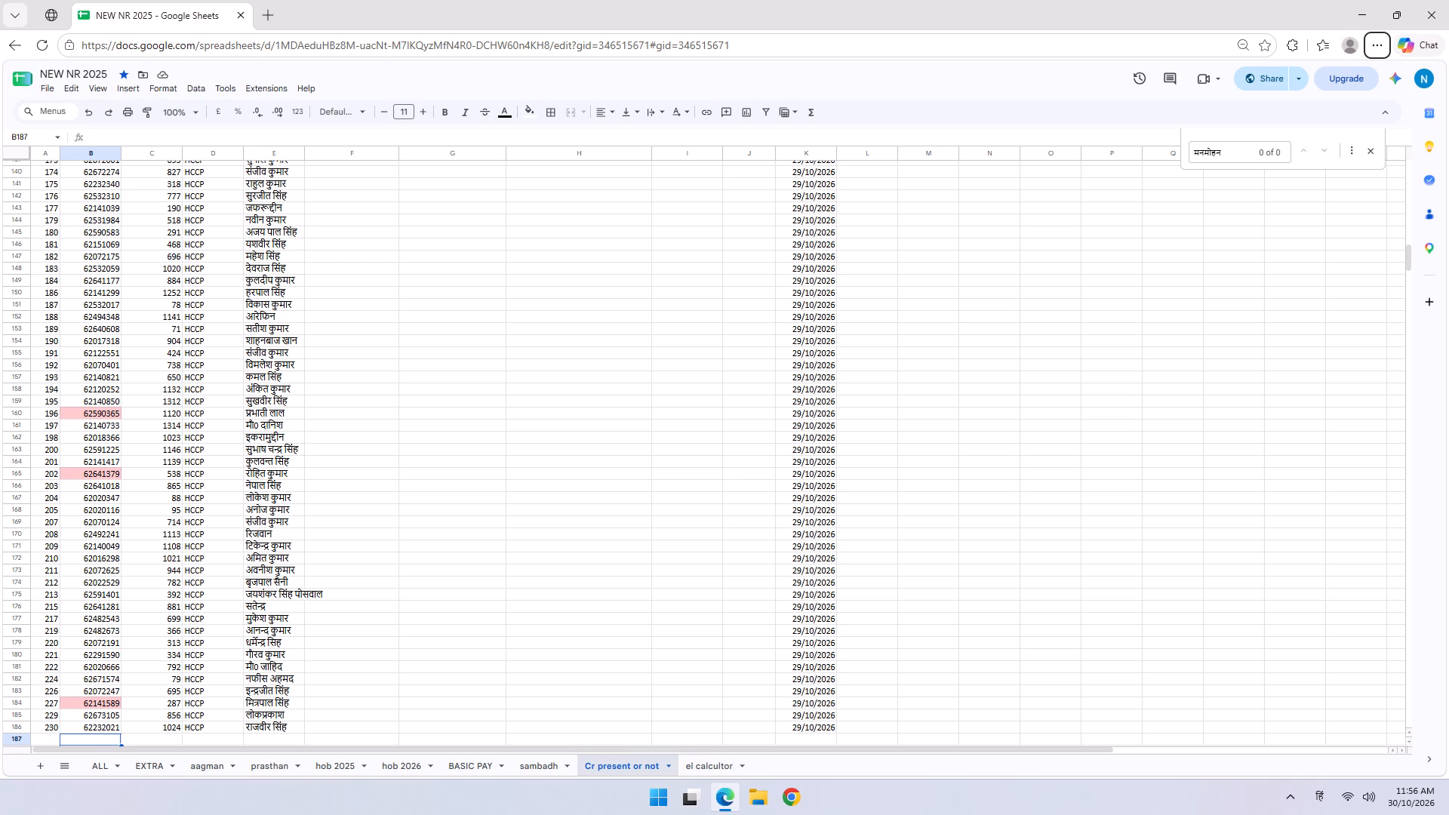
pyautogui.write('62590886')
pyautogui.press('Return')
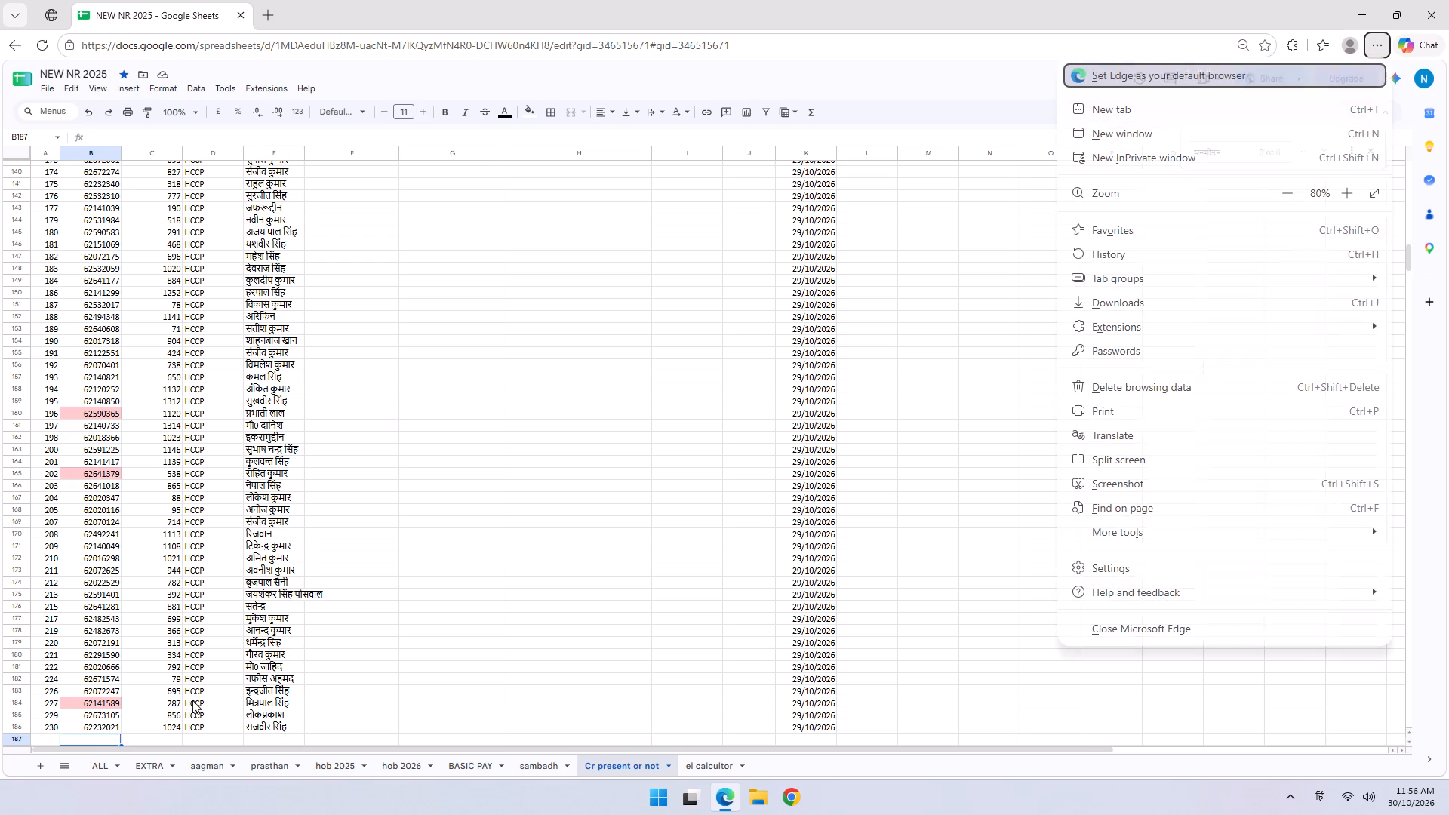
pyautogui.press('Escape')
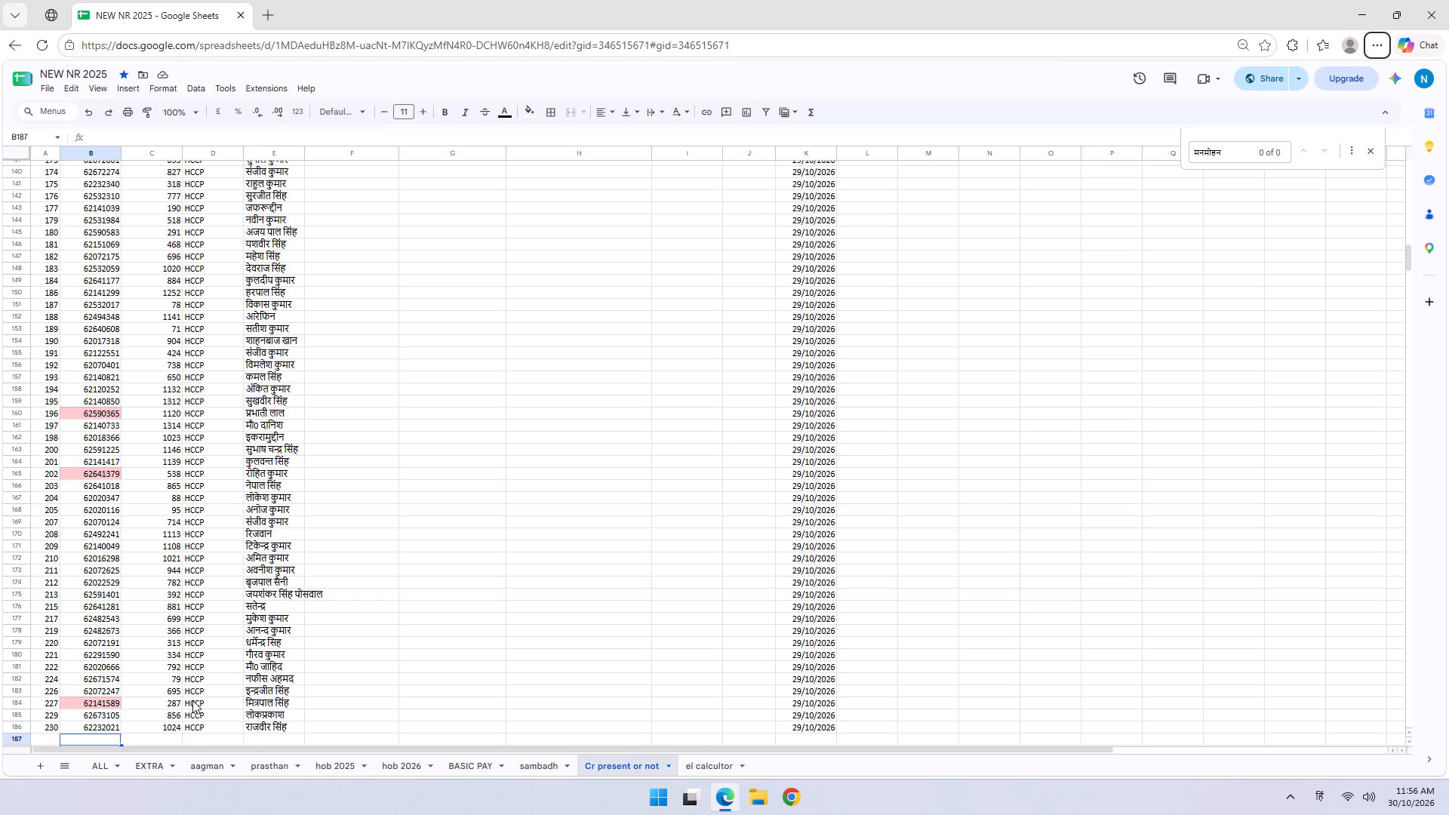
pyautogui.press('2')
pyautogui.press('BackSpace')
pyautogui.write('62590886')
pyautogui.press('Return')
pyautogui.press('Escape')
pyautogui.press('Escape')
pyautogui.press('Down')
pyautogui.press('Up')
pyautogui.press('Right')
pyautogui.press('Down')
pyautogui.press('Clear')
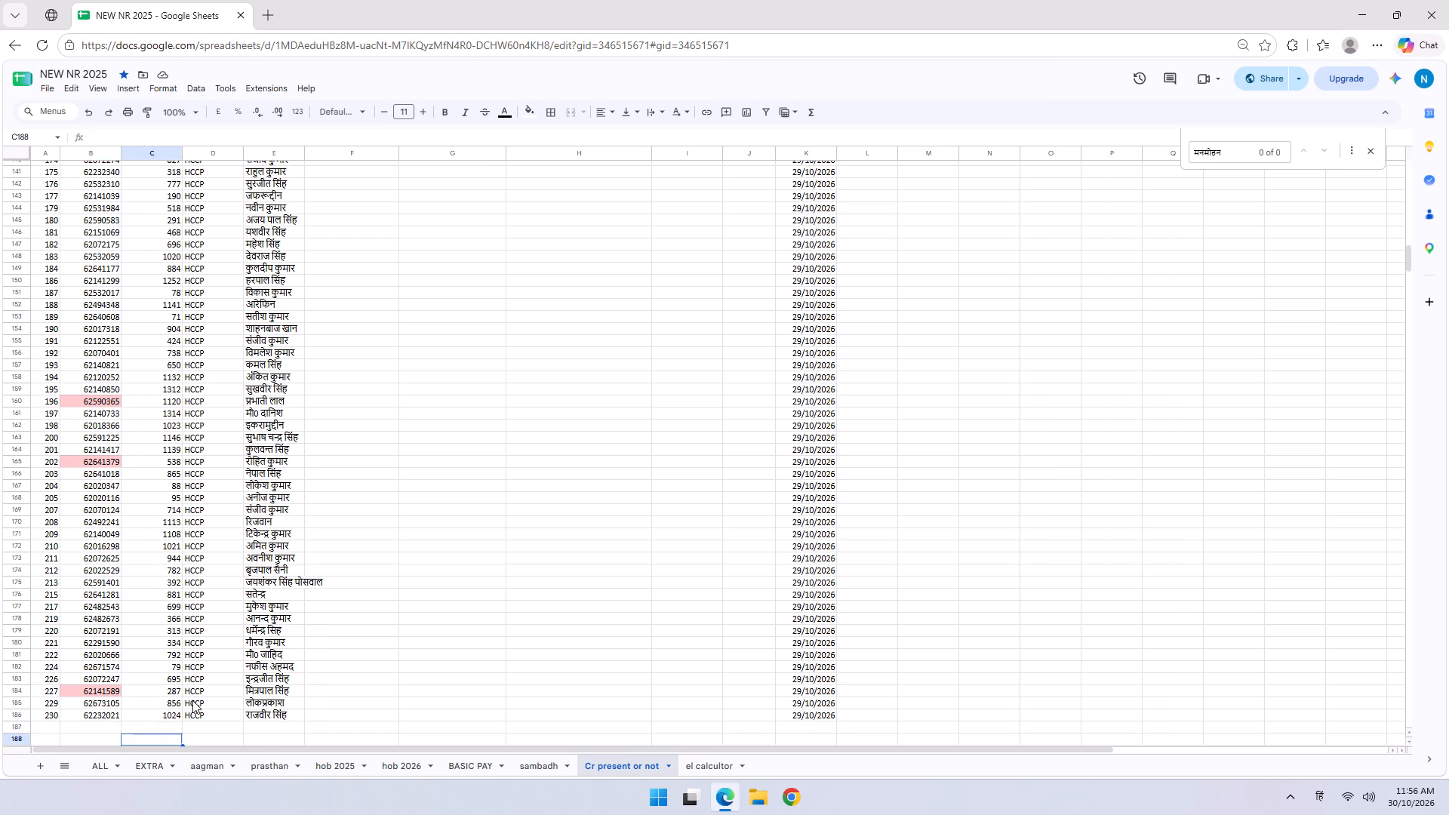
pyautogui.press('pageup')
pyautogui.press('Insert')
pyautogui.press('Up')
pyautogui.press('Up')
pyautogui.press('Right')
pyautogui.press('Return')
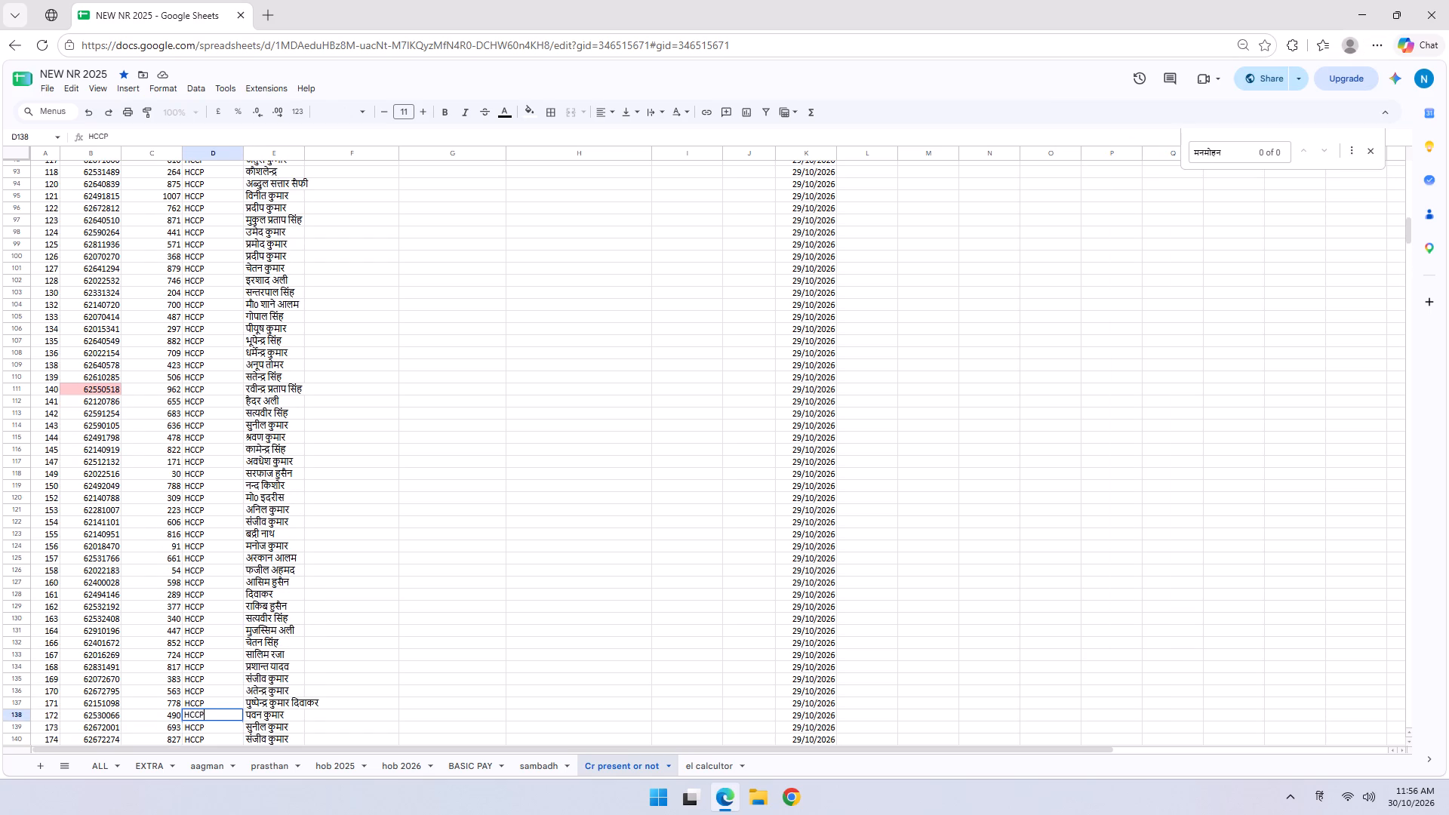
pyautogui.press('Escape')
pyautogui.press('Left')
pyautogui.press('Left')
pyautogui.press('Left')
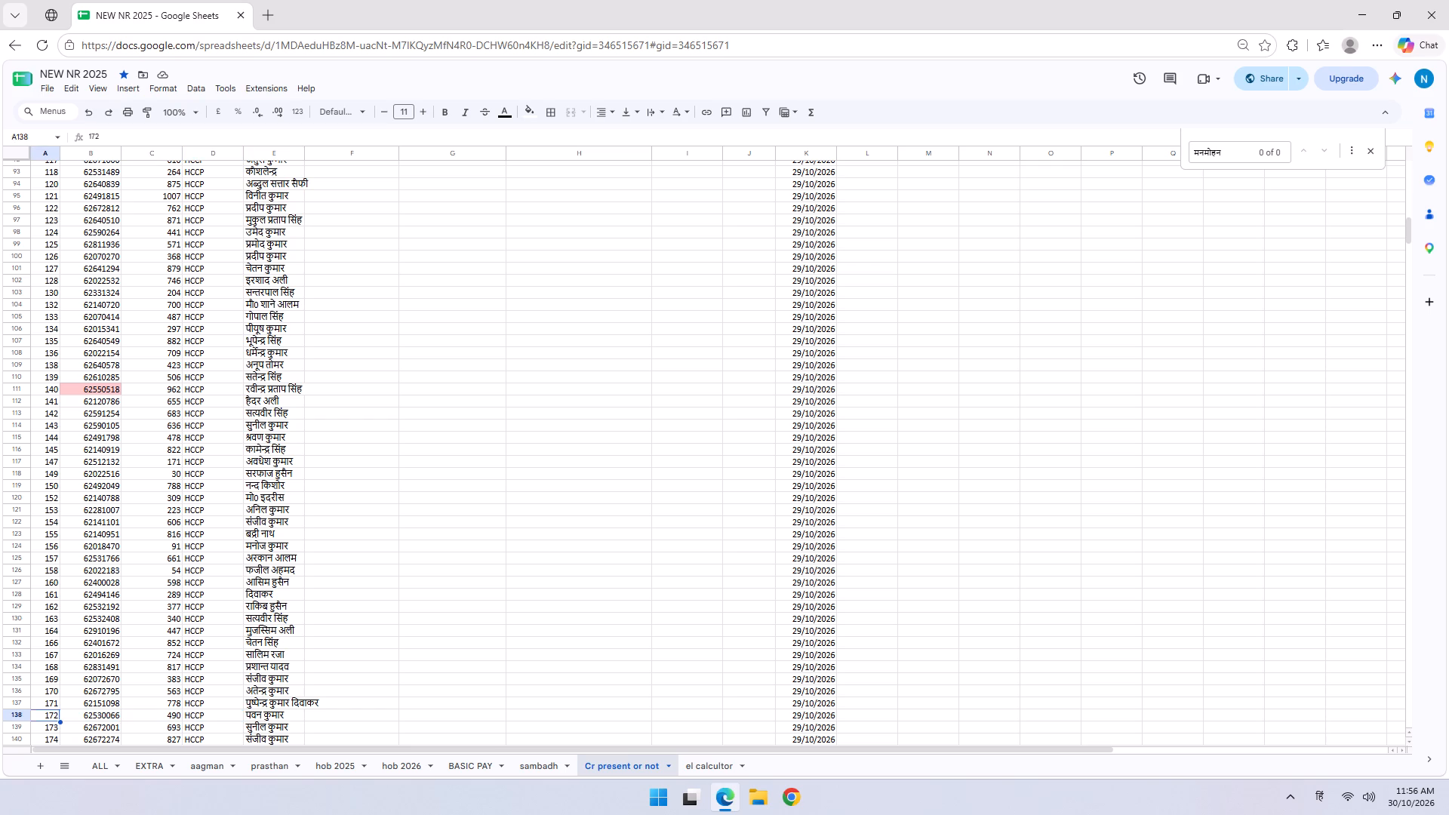
# Enter the next two personnel PNO numbers in column B, in cells B187 and B188.
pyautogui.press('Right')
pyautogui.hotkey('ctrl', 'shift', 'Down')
pyautogui.scroll(-2, 183, 723)
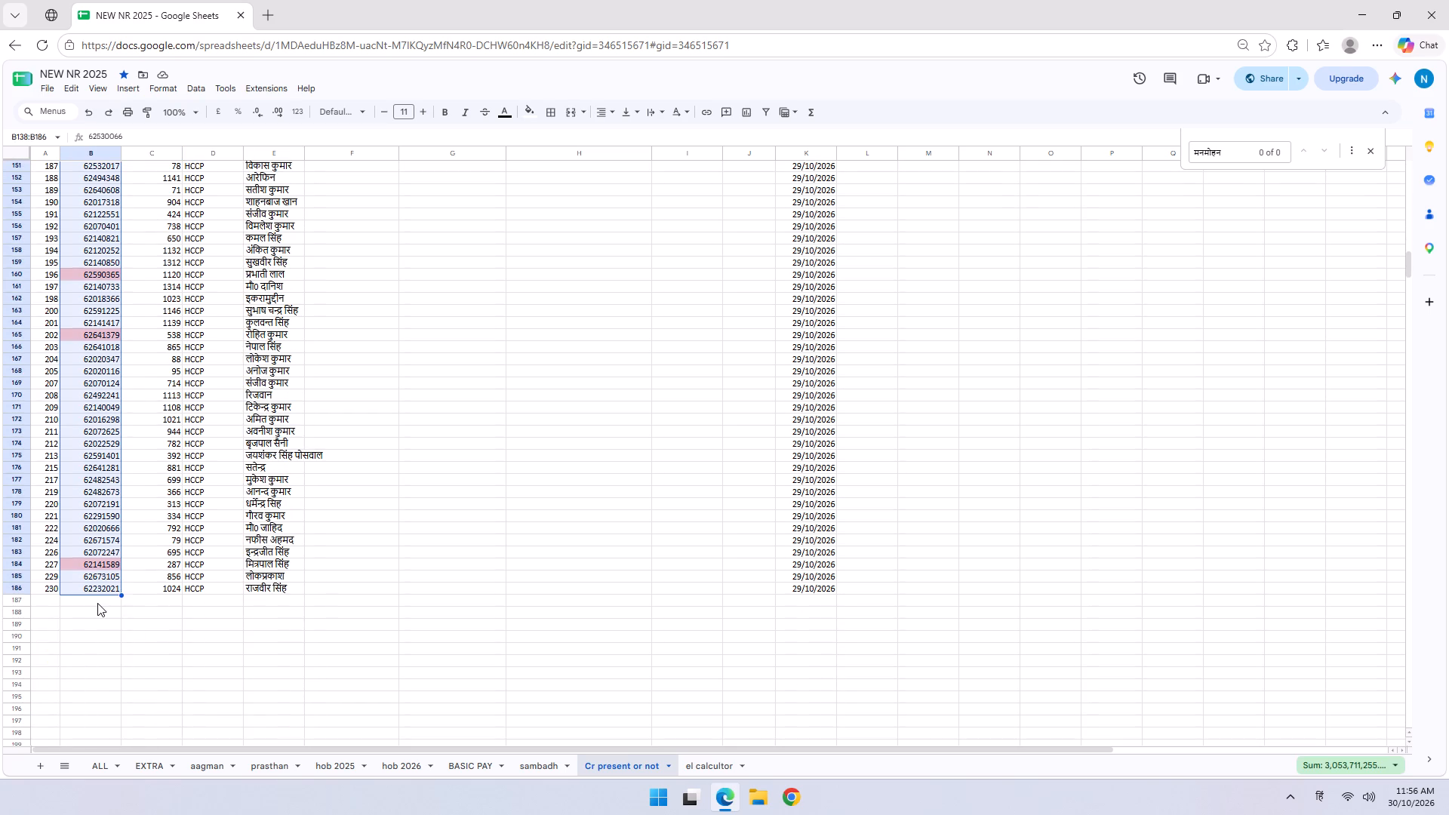
pyautogui.click(97, 603)
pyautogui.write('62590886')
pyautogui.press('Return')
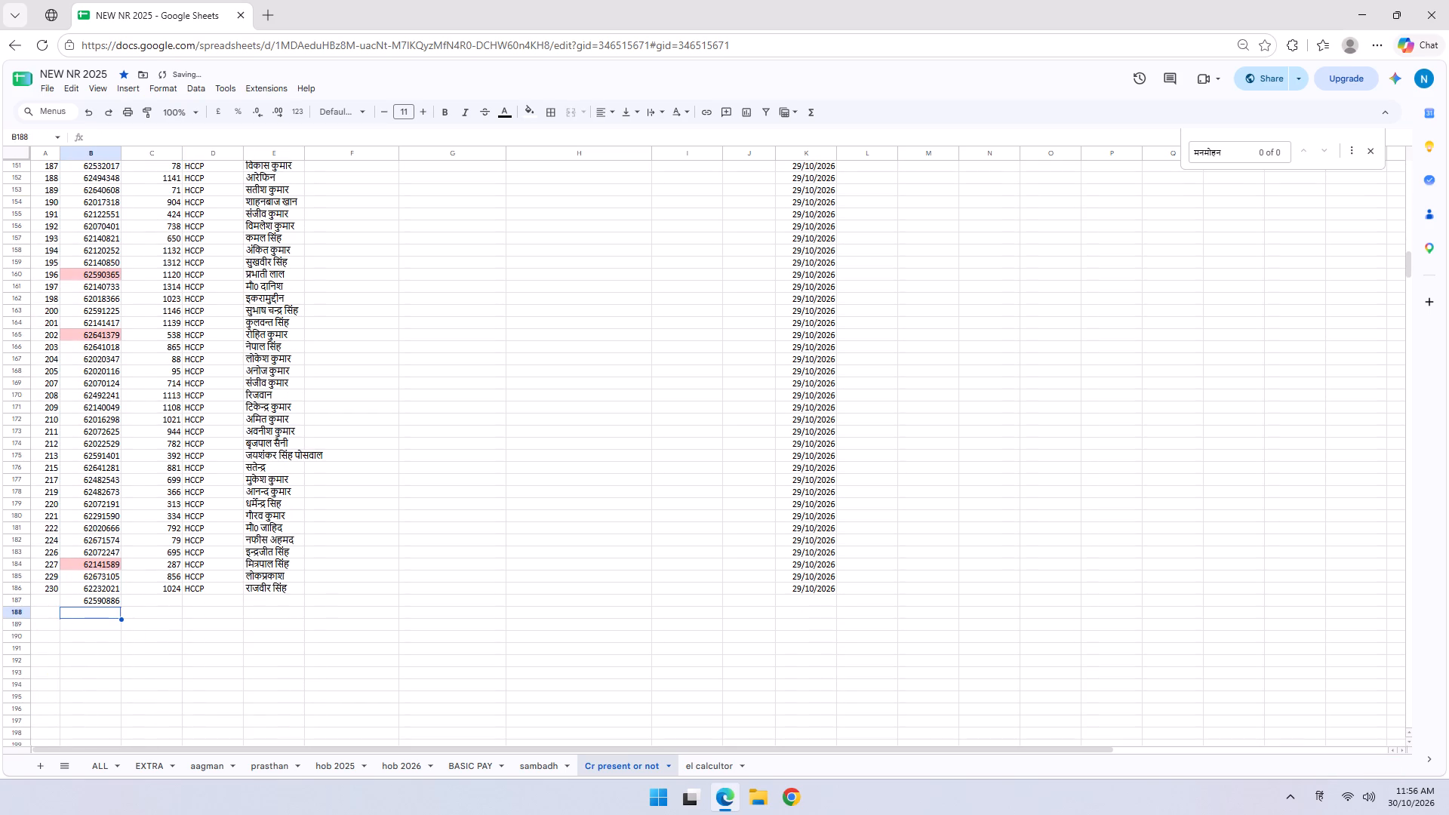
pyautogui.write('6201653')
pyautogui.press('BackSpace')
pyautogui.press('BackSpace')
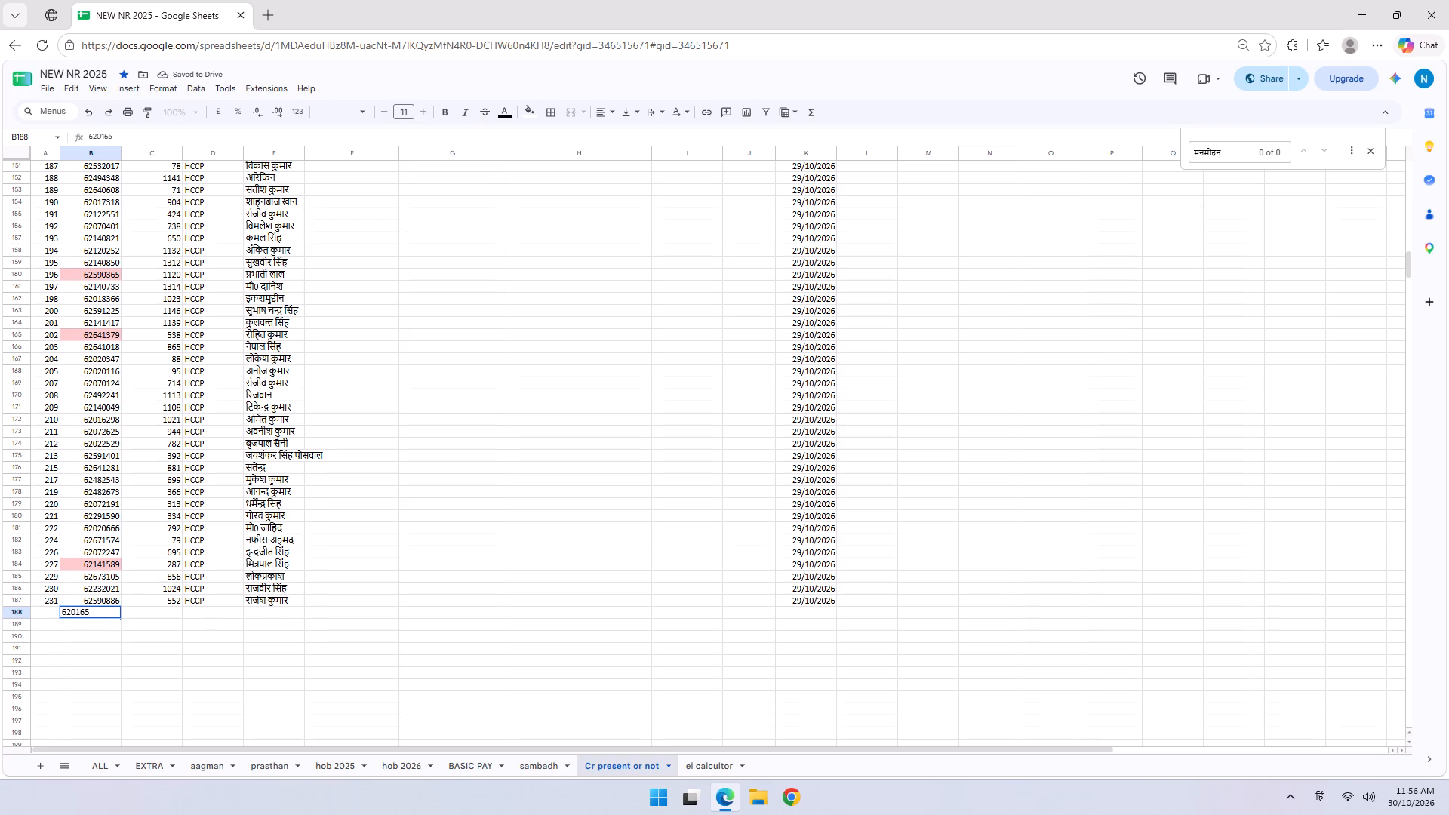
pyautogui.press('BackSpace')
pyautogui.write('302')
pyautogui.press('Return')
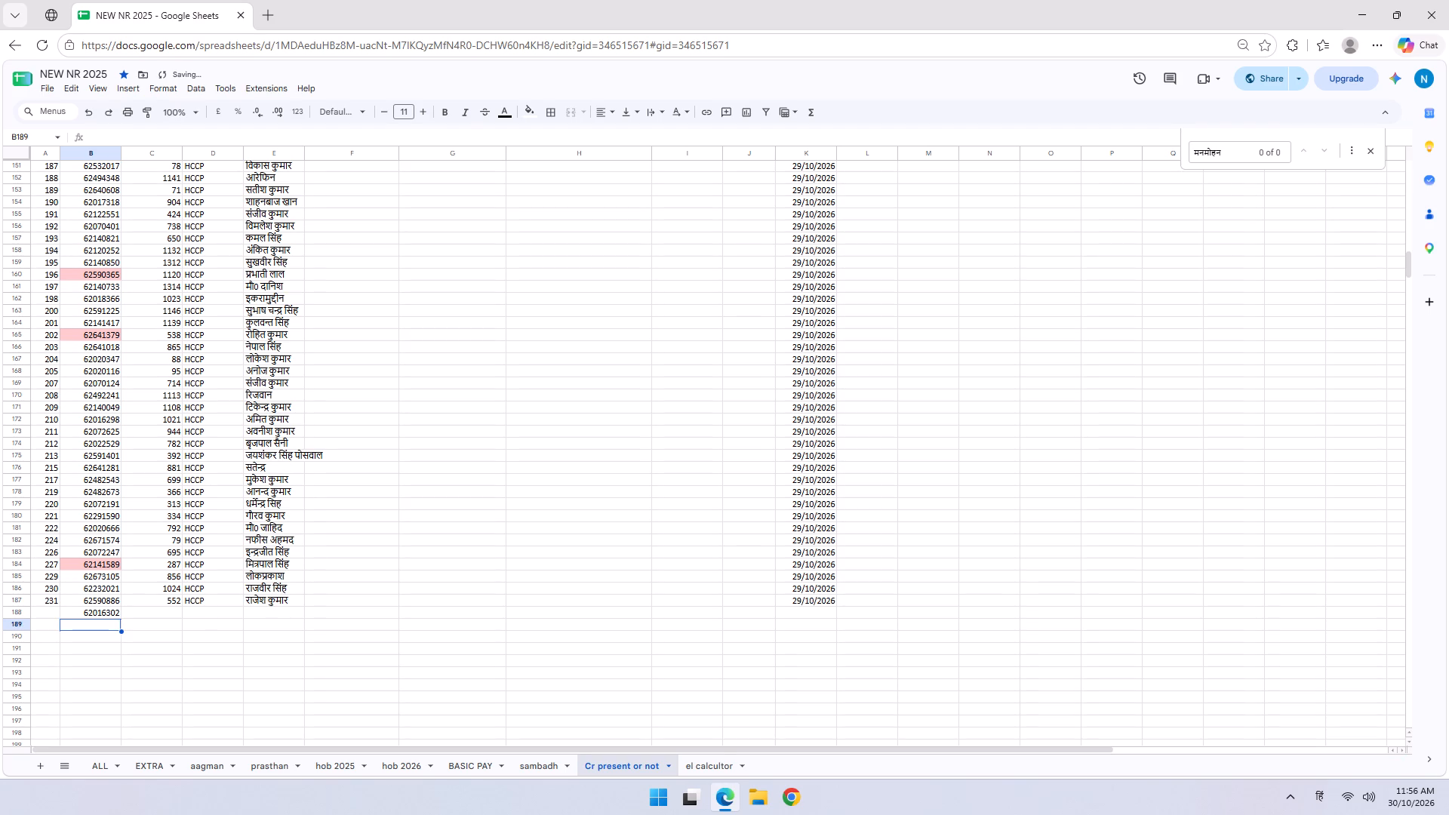
# Enter the next two personnel PNO numbers in column B, in cells B189 and B190.
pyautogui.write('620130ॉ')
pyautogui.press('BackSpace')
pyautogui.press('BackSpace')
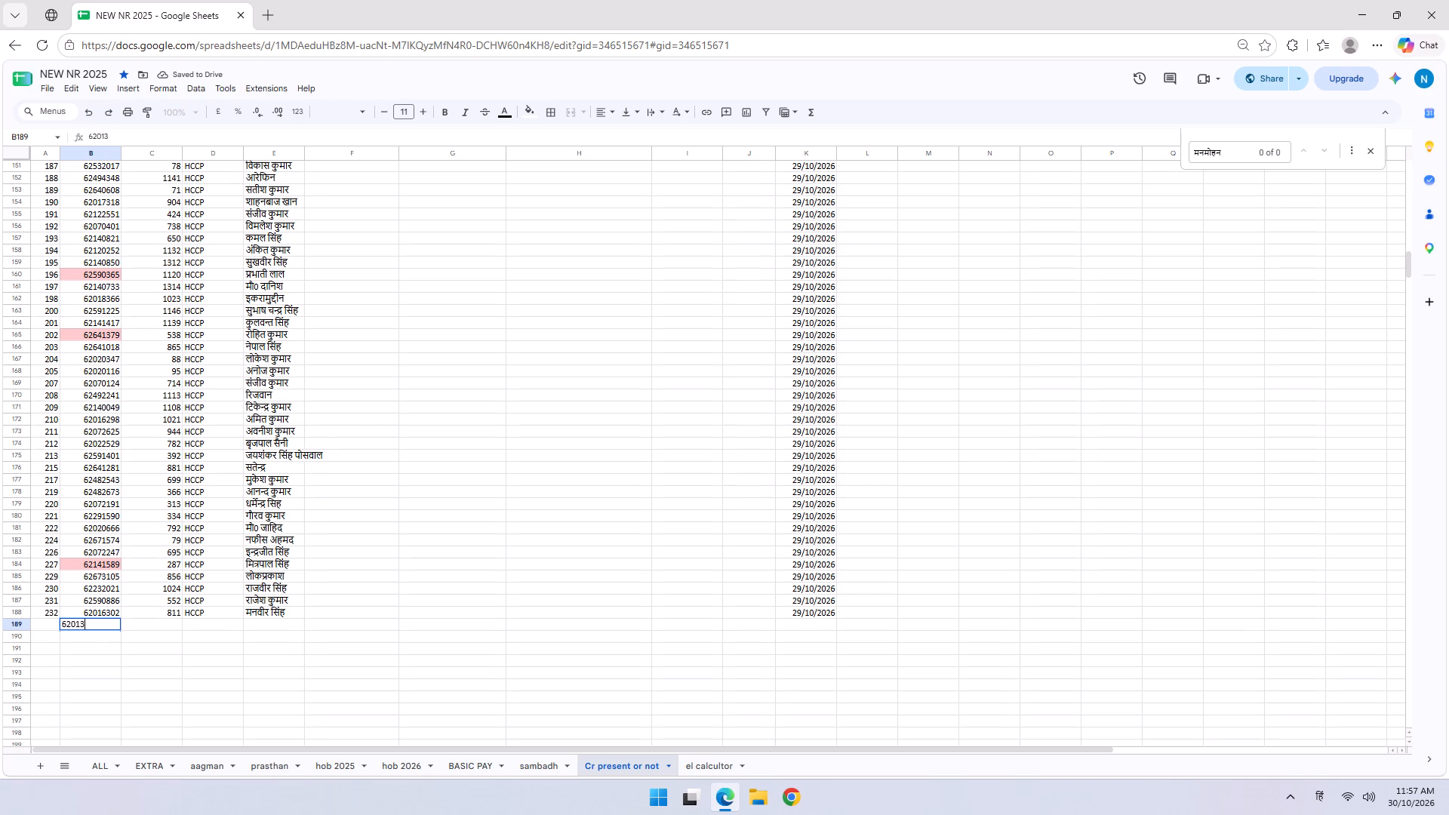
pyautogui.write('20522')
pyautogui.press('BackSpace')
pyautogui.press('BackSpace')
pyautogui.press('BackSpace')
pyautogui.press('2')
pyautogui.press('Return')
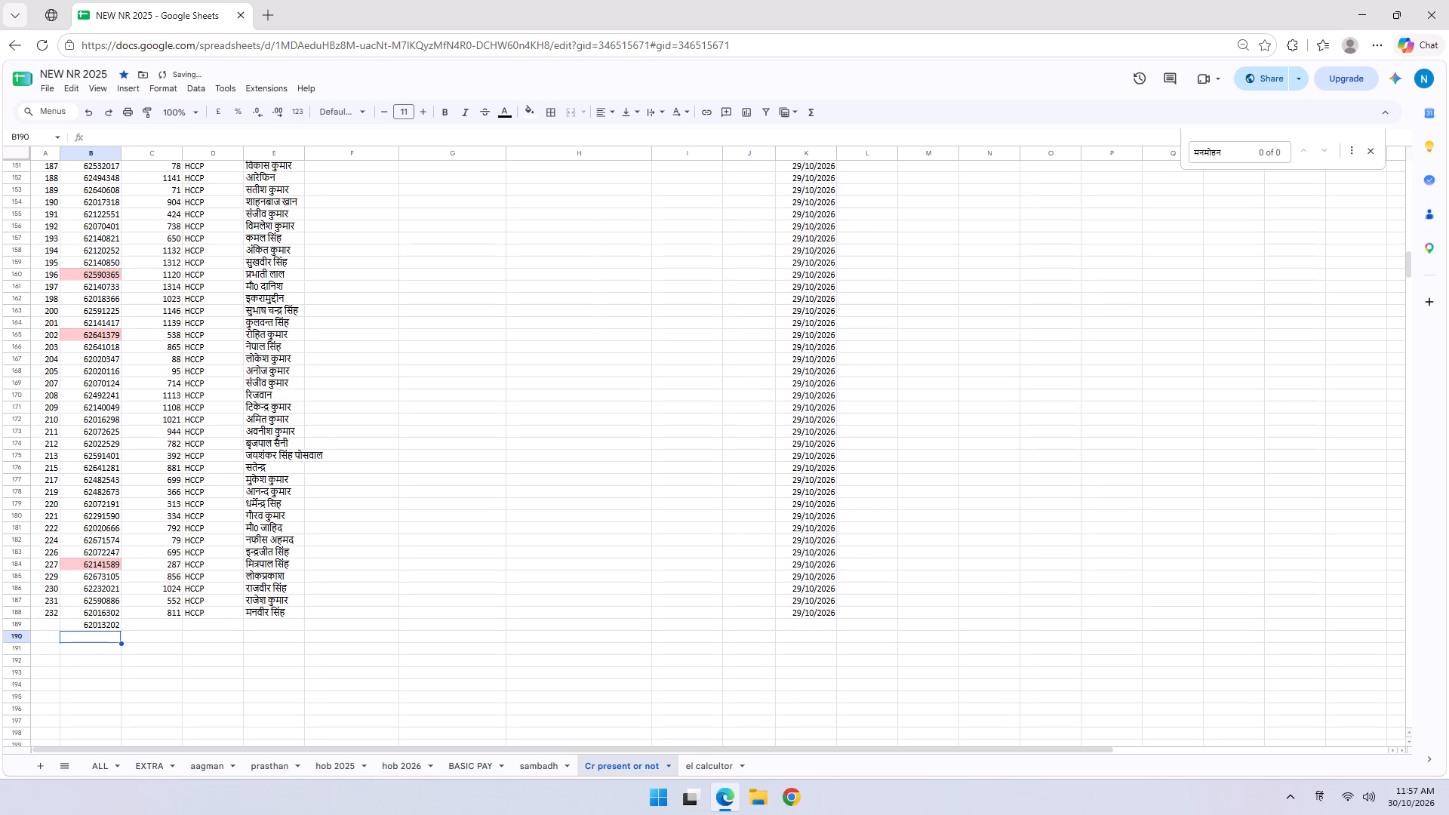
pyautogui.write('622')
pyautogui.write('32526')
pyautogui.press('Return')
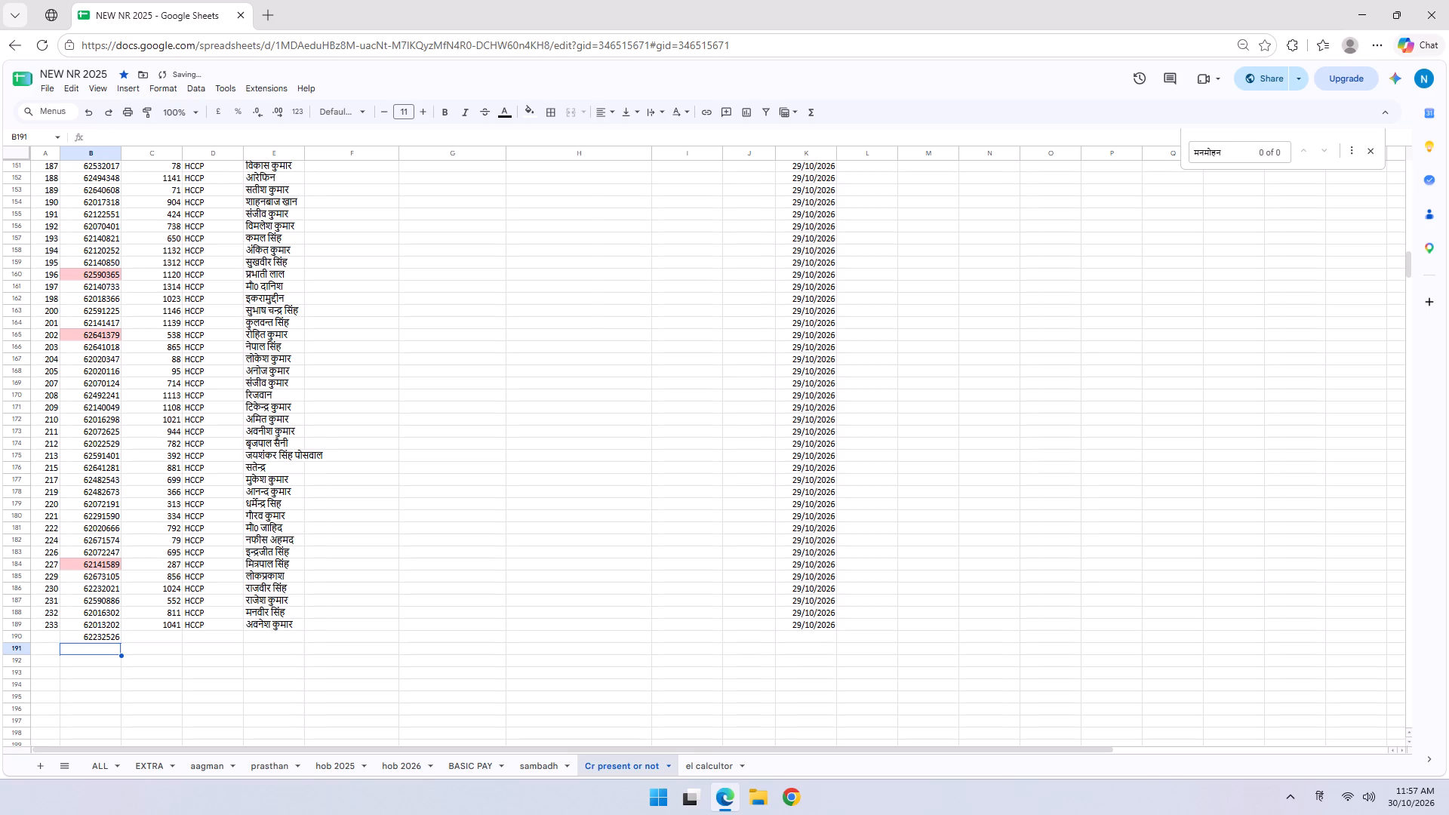
# Enter the next two personnel PNO numbers in column B, in cells B191 and B192.
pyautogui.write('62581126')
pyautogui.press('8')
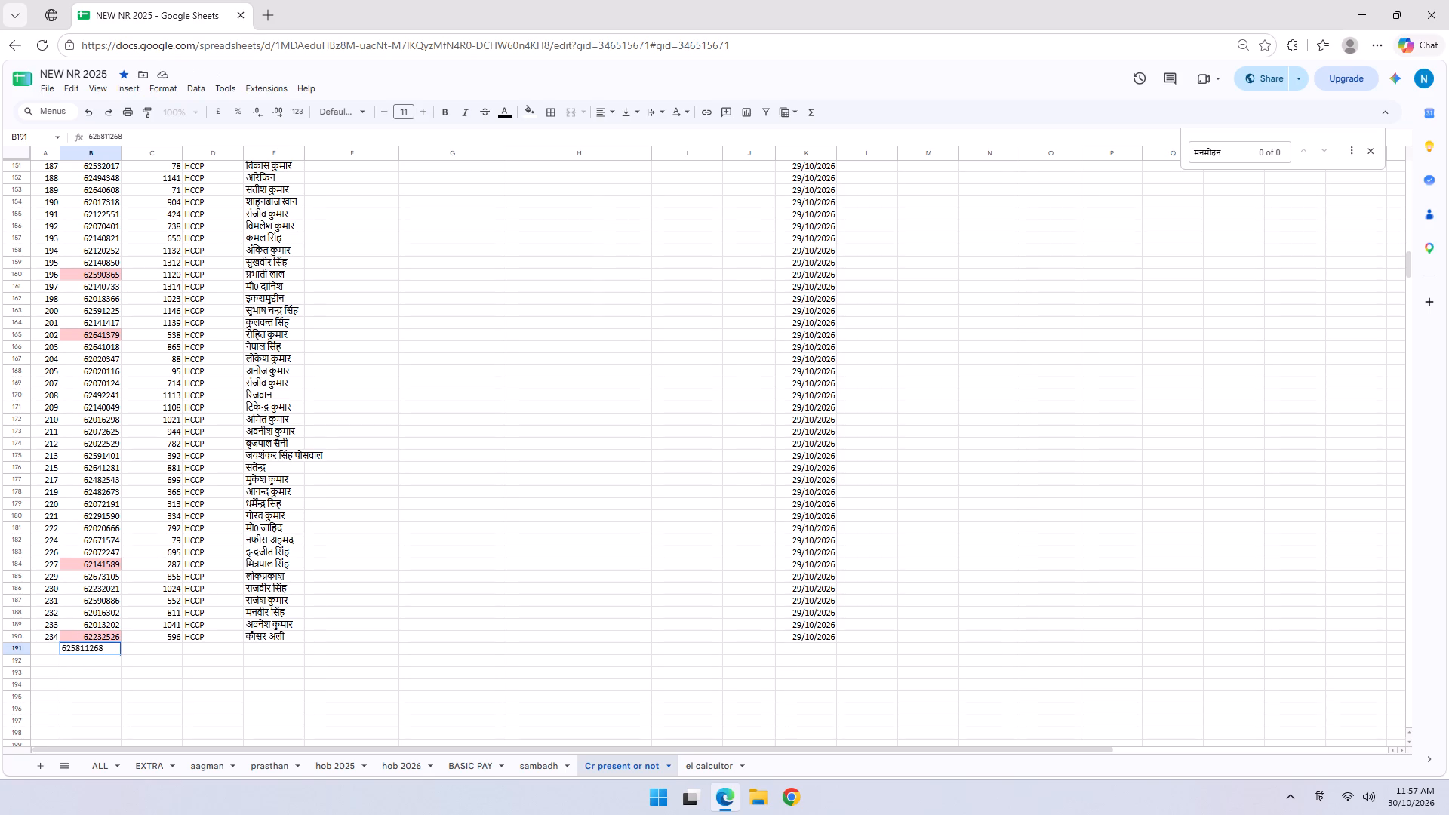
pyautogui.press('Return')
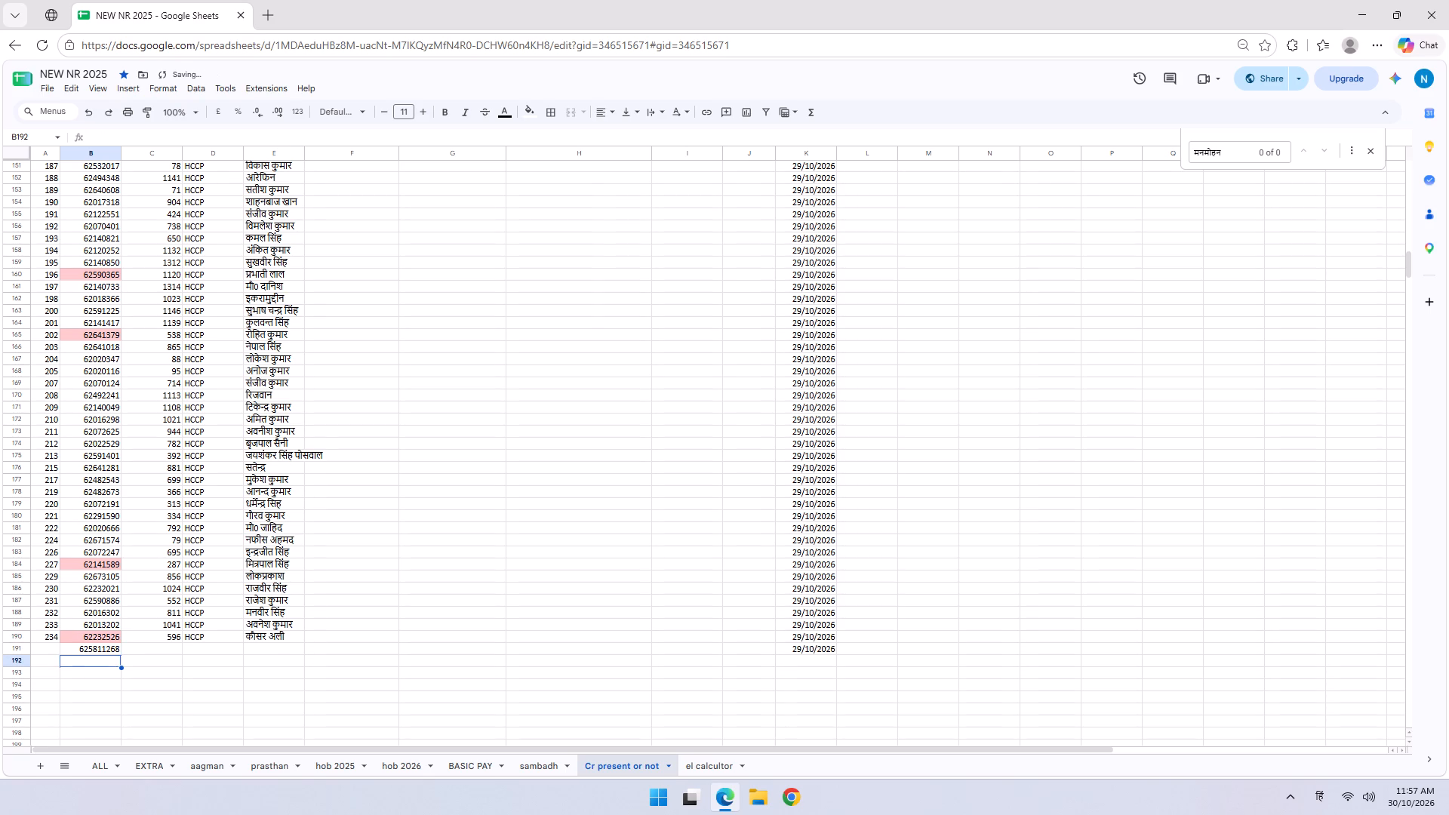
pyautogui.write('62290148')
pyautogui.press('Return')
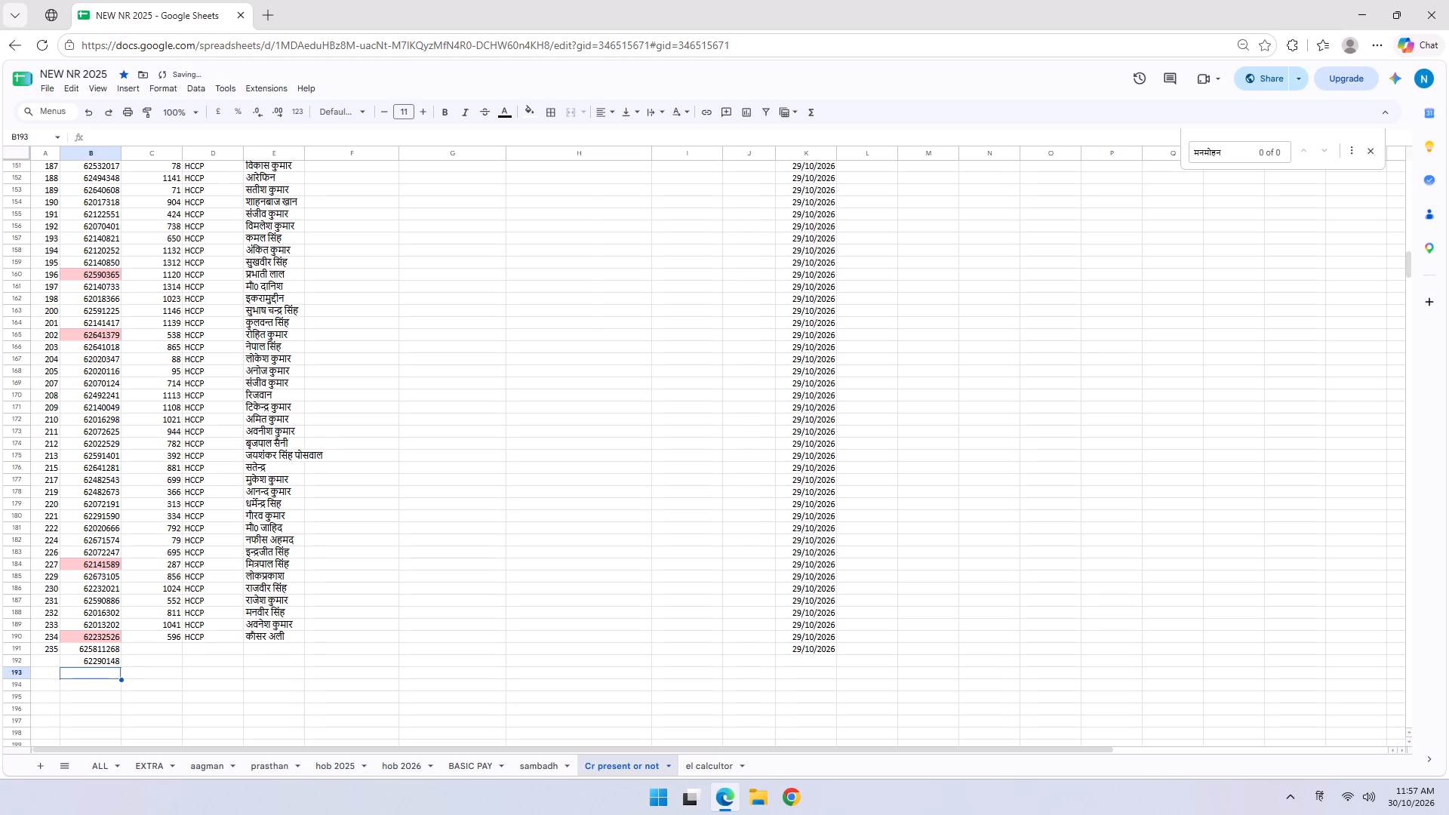
# Replace the PNO numbers in cells B191 and B190, moving the B190 number to B191 and entering a corrected one in B190.
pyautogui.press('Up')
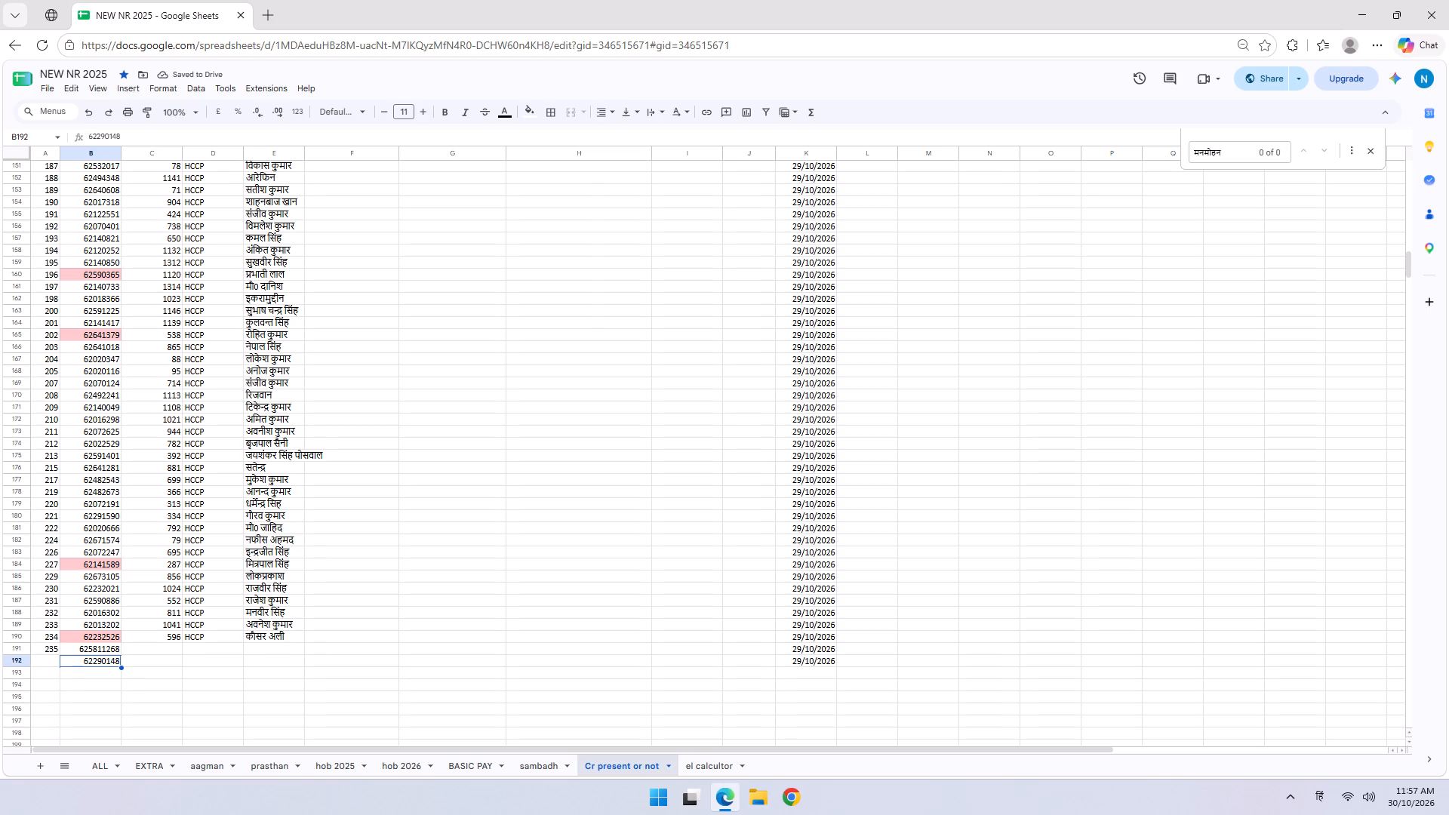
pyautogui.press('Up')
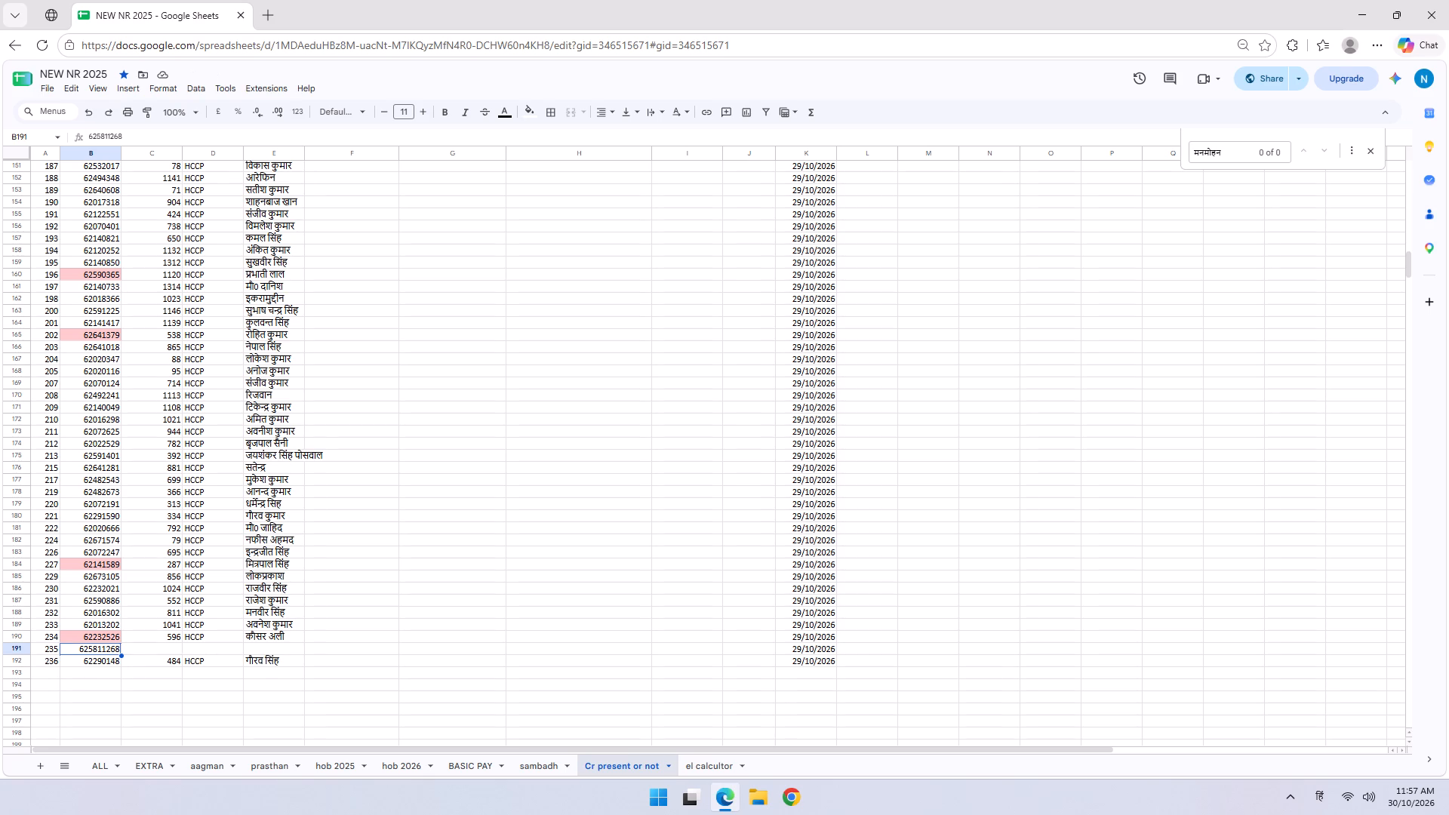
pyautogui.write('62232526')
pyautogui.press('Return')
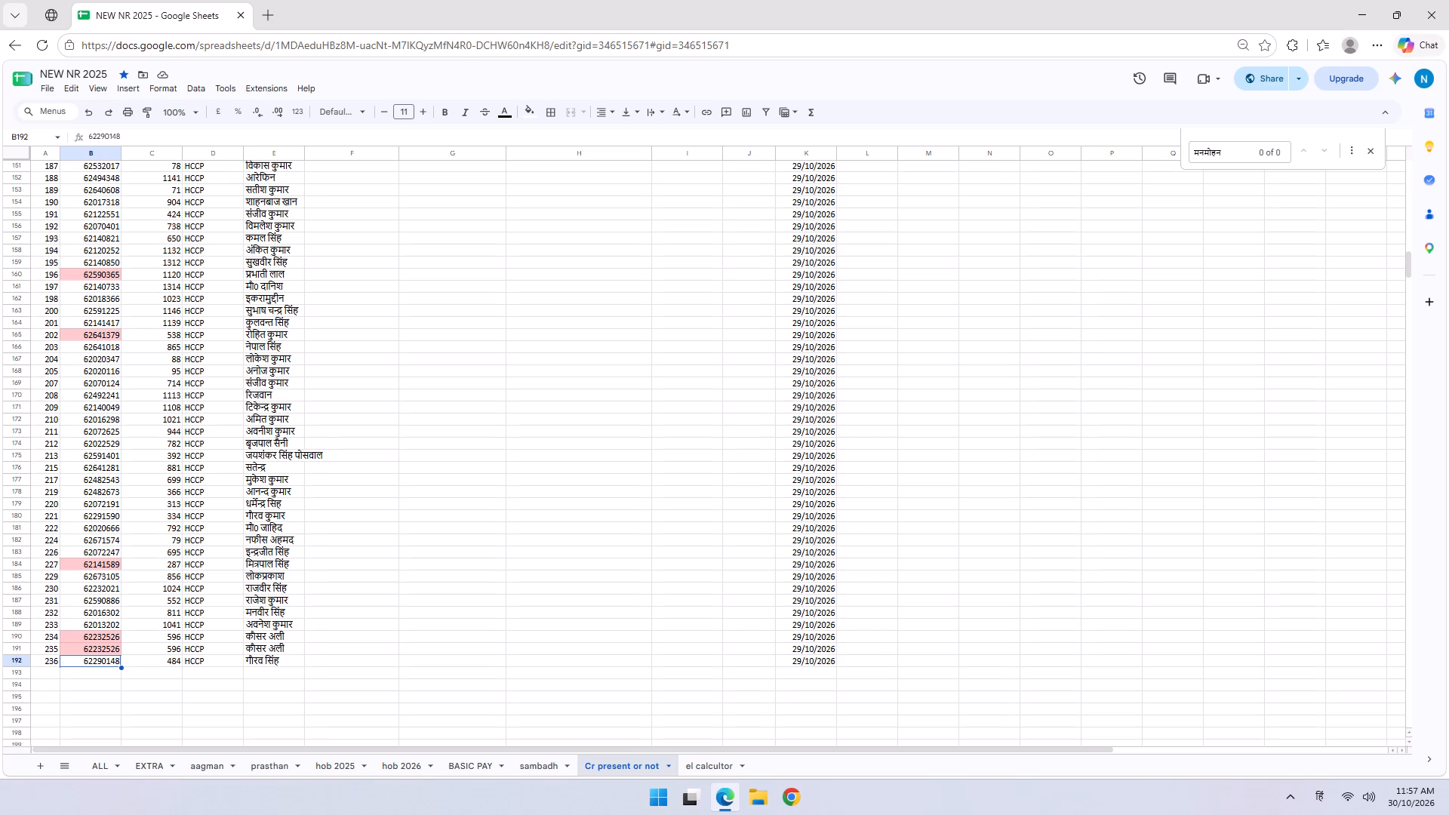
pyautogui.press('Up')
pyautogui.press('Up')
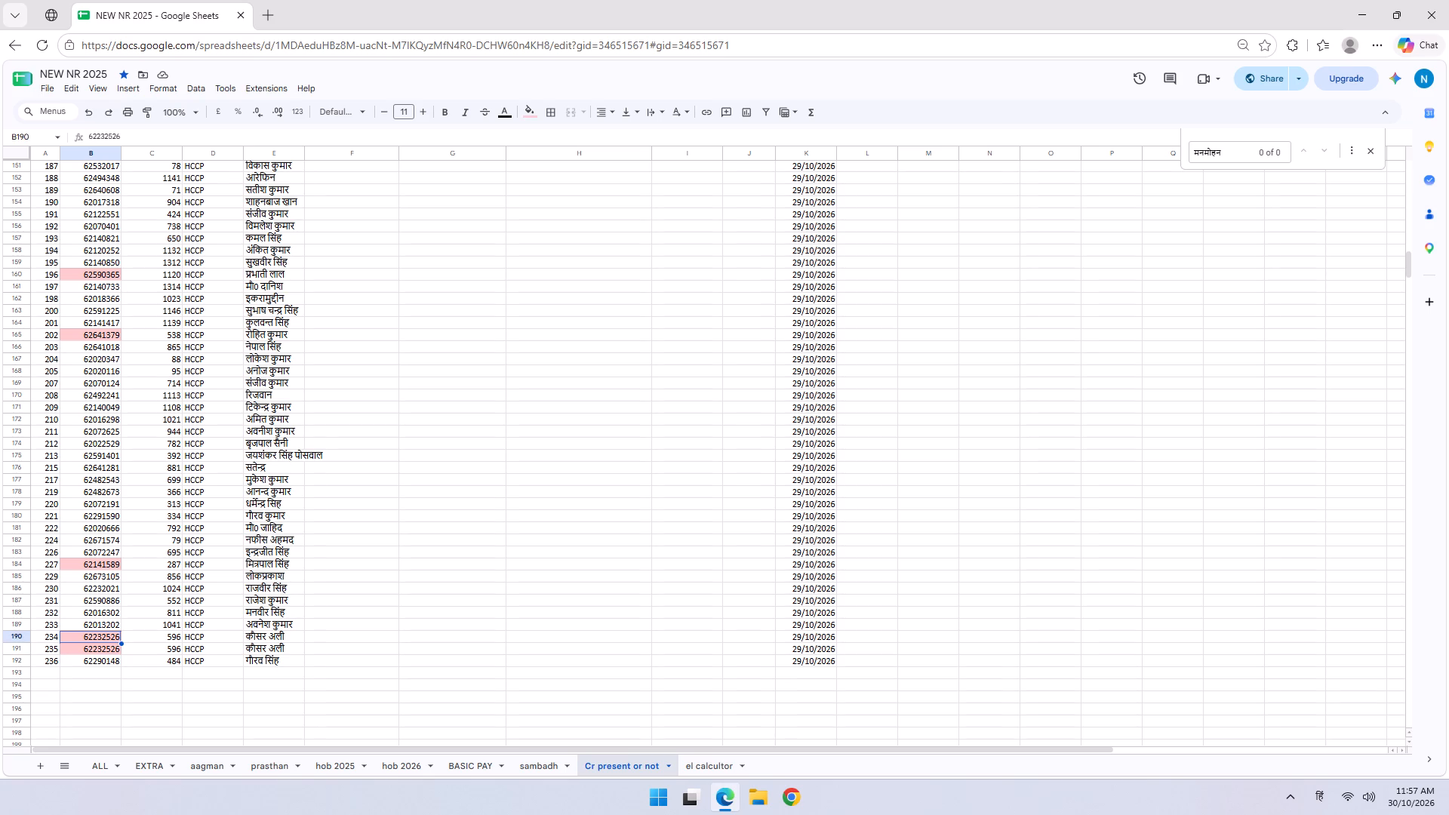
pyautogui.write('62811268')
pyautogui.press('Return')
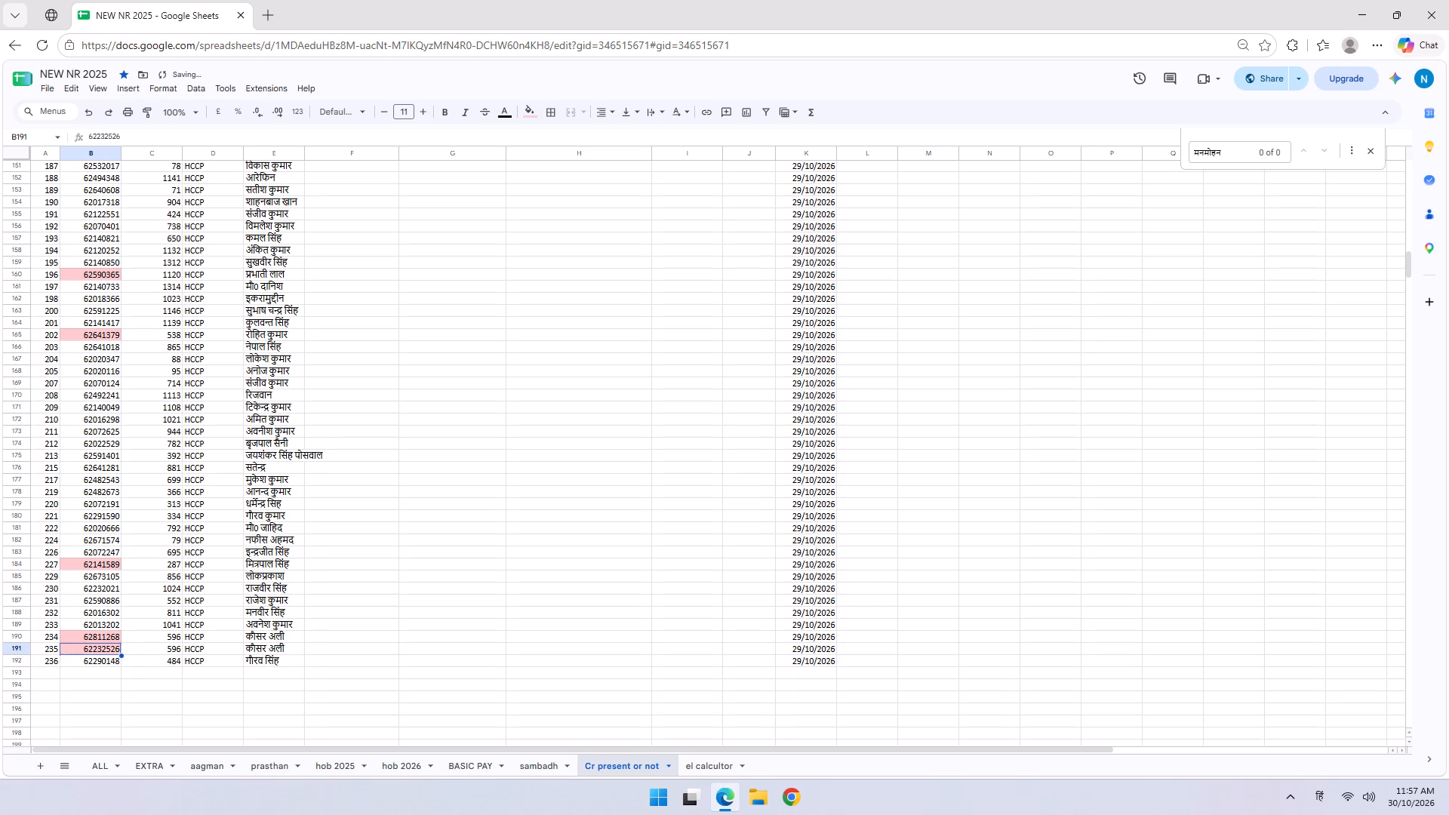
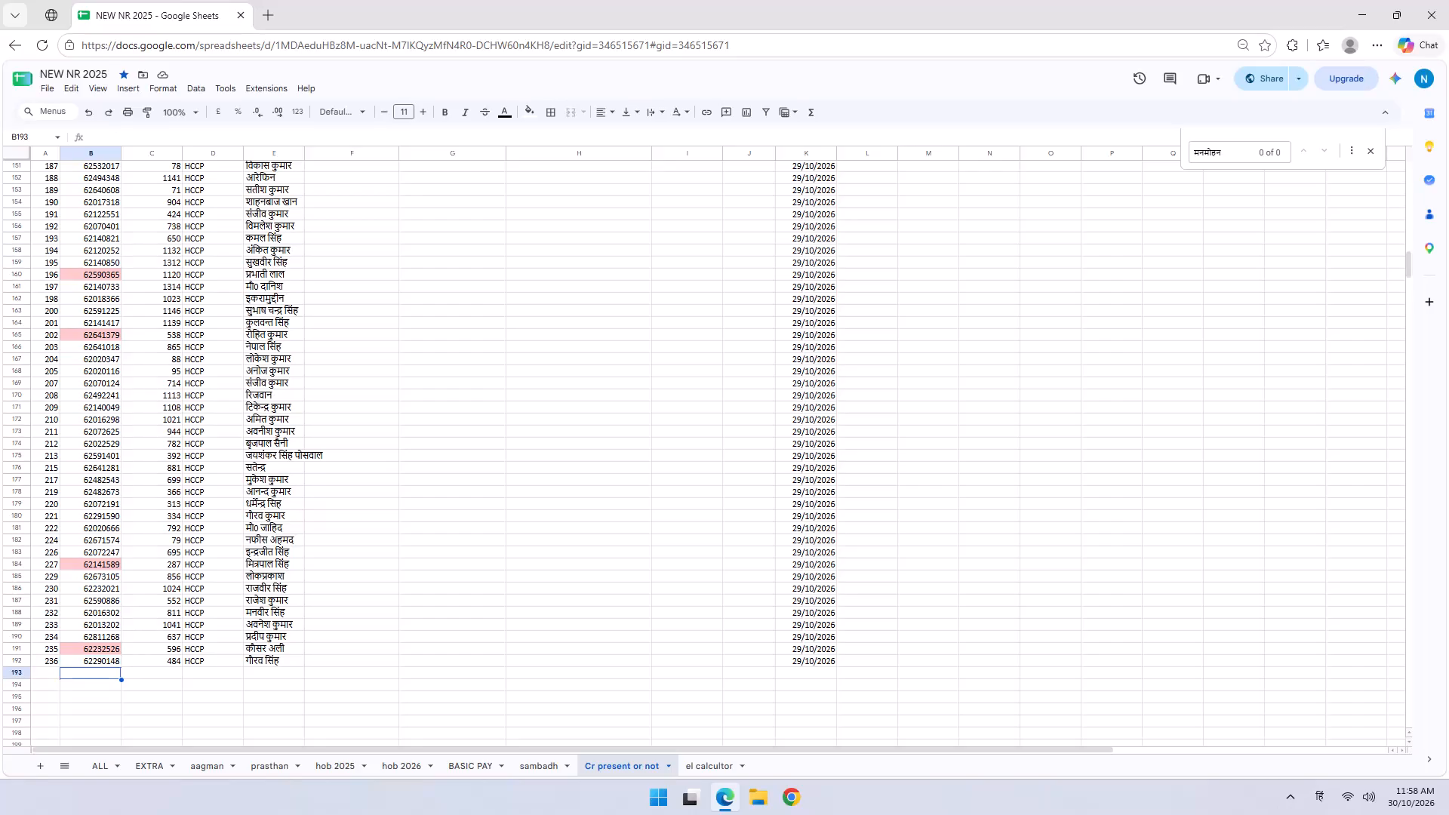
# Enter the next three personnel PNO numbers in column B, in cells B193, B194 and B195.
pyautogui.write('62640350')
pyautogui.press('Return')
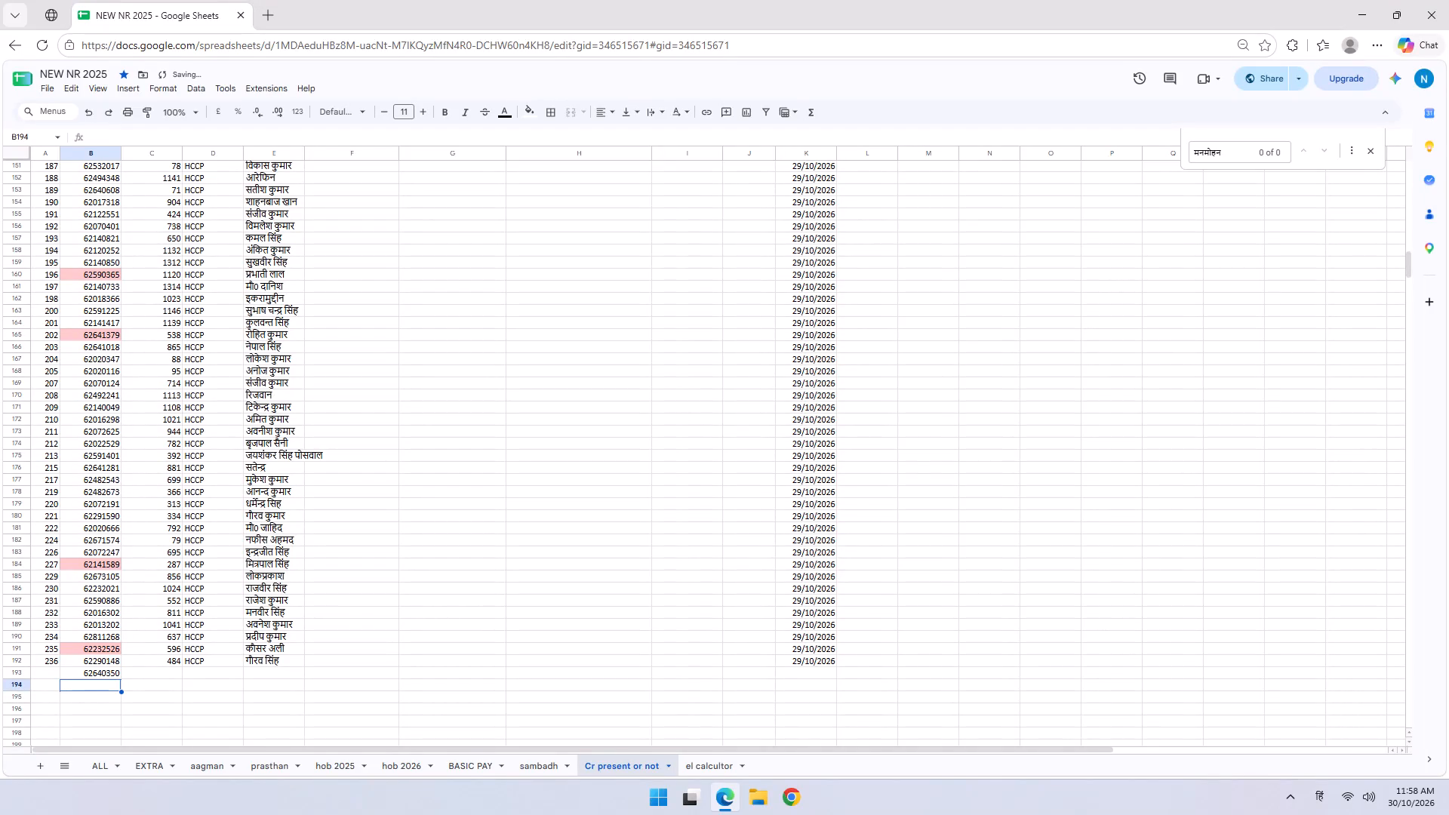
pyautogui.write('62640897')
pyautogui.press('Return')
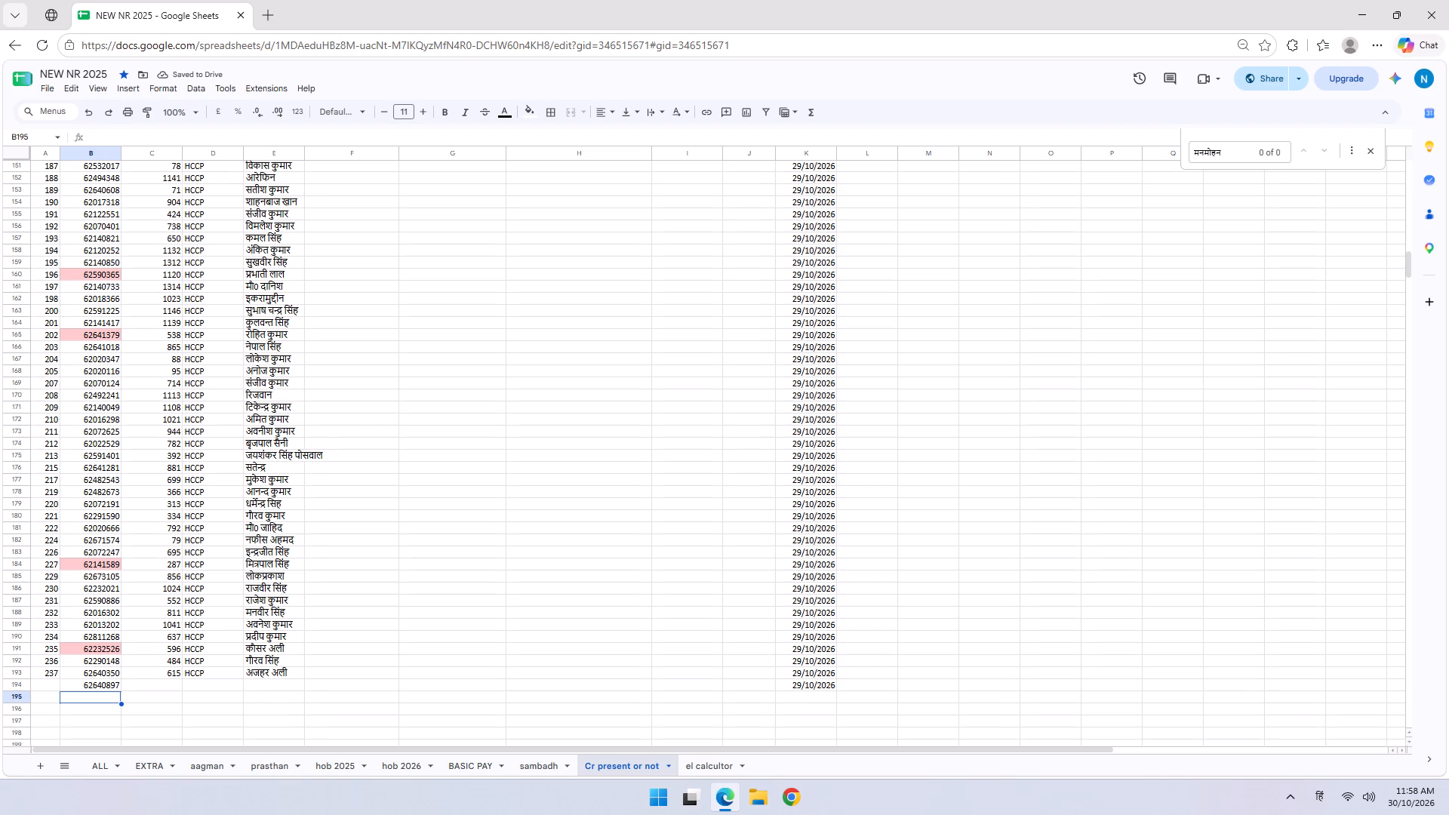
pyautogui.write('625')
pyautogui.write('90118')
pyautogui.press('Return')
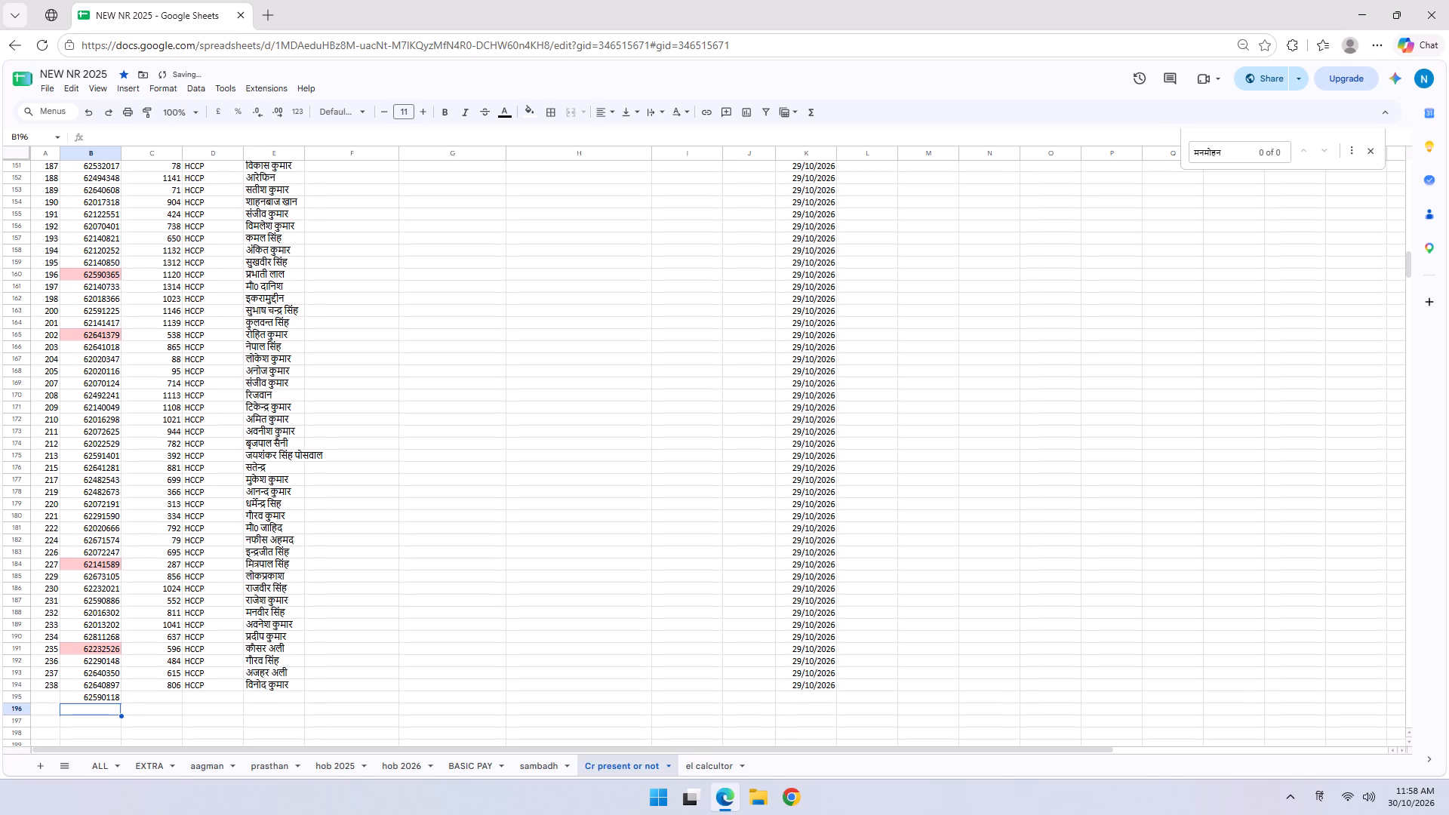
# Enter the next three personnel PNO numbers in column B, in cells B196, B197 and B198.
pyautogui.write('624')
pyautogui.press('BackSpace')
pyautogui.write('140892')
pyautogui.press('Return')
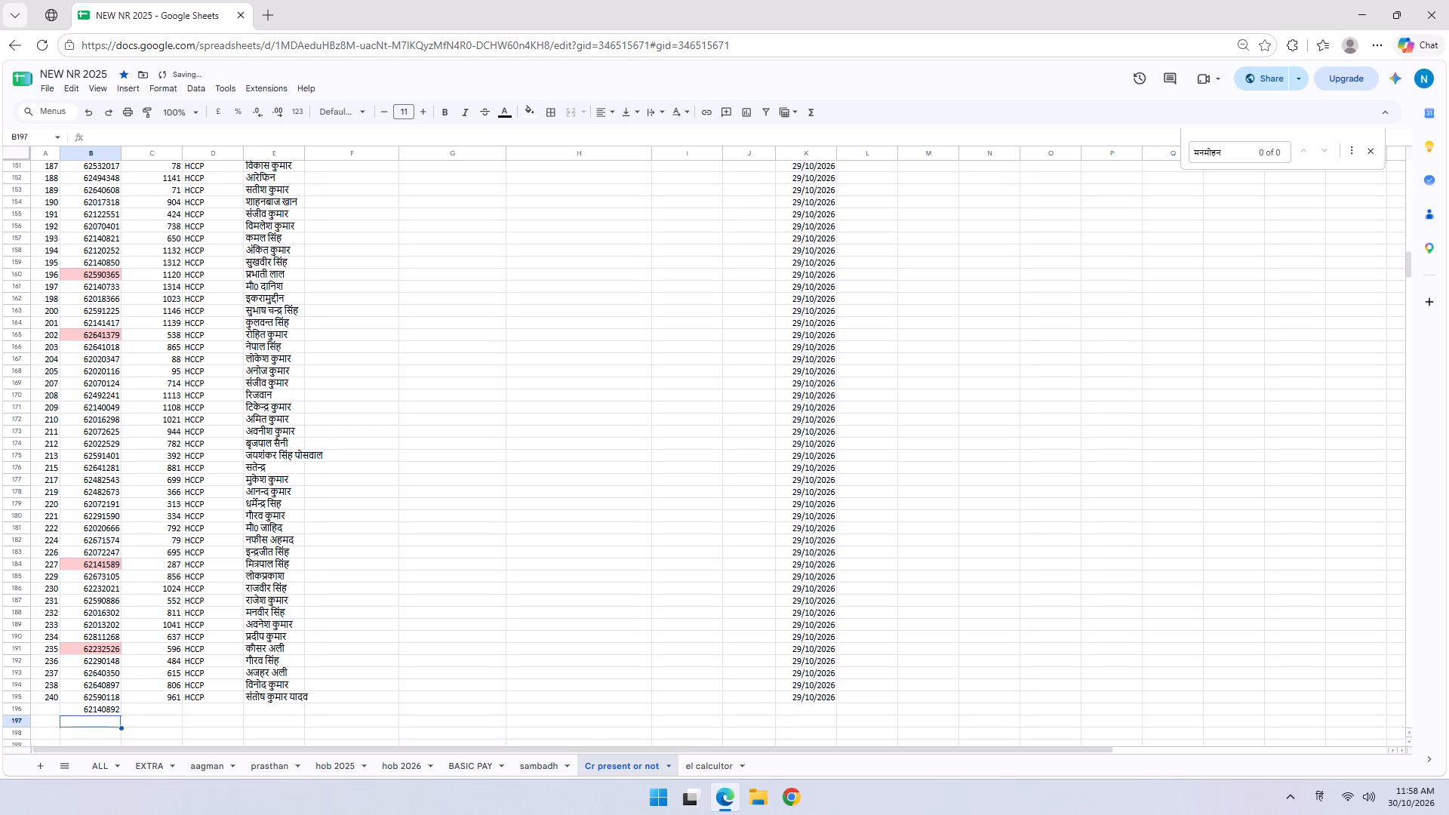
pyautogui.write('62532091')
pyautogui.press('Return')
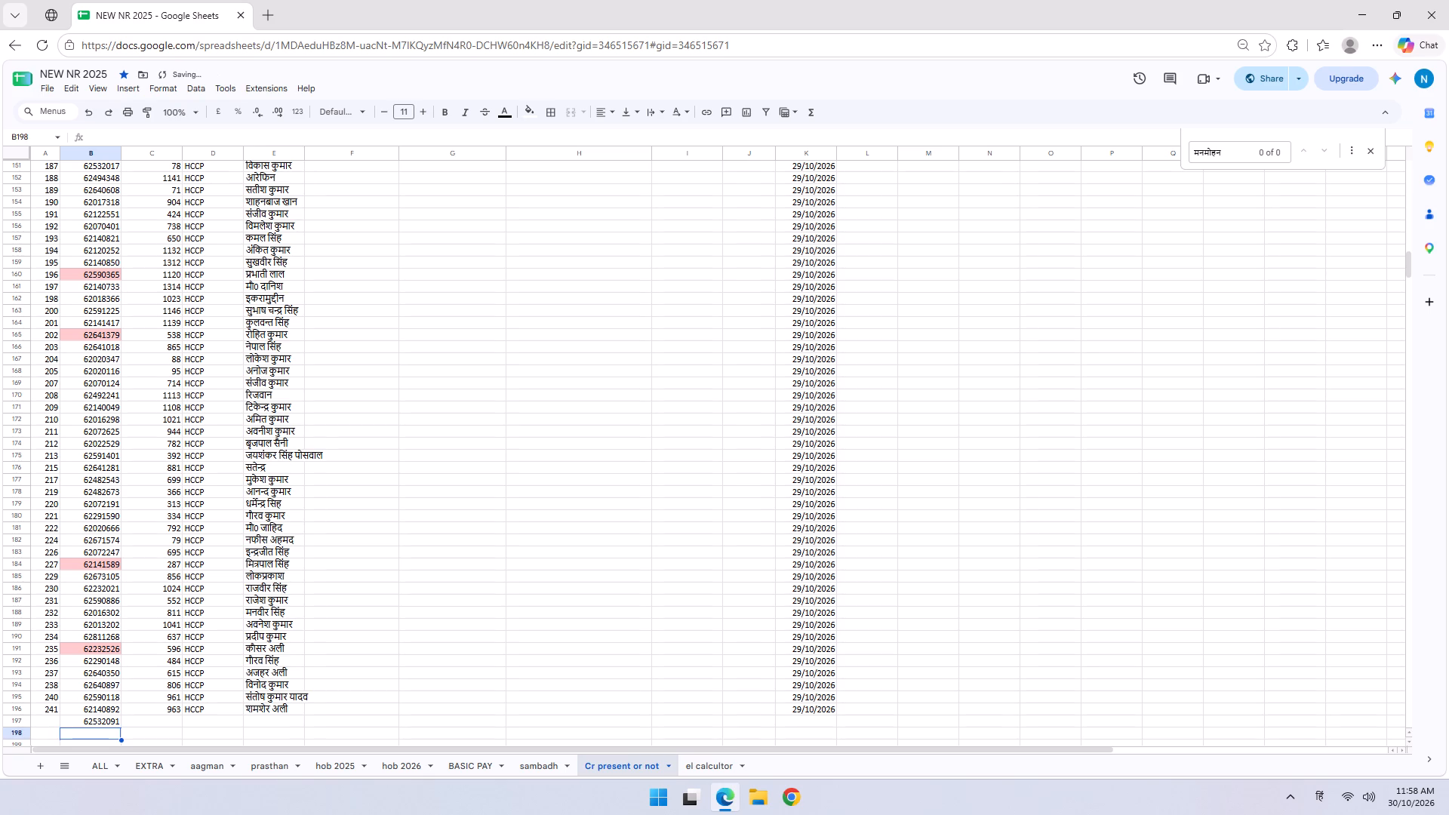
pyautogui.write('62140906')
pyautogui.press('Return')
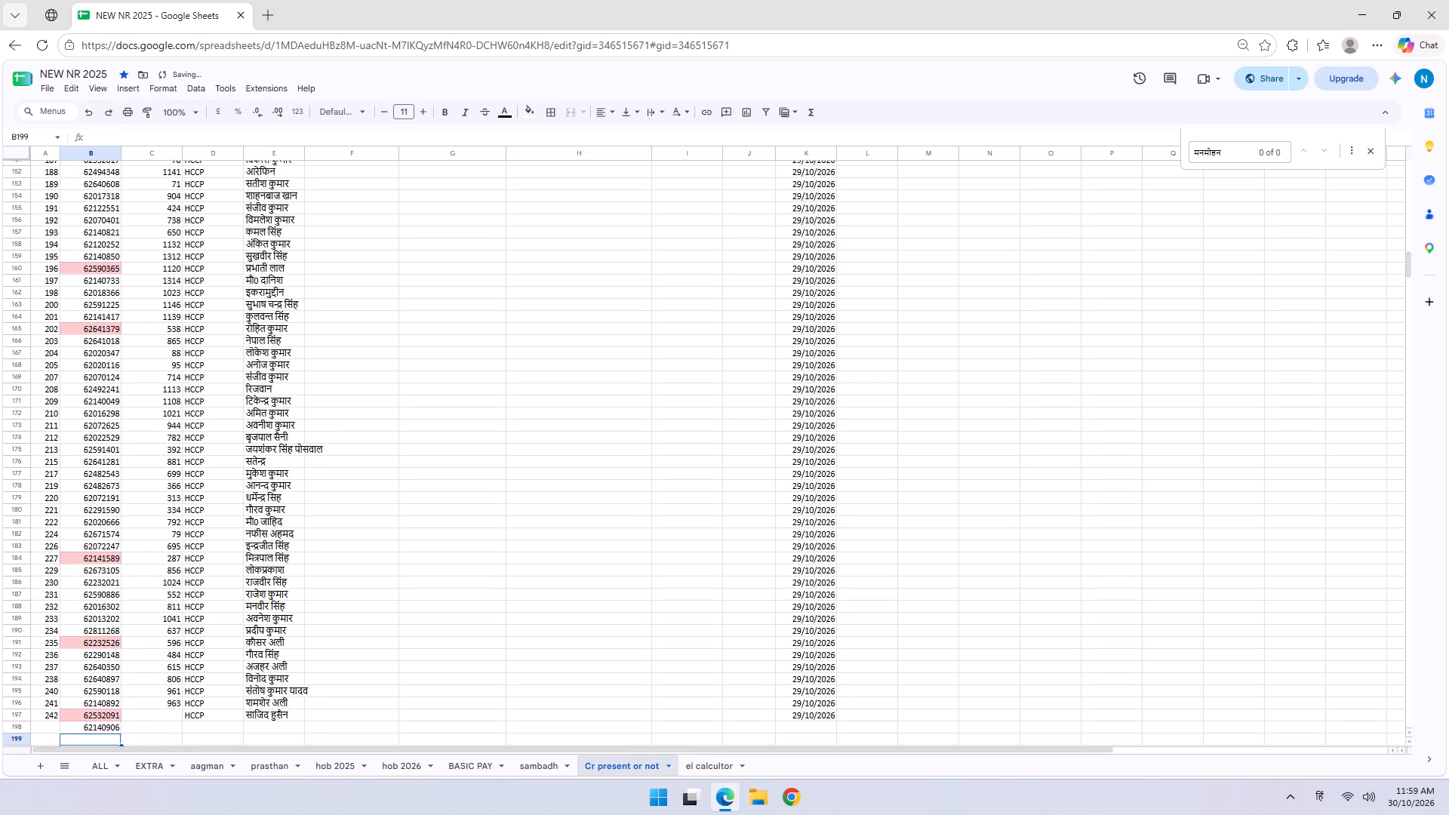
# Enter the next three personnel PNO numbers in column B, in cells B199, B200 and B201.
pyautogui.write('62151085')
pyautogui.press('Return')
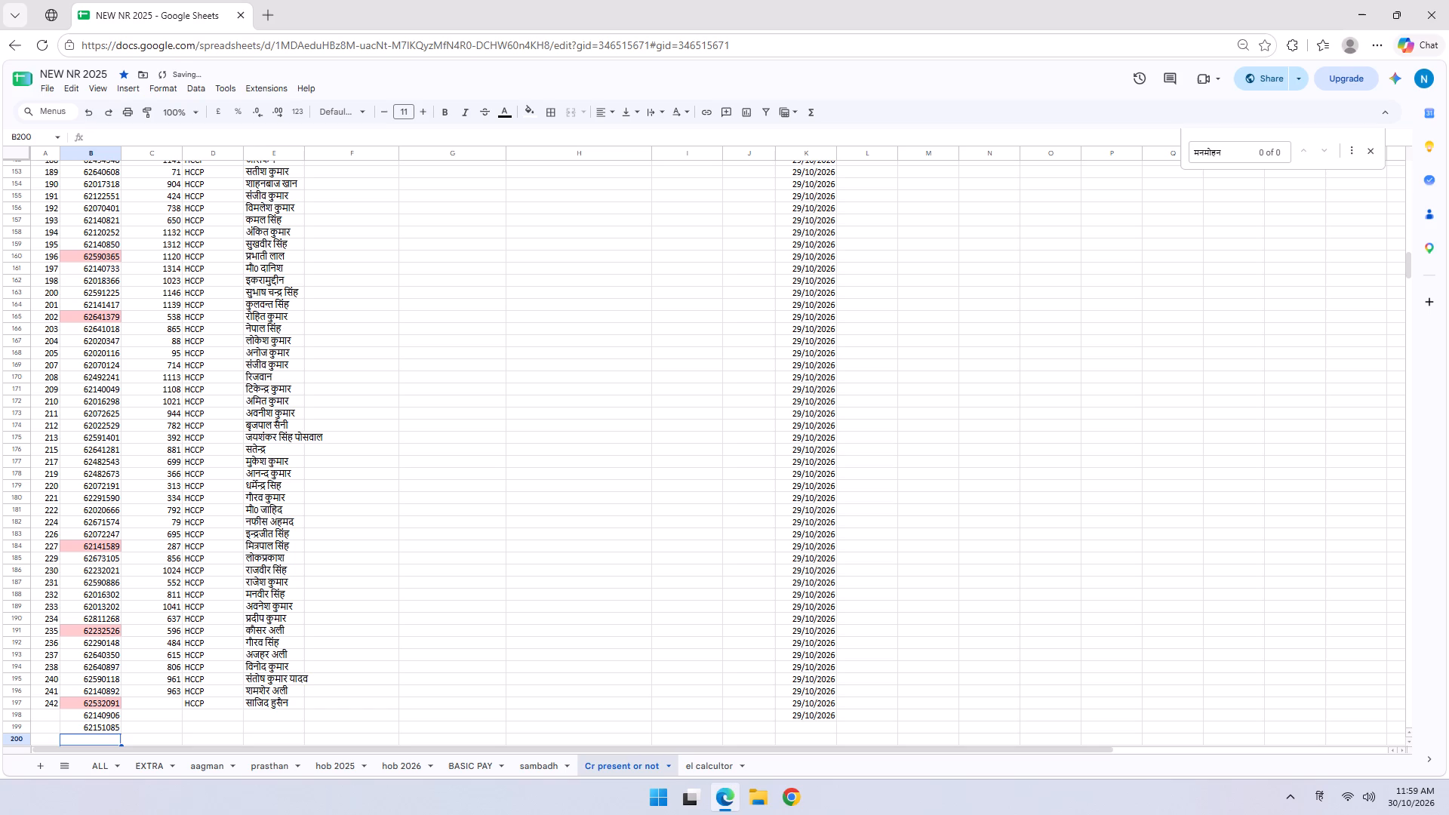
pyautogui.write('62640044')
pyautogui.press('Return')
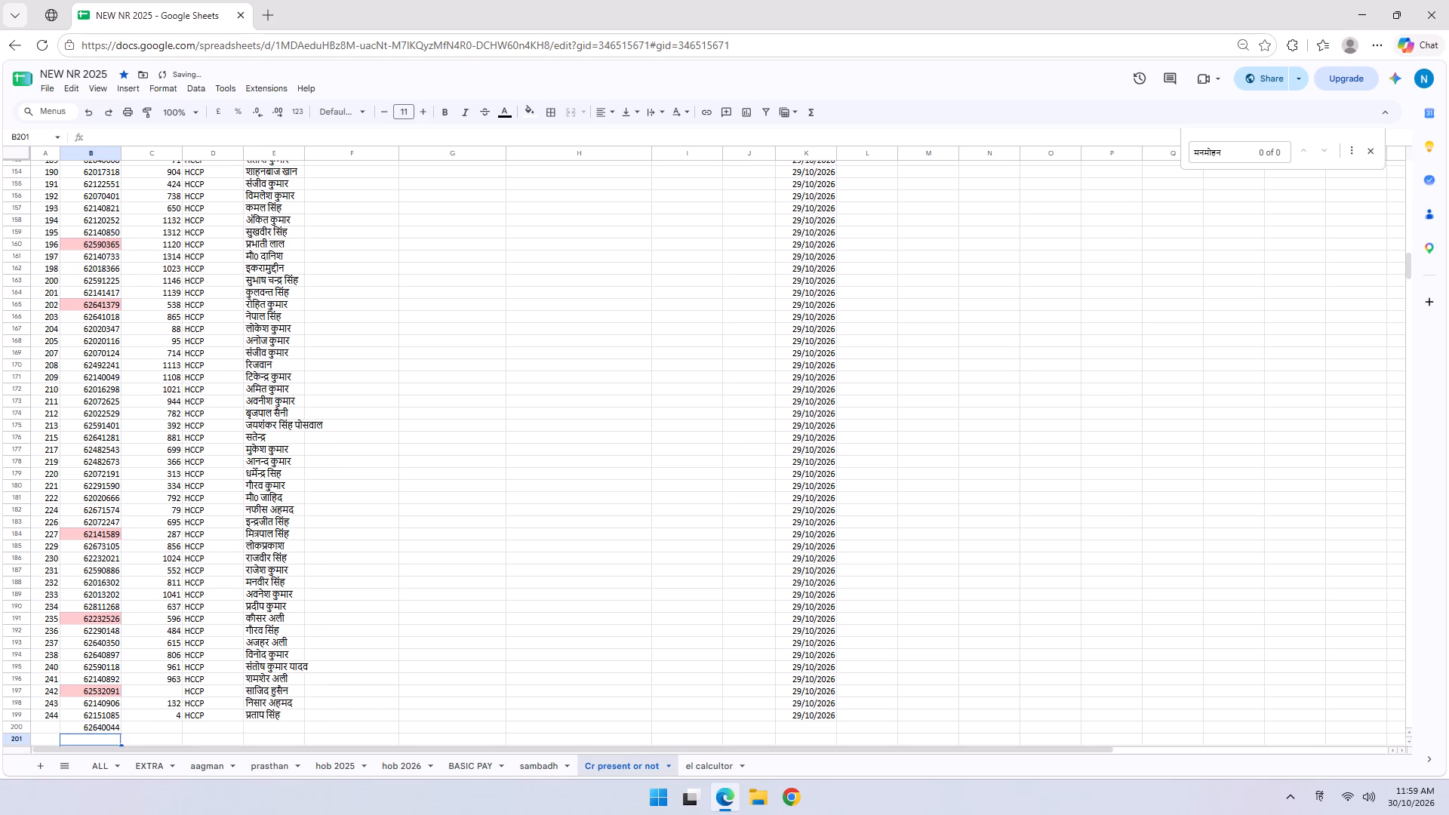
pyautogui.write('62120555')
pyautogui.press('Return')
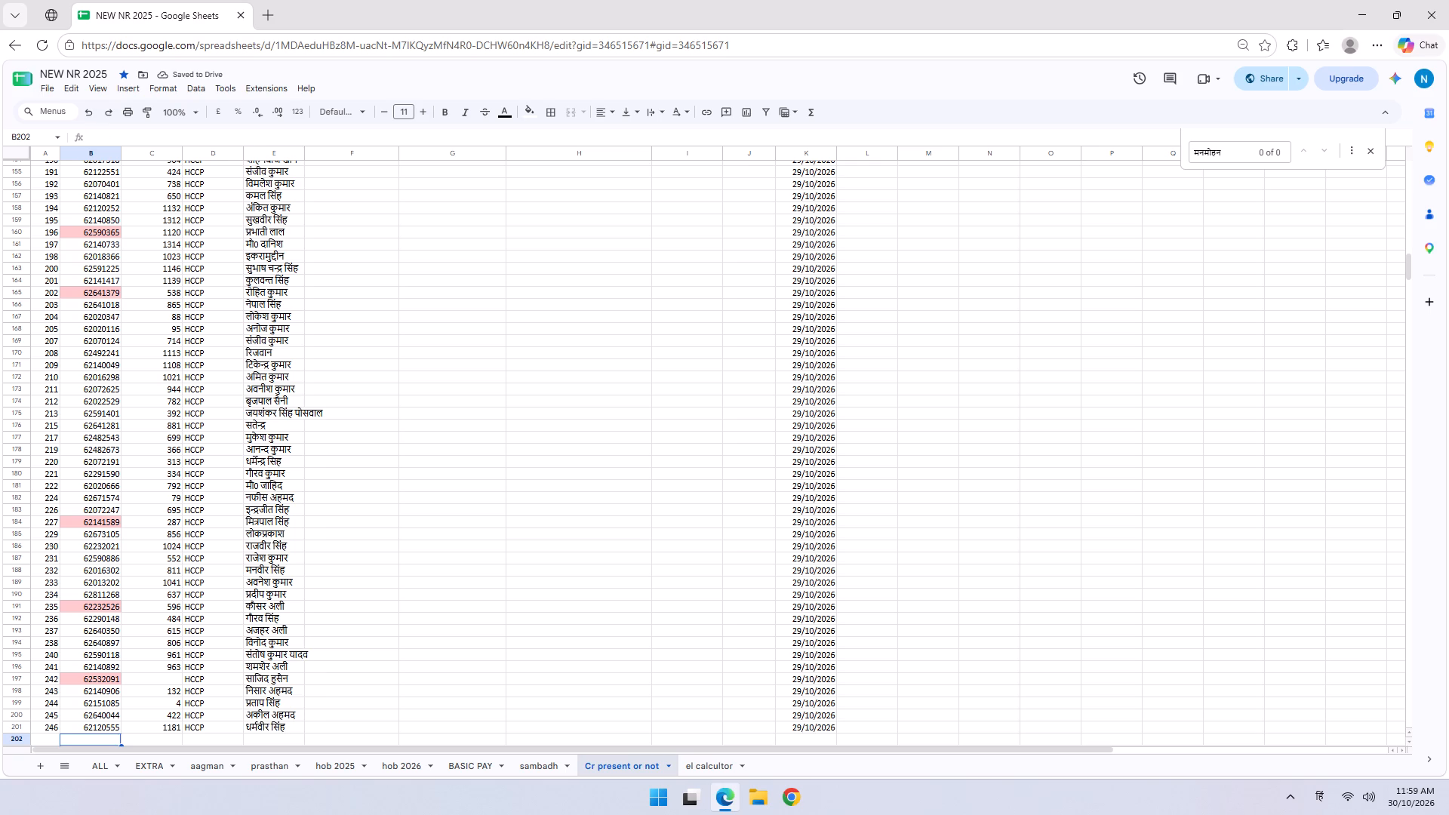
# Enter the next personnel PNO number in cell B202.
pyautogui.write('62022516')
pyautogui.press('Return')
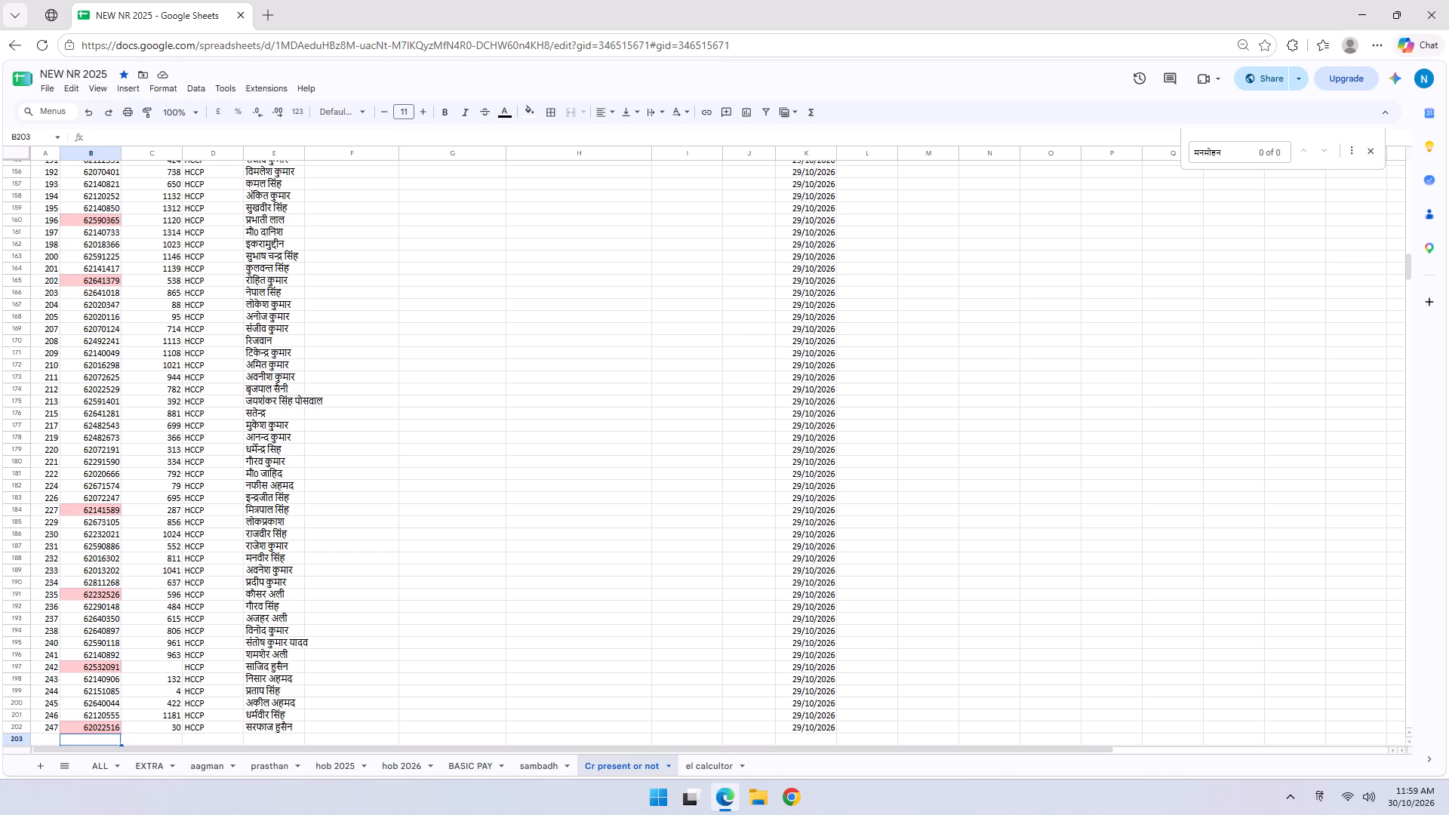
# Search the sheet for the PNO number in B202 and examine its other occurrence among the earlier rows.
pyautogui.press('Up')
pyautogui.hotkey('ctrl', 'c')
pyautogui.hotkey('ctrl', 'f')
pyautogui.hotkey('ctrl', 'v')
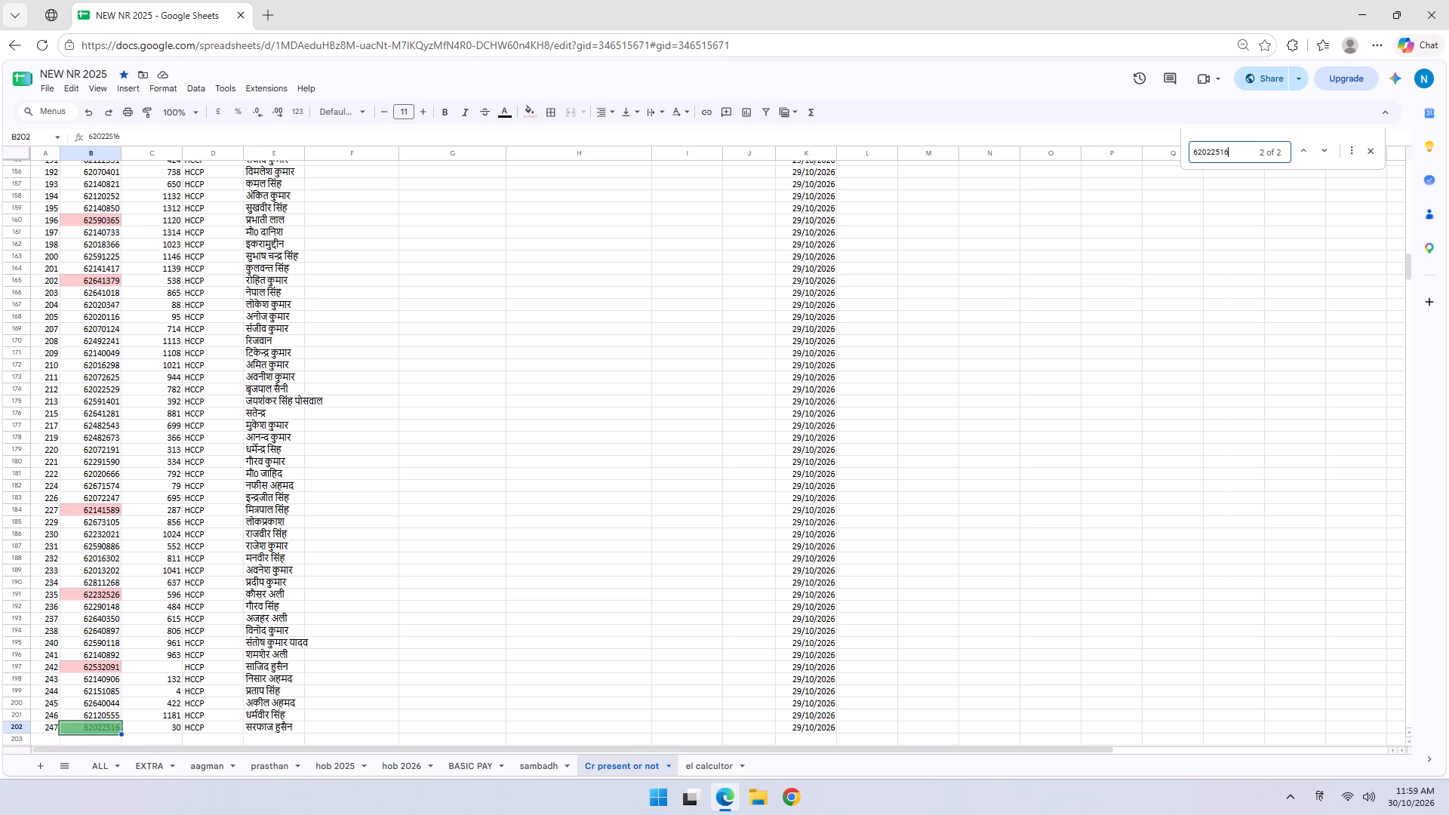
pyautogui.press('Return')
pyautogui.scroll(1, 212, 597)
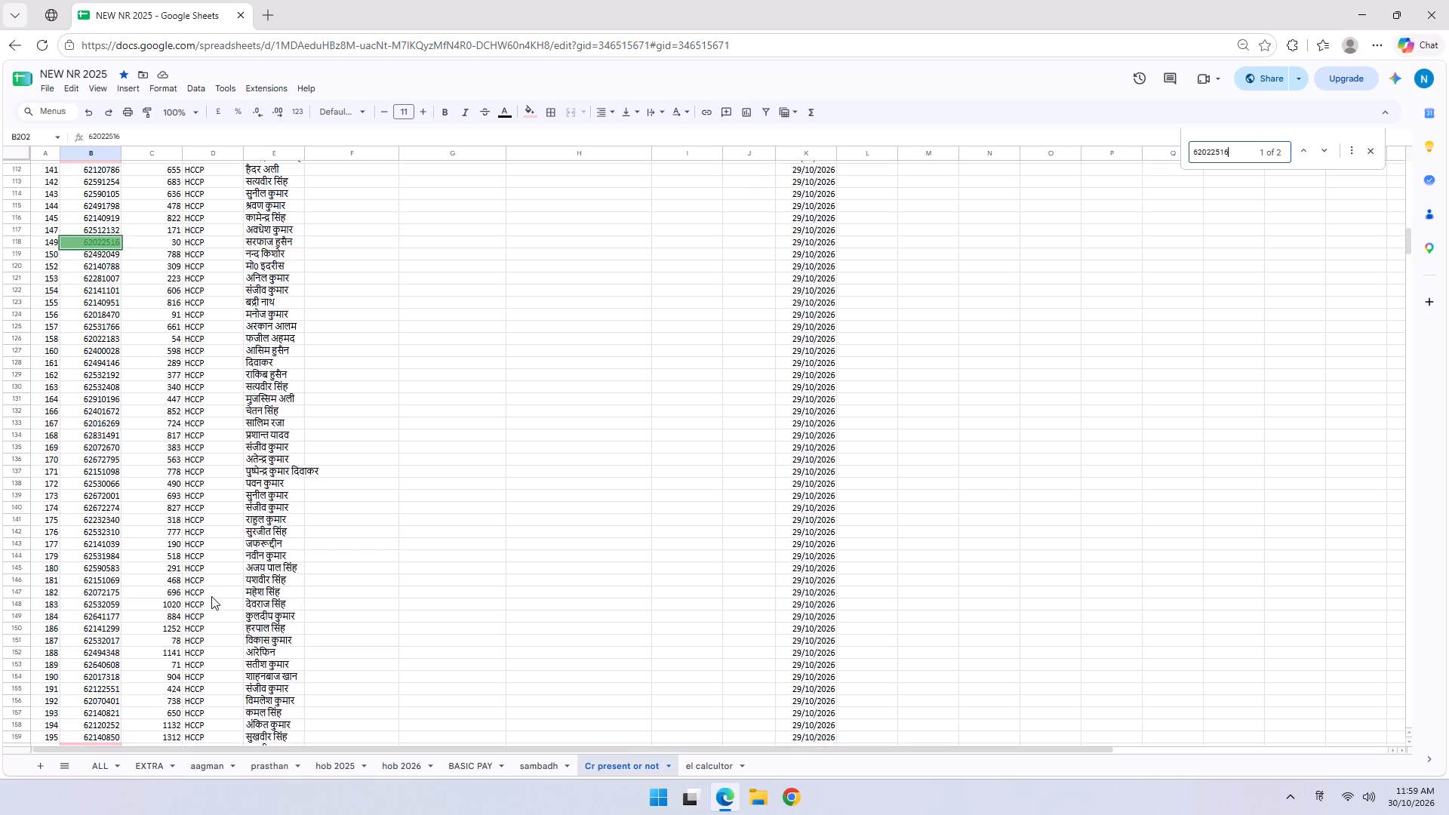
pyautogui.scroll(2, 211, 596)
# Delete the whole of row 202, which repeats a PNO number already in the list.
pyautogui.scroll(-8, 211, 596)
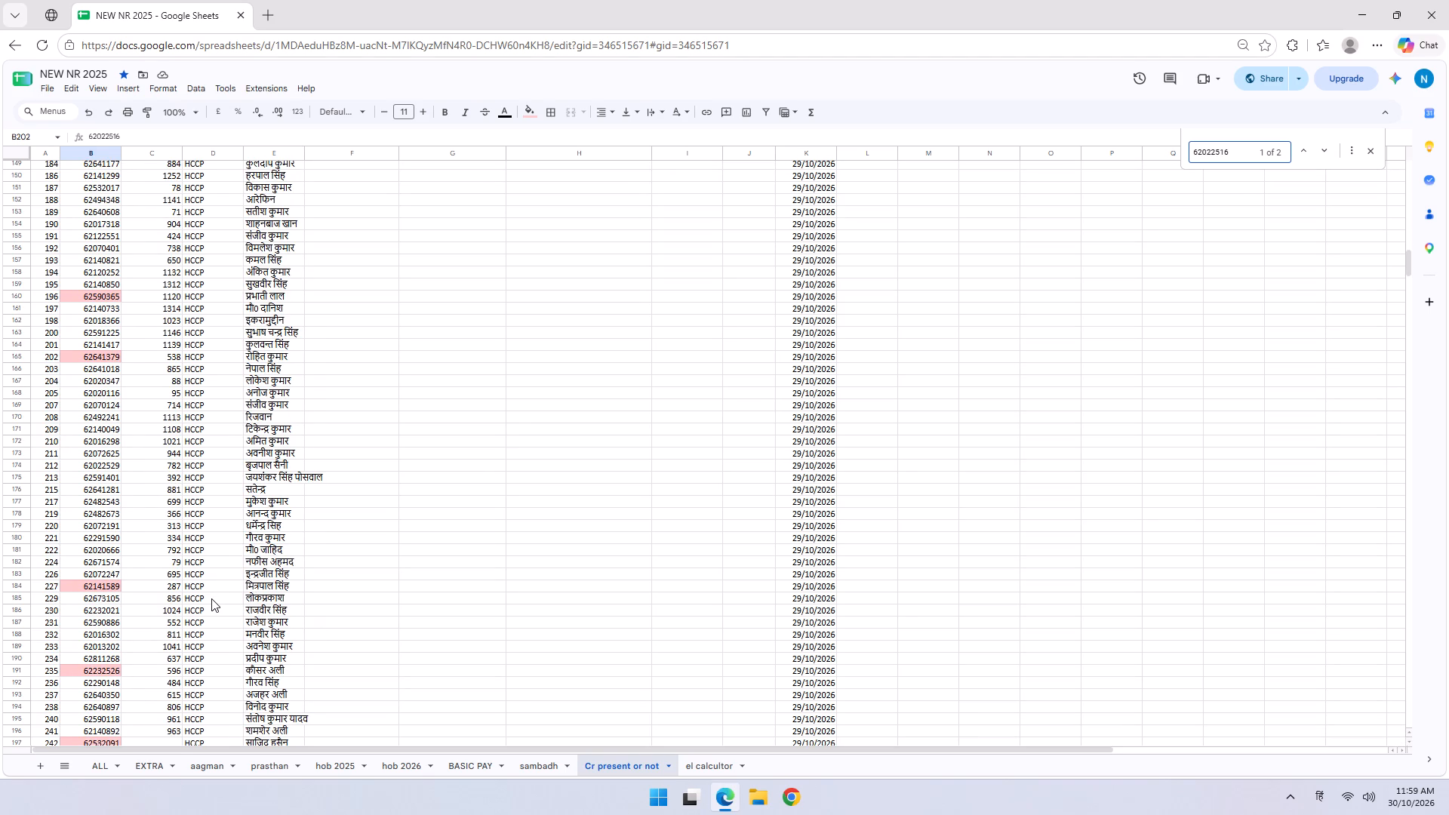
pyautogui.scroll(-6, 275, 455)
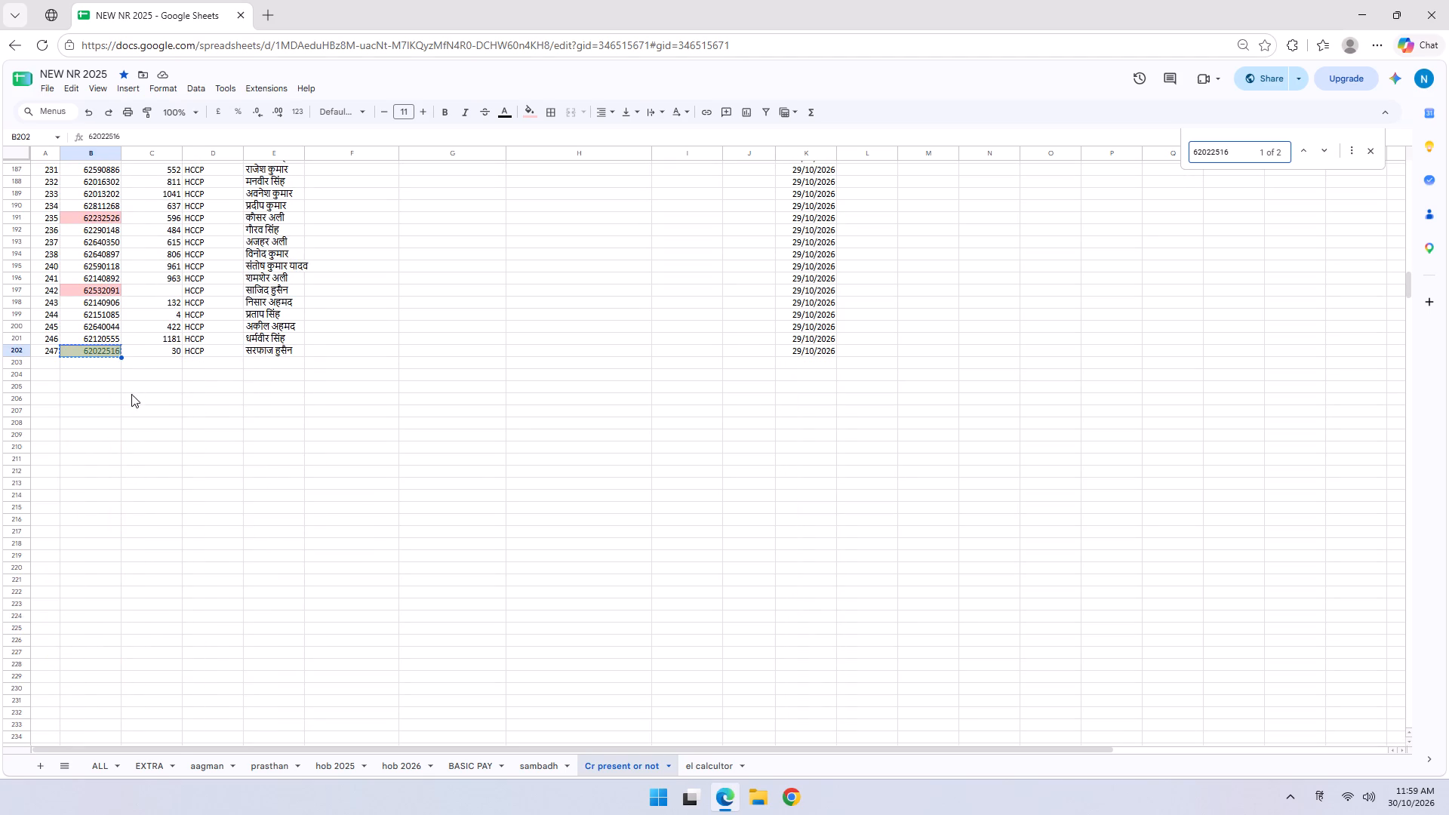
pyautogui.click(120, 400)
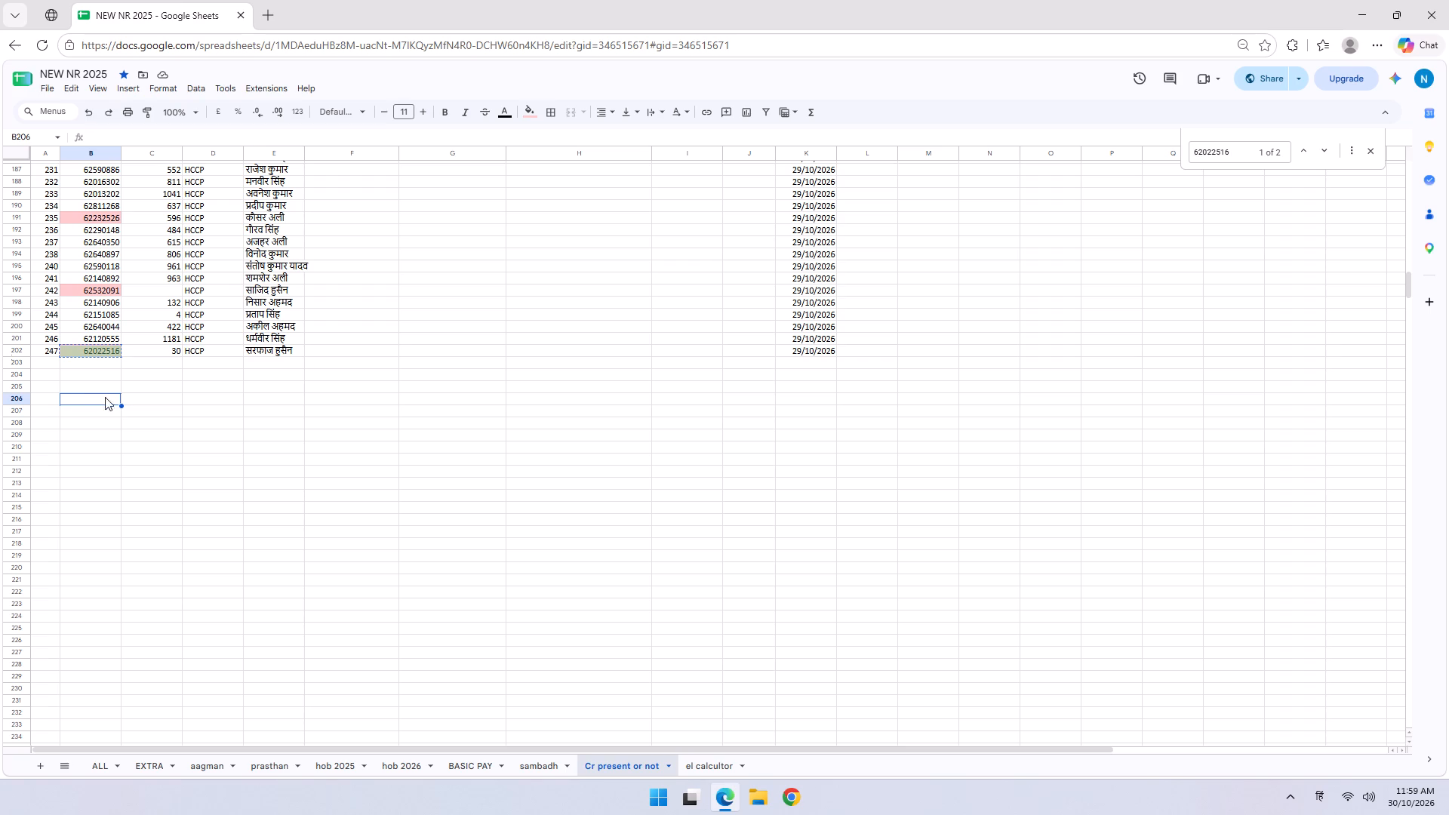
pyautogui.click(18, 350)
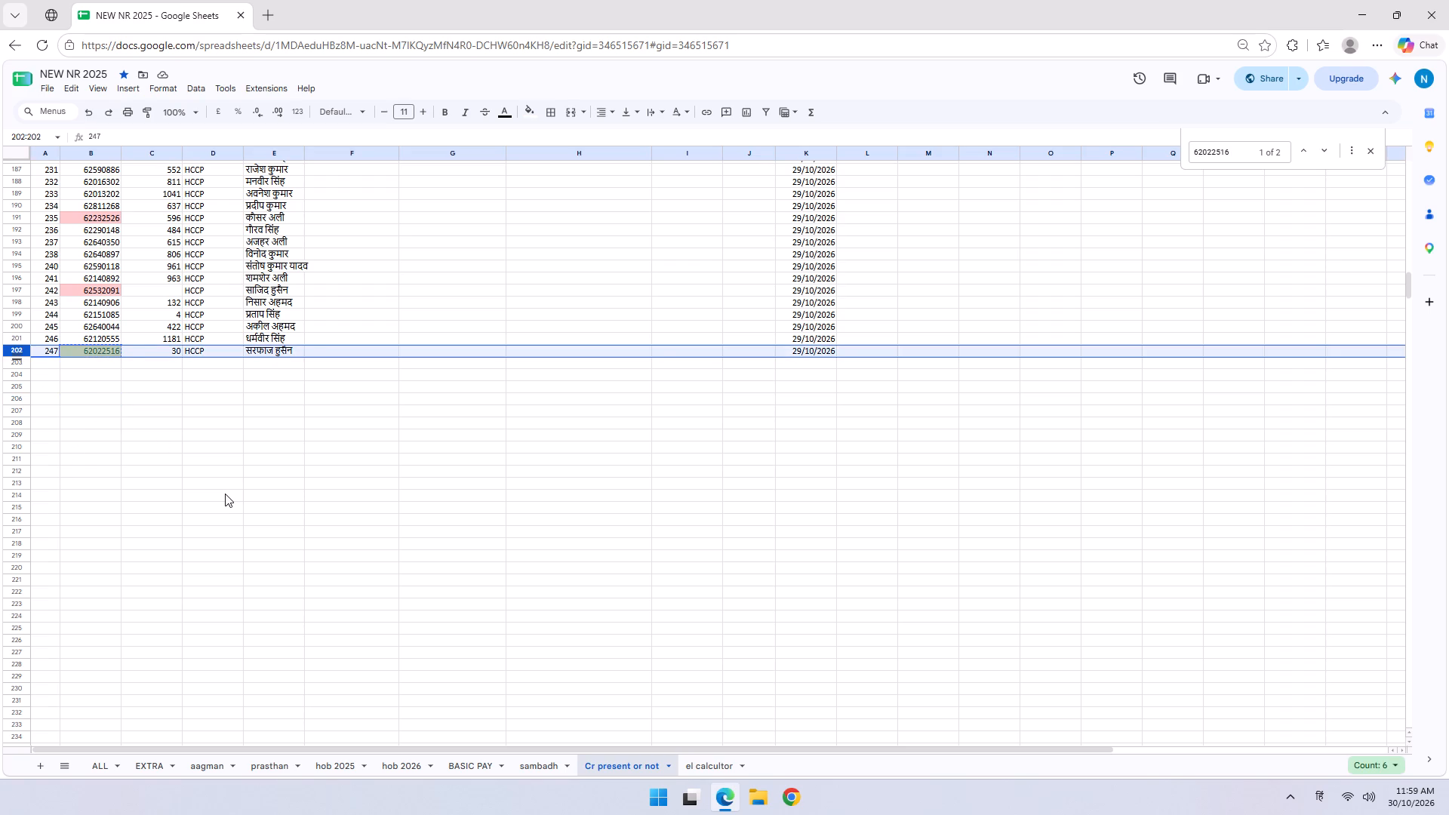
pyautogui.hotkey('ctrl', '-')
# Search the sheet for the highlighted PNO number in B197 and go through its occurrences.
pyautogui.scroll(2, 223, 486)
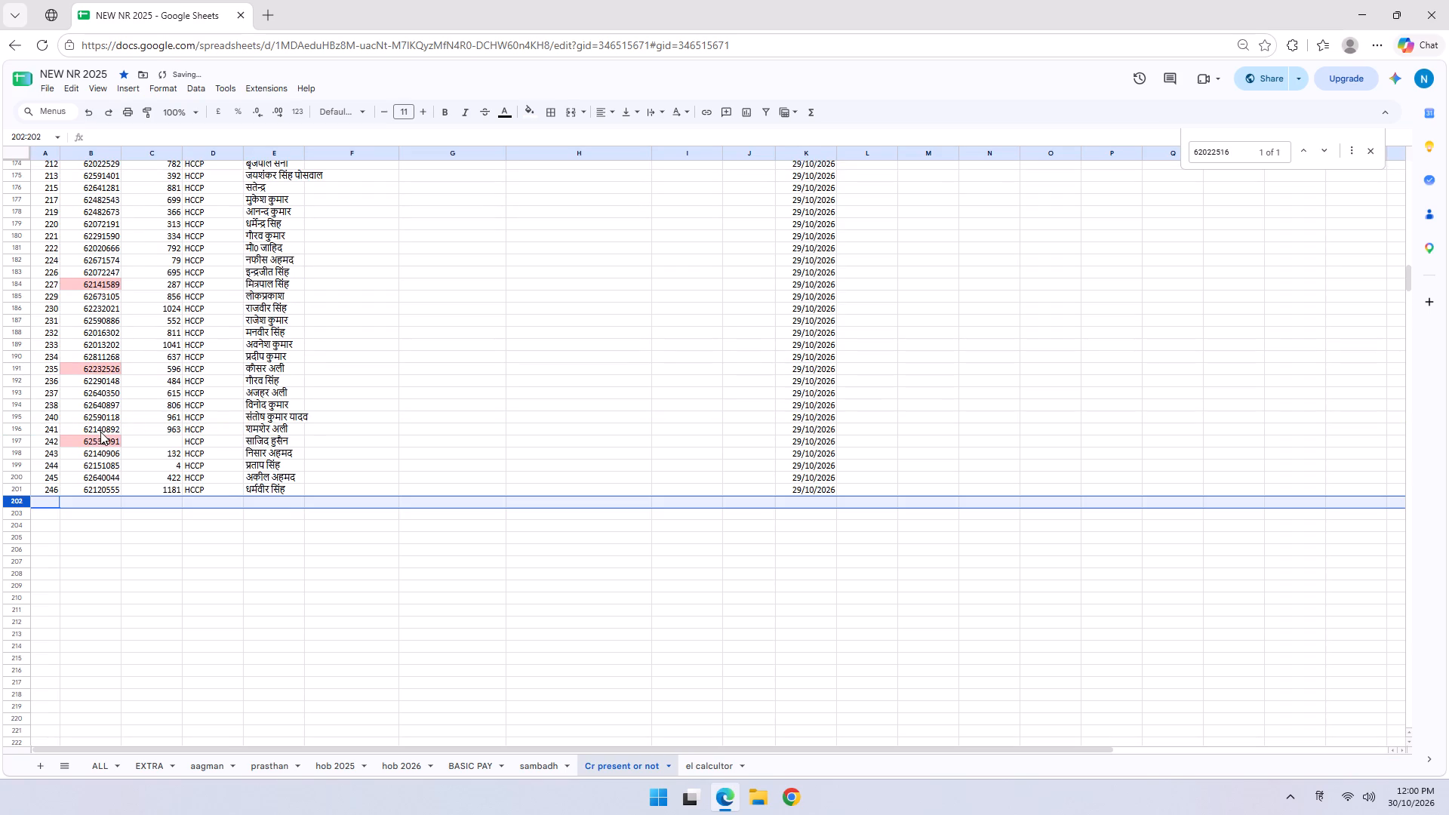
pyautogui.click(89, 444)
pyautogui.hotkey('ctrl', 'c')
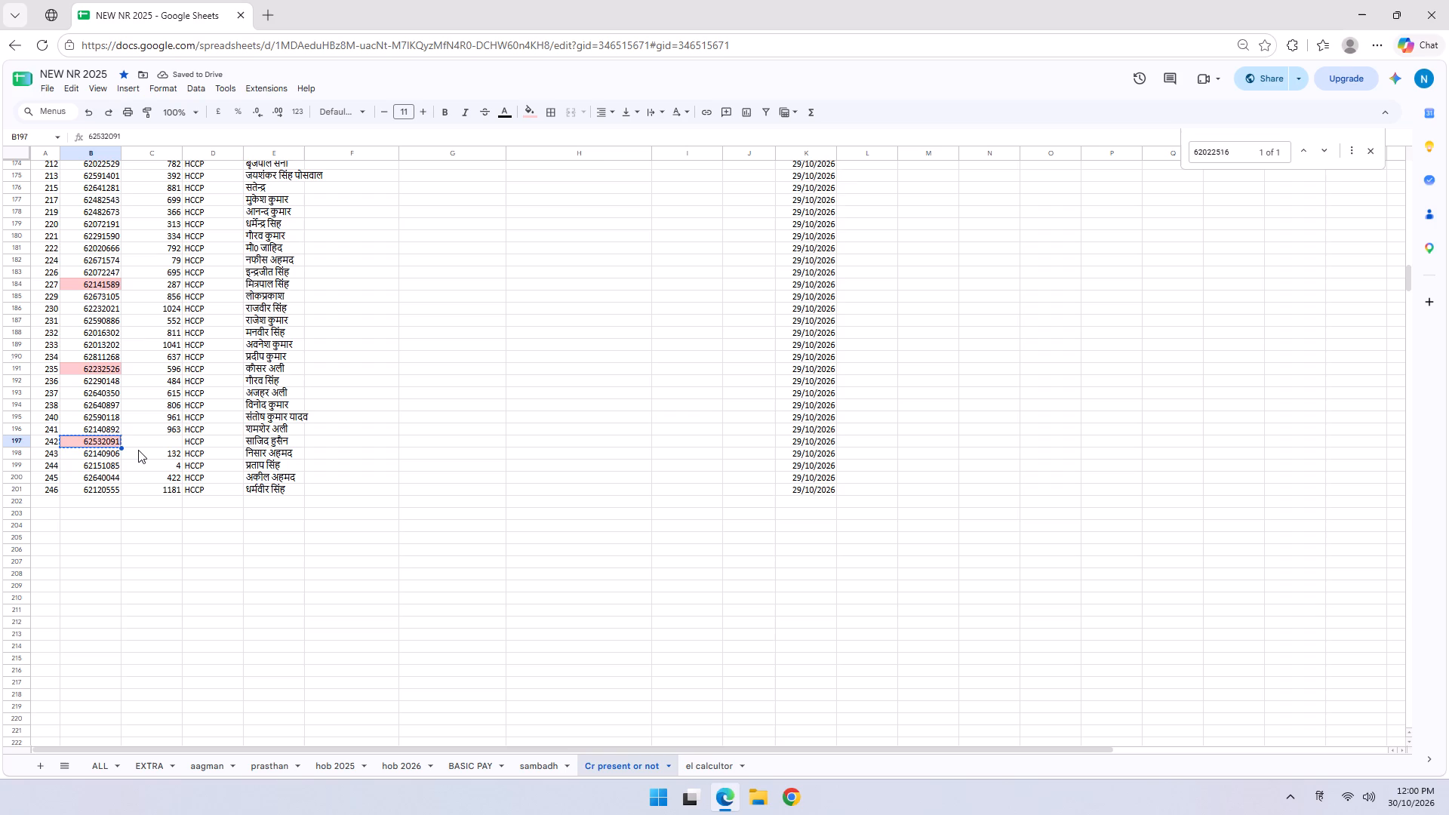
pyautogui.hotkey('ctrl', 'f')
pyautogui.hotkey('ctrl', 'v')
pyautogui.press('Return')
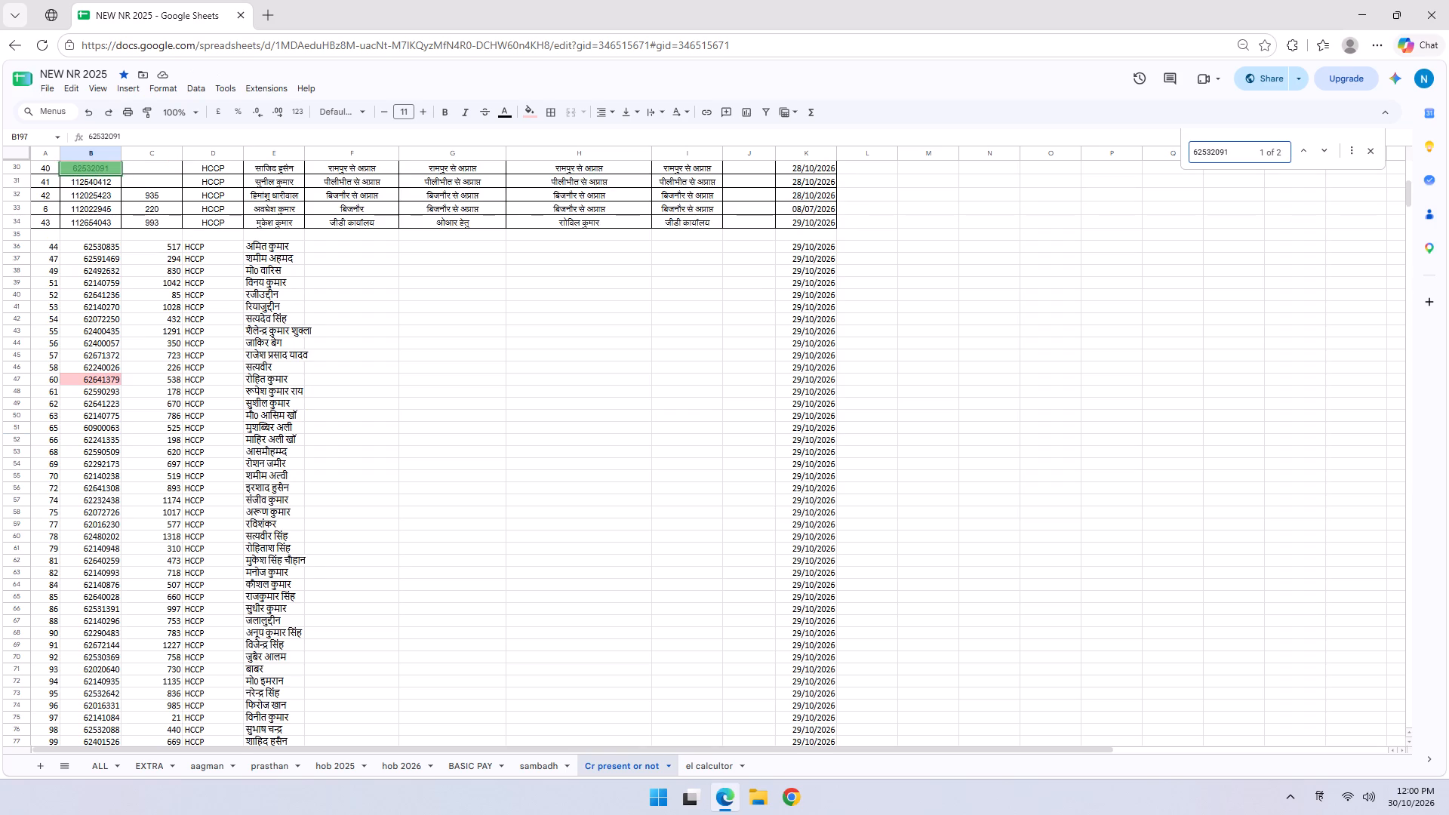
pyautogui.press('Return')
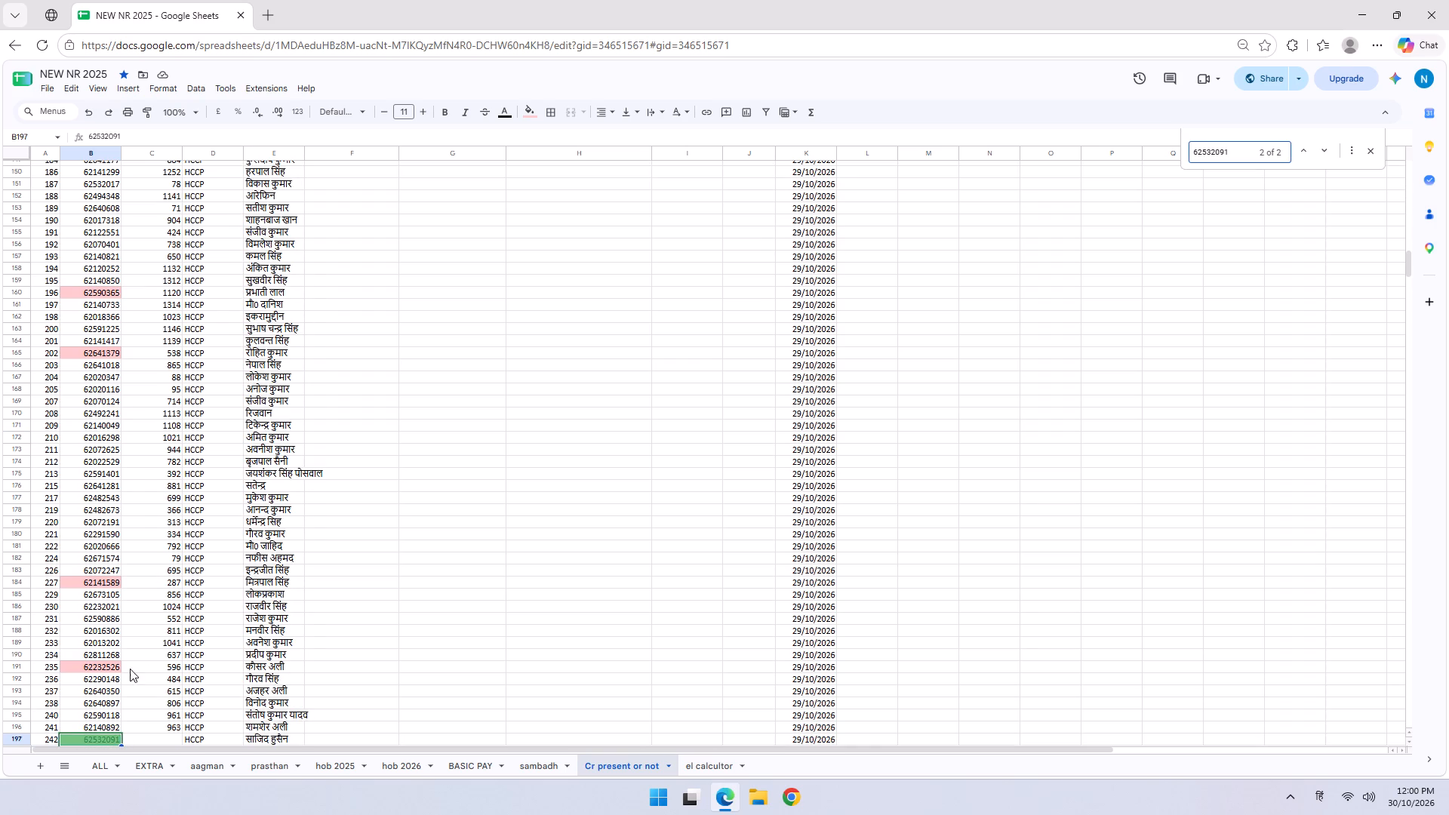
# Search the sheet for the highlighted PNO number in B191, go through its occurrences, and close the search.
pyautogui.click(104, 665)
pyautogui.hotkey('ctrl', 'c')
pyautogui.hotkey('ctrl', 'f')
pyautogui.hotkey('ctrl', 'v')
pyautogui.press('Return')
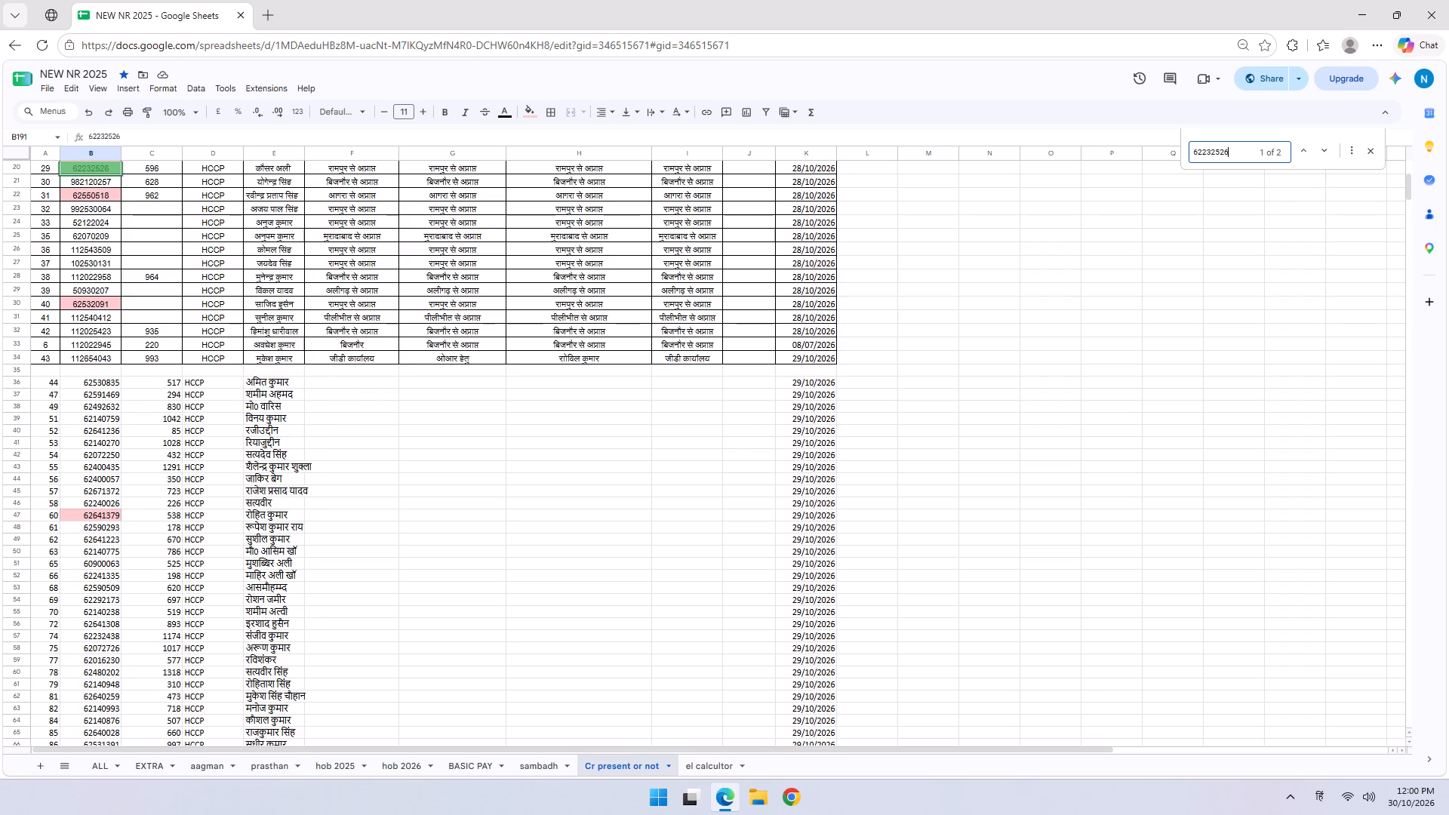
pyautogui.press('Return')
pyautogui.press('Up')
pyautogui.press('Up')
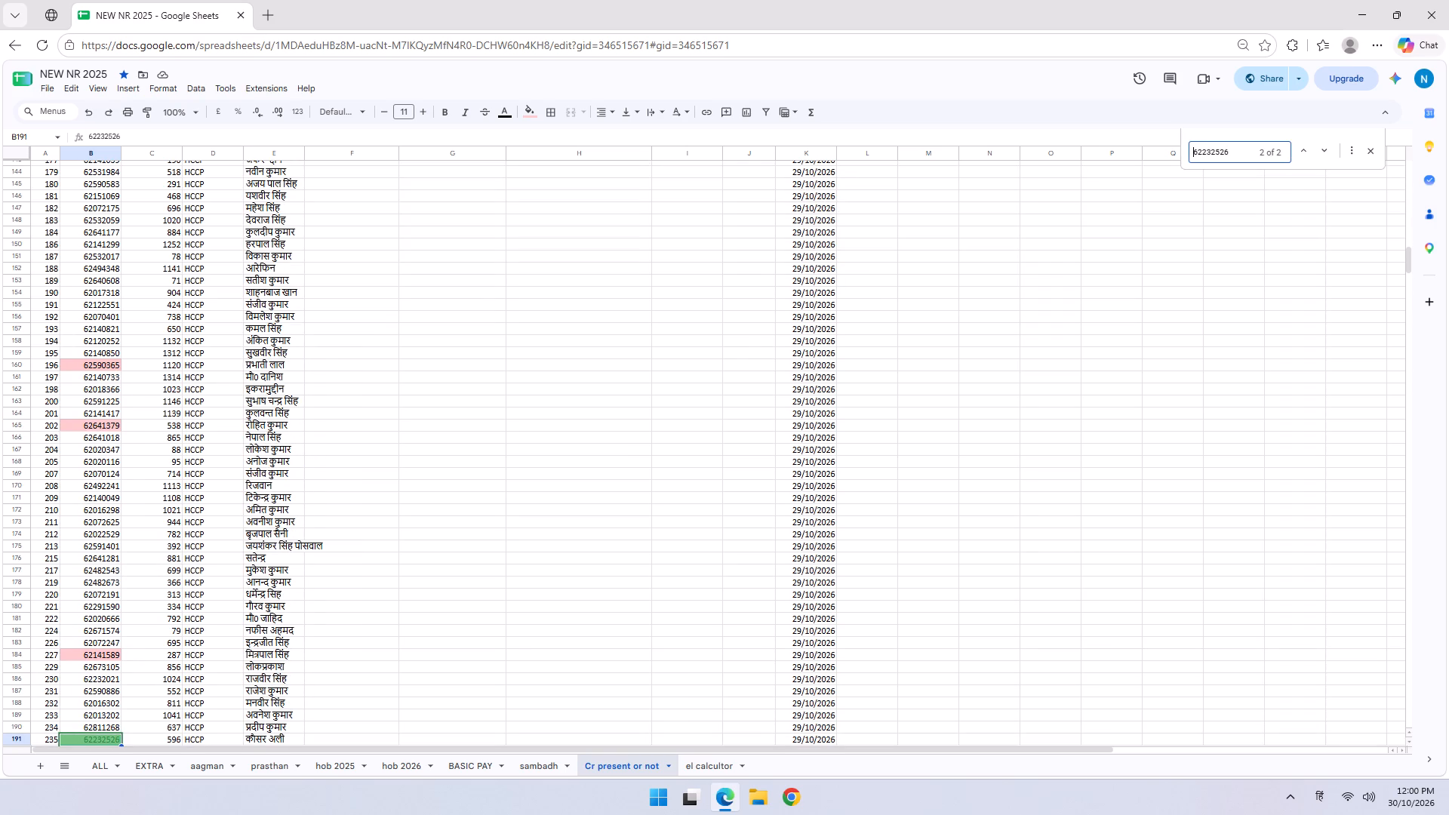
pyautogui.press('Up')
pyautogui.press('Up')
pyautogui.press('Up')
pyautogui.press('Up')
pyautogui.press('Escape')
# Search the sheet for the highlighted PNO number in B184, go through its occurrences, and close the search.
pyautogui.press('Up')
pyautogui.press('Up')
pyautogui.press('Up')
pyautogui.press('Up')
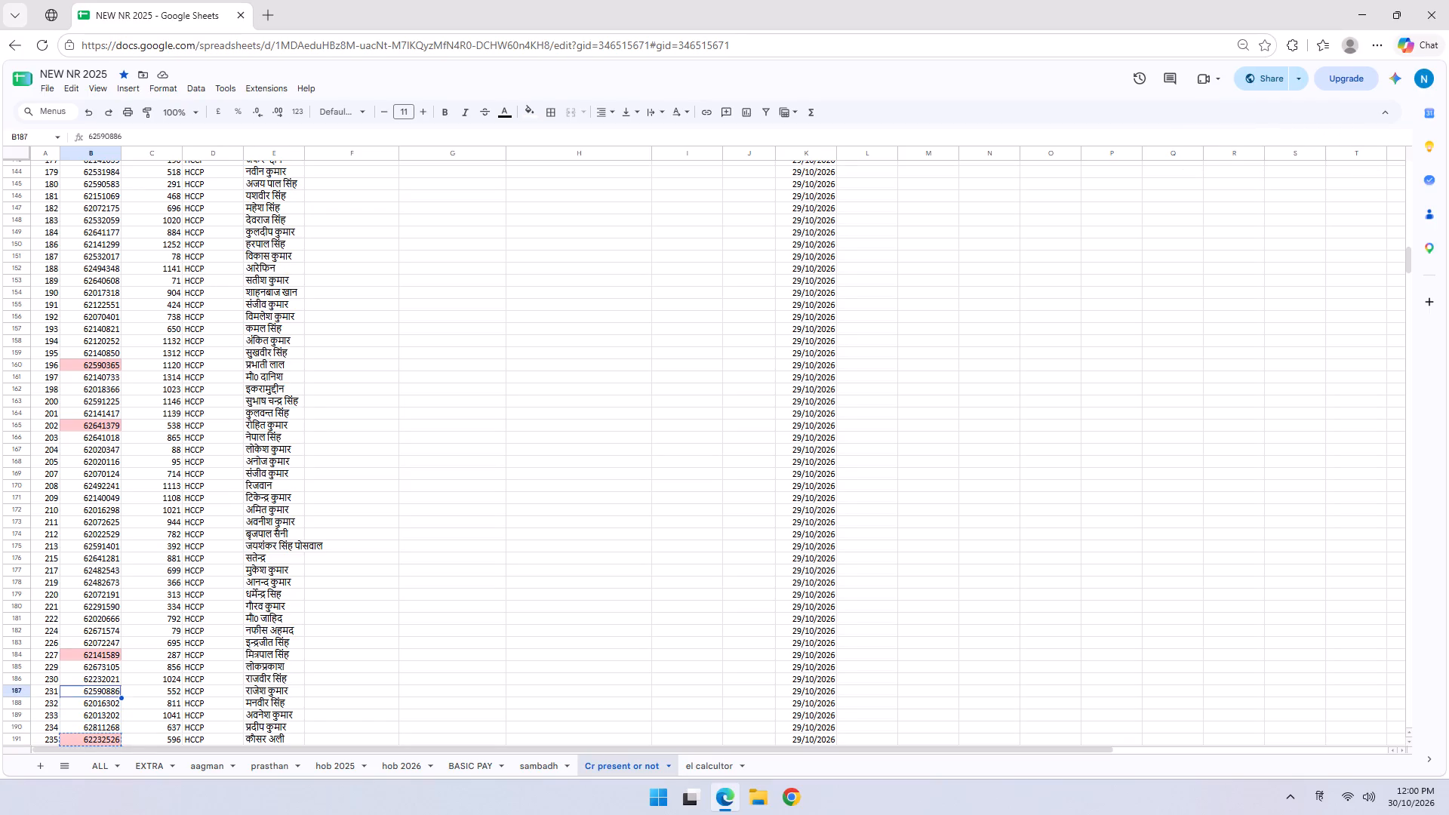
pyautogui.press('Up')
pyautogui.press('Up')
pyautogui.press('Up')
pyautogui.hotkey('ctrl', 'c')
pyautogui.hotkey('ctrl', 'f')
pyautogui.hotkey('ctrl', 'v')
pyautogui.press('Return')
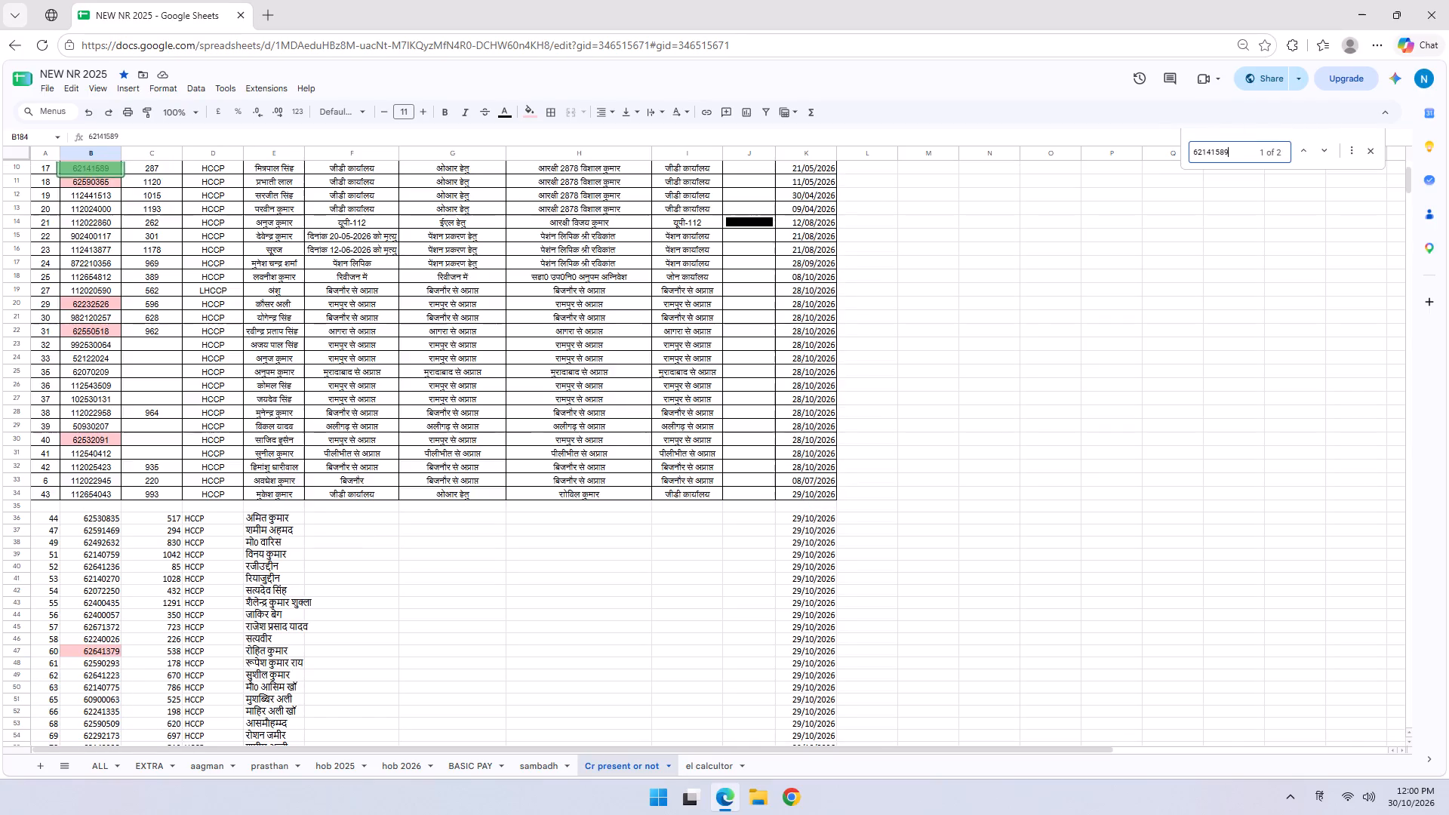
pyautogui.press('Return')
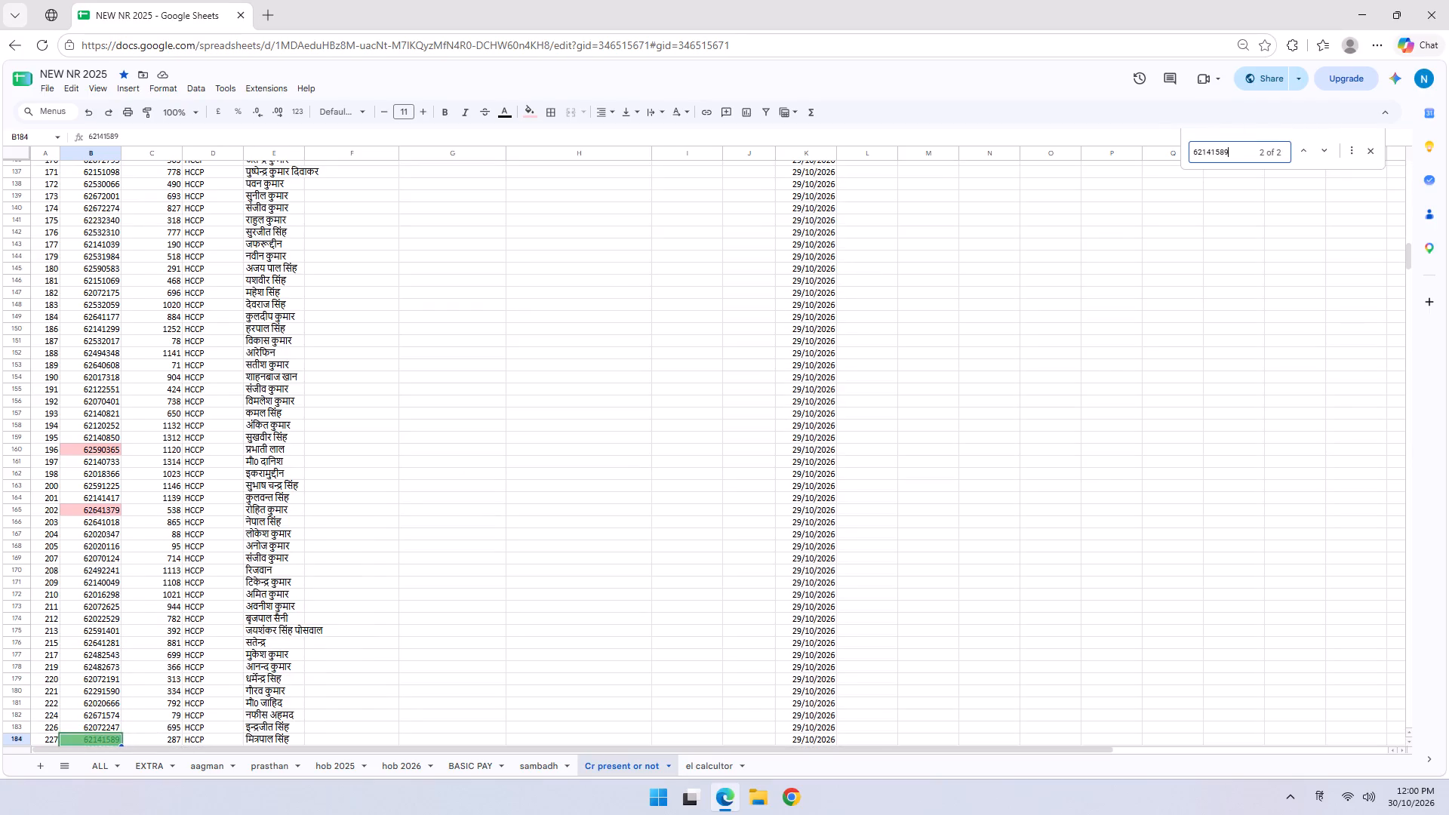
pyautogui.press('Return')
pyautogui.press('Return')
pyautogui.press('Up')
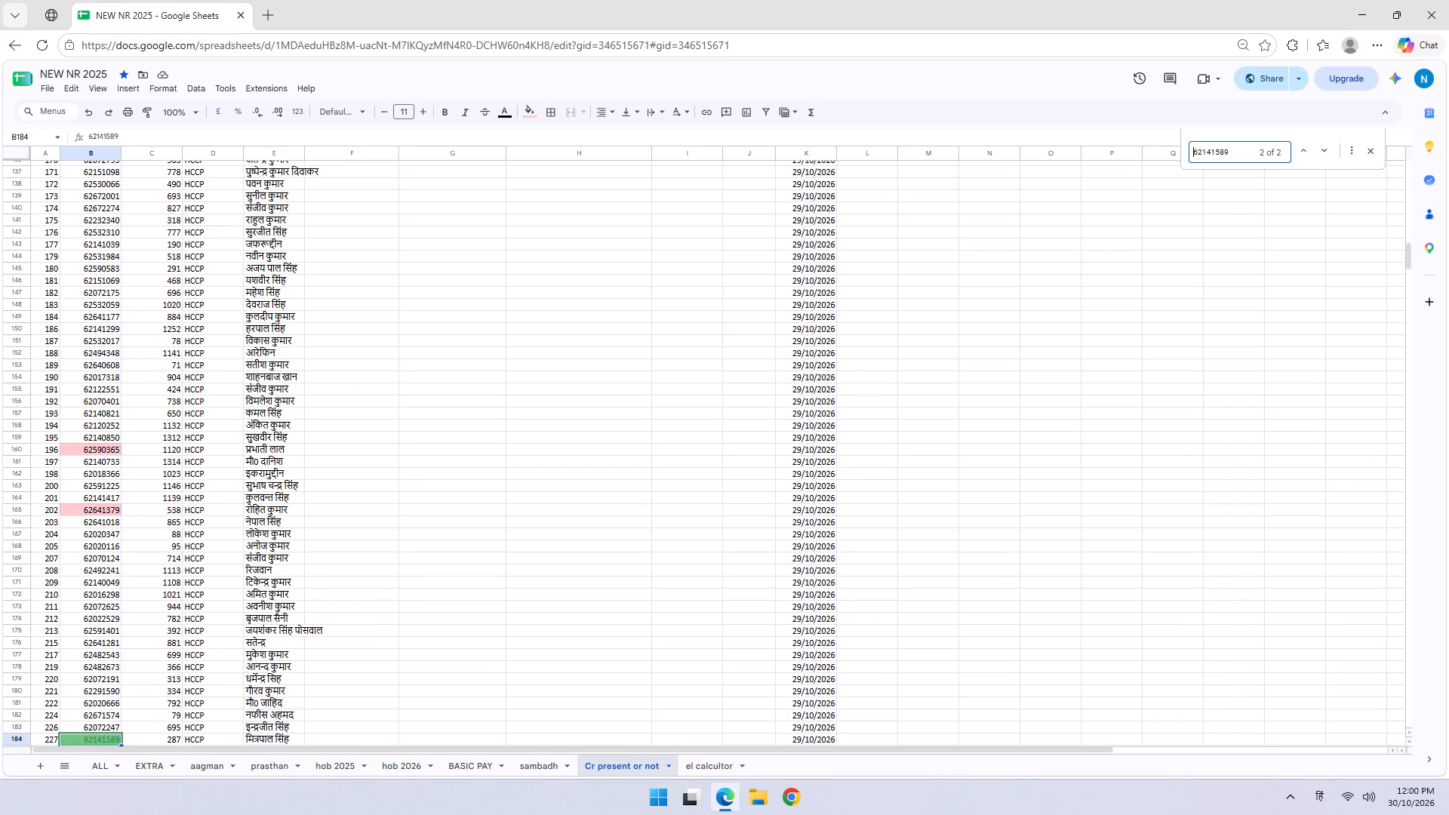
pyautogui.press('Escape')
# Search the sheet for the highlighted PNO number in B165 and go through its occurrences.
pyautogui.press('Up')
pyautogui.press('Up')
pyautogui.press('Up')
pyautogui.press('Up')
pyautogui.press('Up')
pyautogui.press('Up')
pyautogui.press('Up')
pyautogui.press('Up')
pyautogui.press('Up')
pyautogui.press('Up')
pyautogui.press('Up')
pyautogui.press('Up')
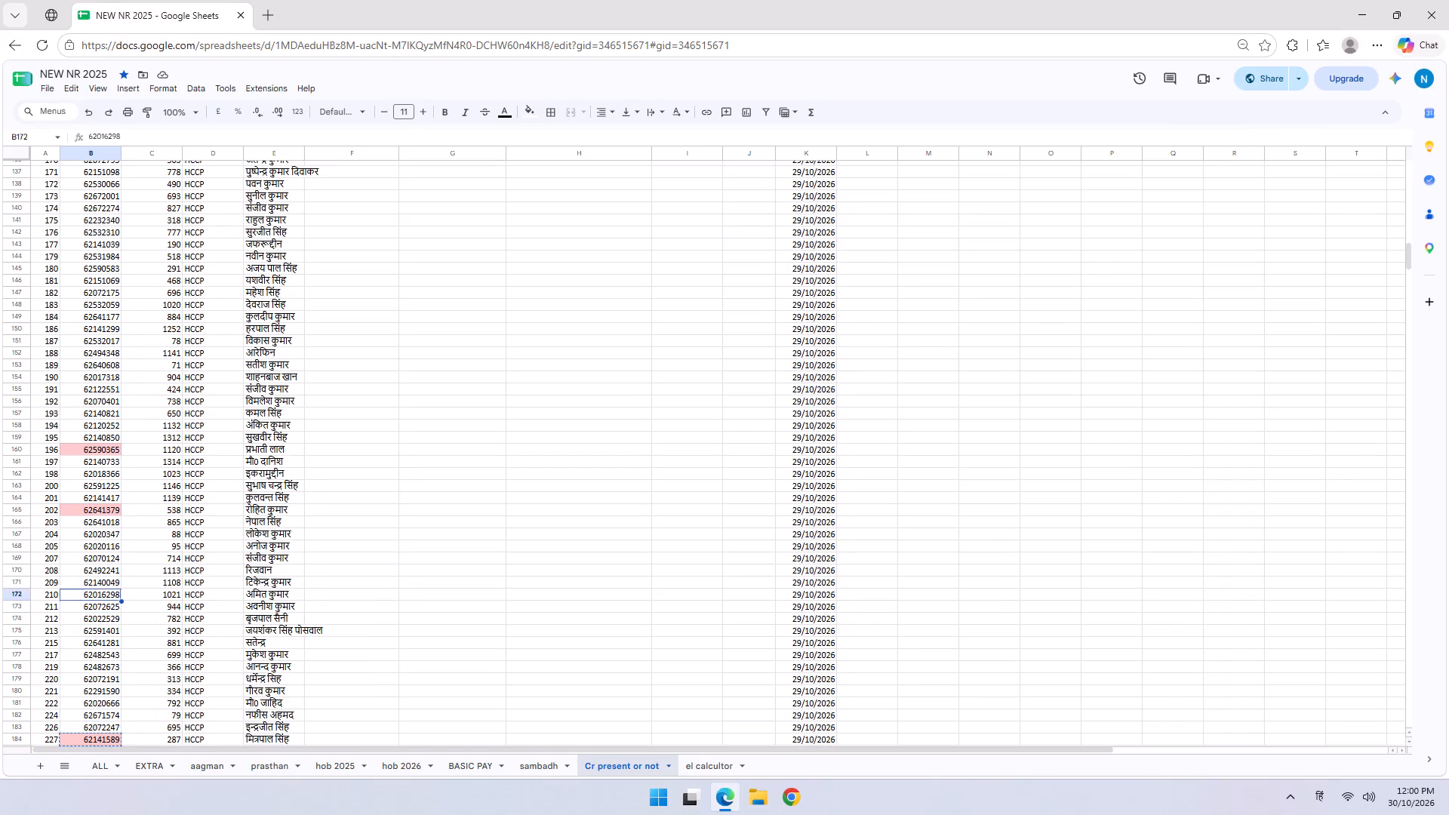
pyautogui.press('Up')
pyautogui.press('Up')
pyautogui.press('Up')
pyautogui.press('Up')
pyautogui.press('Up')
pyautogui.press('Up')
pyautogui.press('Up')
pyautogui.hotkey('ctrl', 'c')
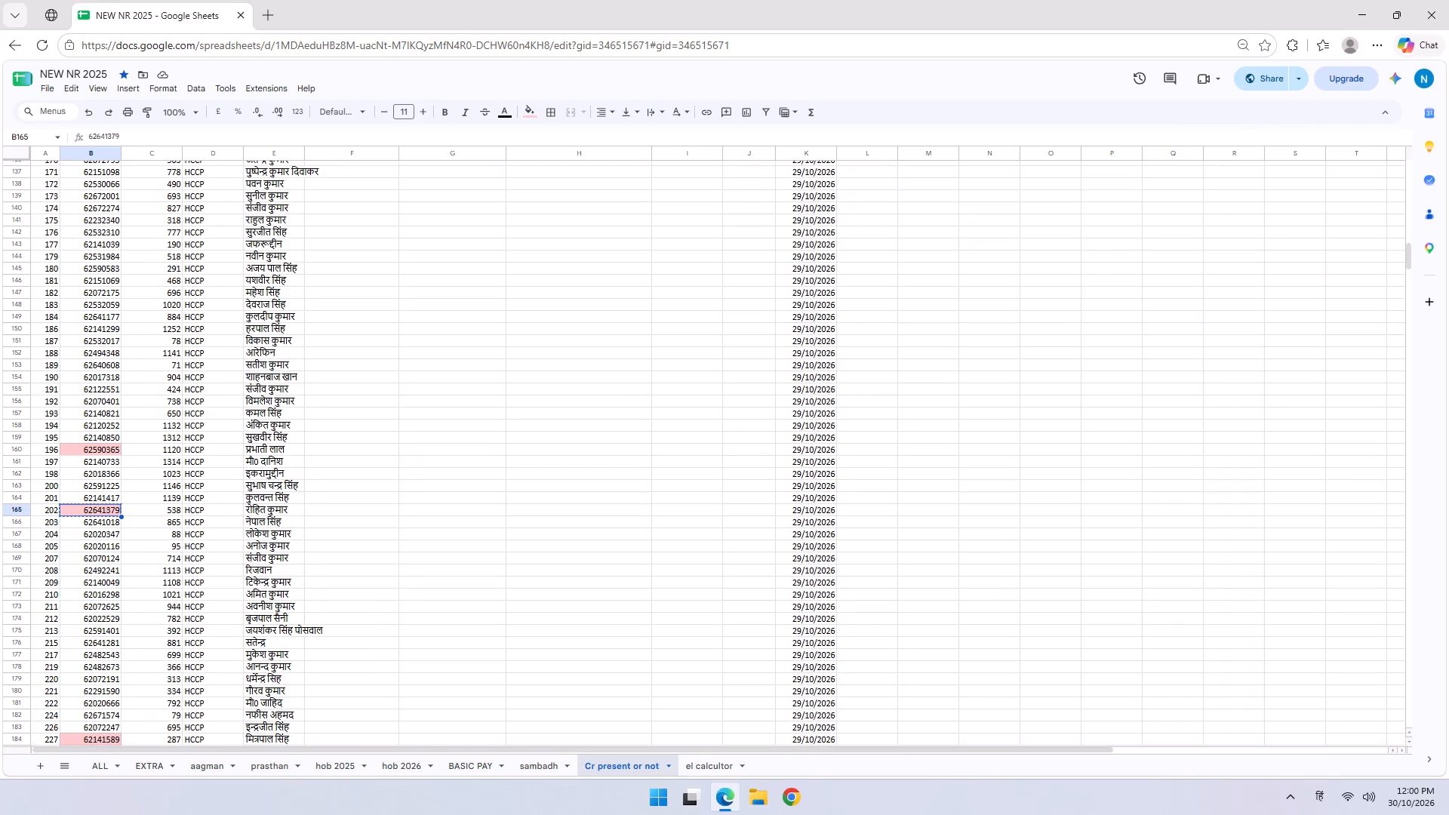
pyautogui.hotkey('ctrl', 'f')
pyautogui.hotkey('ctrl', 'v')
pyautogui.press('Return')
pyautogui.press('Return')
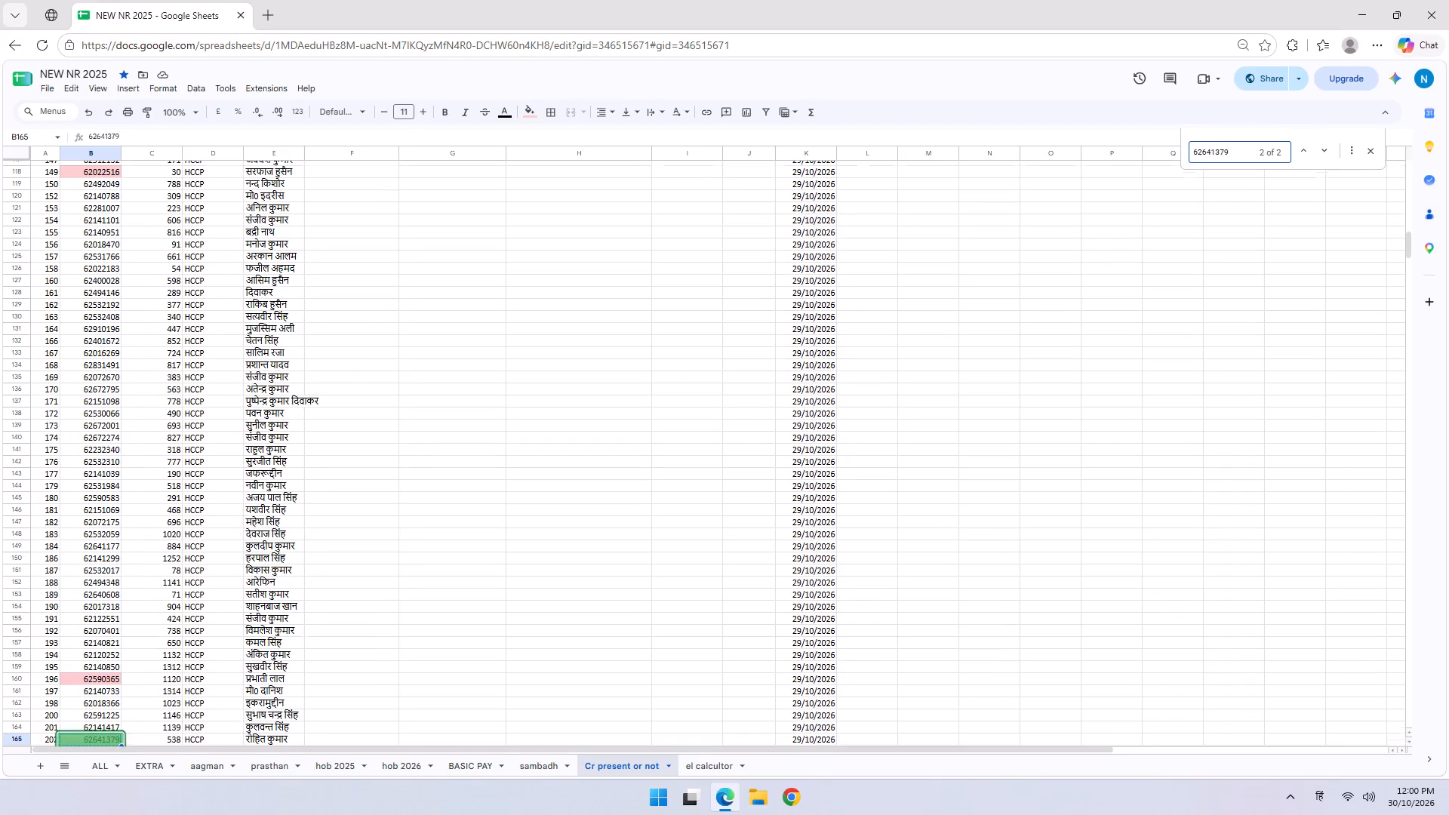
pyautogui.press('Return')
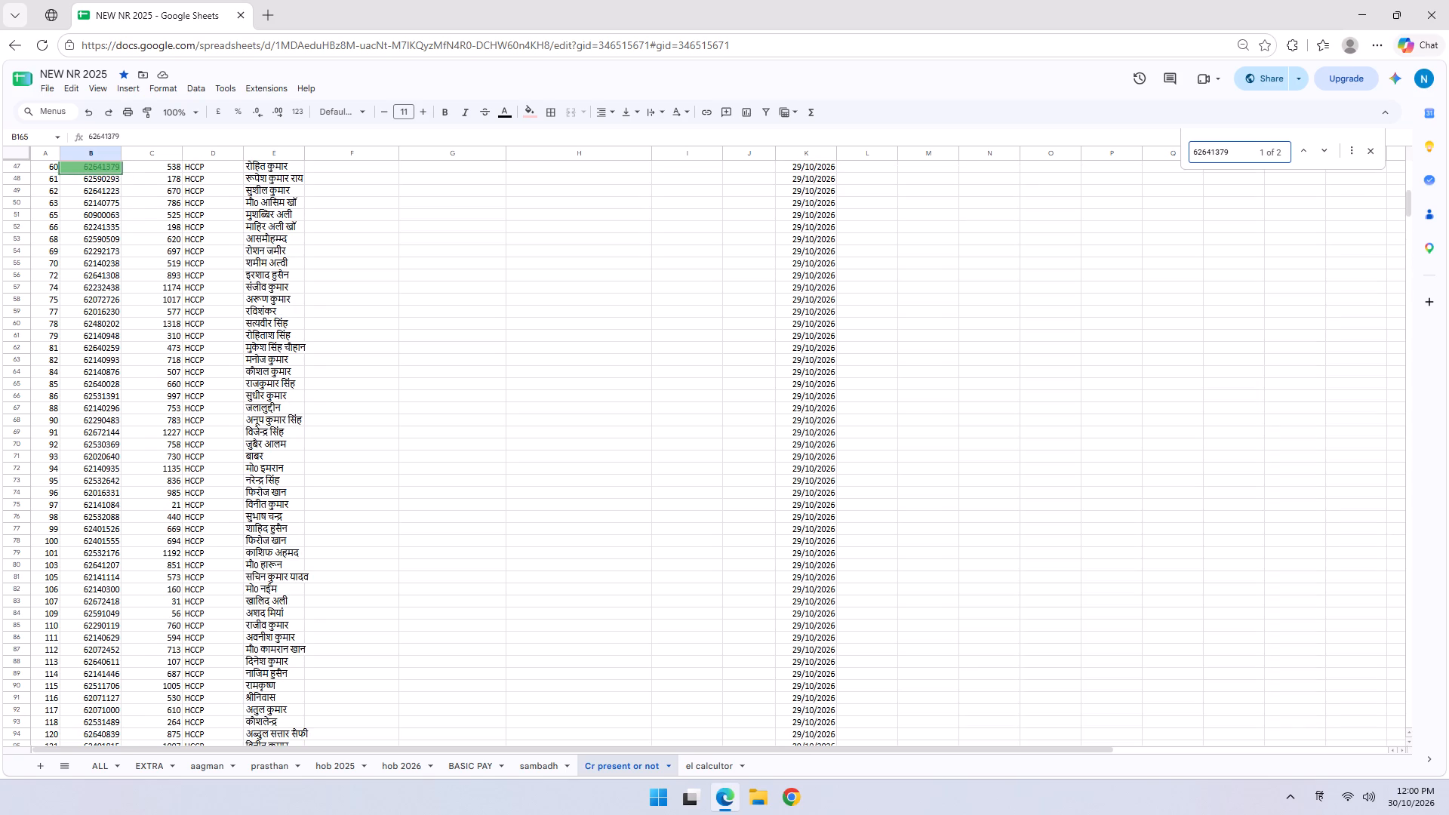
# Select the entire row 165 and check it against the matching PNO entry in row 47.
pyautogui.scroll(2, 103, 549)
pyautogui.scroll(-8, 103, 549)
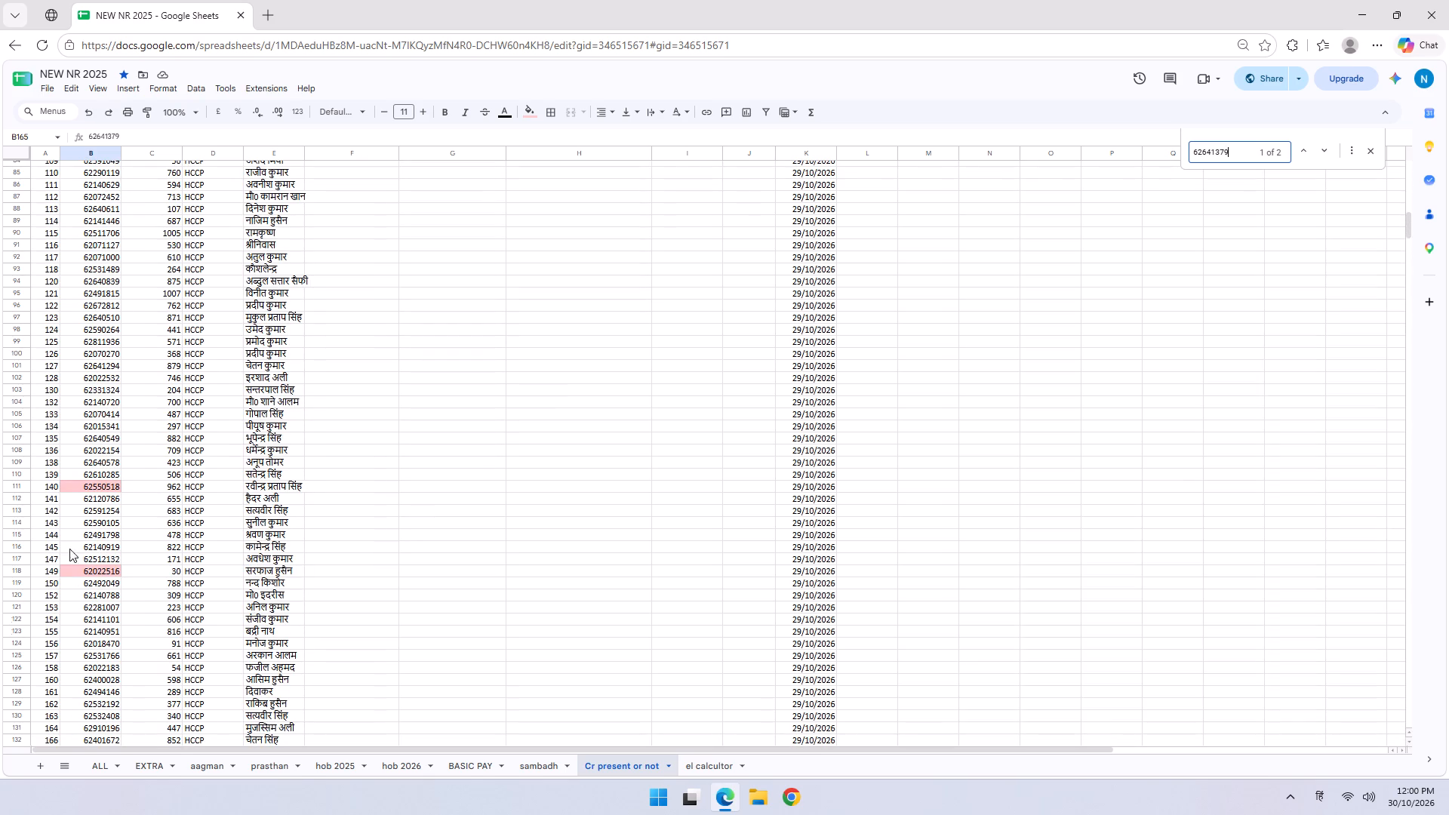
pyautogui.scroll(-4, 35, 549)
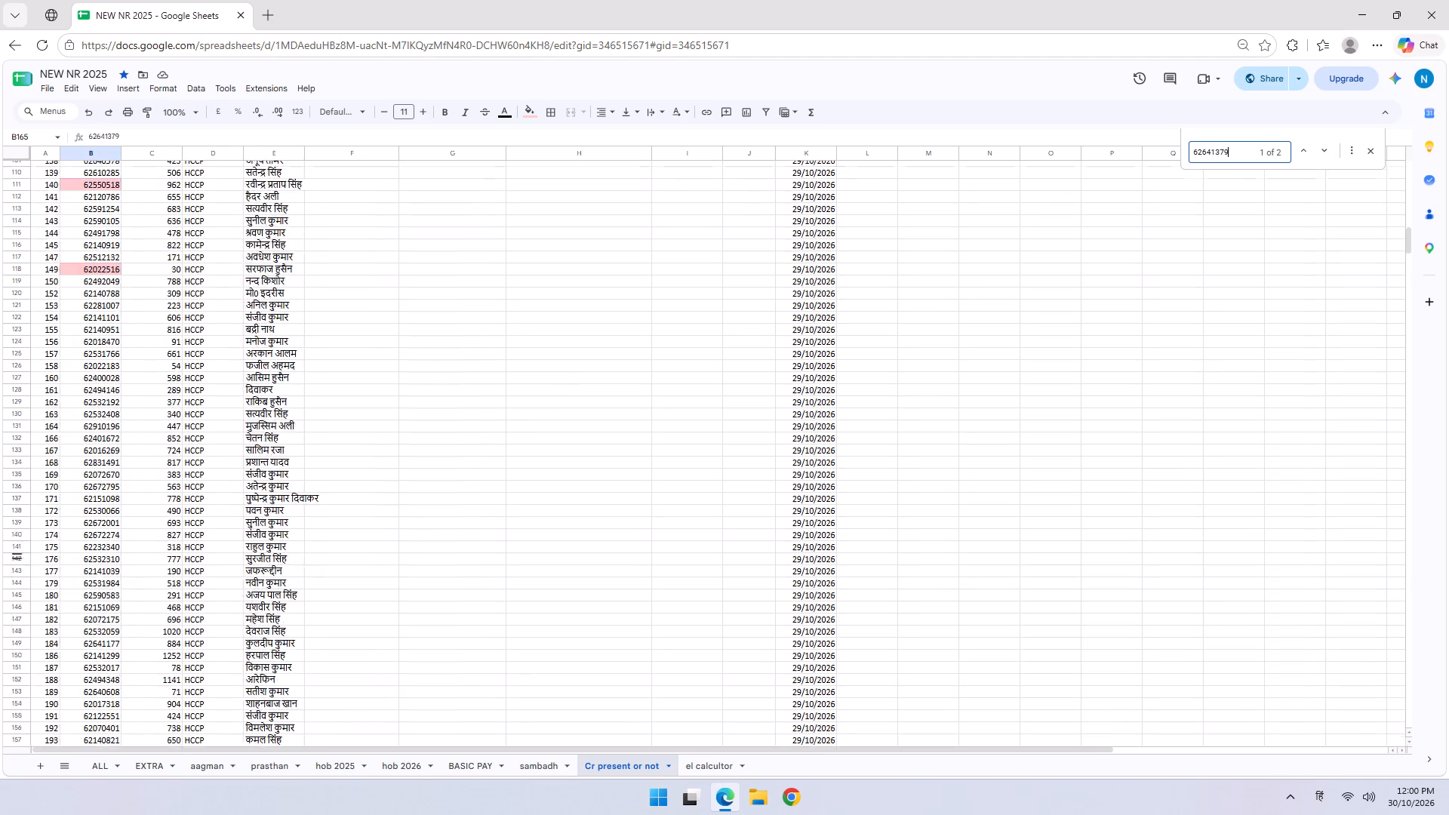
pyautogui.scroll(-2, 31, 554)
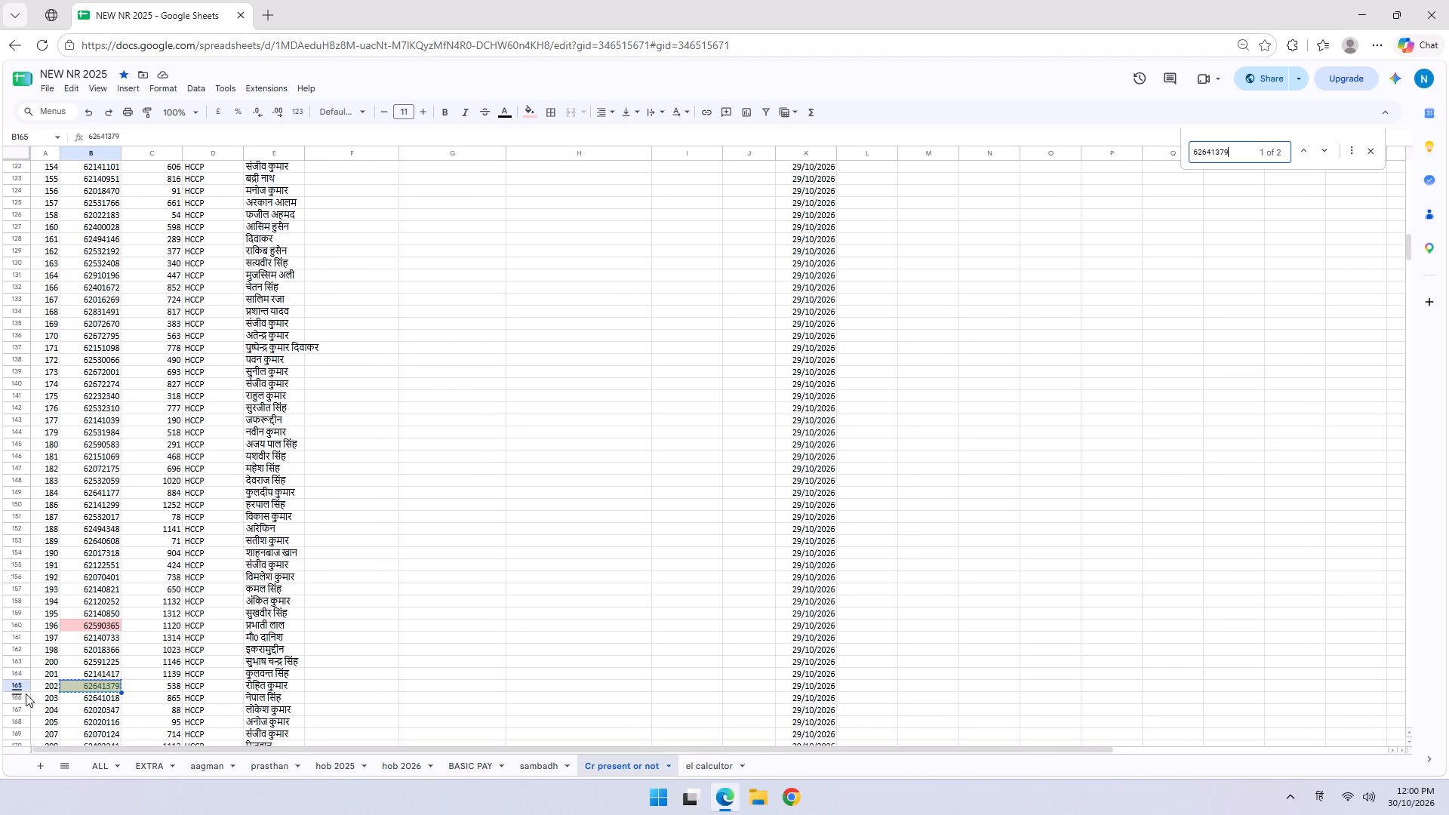
pyautogui.click(18, 684)
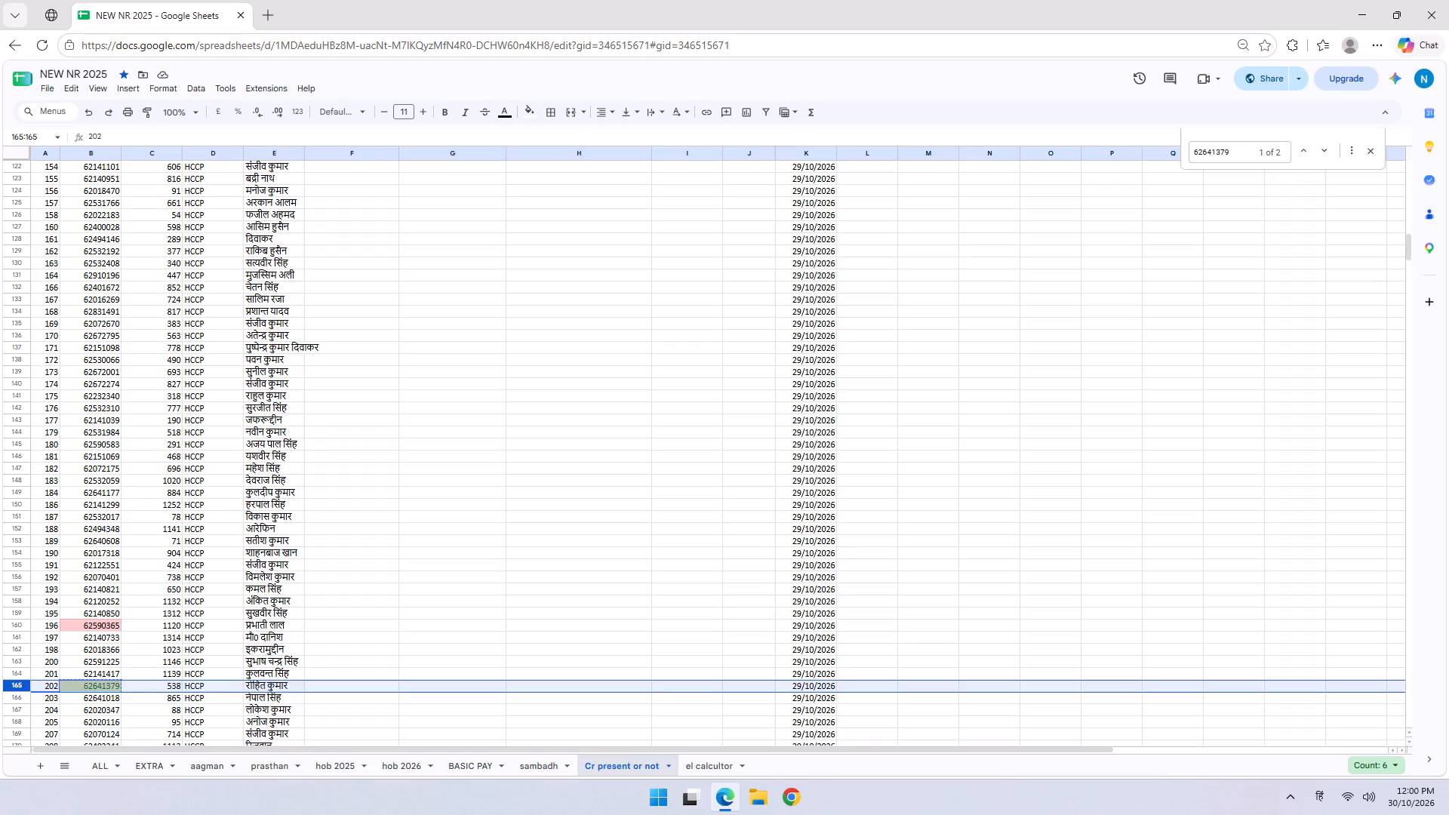
pyautogui.scroll(6, 85, 645)
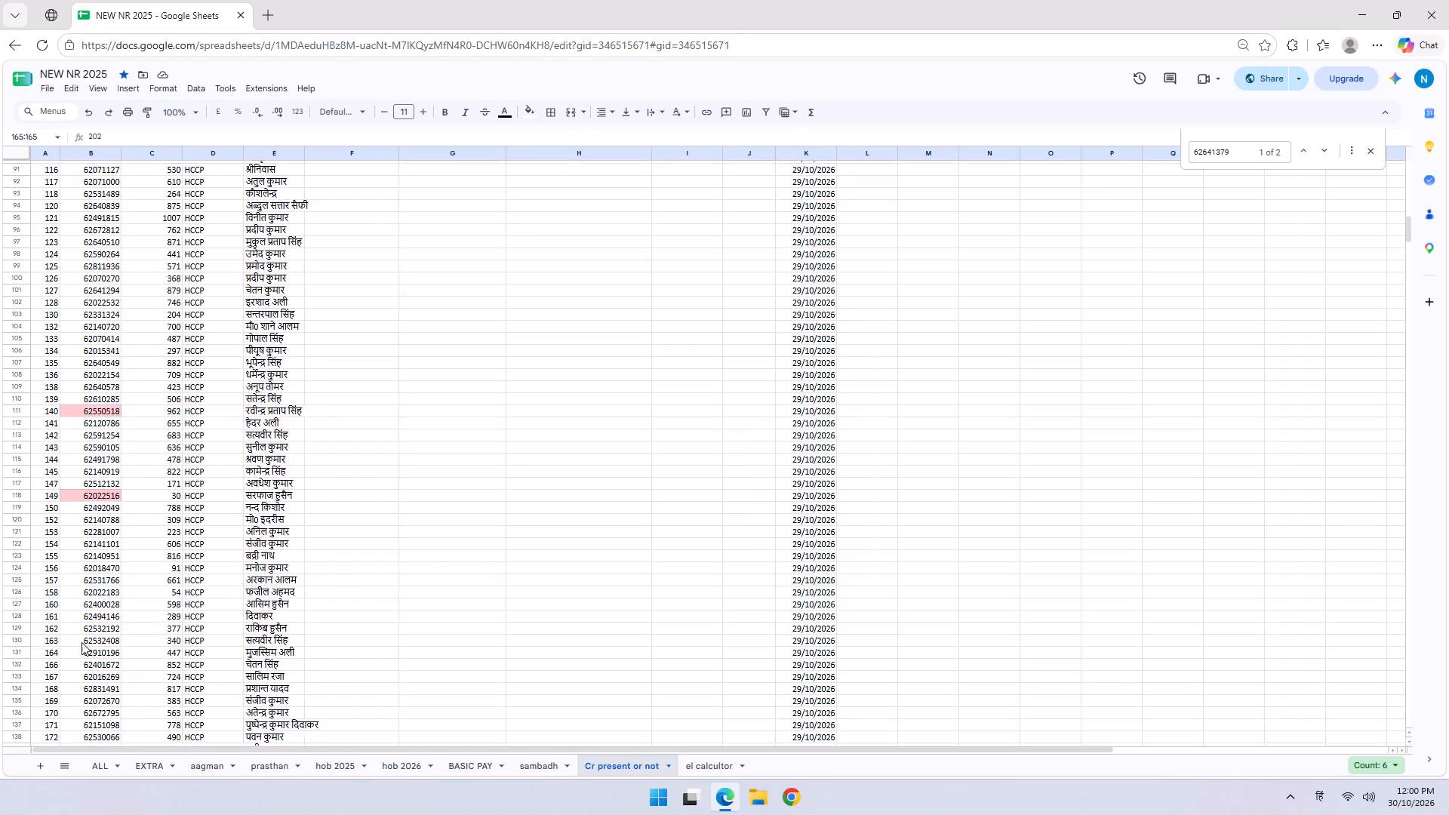
pyautogui.scroll(2, 82, 642)
pyautogui.scroll(-1, 82, 642)
pyautogui.scroll(1, 82, 642)
pyautogui.scroll(-1, 82, 642)
pyautogui.scroll(9, 82, 642)
pyautogui.scroll(-1, 82, 642)
pyautogui.scroll(3, 82, 642)
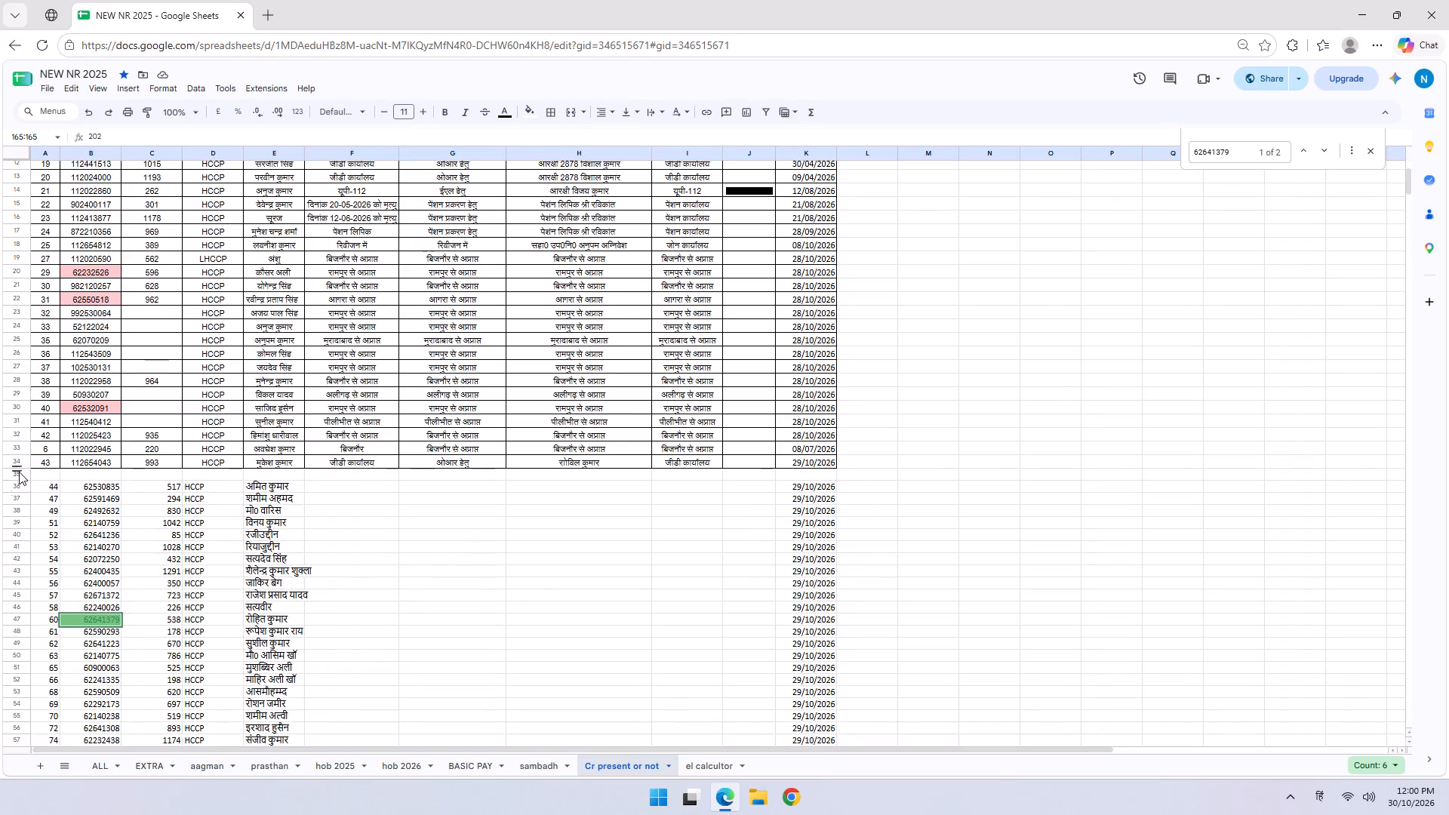
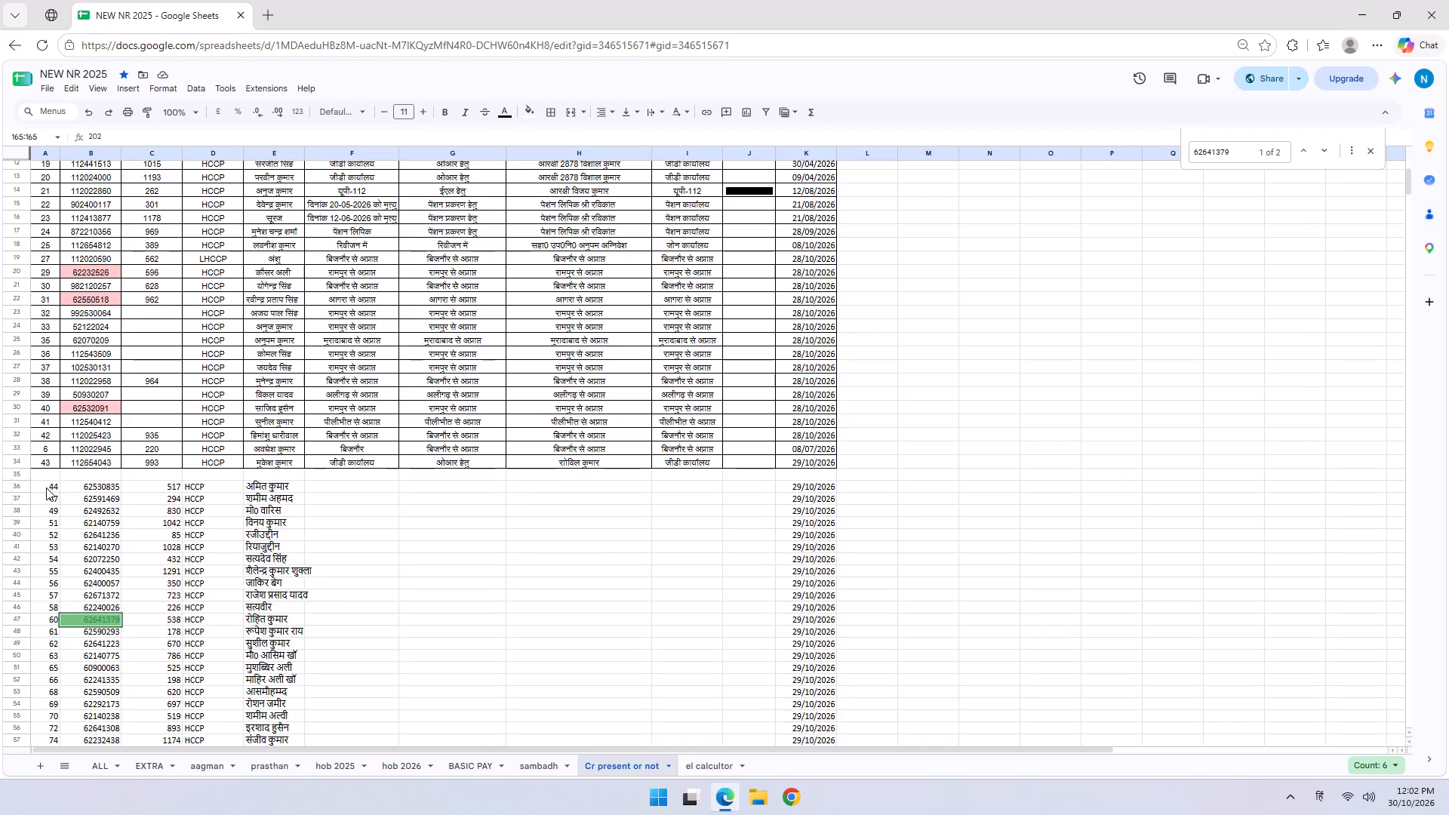
# Copy the personnel entries in A36:K201 of the "Cr present or not" sheet.
pyautogui.moveTo(41, 487); pyautogui.dragTo(809, 666)
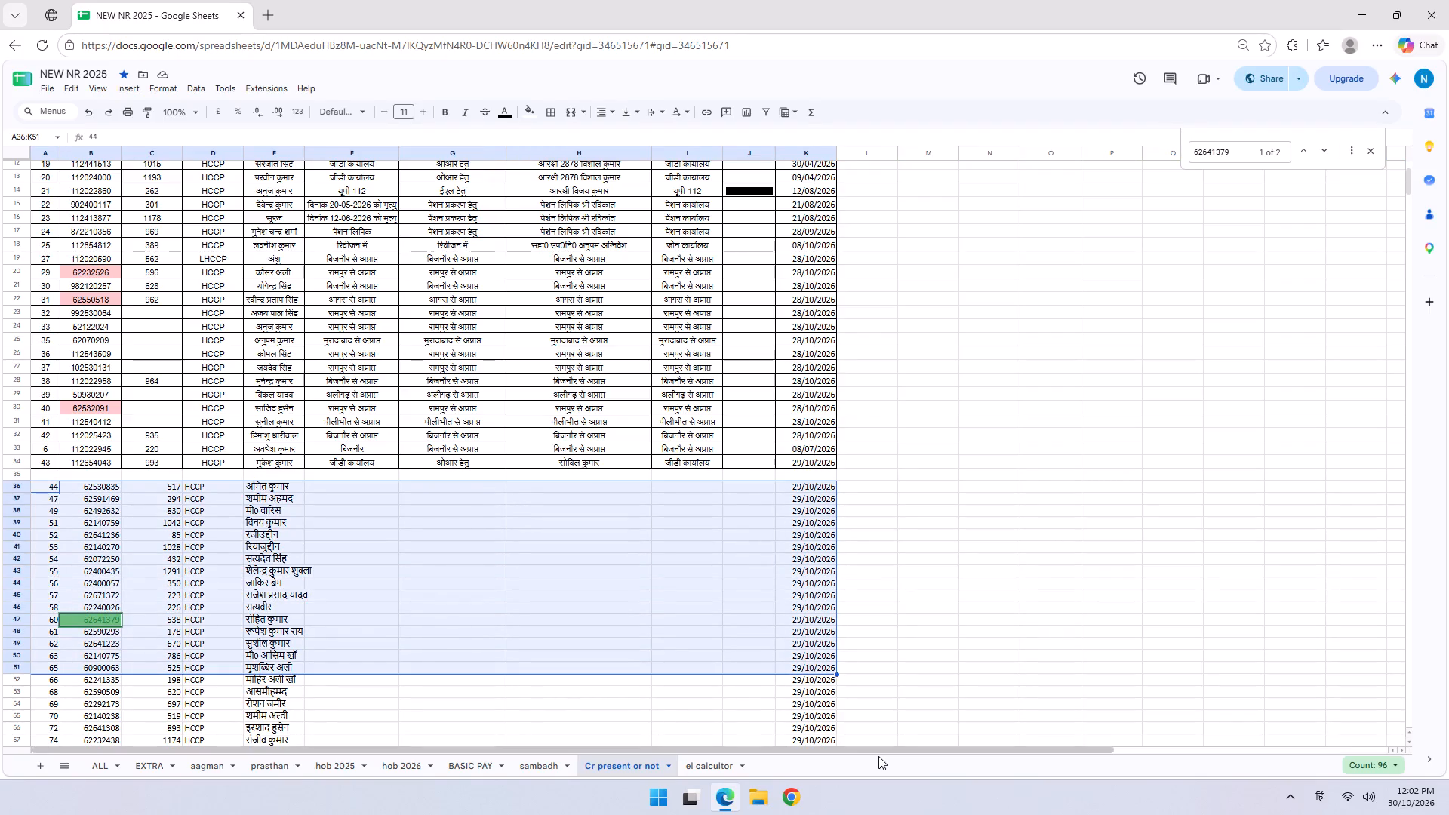
pyautogui.hotkey('ctrl', 'shift', 'Down')
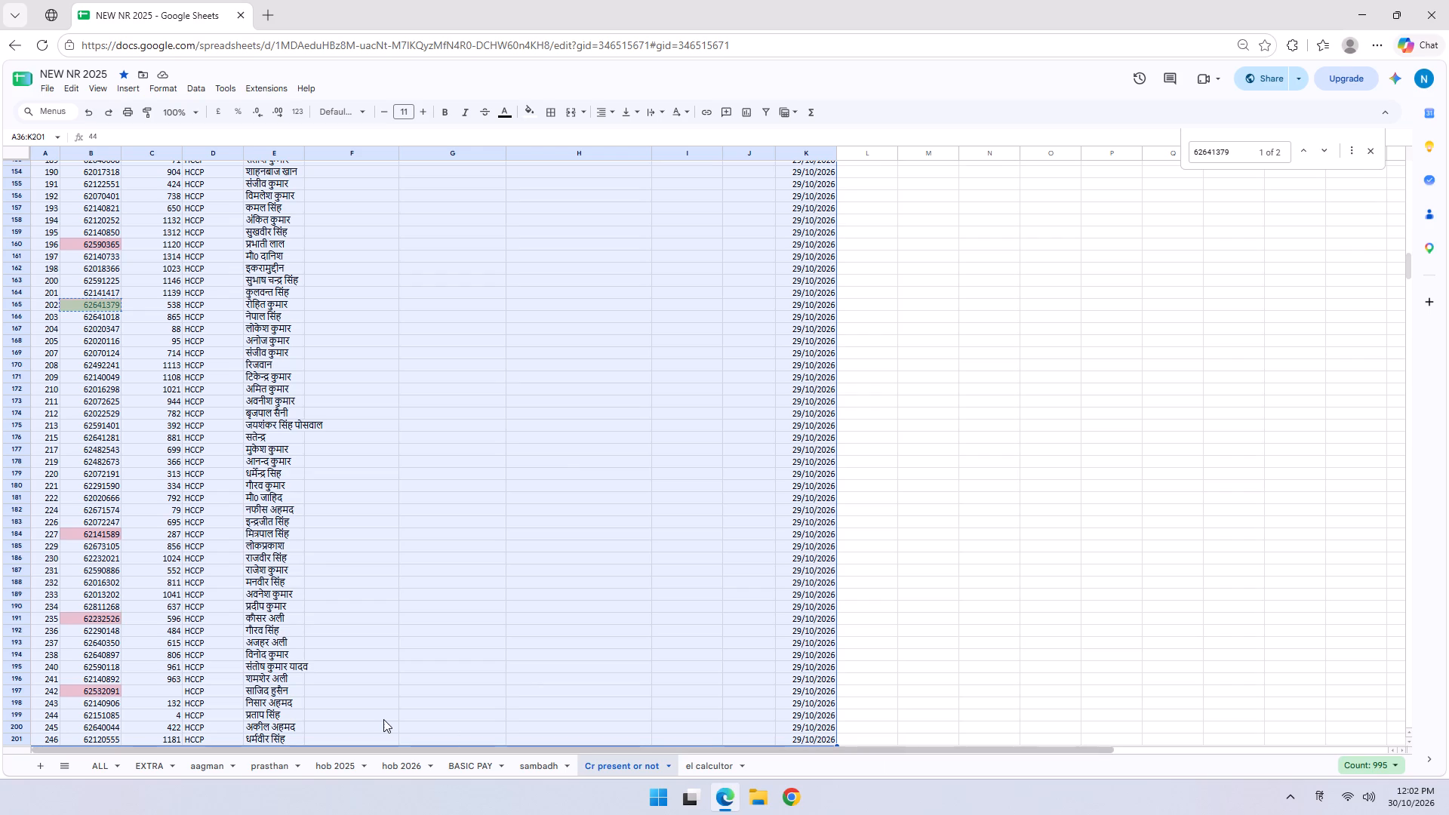
pyautogui.hotkey('ctrl', 'c')
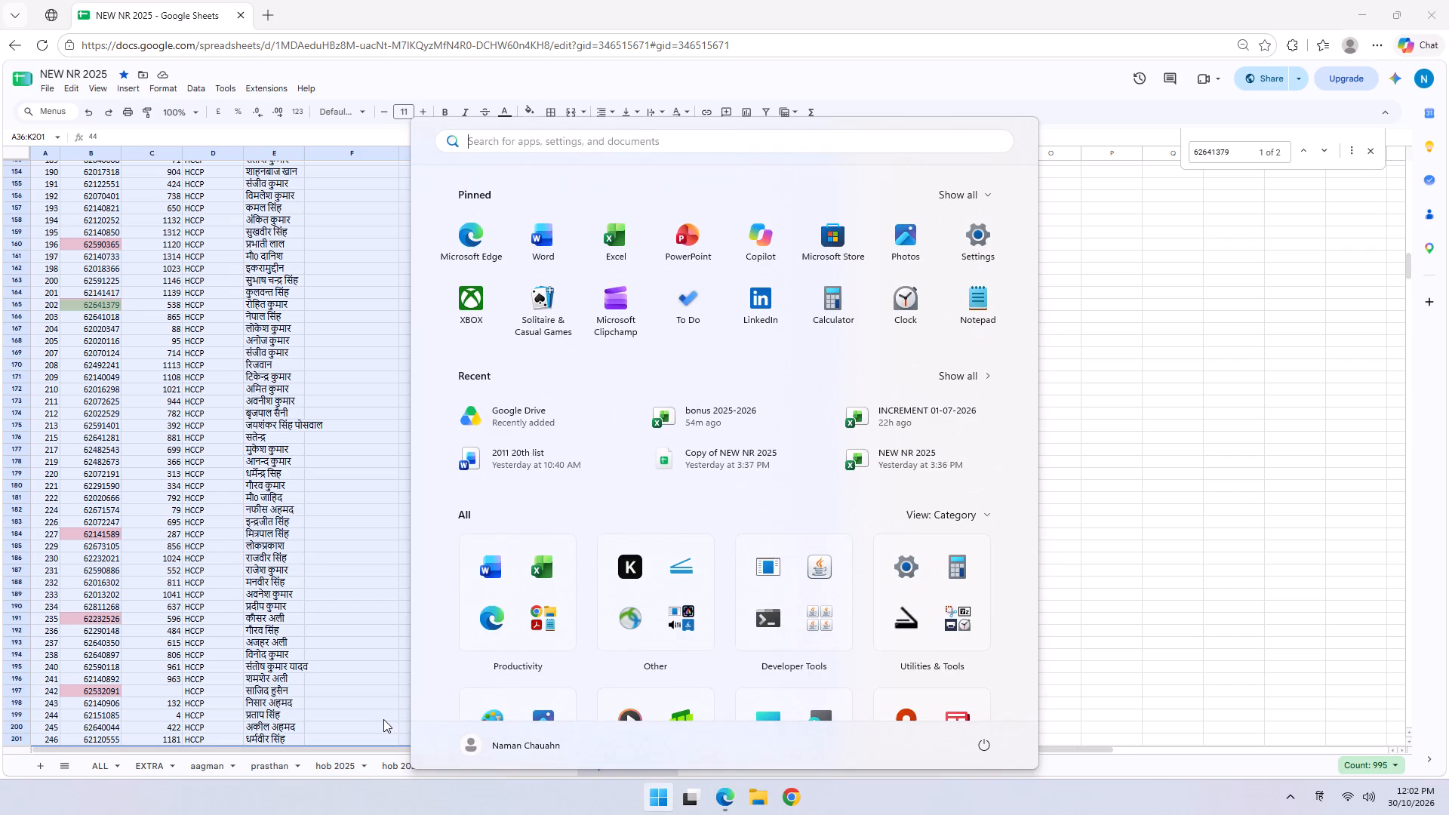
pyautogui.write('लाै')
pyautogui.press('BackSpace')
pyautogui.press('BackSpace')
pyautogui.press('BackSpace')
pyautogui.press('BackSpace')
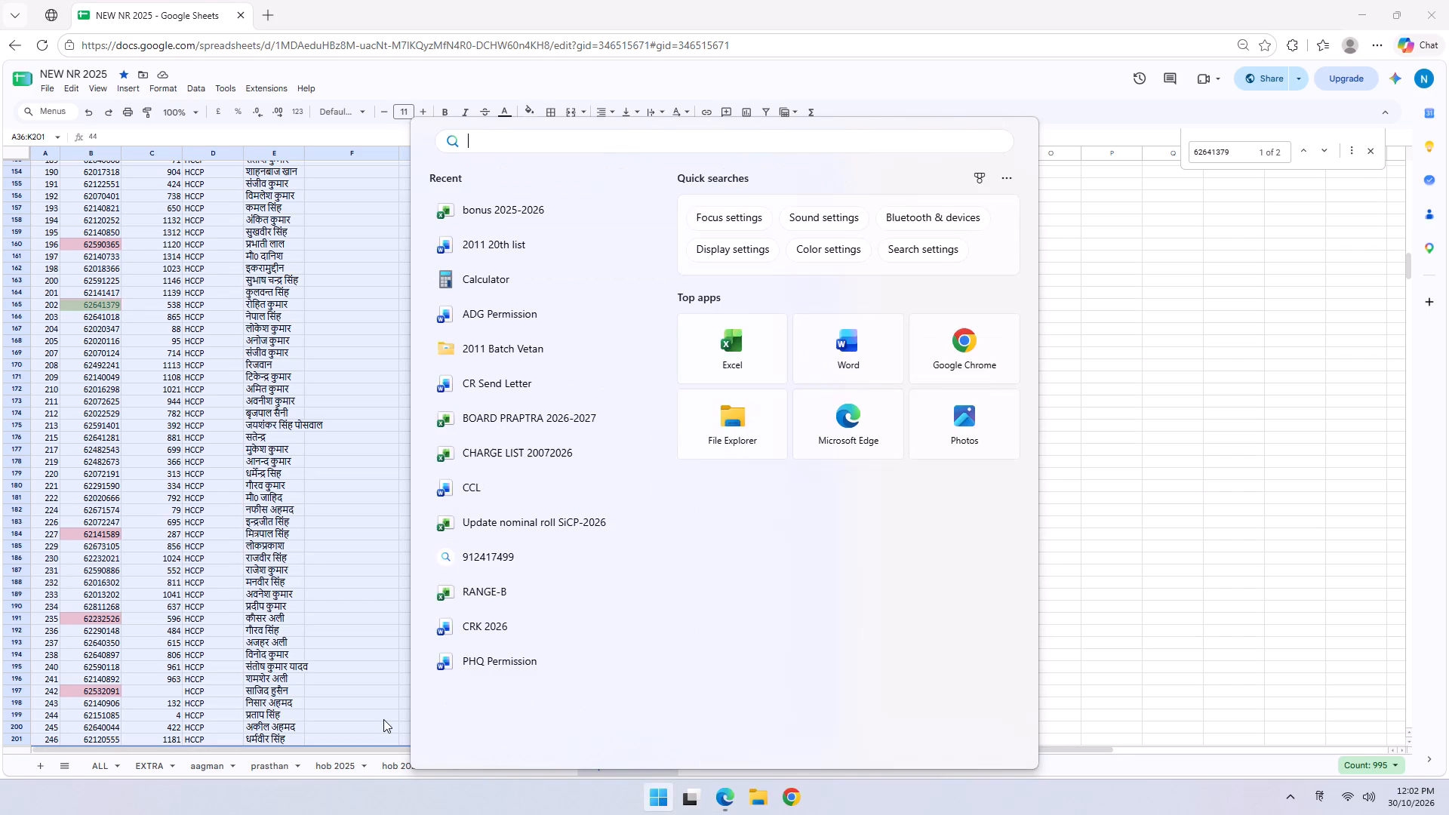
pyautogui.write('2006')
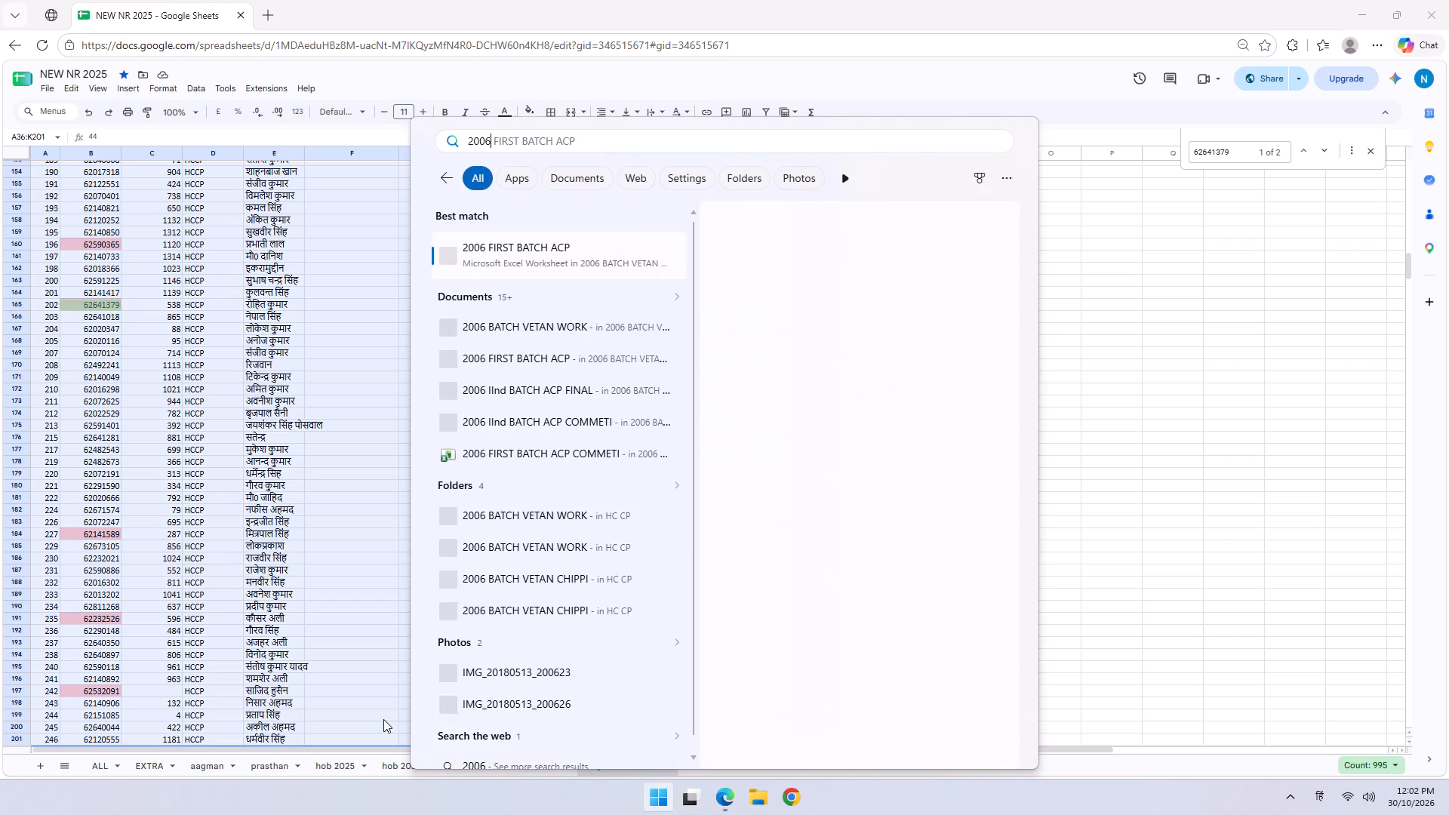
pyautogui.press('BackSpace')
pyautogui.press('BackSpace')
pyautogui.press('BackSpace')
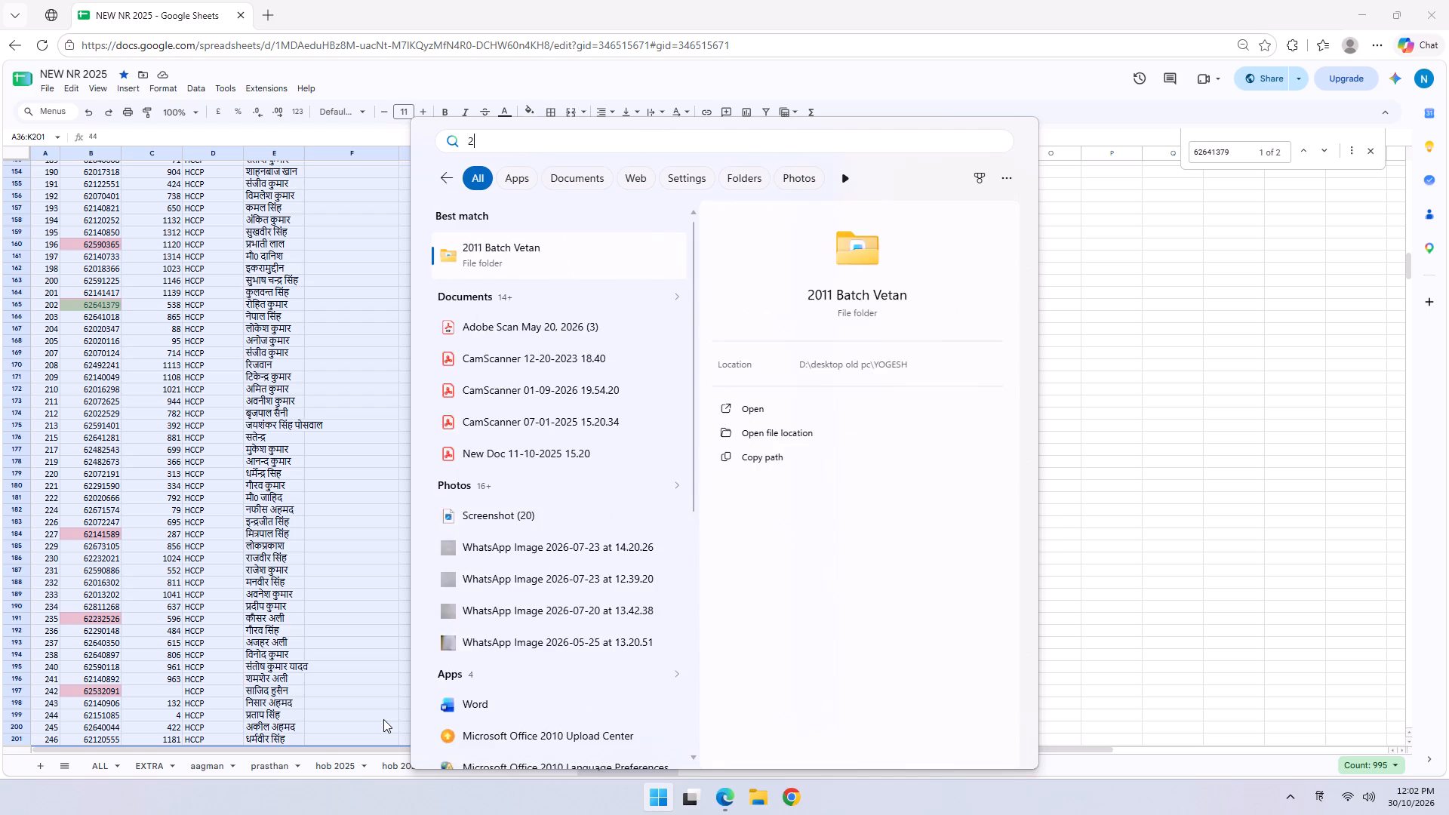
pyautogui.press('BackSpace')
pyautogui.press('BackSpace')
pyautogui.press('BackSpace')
# Switch to Excel with a new blank workbook and paste the copied personnel entries starting at A1.
pyautogui.write('e4x')
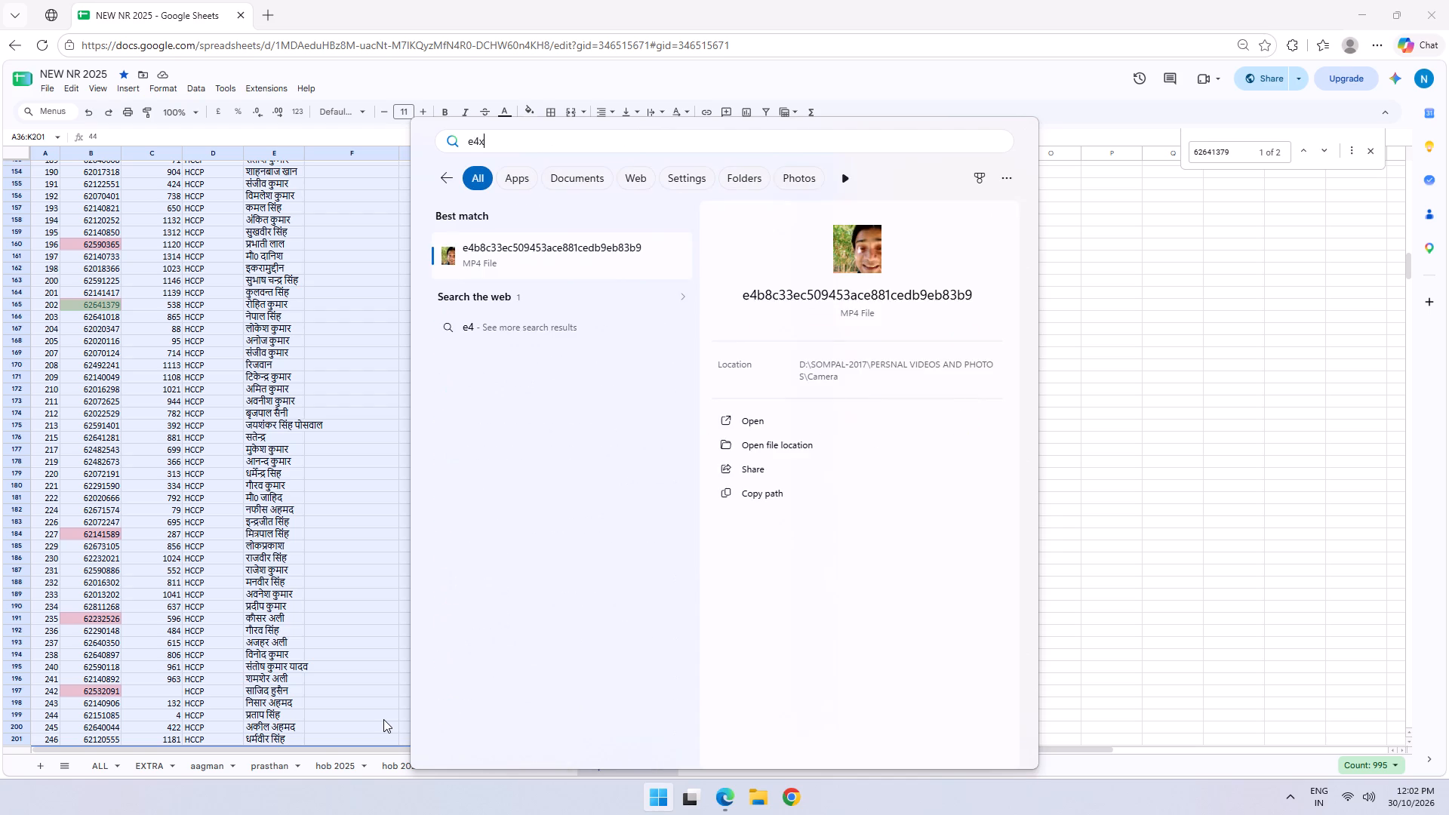
pyautogui.press('BackSpace')
pyautogui.press('BackSpace')
pyautogui.press('x')
pyautogui.press('Down')
pyautogui.press('Up')
pyautogui.press('Return')
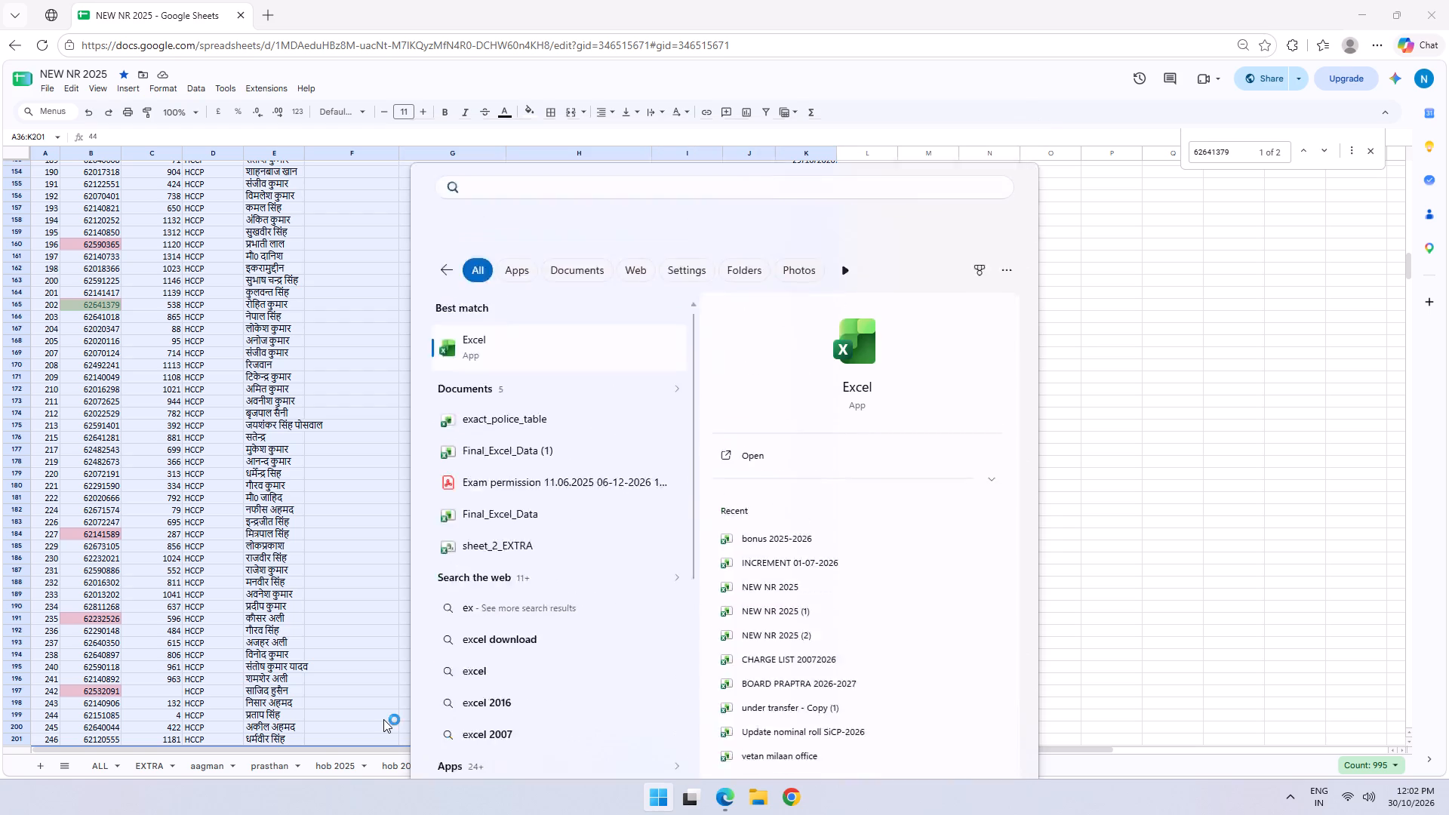
pyautogui.click(141, 165)
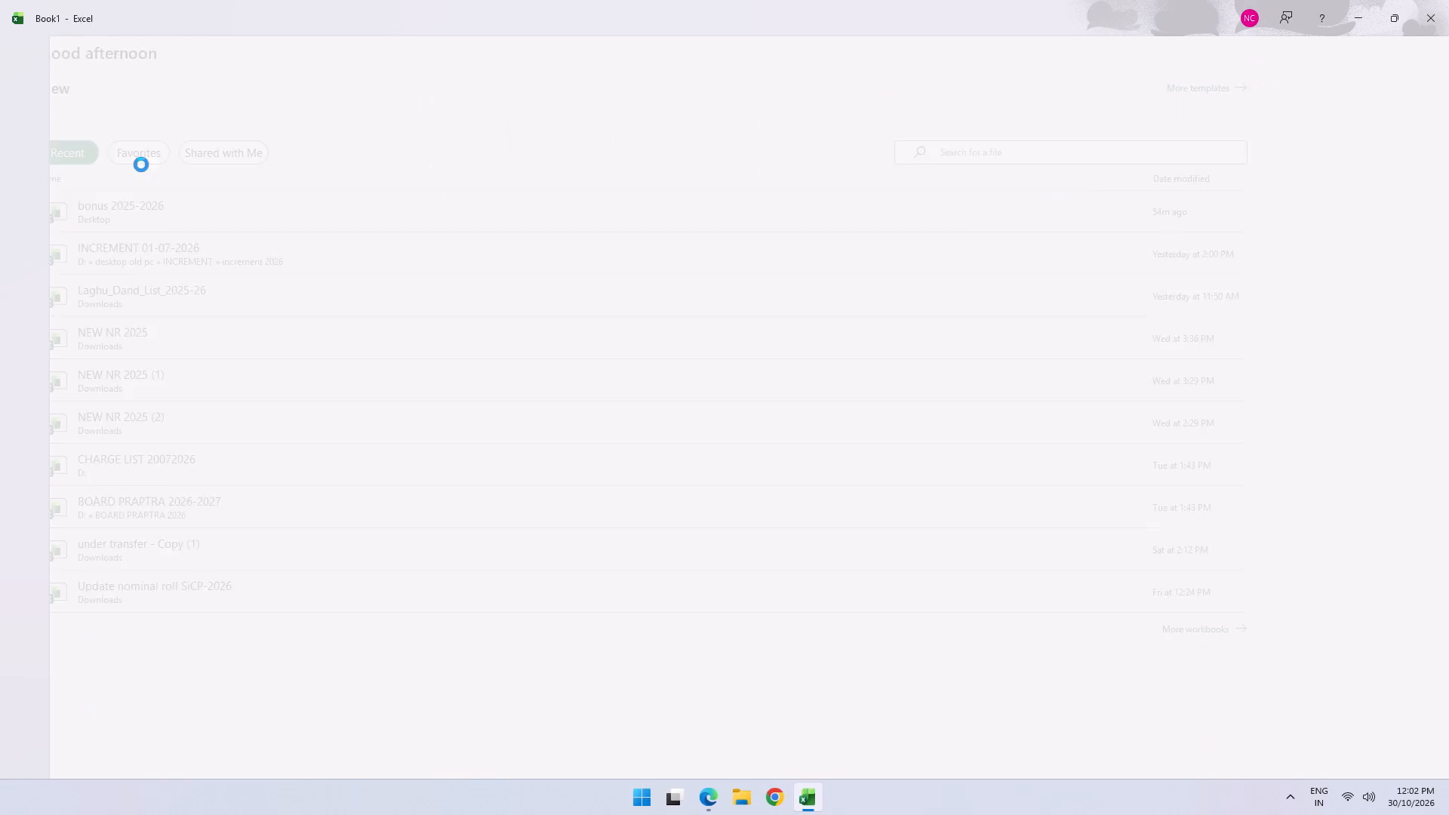
pyautogui.hotkey('ctrl', 'v')
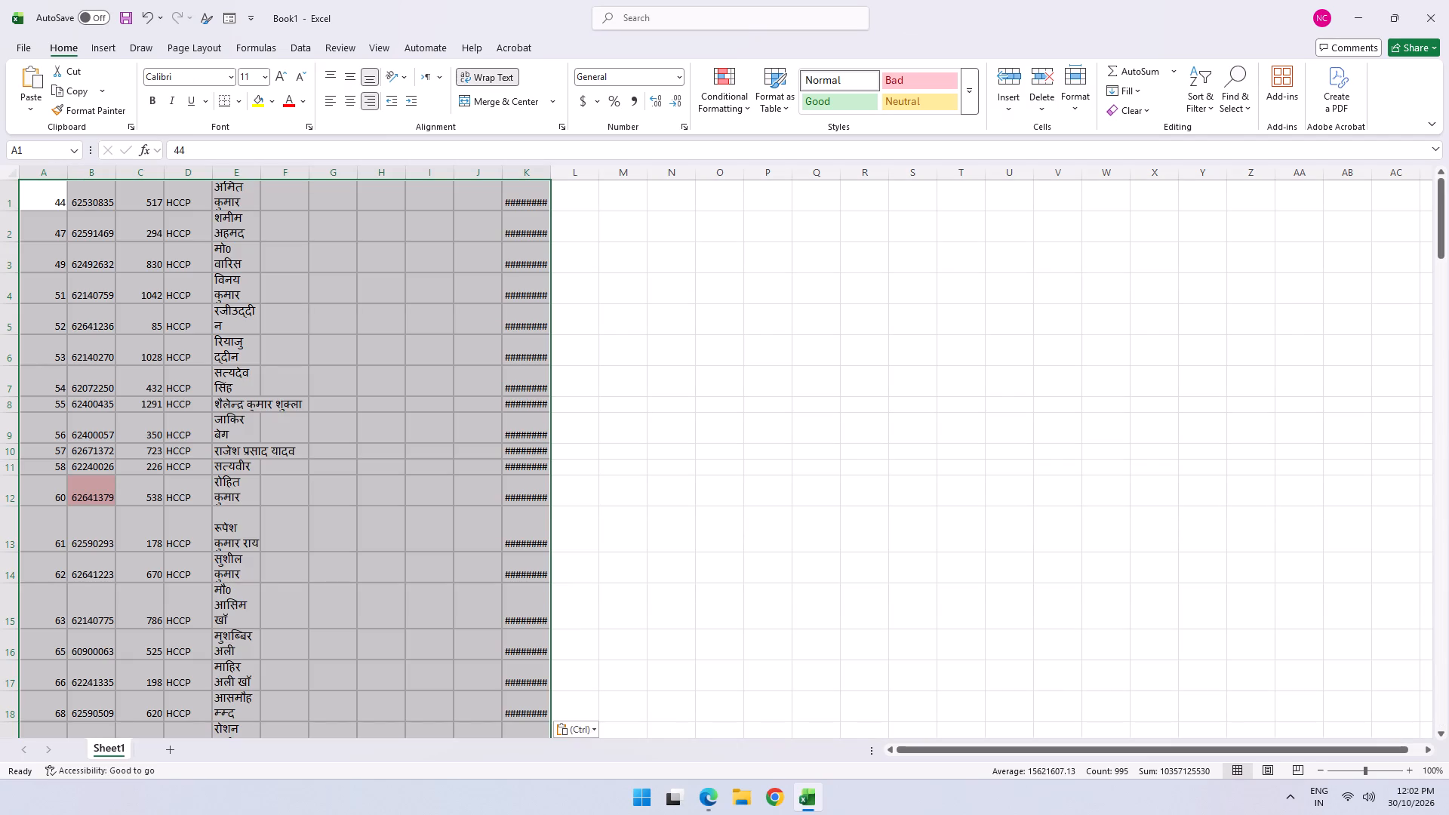
# Save the new workbook on the Desktop as "2006 vetan".
pyautogui.click(23, 49)
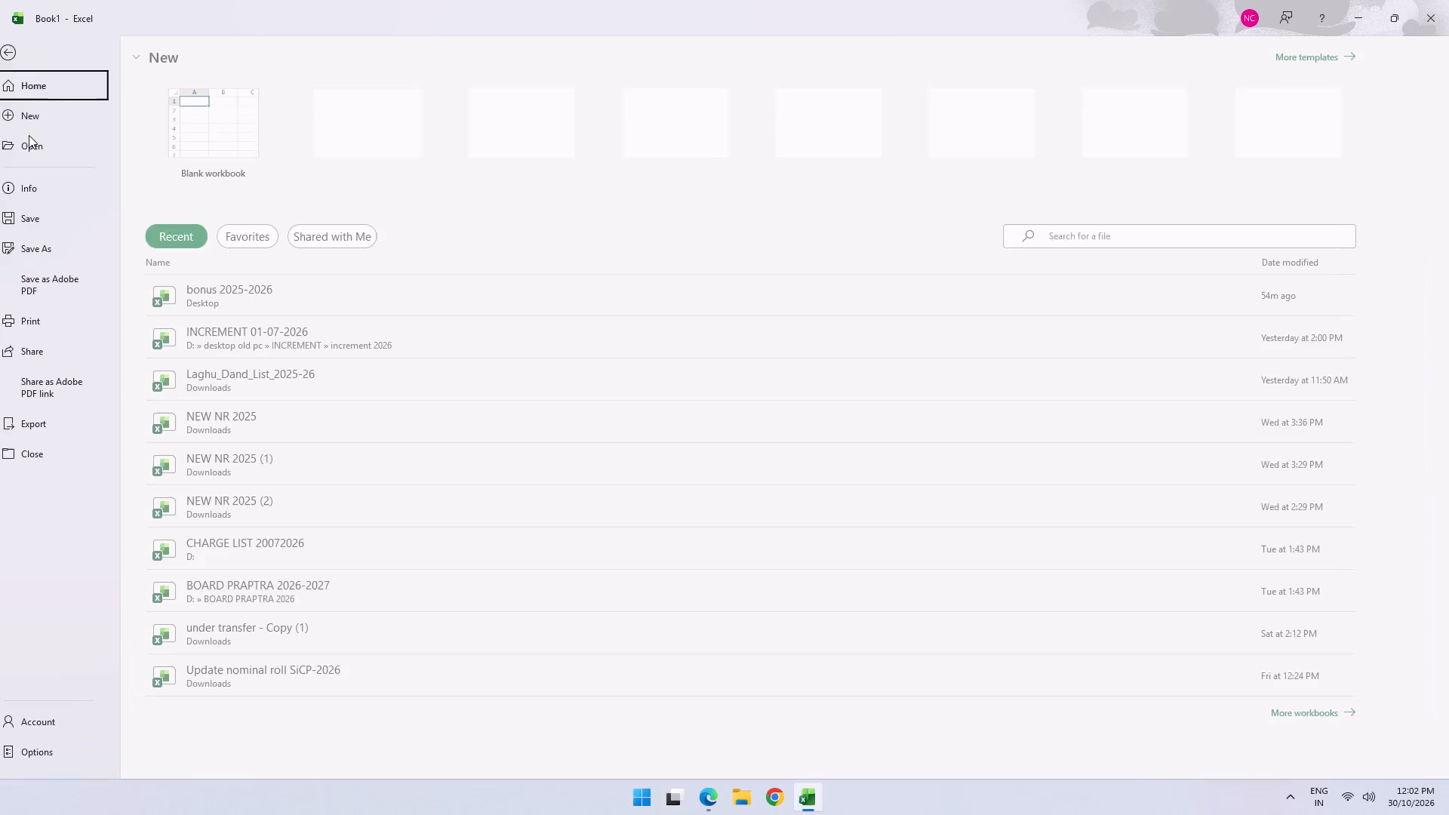
pyautogui.click(35, 249)
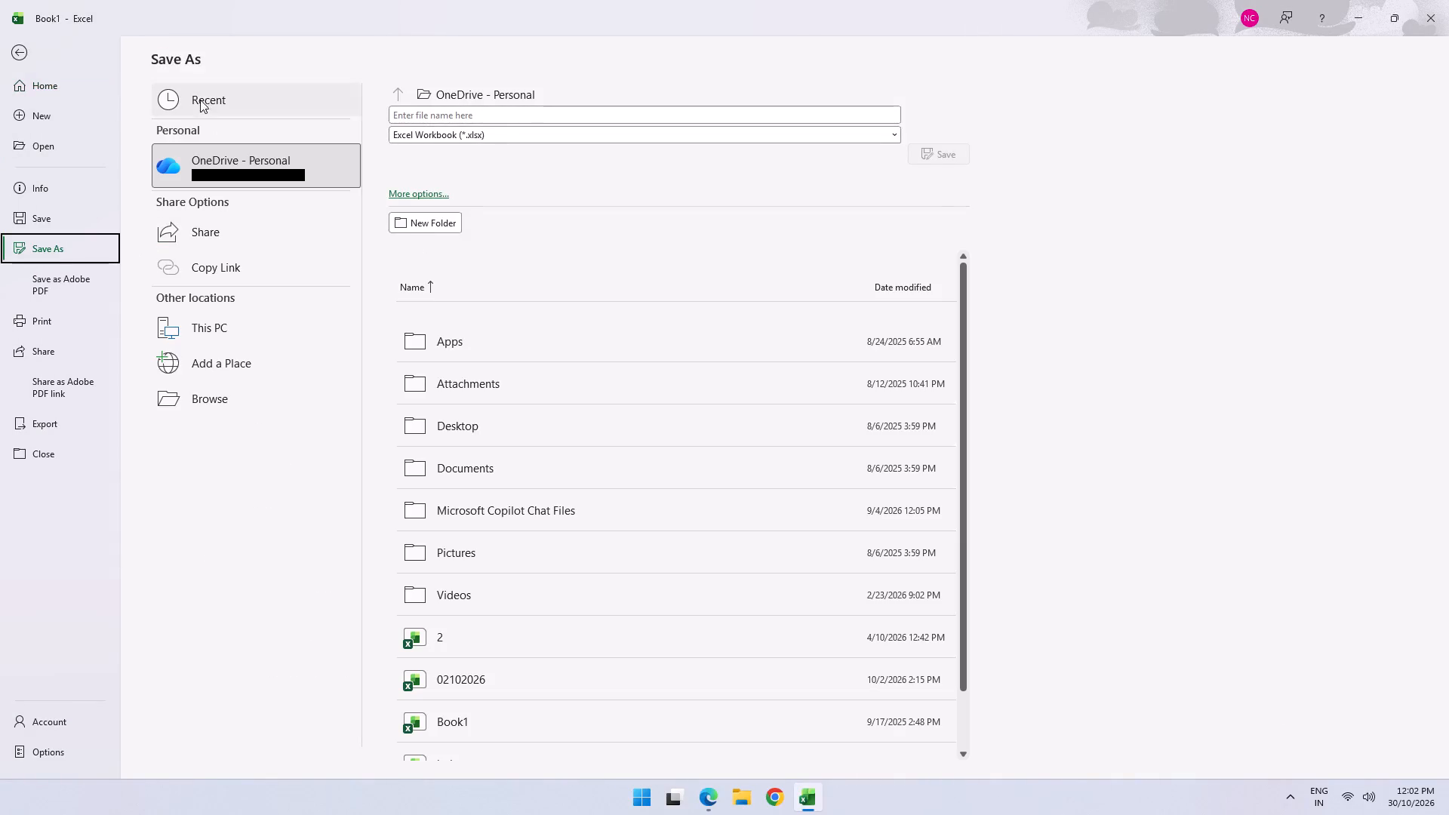
pyautogui.click(221, 394)
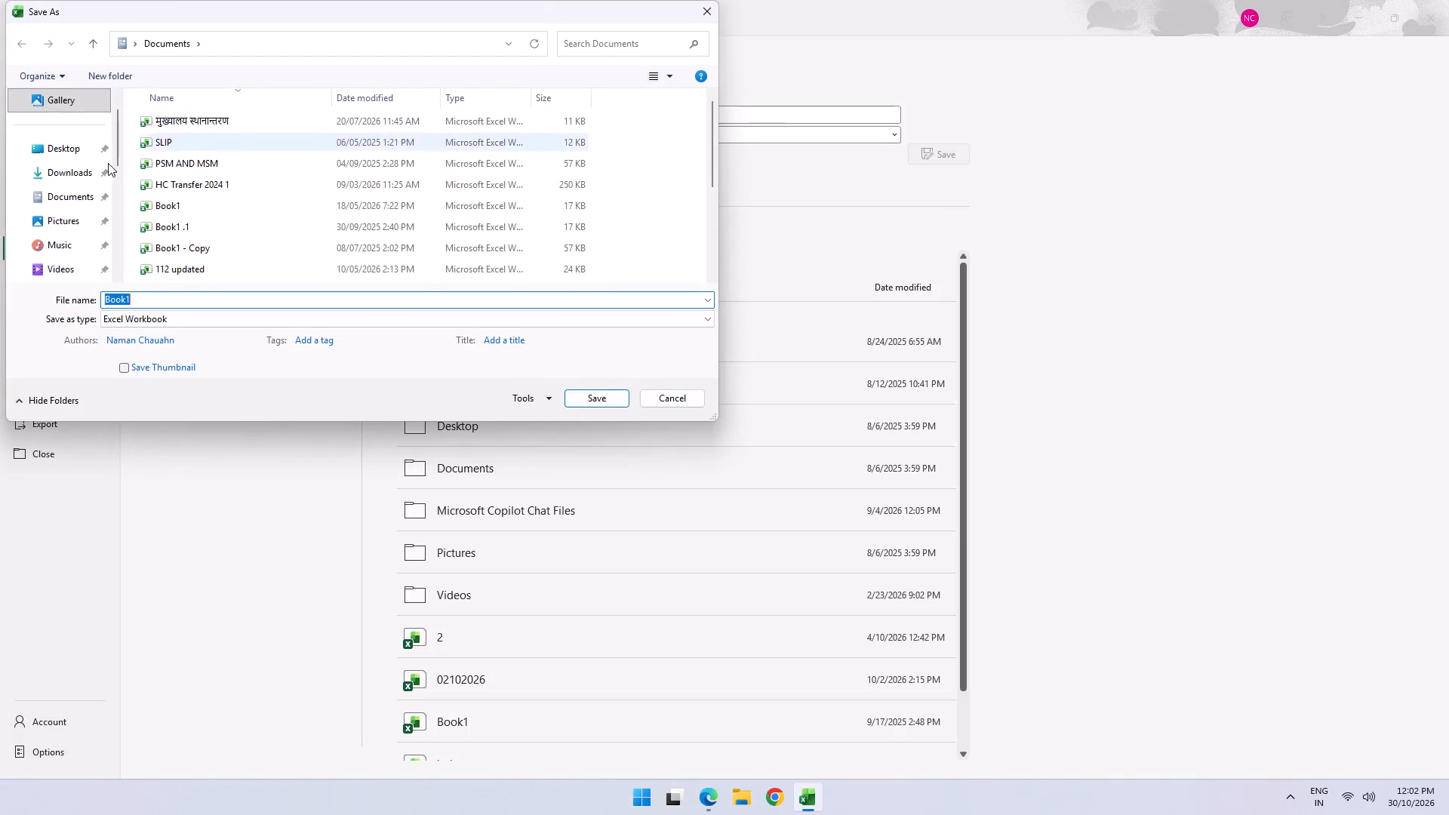
pyautogui.click(62, 138)
pyautogui.moveTo(140, 301); pyautogui.dragTo(137, 301)
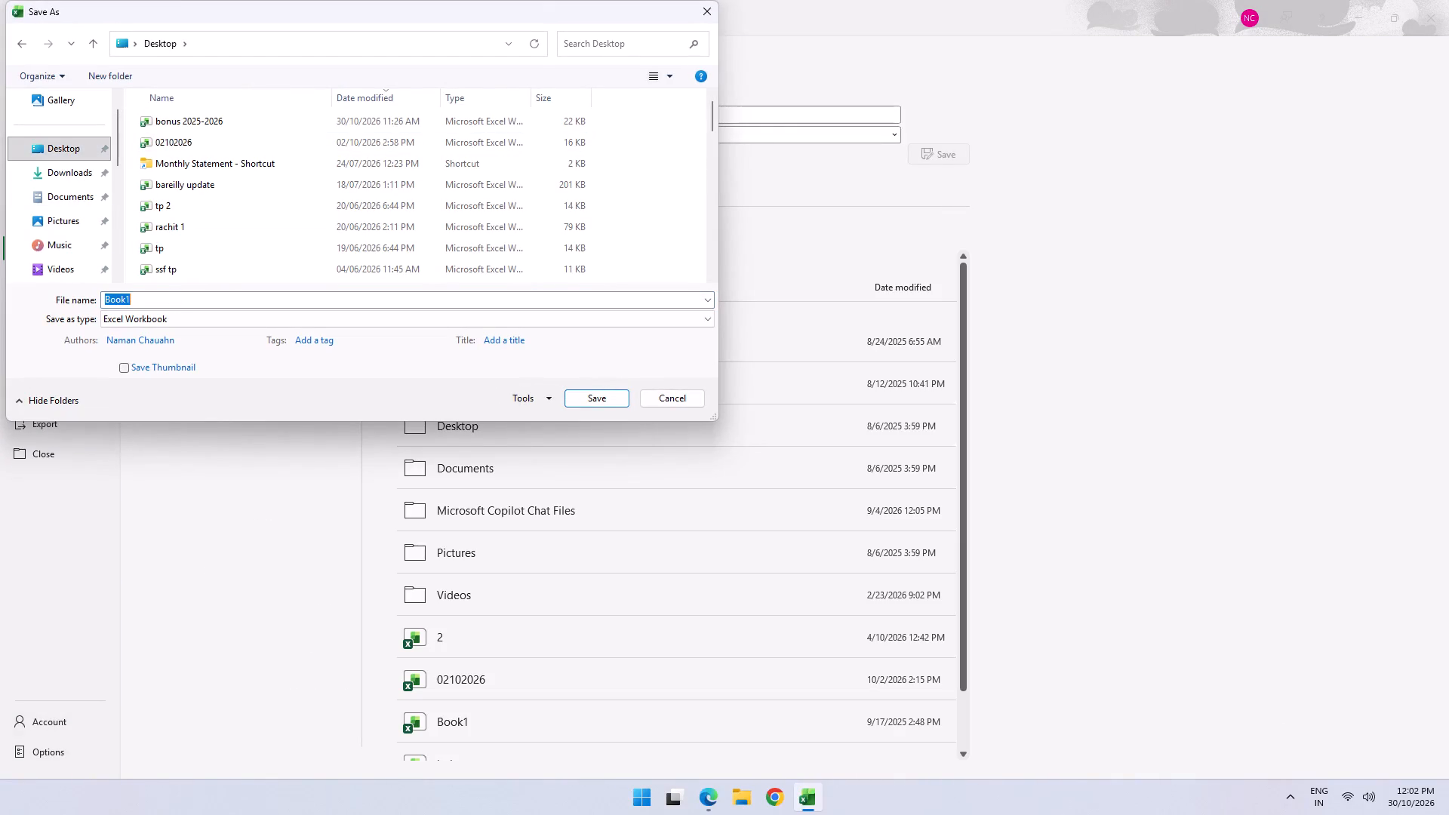
pyautogui.moveTo(137, 301); pyautogui.dragTo(112, 303)
pyautogui.write('2006 vetan')
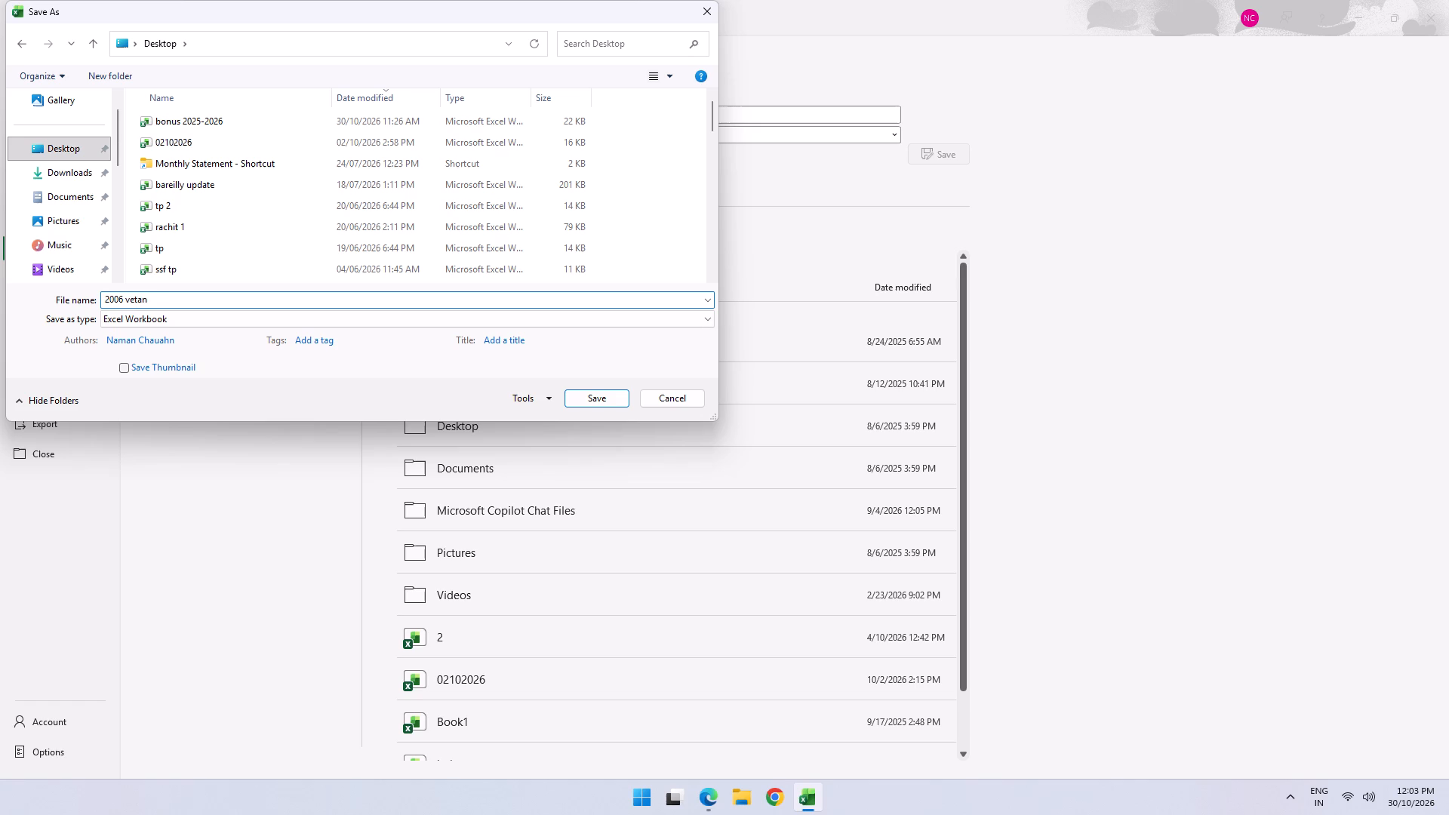
pyautogui.press('Return')
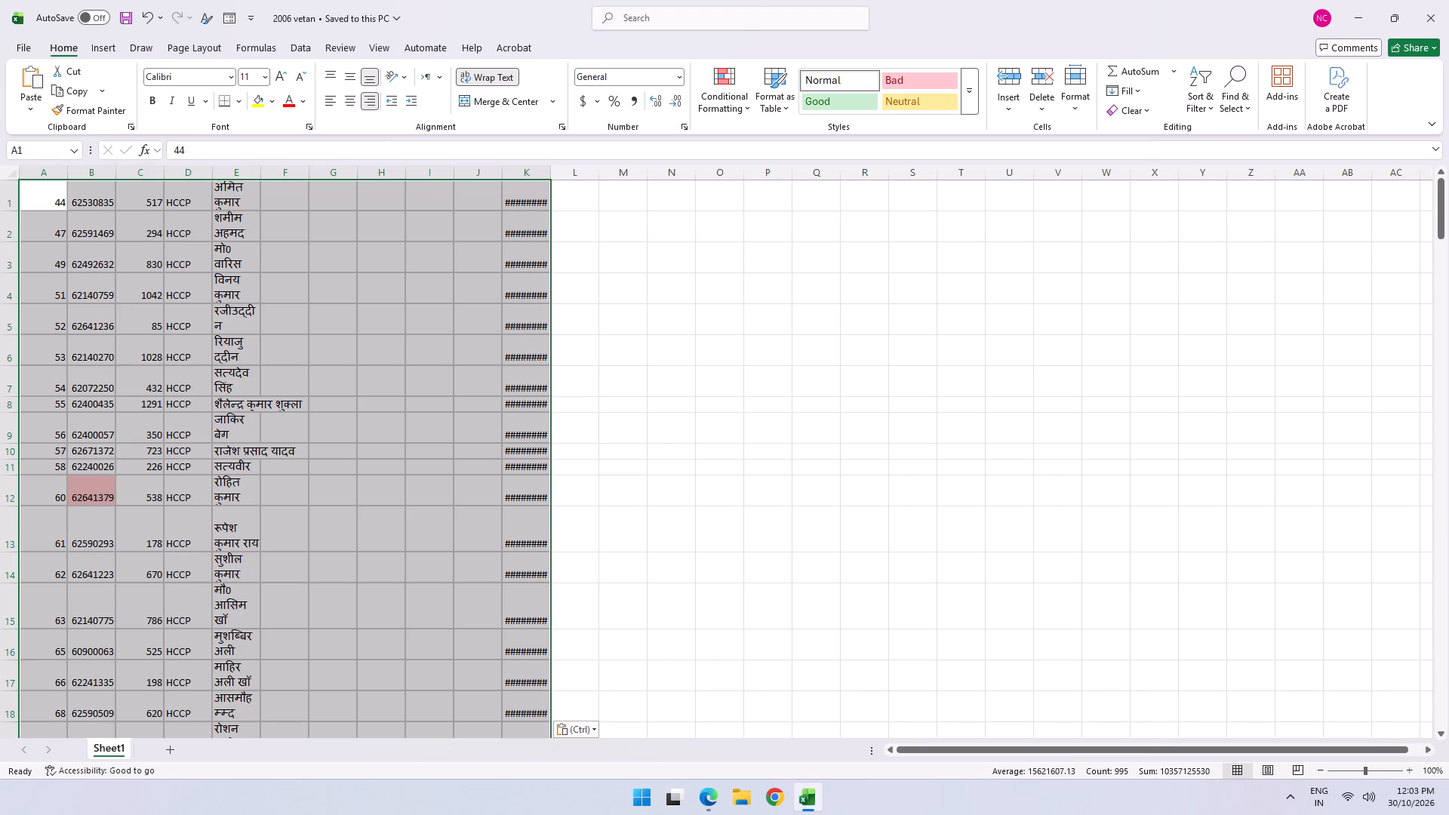
# Fit the column widths and row heights of the pasted list to their contents.
pyautogui.doubleClick(552, 172)
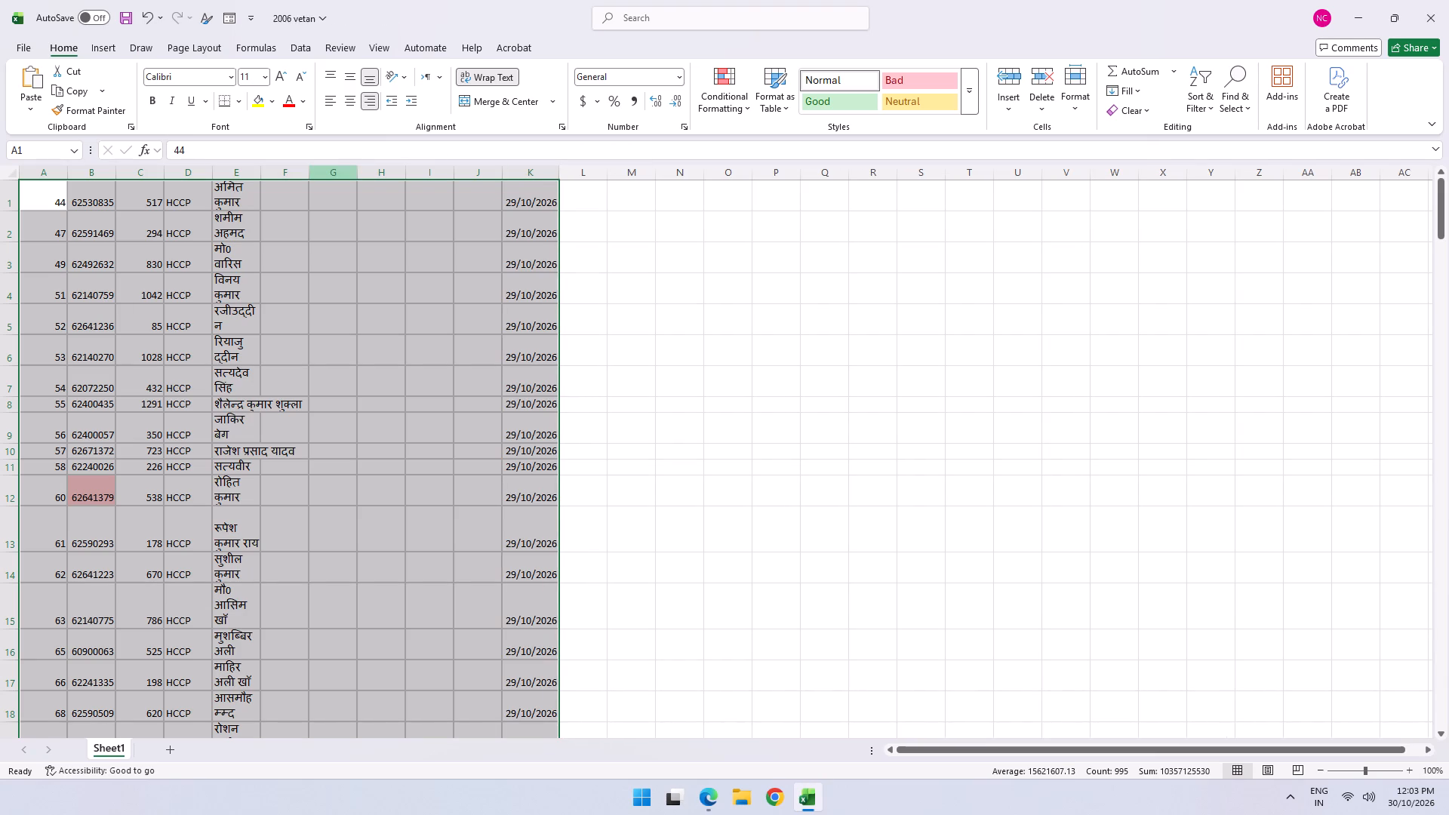
pyautogui.doubleClick(258, 172)
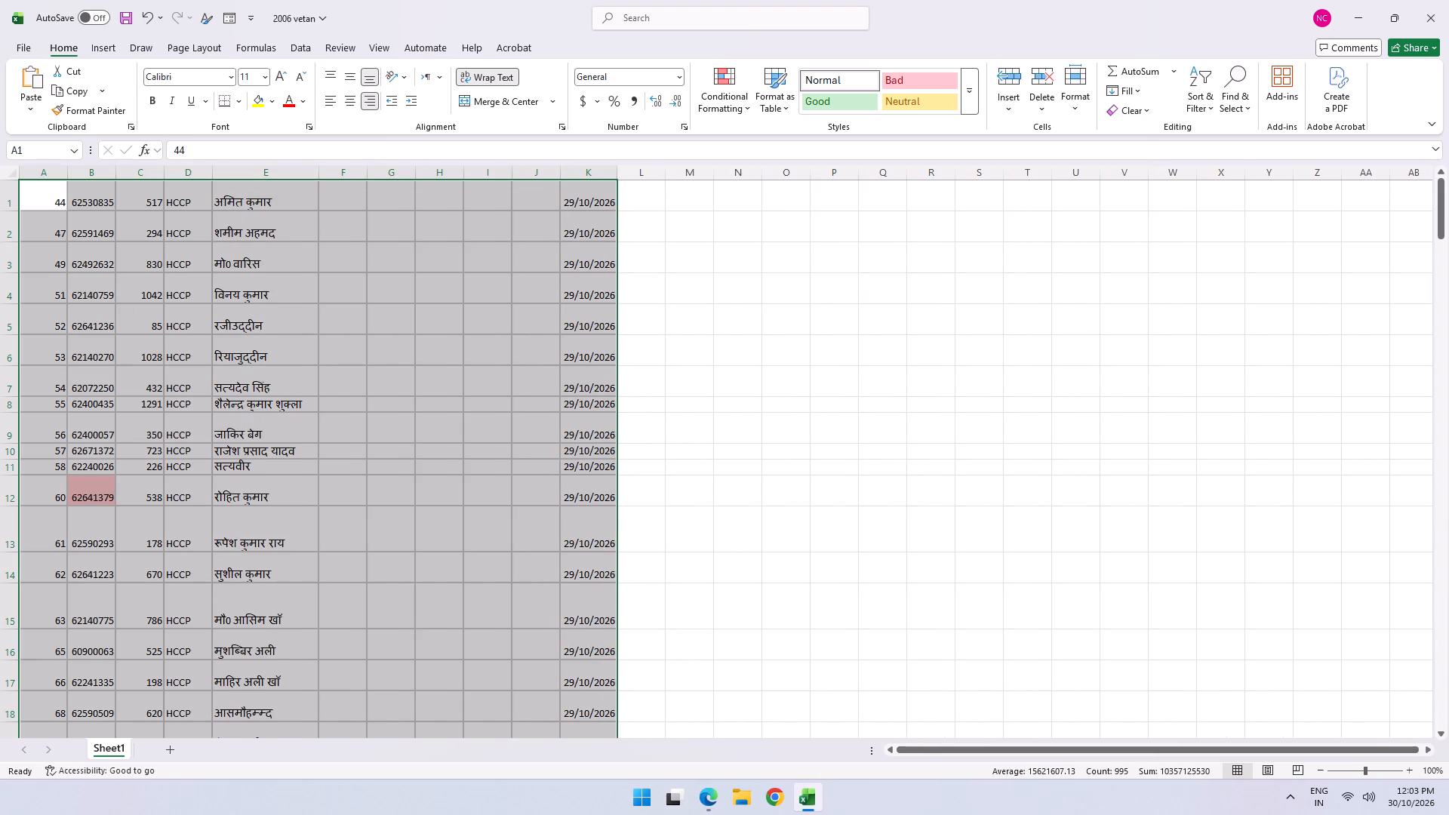
pyautogui.doubleClick(214, 172)
pyautogui.doubleClick(165, 173)
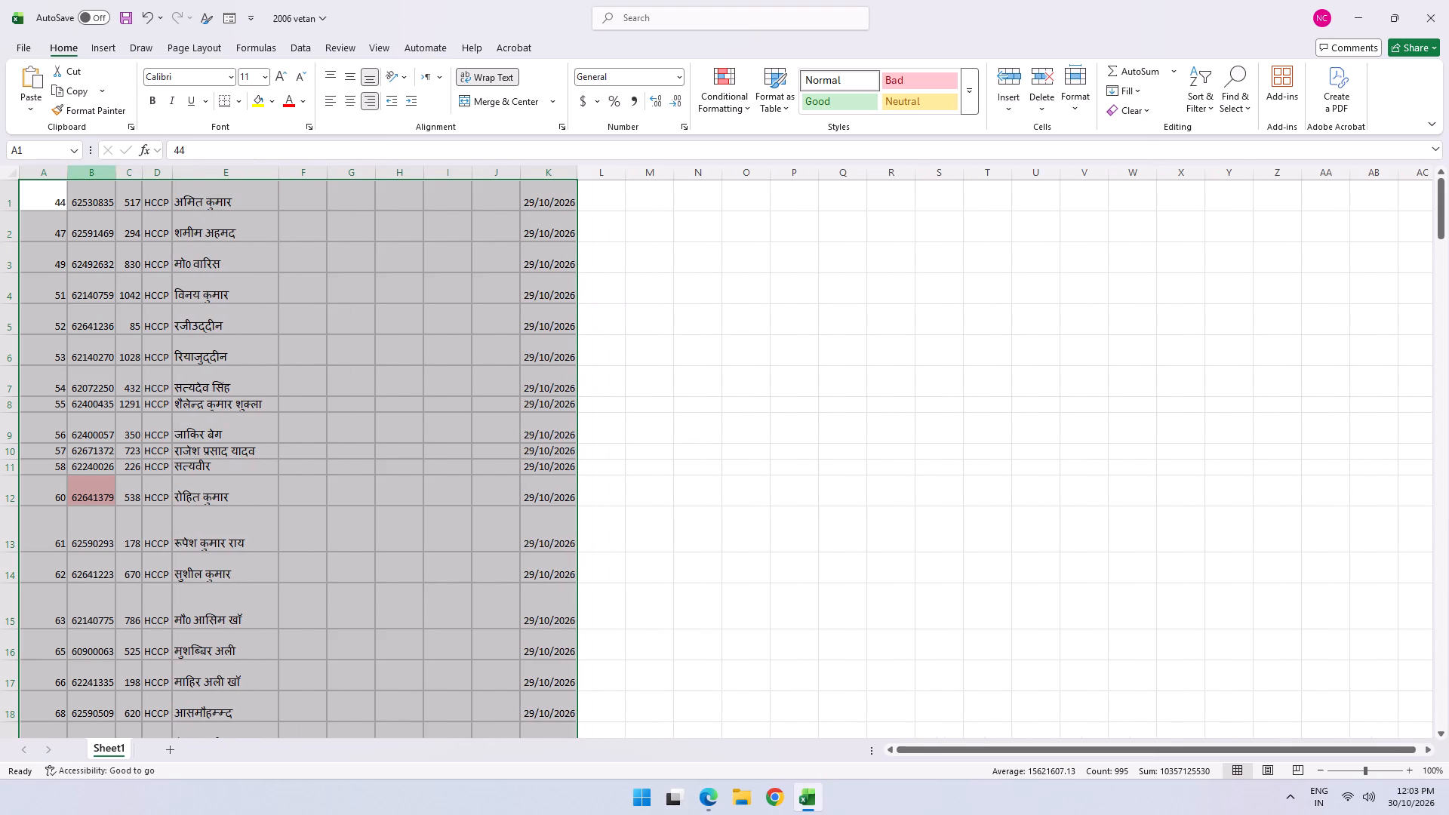
pyautogui.doubleClick(115, 174)
pyautogui.doubleClick(65, 174)
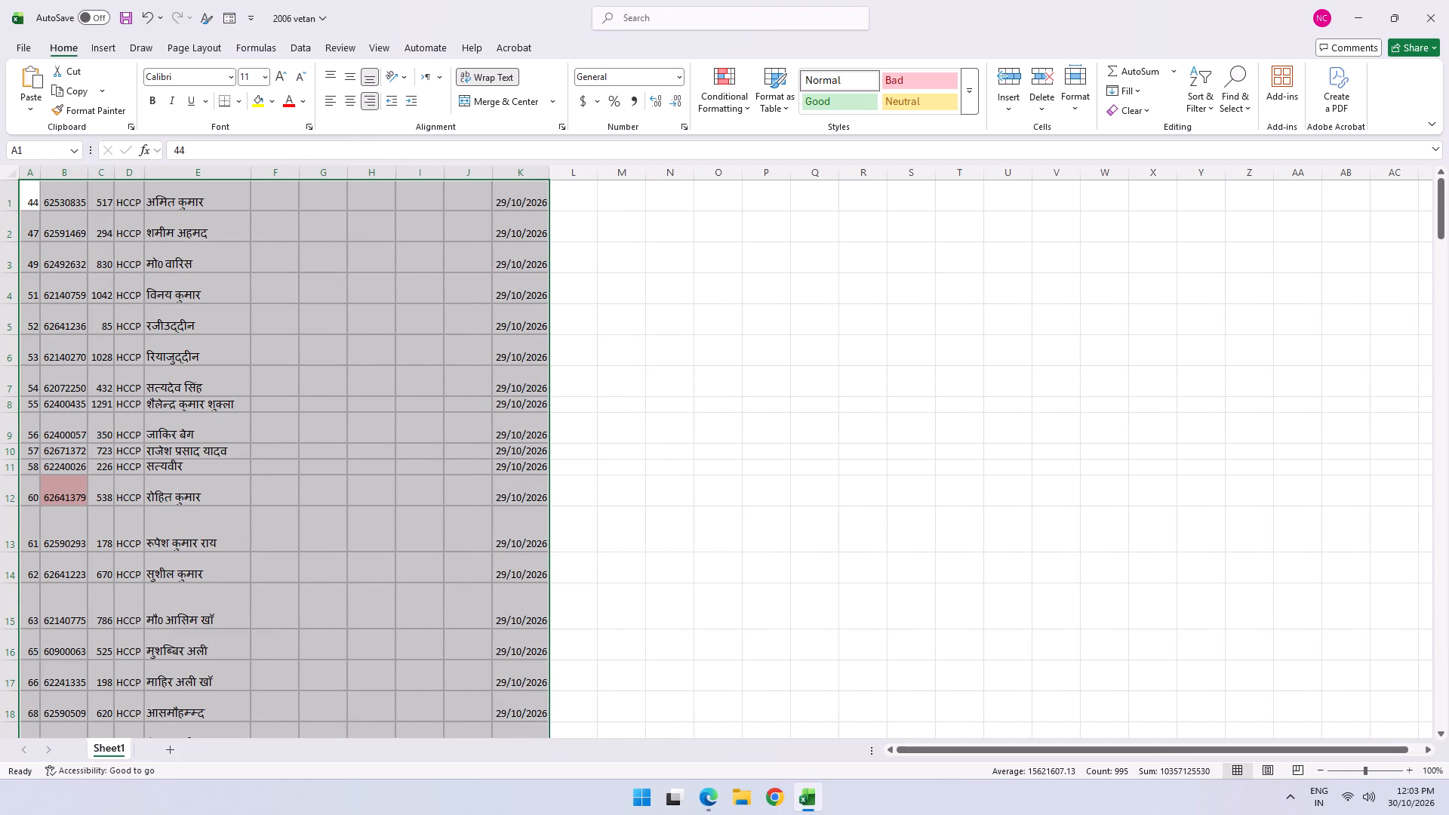
pyautogui.hotkey('alt', 'h')
pyautogui.hotkey('alt', 'o')
pyautogui.hotkey('alt', 'i')
pyautogui.hotkey('alt', 'h')
pyautogui.hotkey('alt', 'o')
pyautogui.hotkey('alt', 'a')
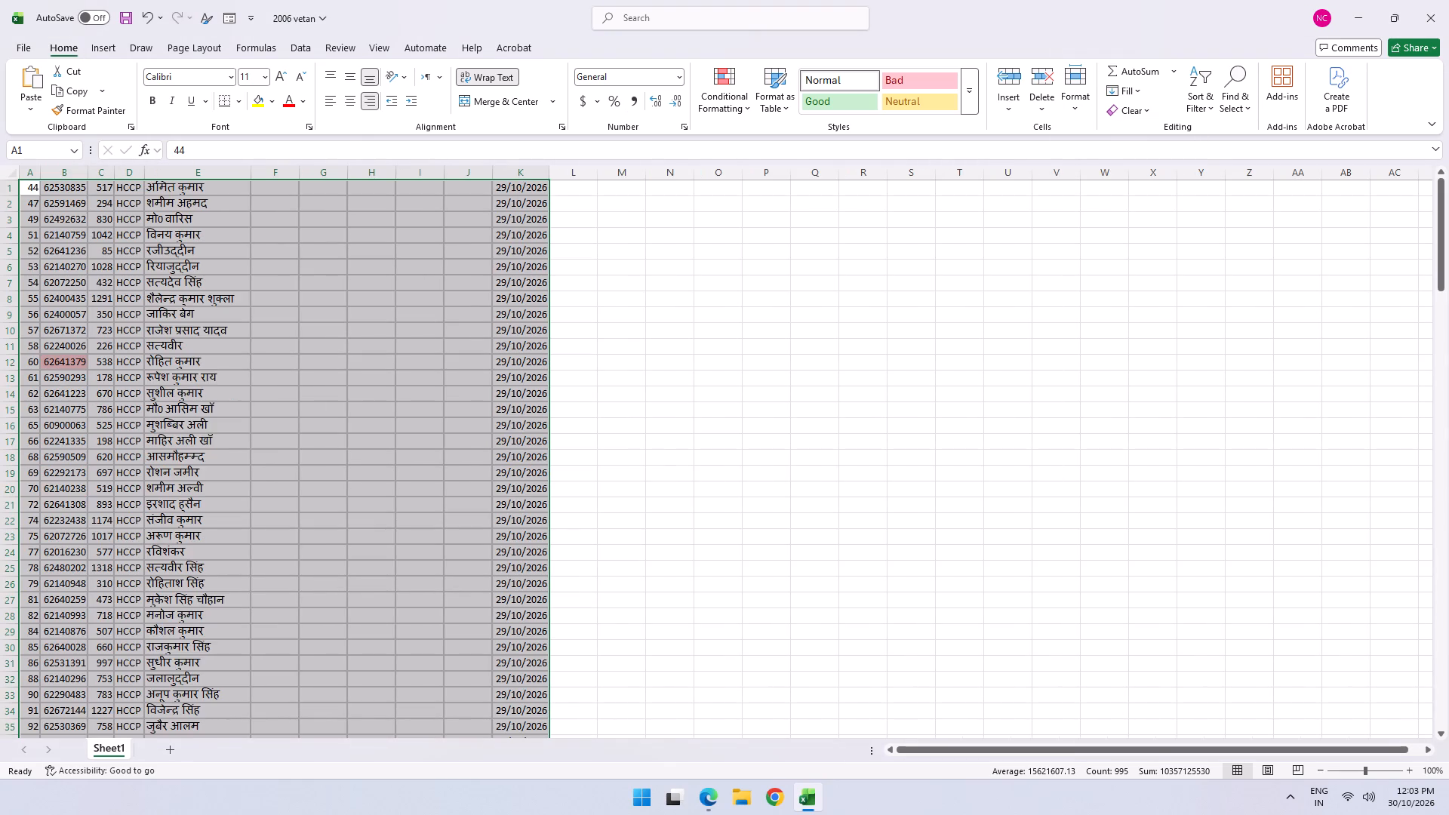
# Delete column K with the dates from the pasted list.
pyautogui.click(532, 170)
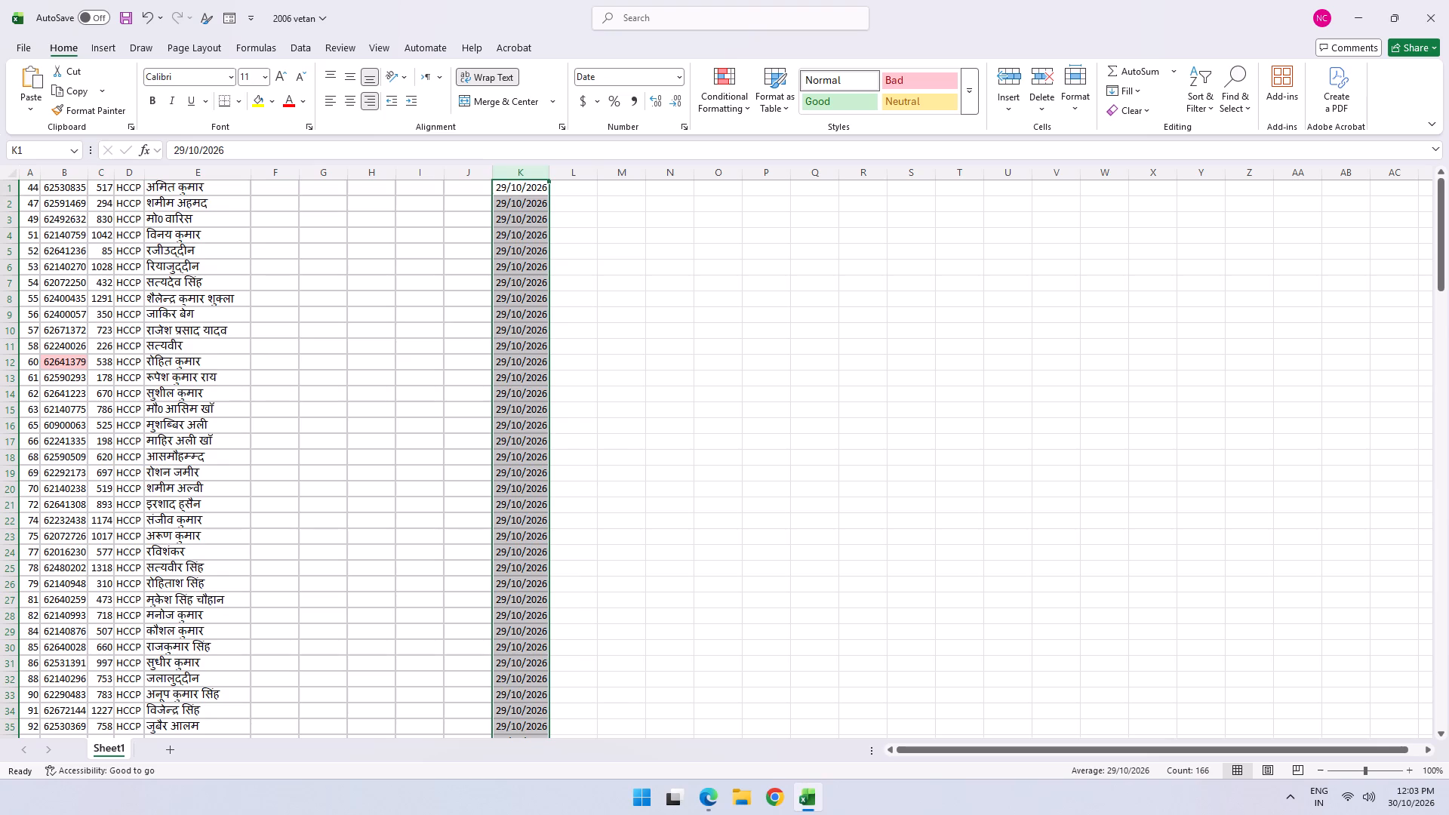
pyautogui.hotkey('ctrl', '-')
pyautogui.scroll(4, 201, 304)
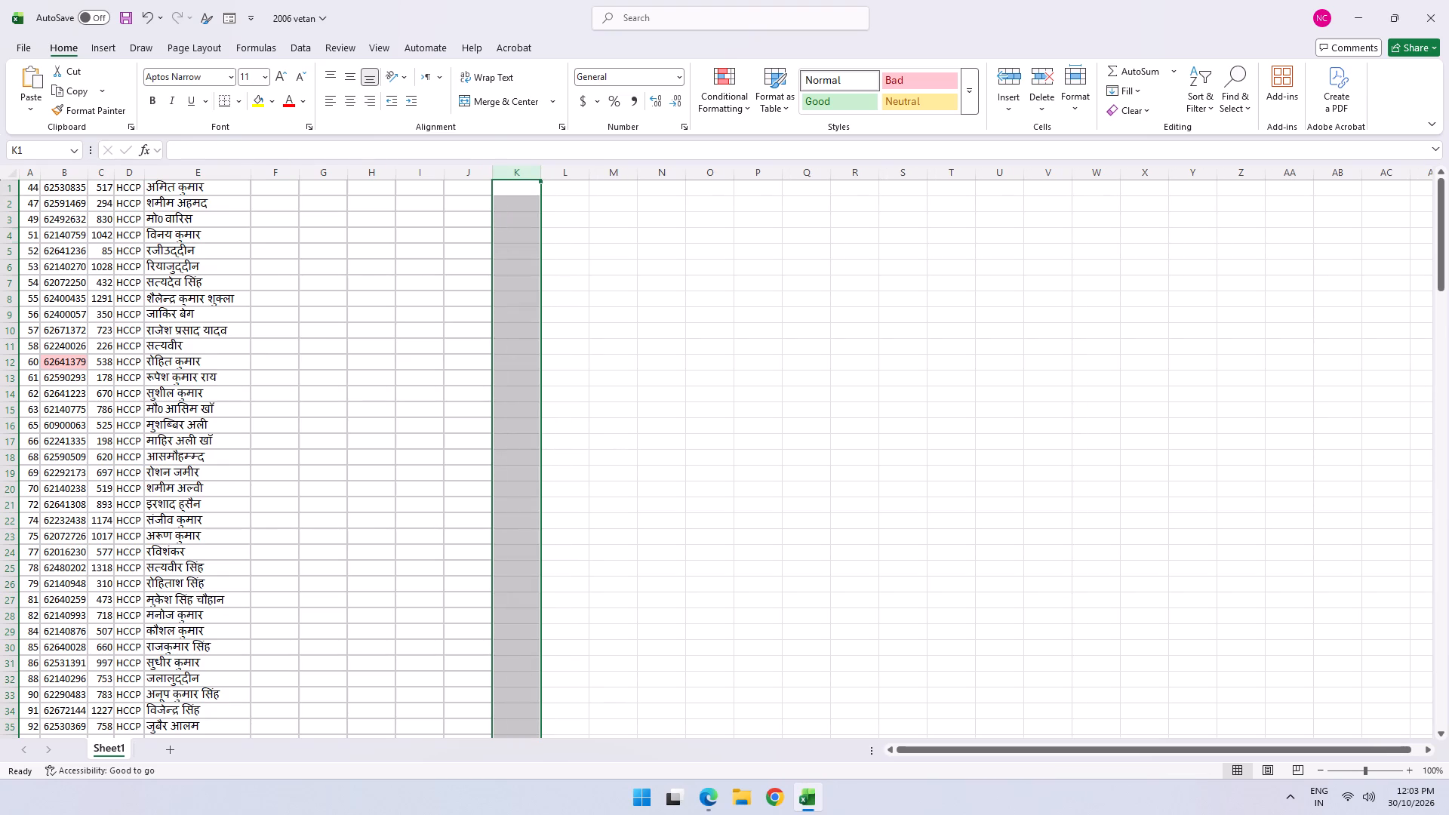
# Insert a blank row above the list and enter the headings "क्र0सं0" in A1 and "पीएनओ" in B1.
pyautogui.click(6, 186)
pyautogui.hotkey('ctrl', '+')
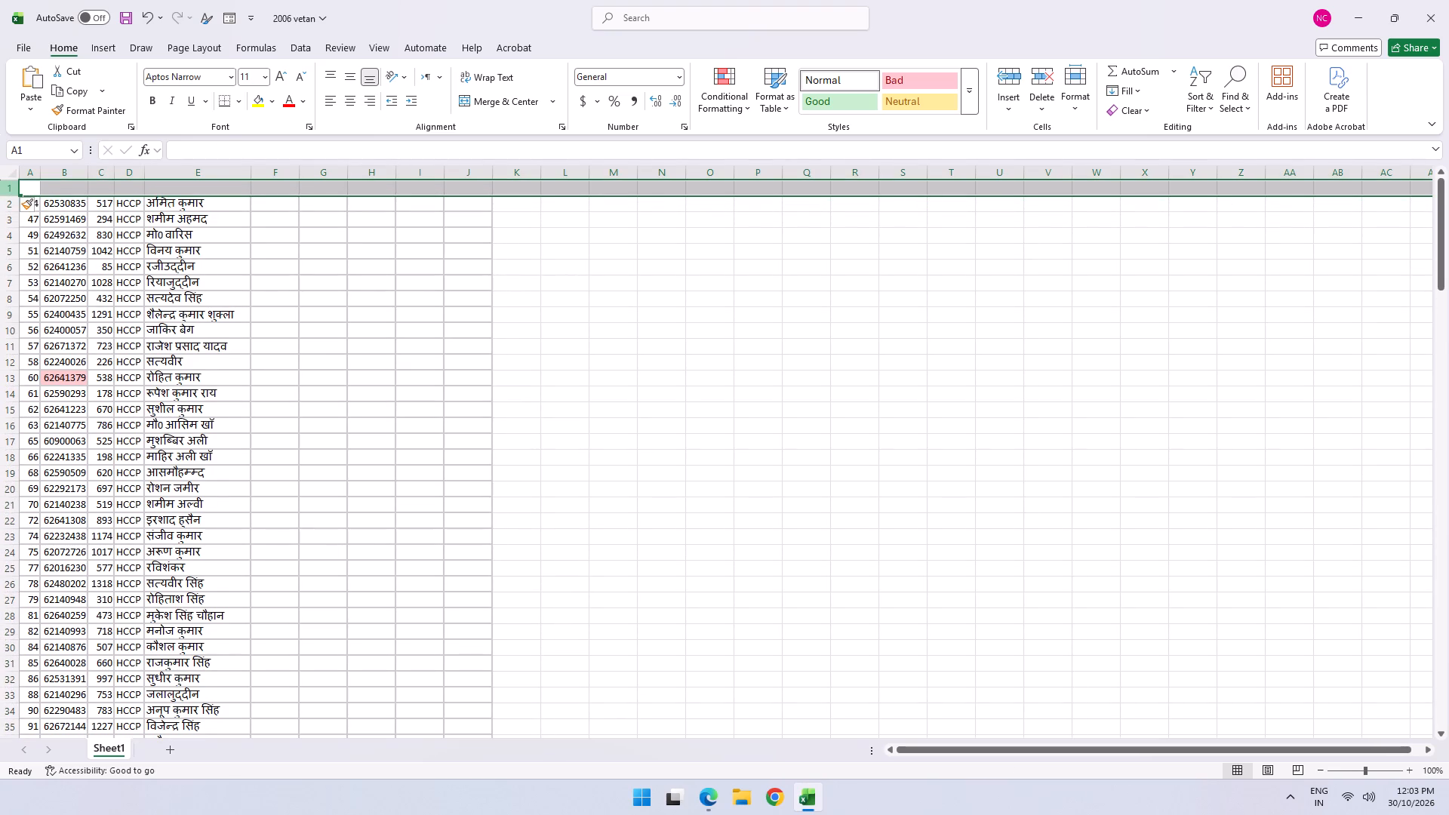
pyautogui.press('Left')
pyautogui.write('dkj')
pyautogui.press('BackSpace')
pyautogui.press('BackSpace')
pyautogui.press('BackSpace')
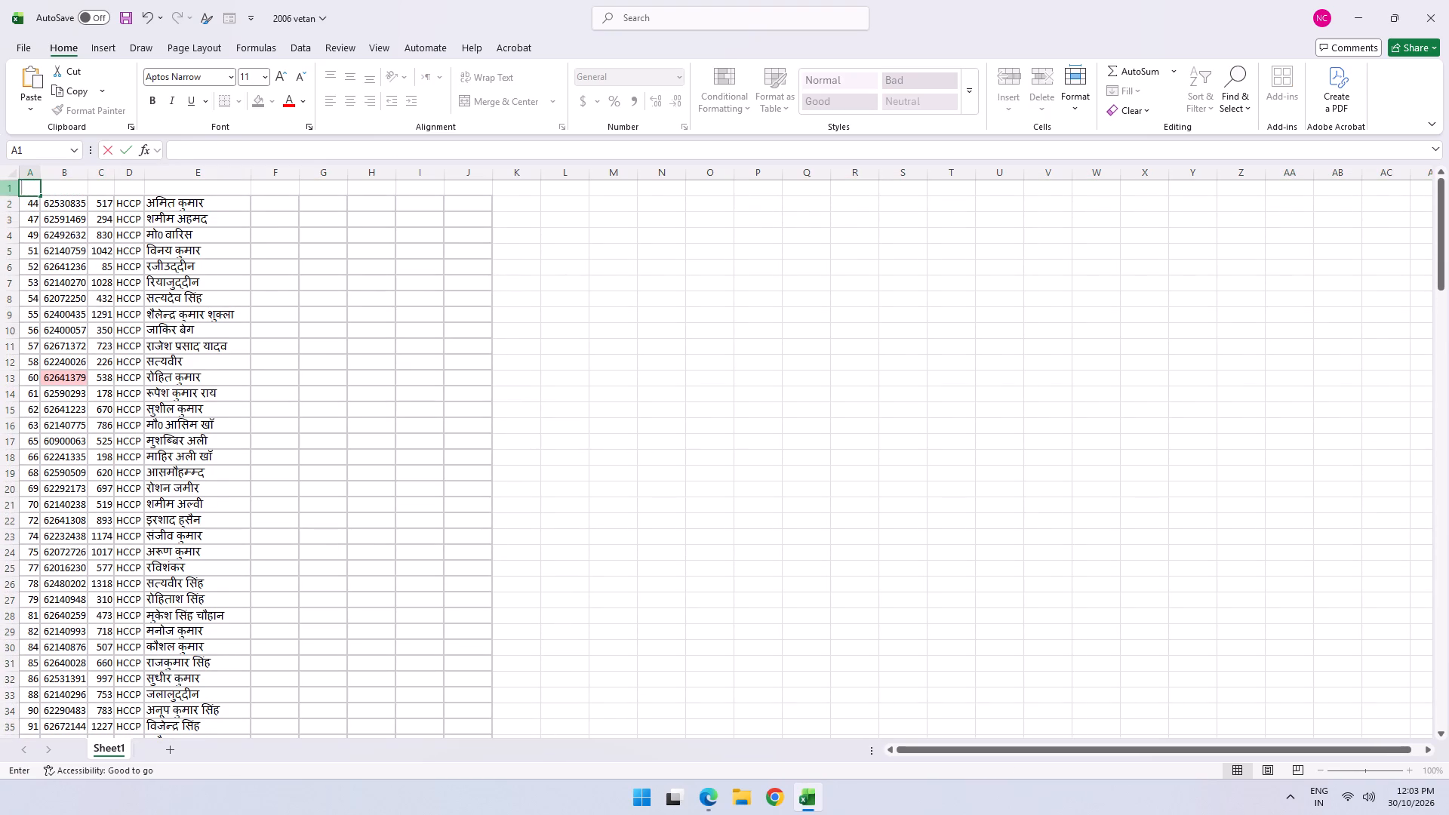
pyautogui.write('क्र')
pyautogui.write('0सं0')
pyautogui.press('Tab')
pyautogui.write('पीएनओ')
pyautogui.press('Tab')
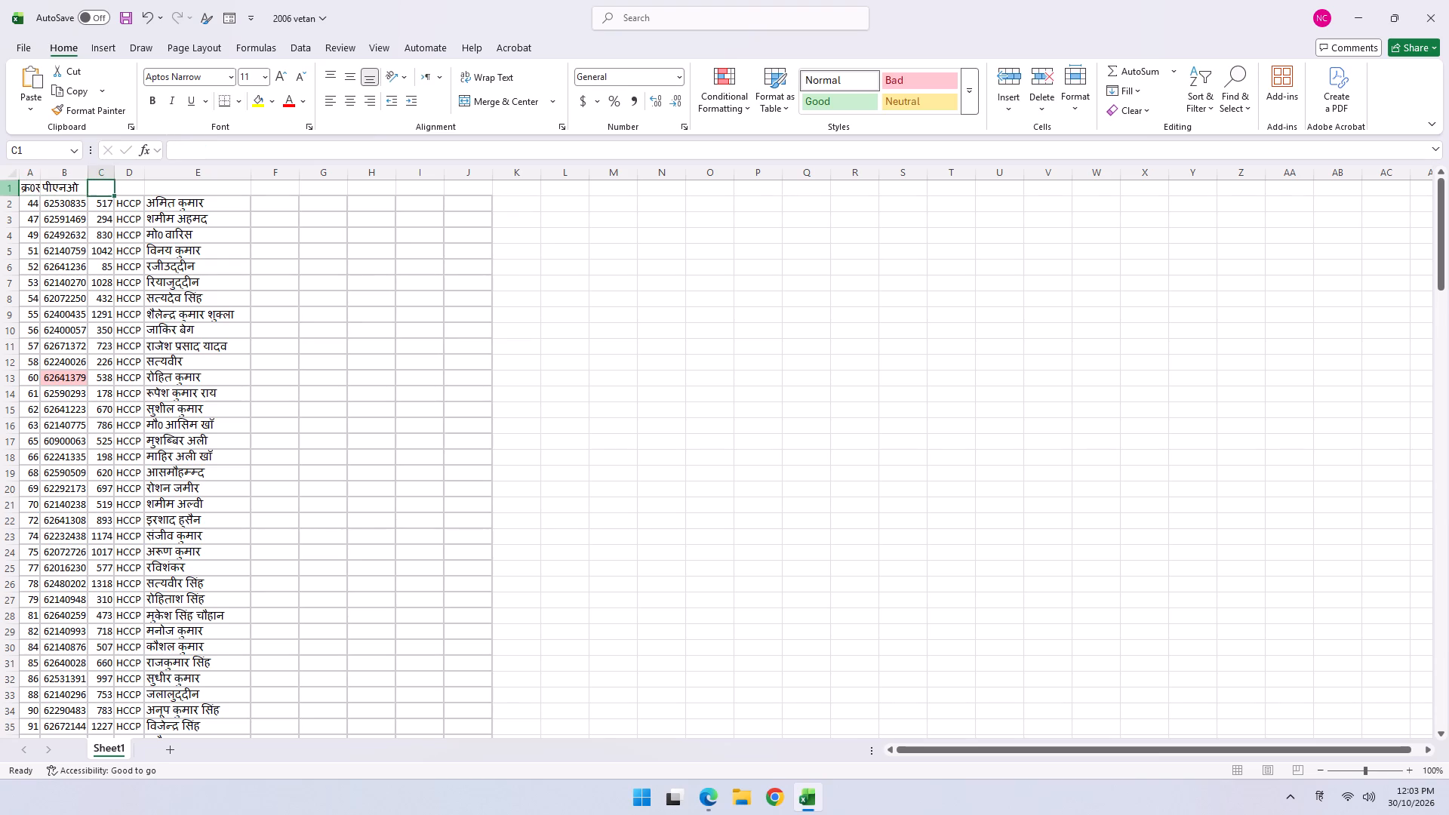
# Enter the headings "बैज नं0", "पदनाम" and "नाम" in C1, D1 and E1.
pyautogui.write('बैज नं0')
pyautogui.press('Tab')
pyautogui.write('पदजन')
pyautogui.press('BackSpace')
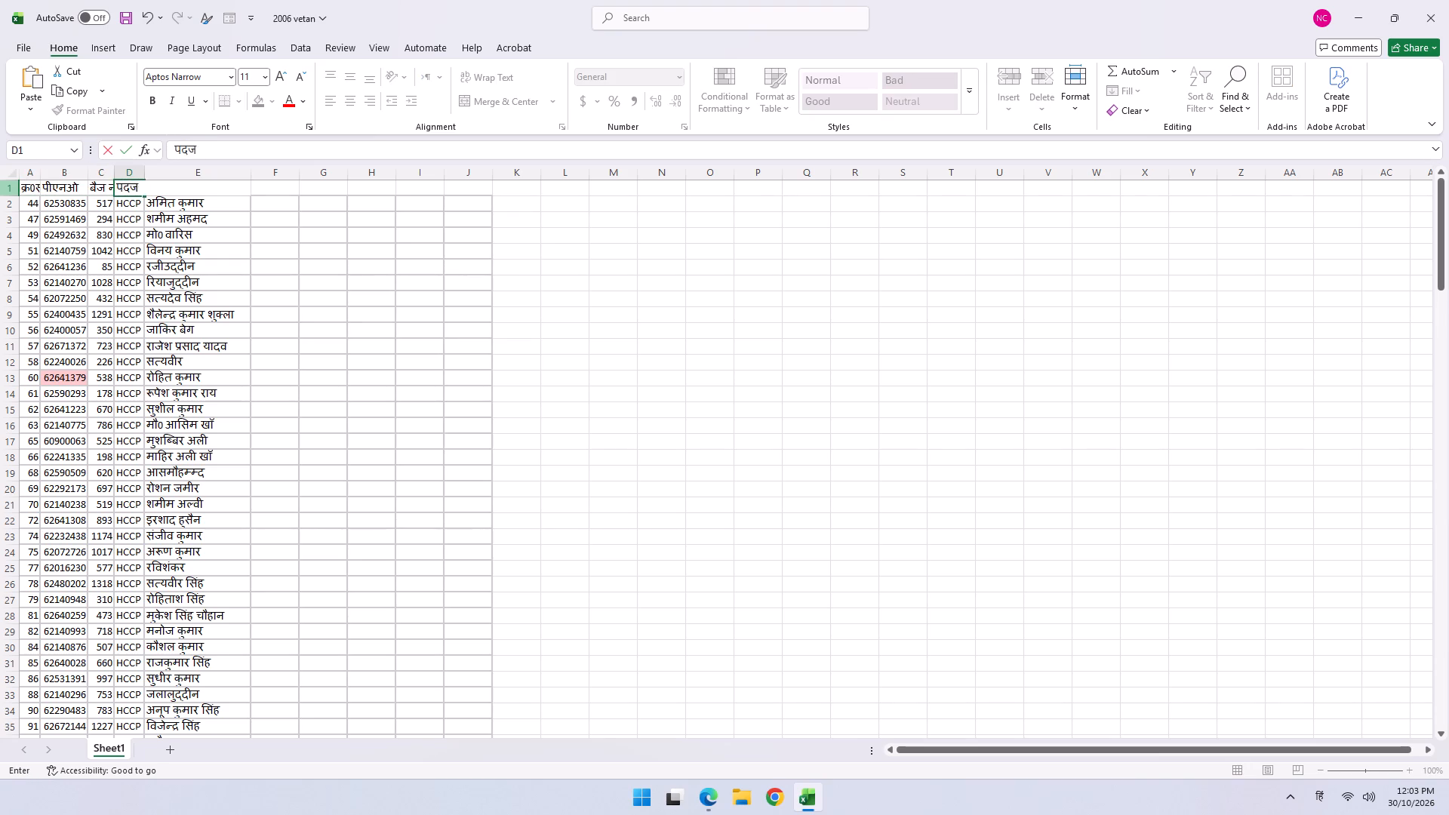
pyautogui.press('BackSpace')
pyautogui.write('नाम')
pyautogui.press('Tab')
pyautogui.write('नाम')
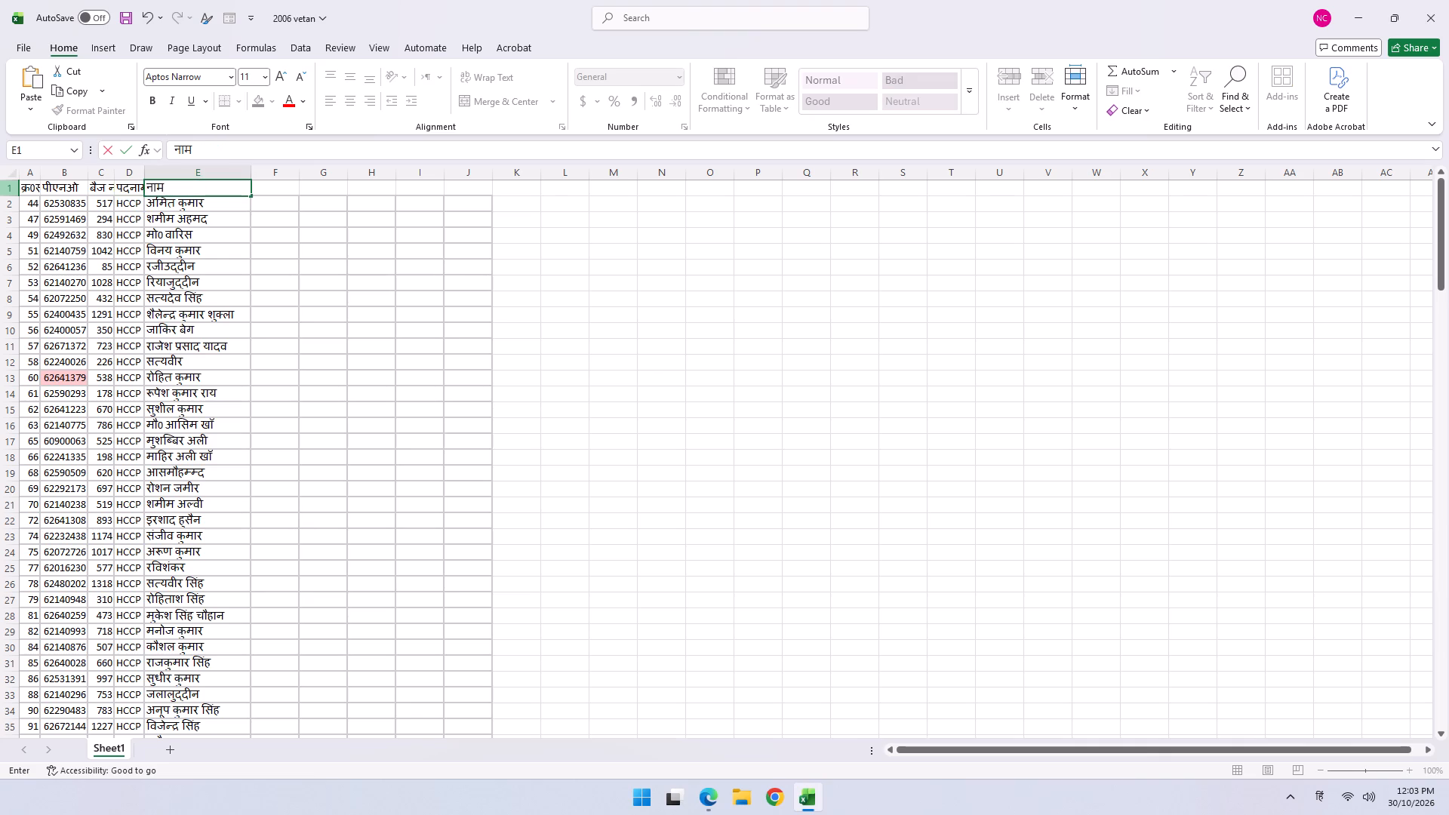
pyautogui.press('Return')
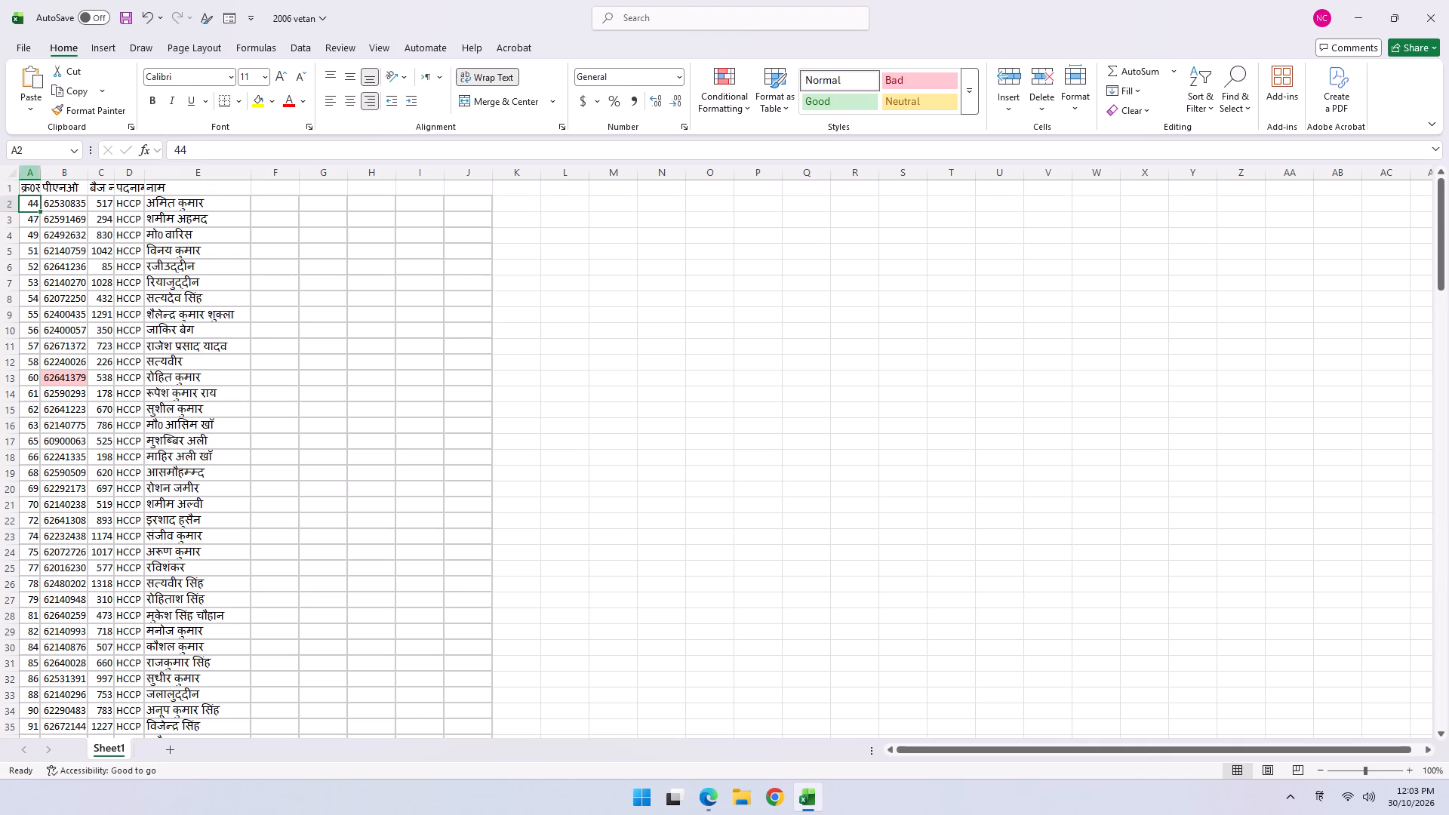
# Widen columns A, C, D and E to fit their headings and contents.
pyautogui.doubleClick(37, 172)
pyautogui.moveTo(31, 184); pyautogui.dragTo(125, 186)
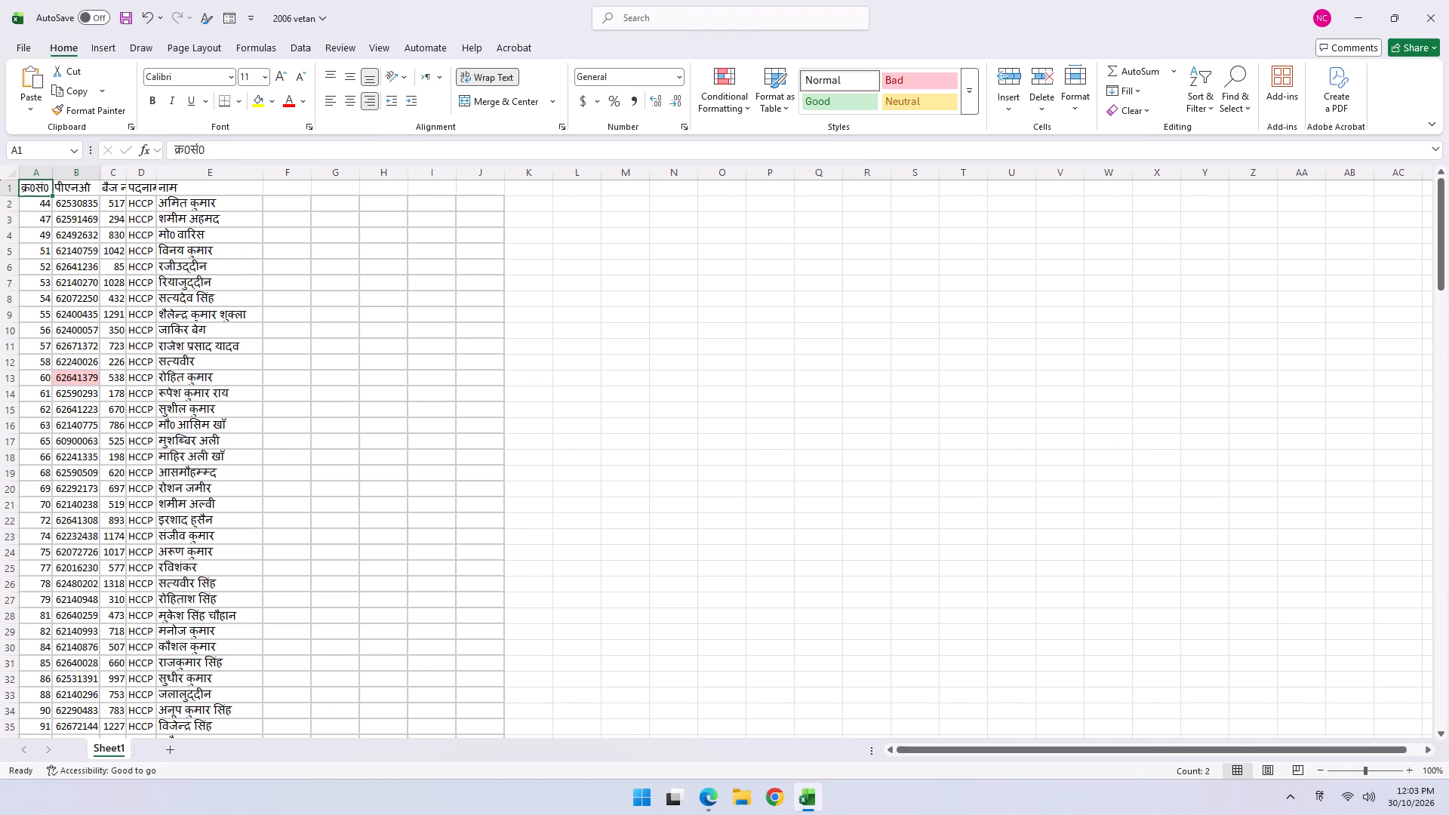
pyautogui.moveTo(125, 186); pyautogui.dragTo(168, 191)
pyautogui.doubleClick(127, 171)
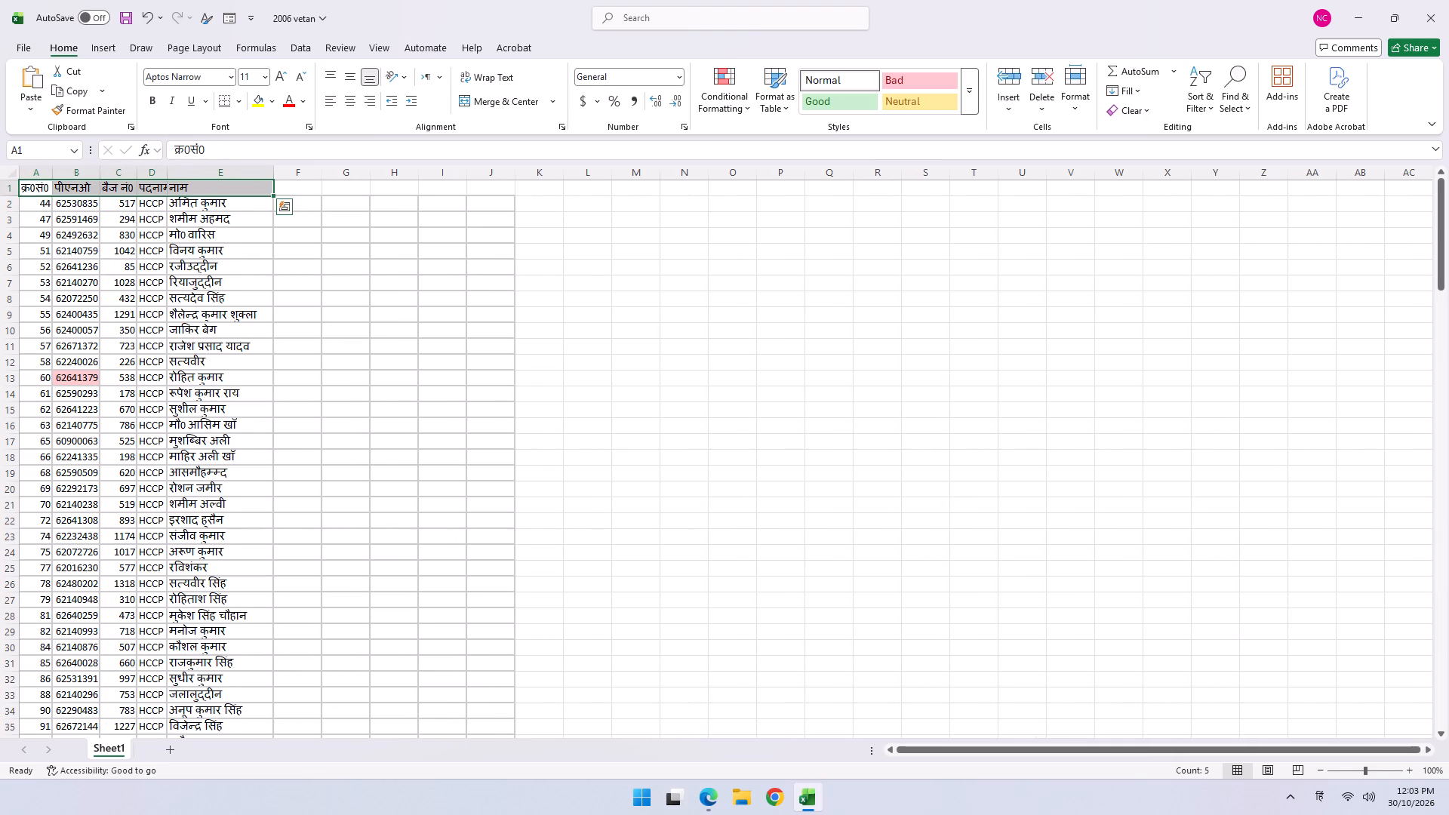
pyautogui.doubleClick(165, 174)
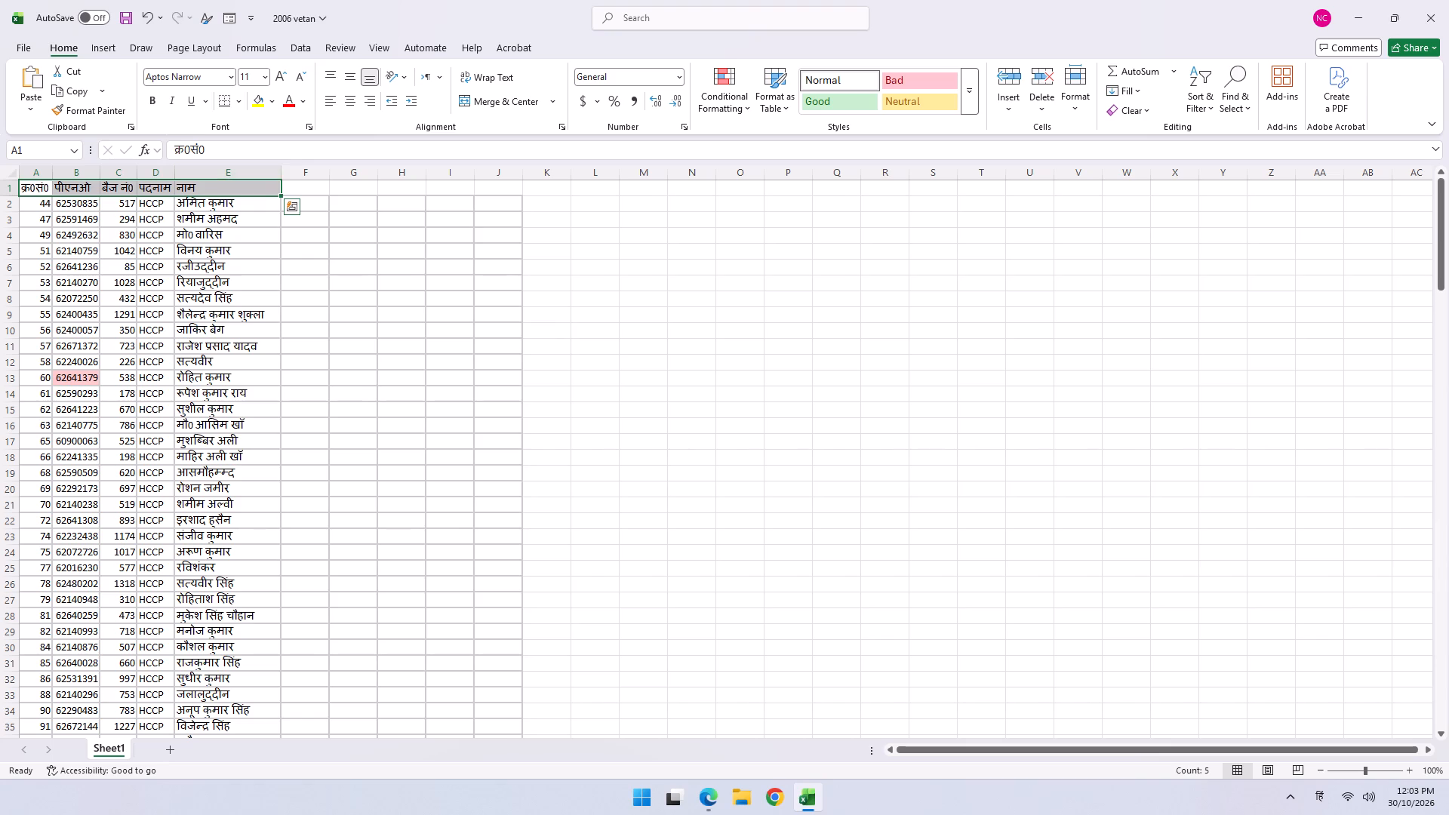
pyautogui.doubleClick(278, 168)
# Centre-align the whole list in columns A to E, from the heading row down to the last entry.
pyautogui.click(37, 189)
pyautogui.moveTo(33, 187); pyautogui.dragTo(209, 185)
pyautogui.hotkey('ctrl', 'e')
pyautogui.hotkey('ctrl', 'e')
pyautogui.click(70, 248)
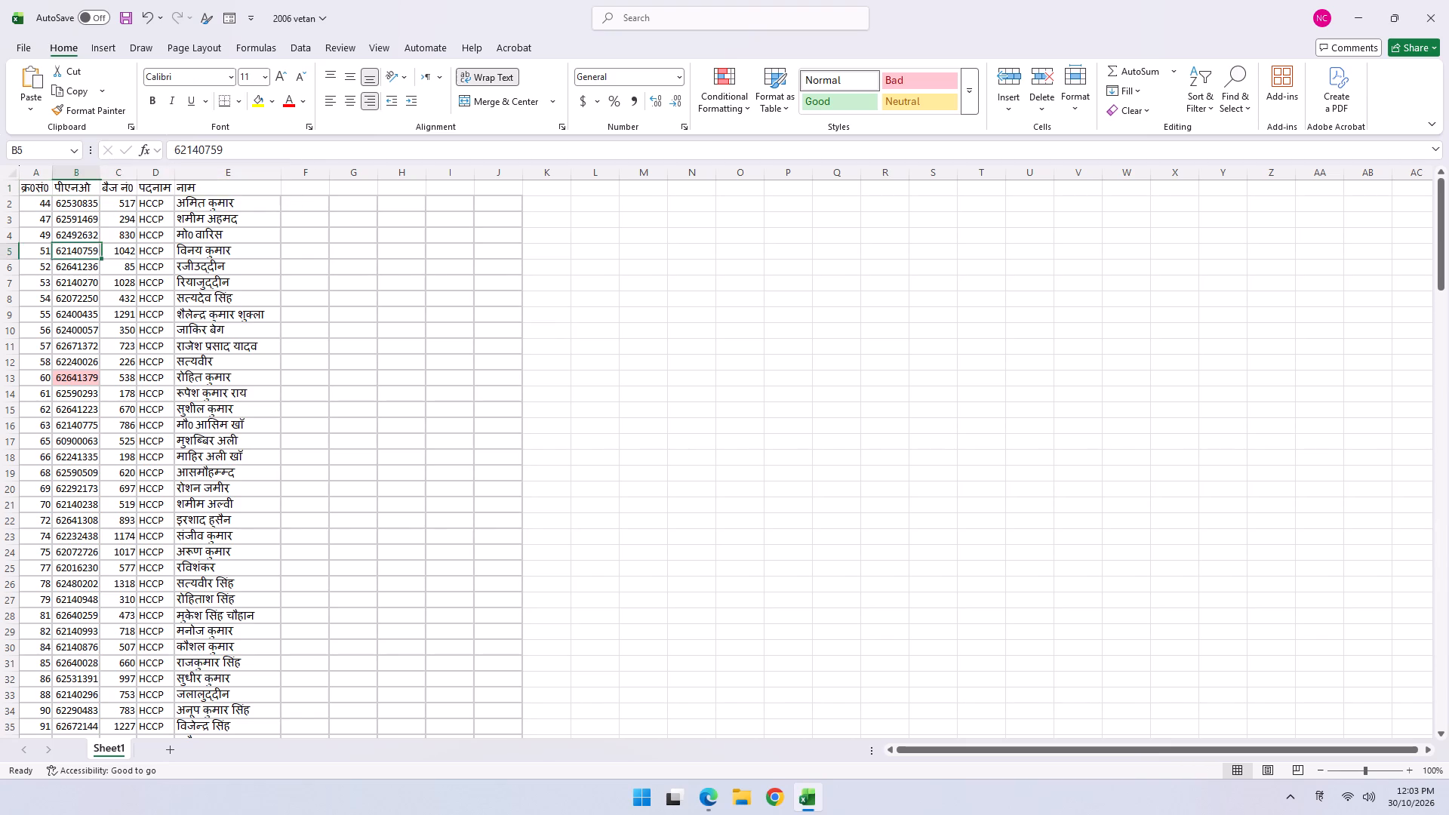
pyautogui.moveTo(32, 189); pyautogui.dragTo(186, 186)
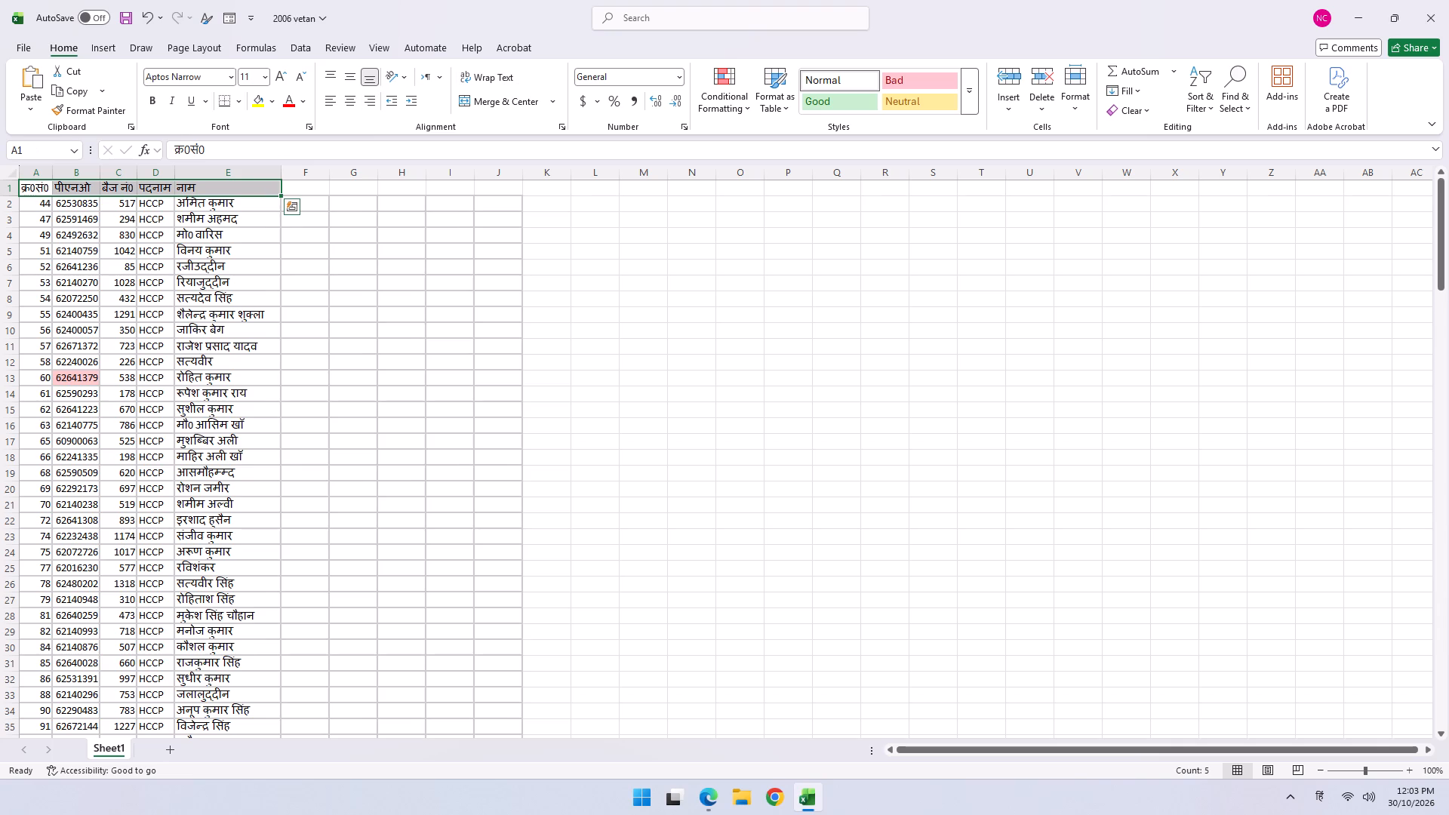
pyautogui.hotkey('ctrl', 'shift', 'Down')
pyautogui.hotkey('ctrl', 'e')
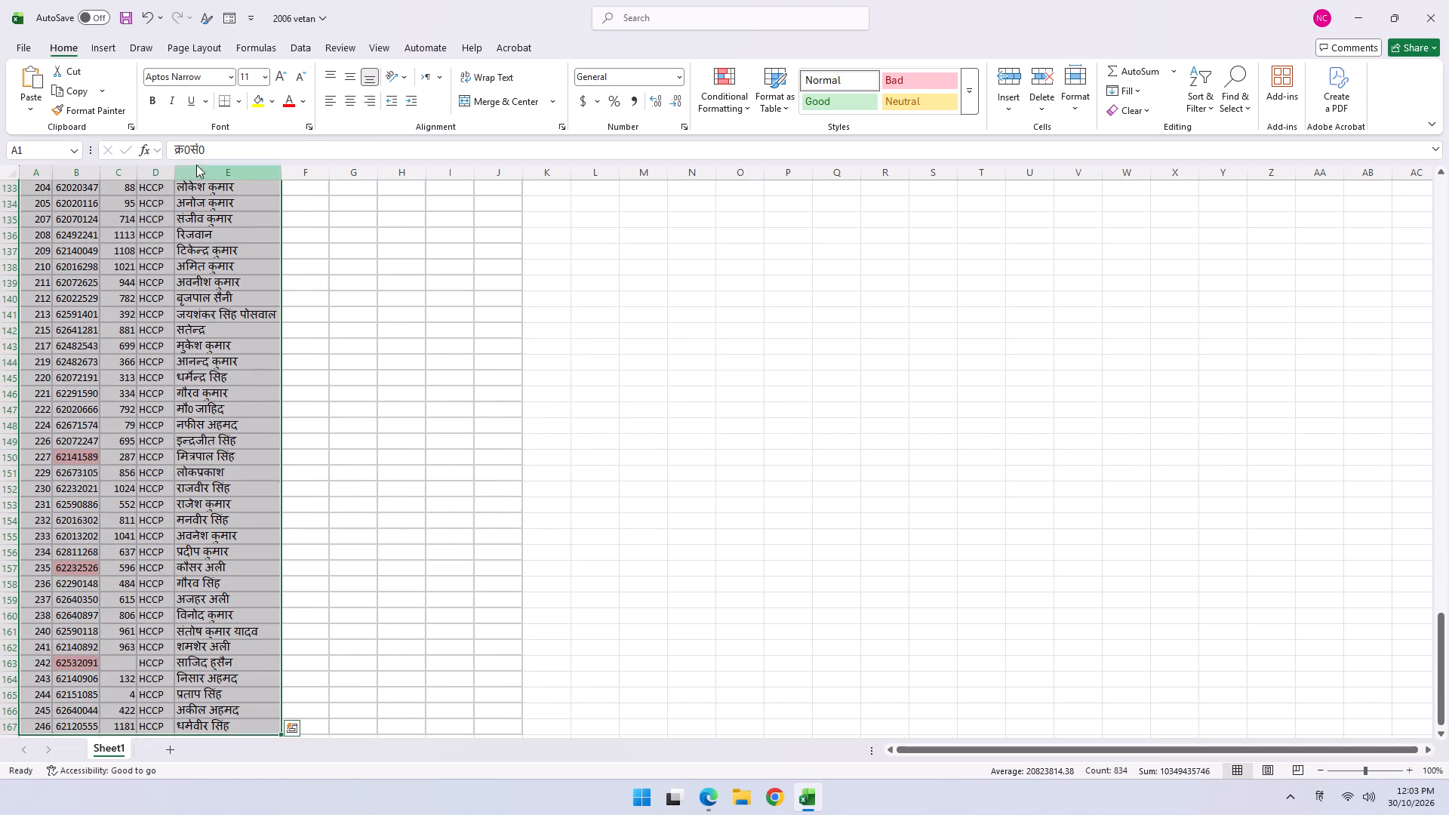
pyautogui.click(345, 104)
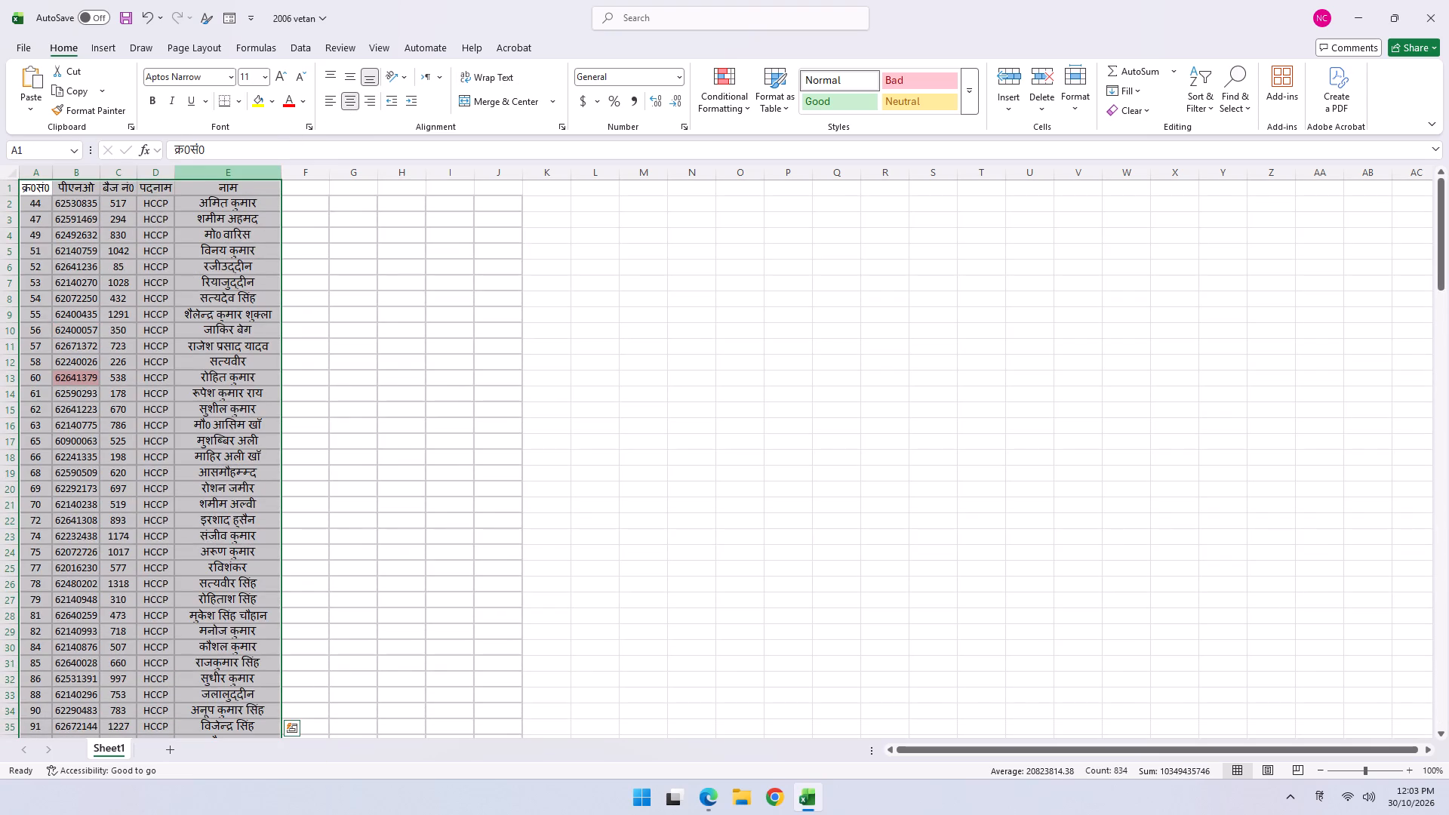
pyautogui.doubleClick(285, 173)
pyautogui.doubleClick(174, 172)
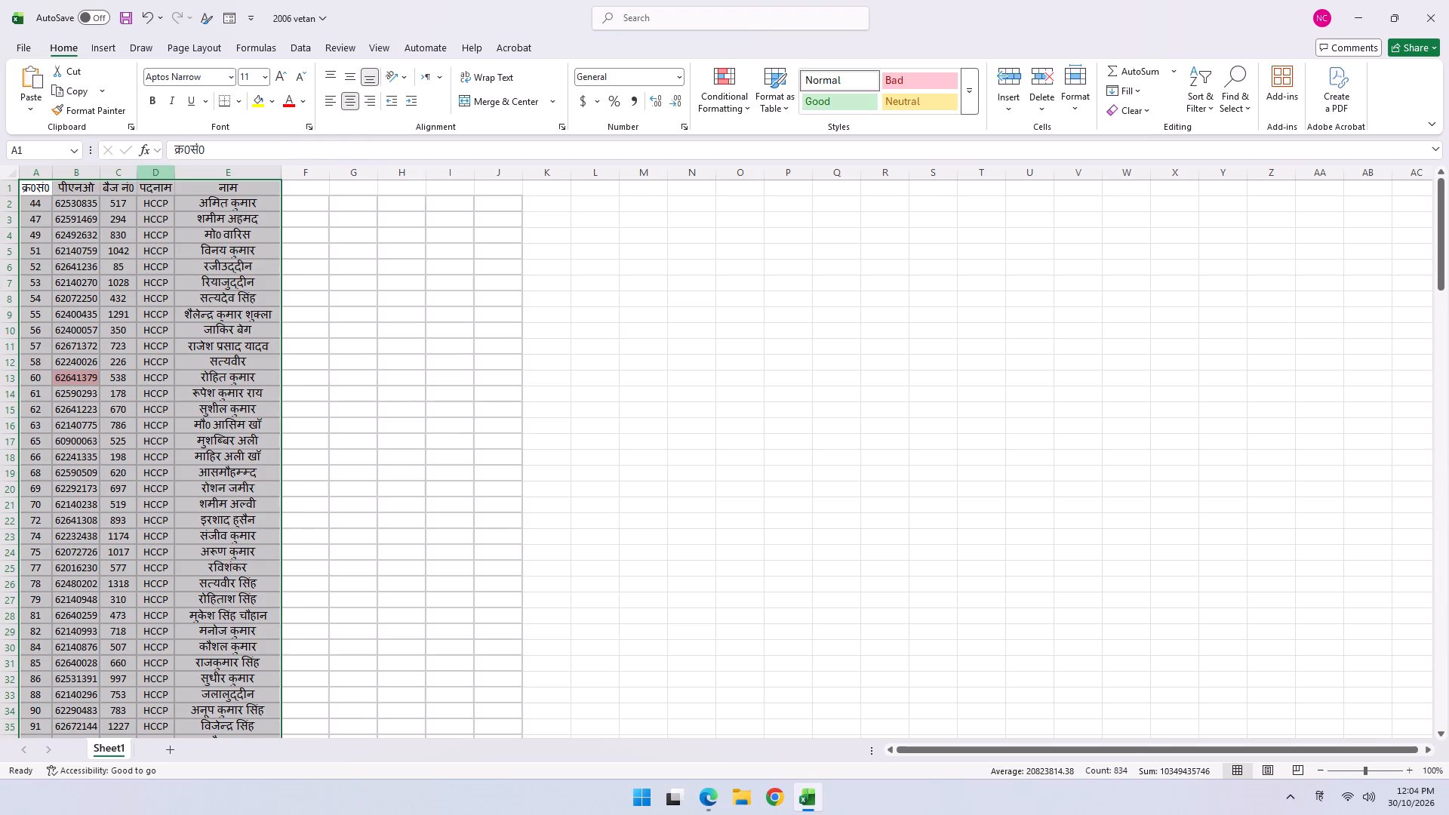
pyautogui.click(61, 193)
pyautogui.click(44, 202)
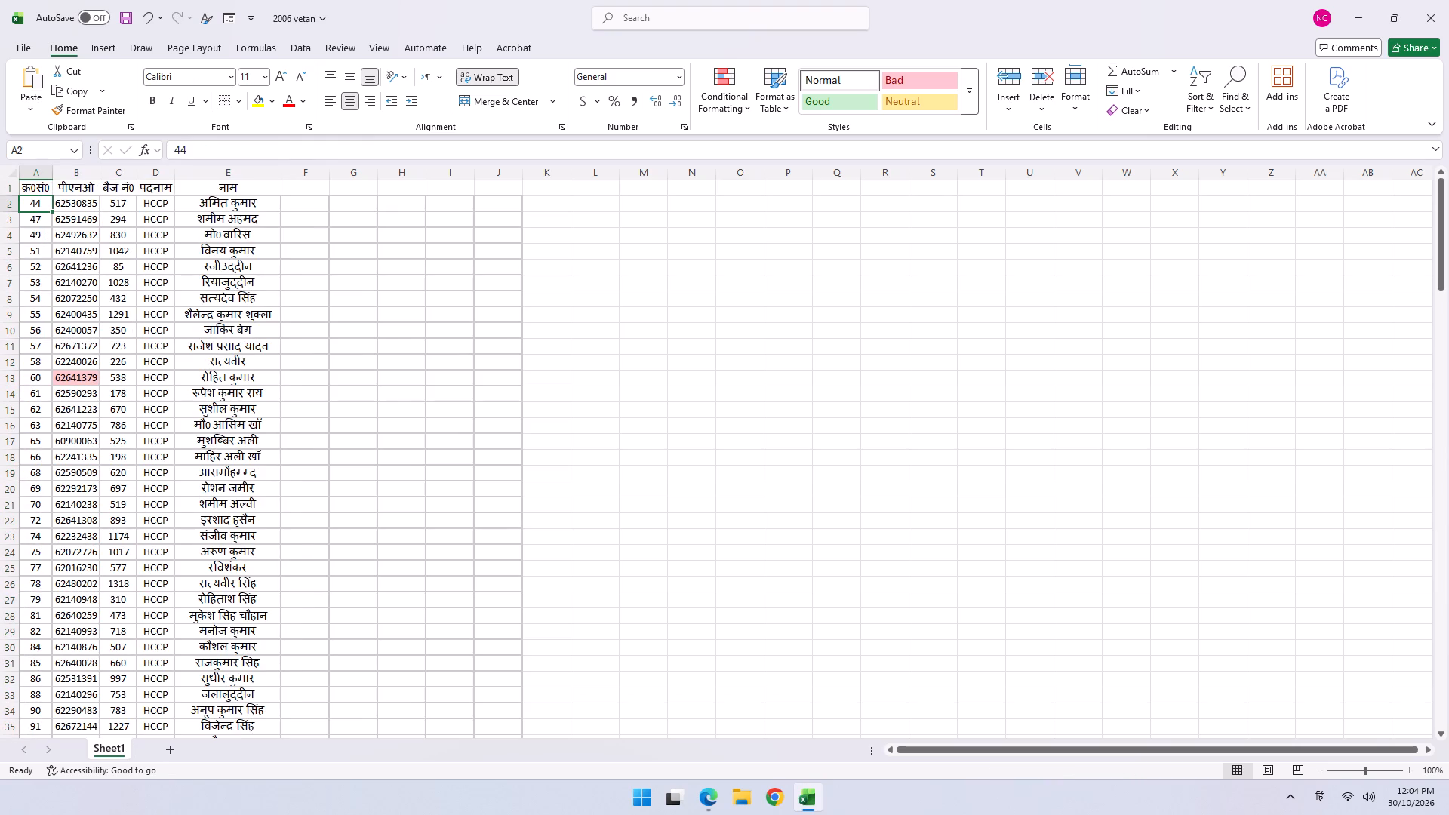
# Add filters to heading row 1 and sort the list by "बैज नं0" from smallest to largest.
pyautogui.click(2, 180)
pyautogui.click(2, 185)
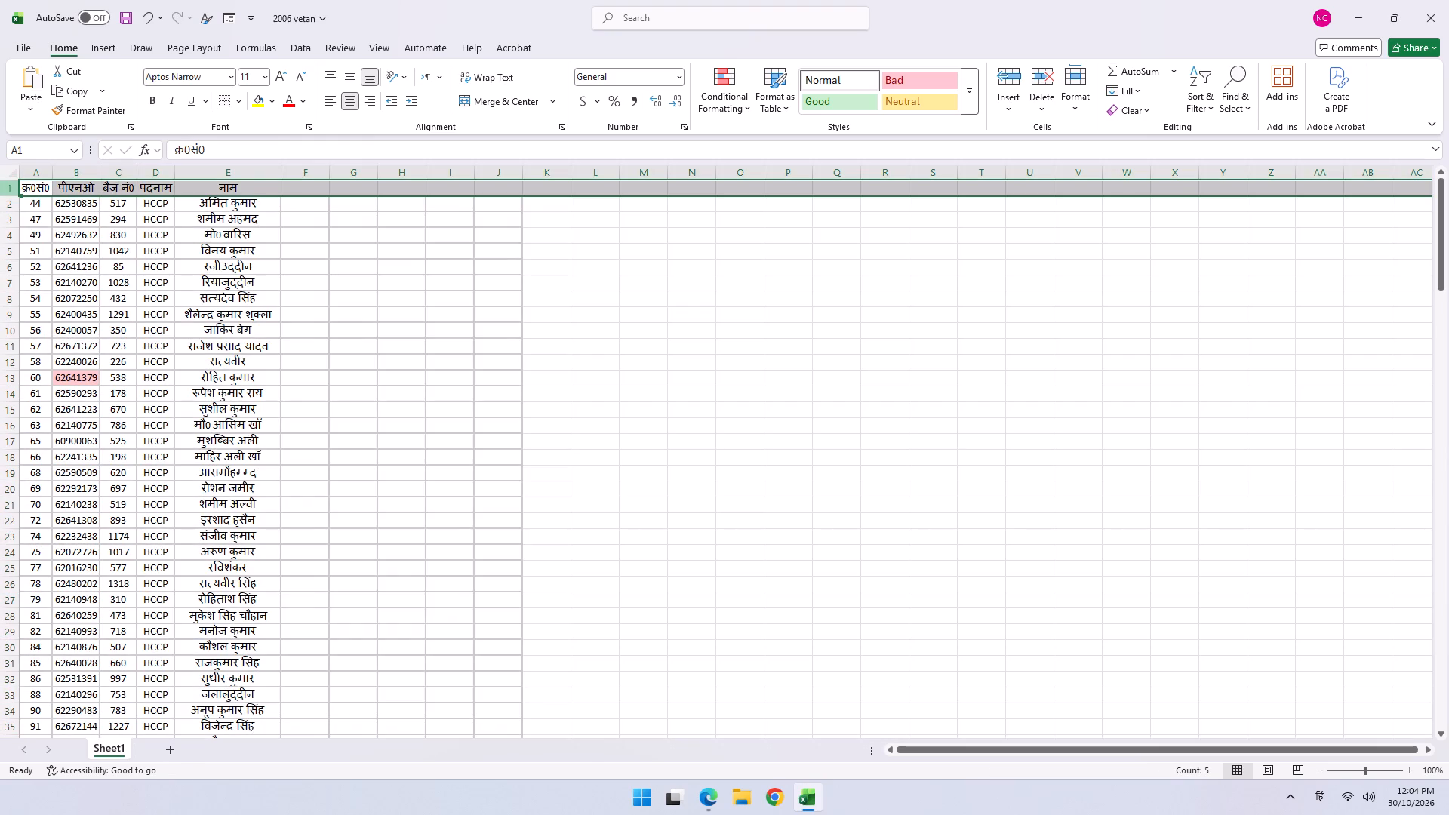
pyautogui.hotkey('ctrl', 'shift', 'l')
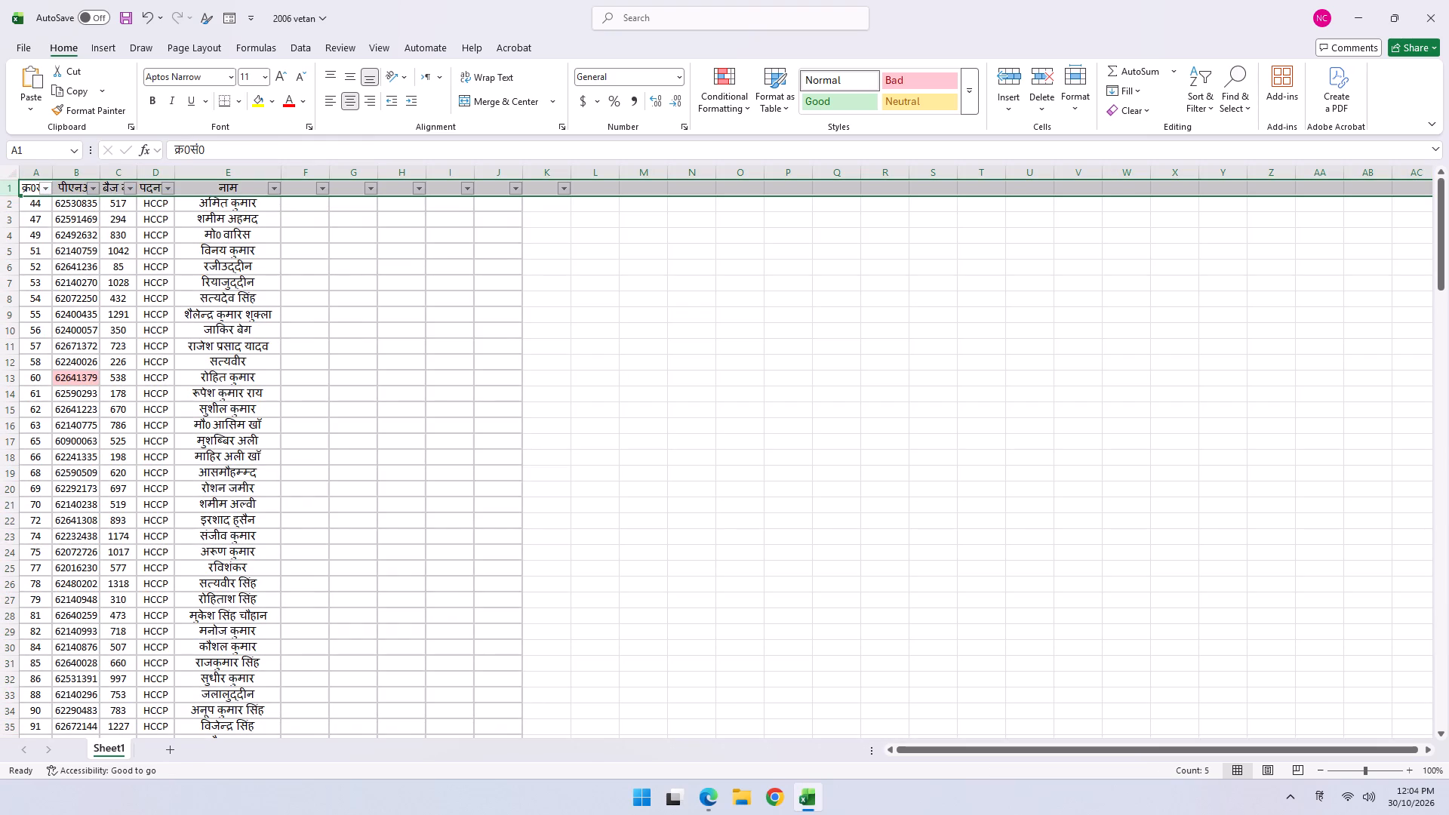
pyautogui.click(132, 188)
pyautogui.click(155, 205)
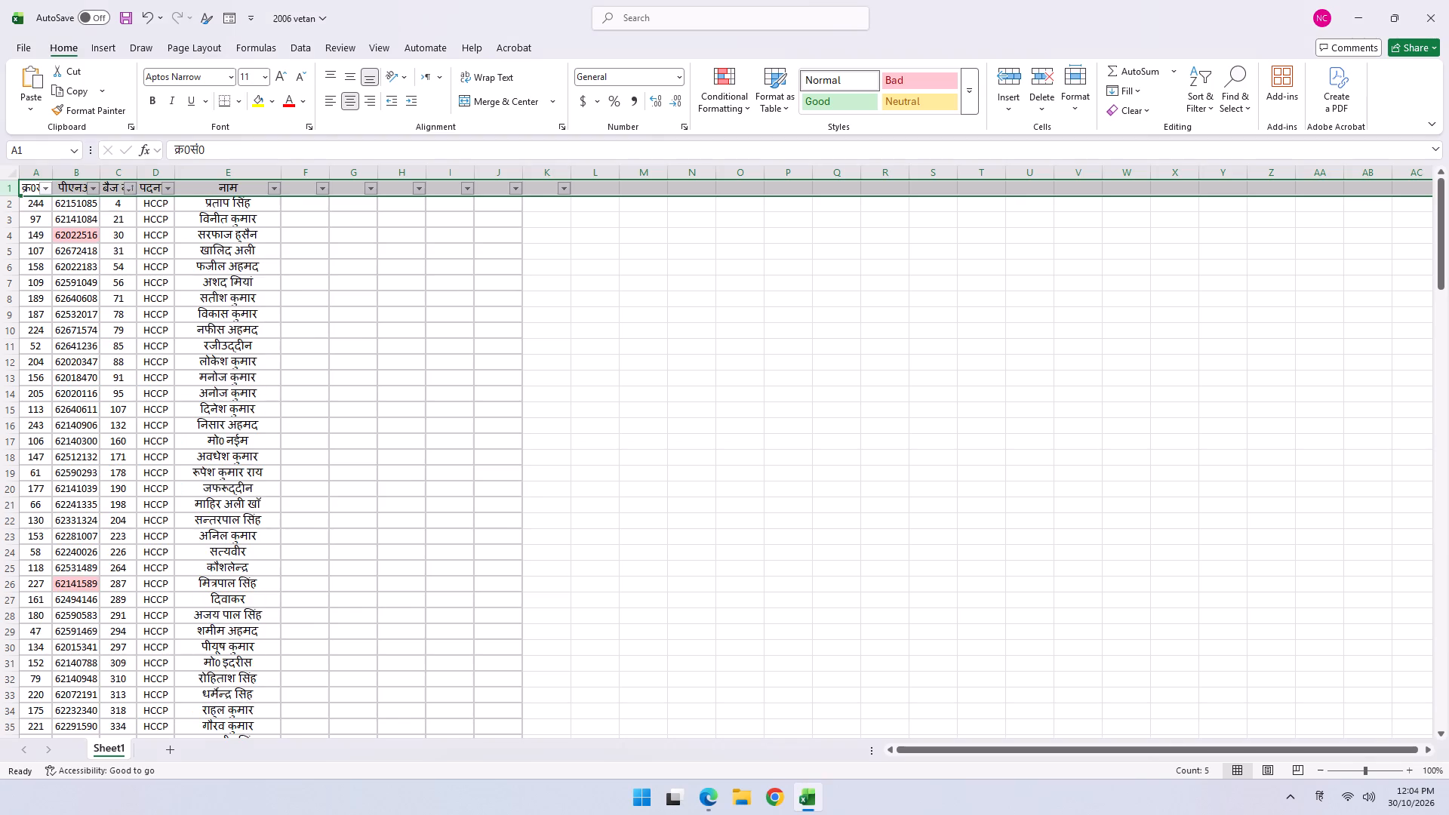
pyautogui.click(119, 206)
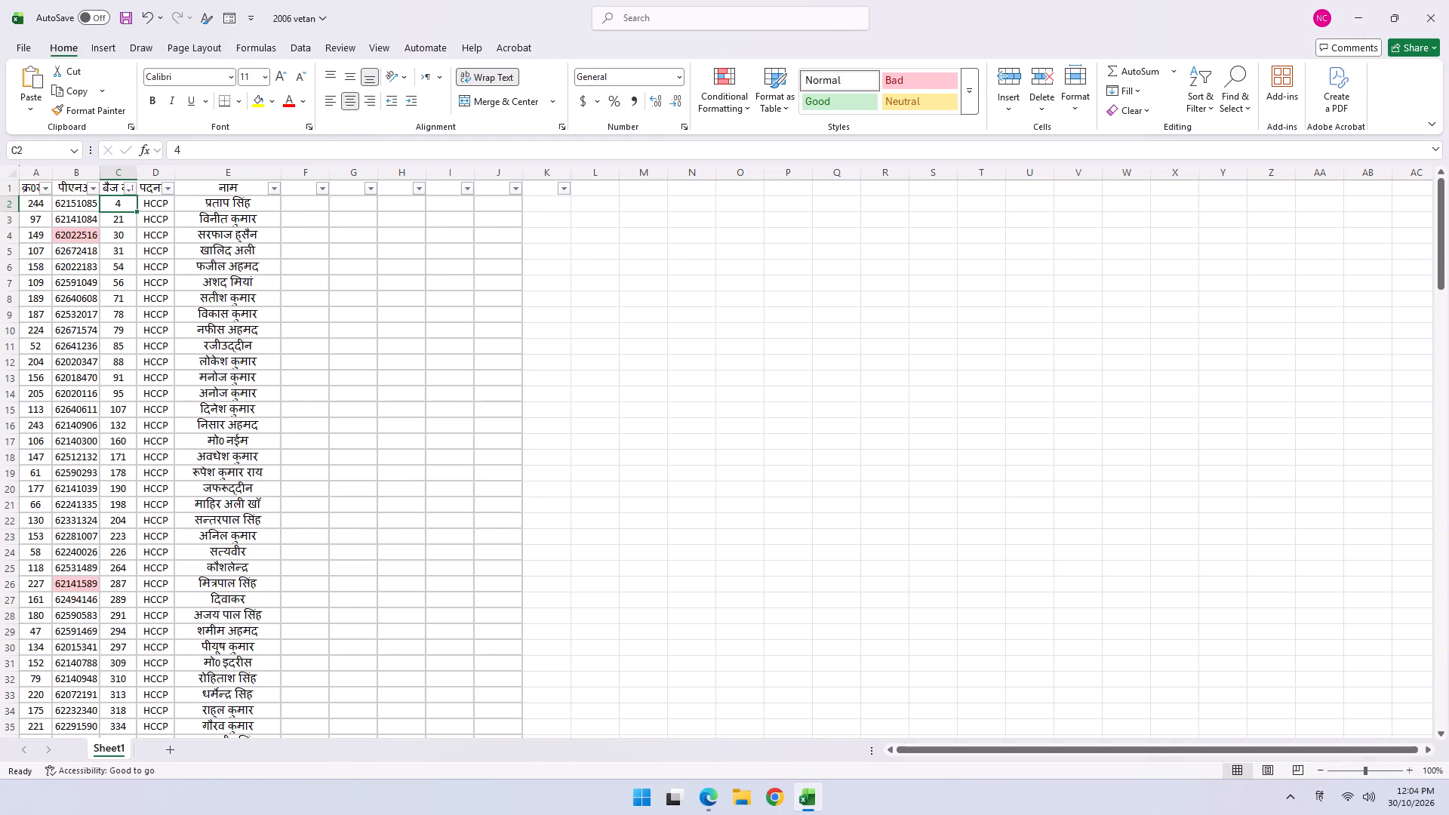
# Fit column A to its filtered heading and renumber "क्र0सं0" as a continuous series from 1, 2 down to the list's end.
pyautogui.doubleClick(55, 173)
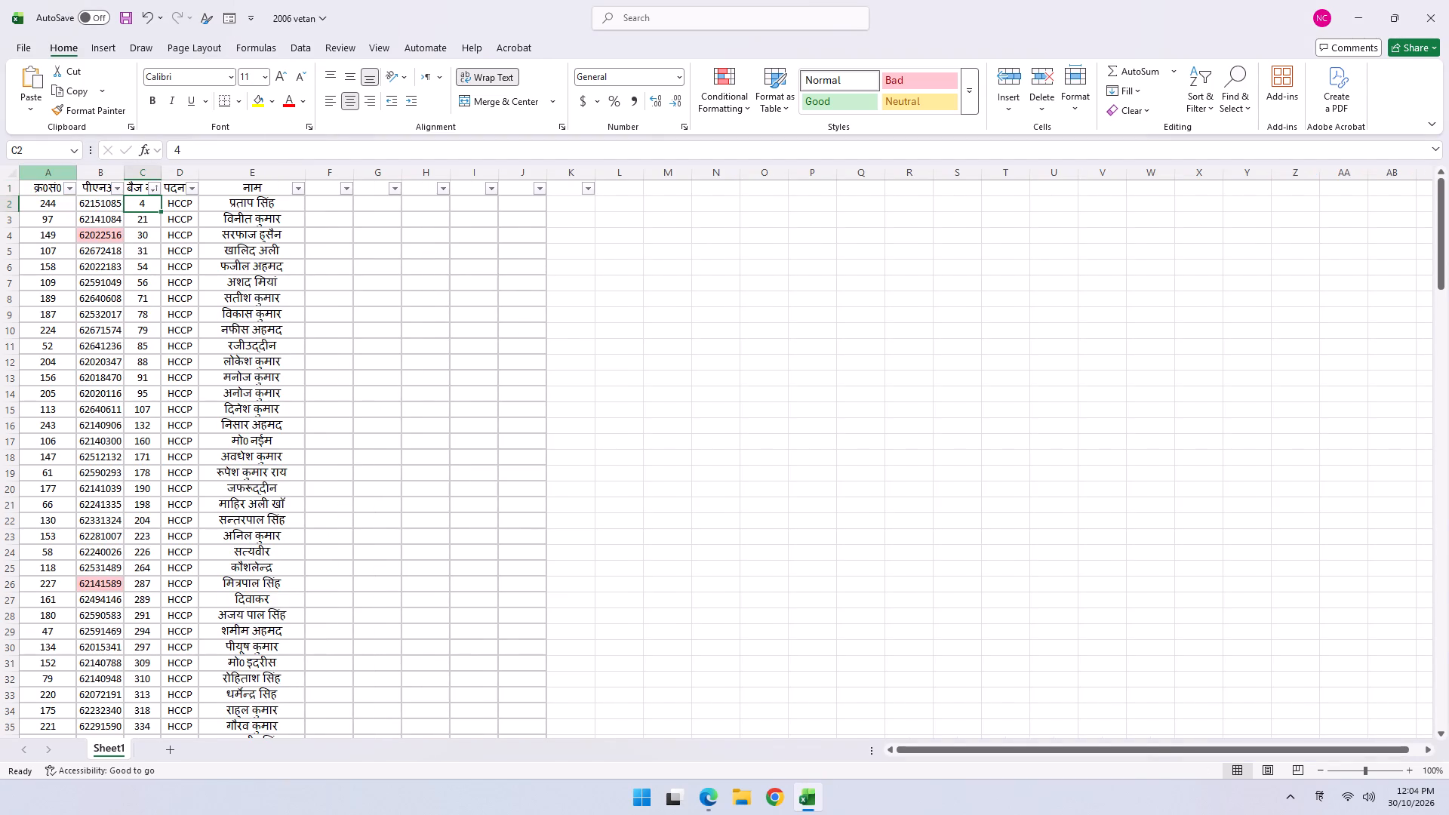
pyautogui.click(38, 201)
pyautogui.press('1')
pyautogui.press('Return')
pyautogui.press('2')
pyautogui.press('Return')
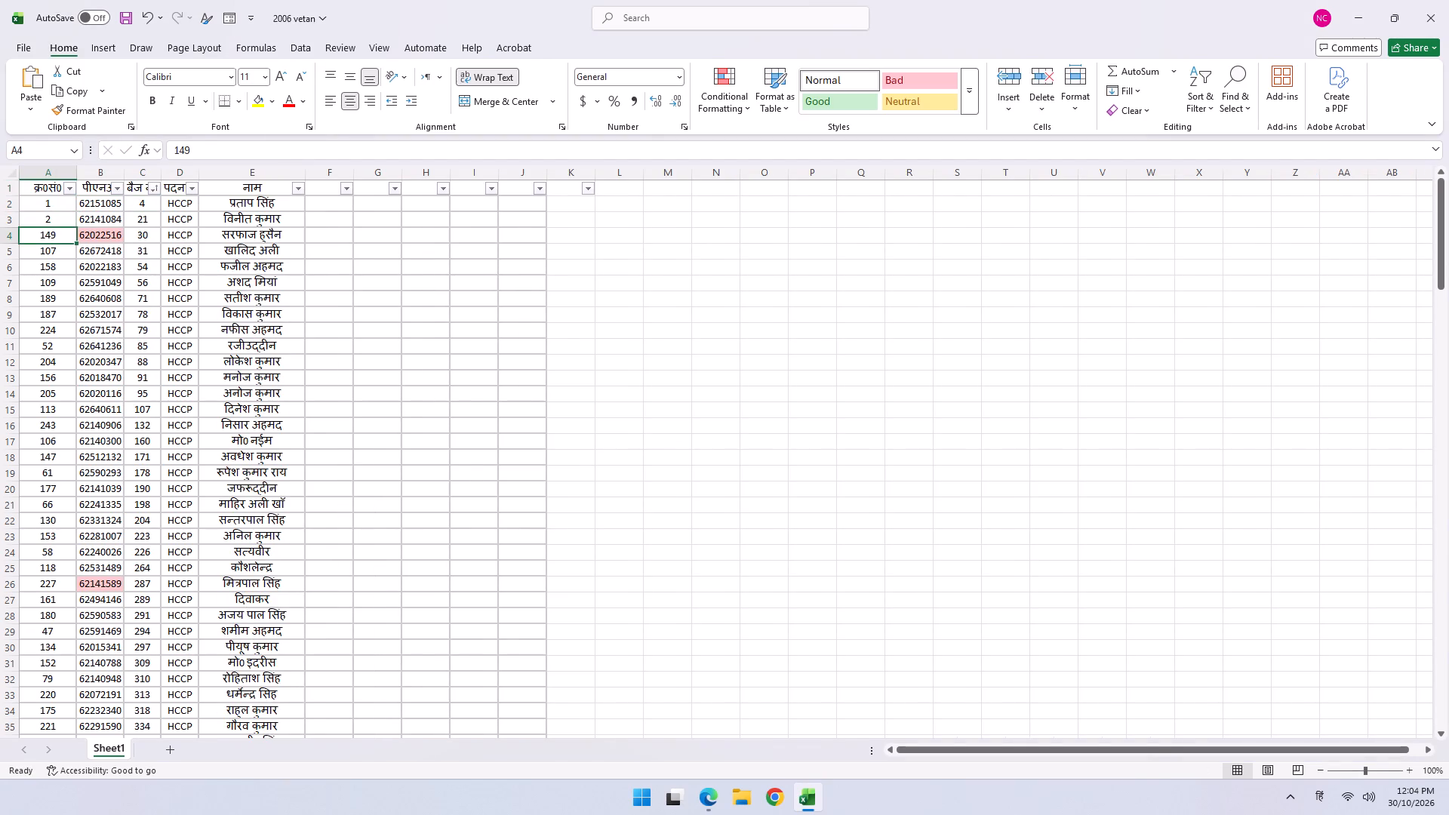
pyautogui.moveTo(41, 204); pyautogui.dragTo(45, 217)
pyautogui.doubleClick(75, 228)
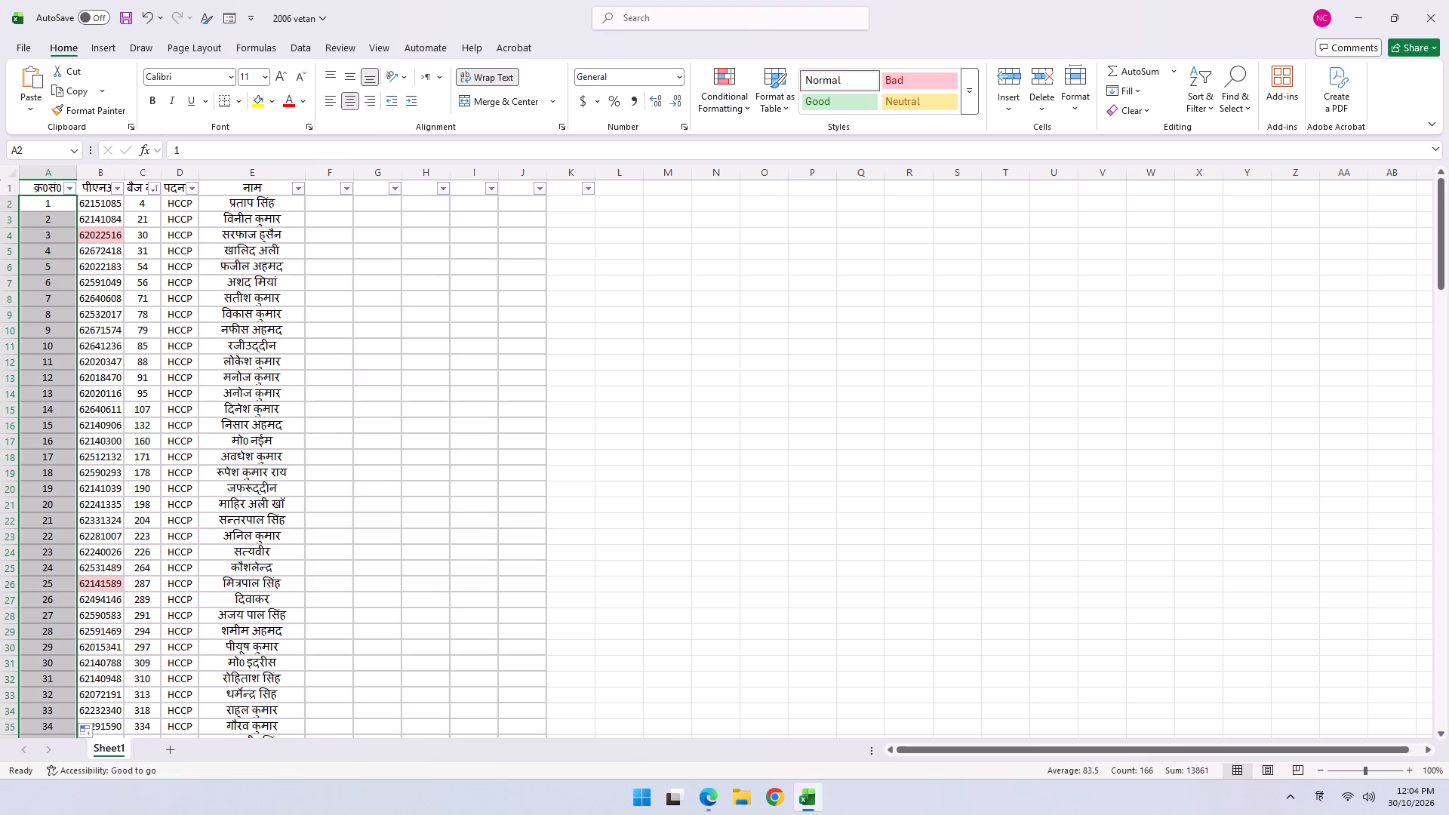
# Check that the new serial numbers run correctly through to the last row of the list.
pyautogui.click(47, 205)
pyautogui.hotkey('ctrl', 'shift', 'Down')
pyautogui.scroll(-2, 252, 352)
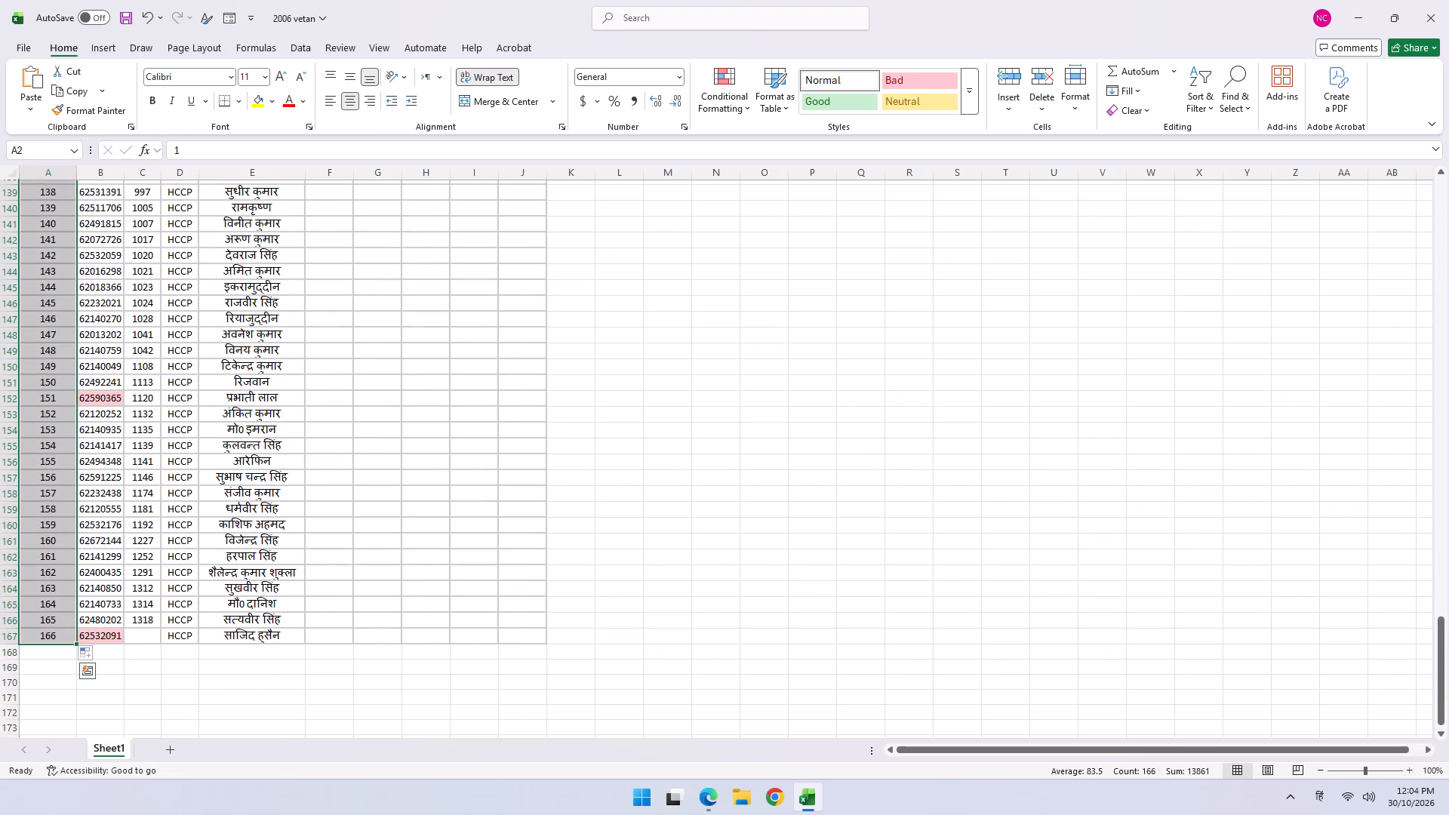
pyautogui.scroll(-1, 175, 475)
pyautogui.scroll(2, 0, 475)
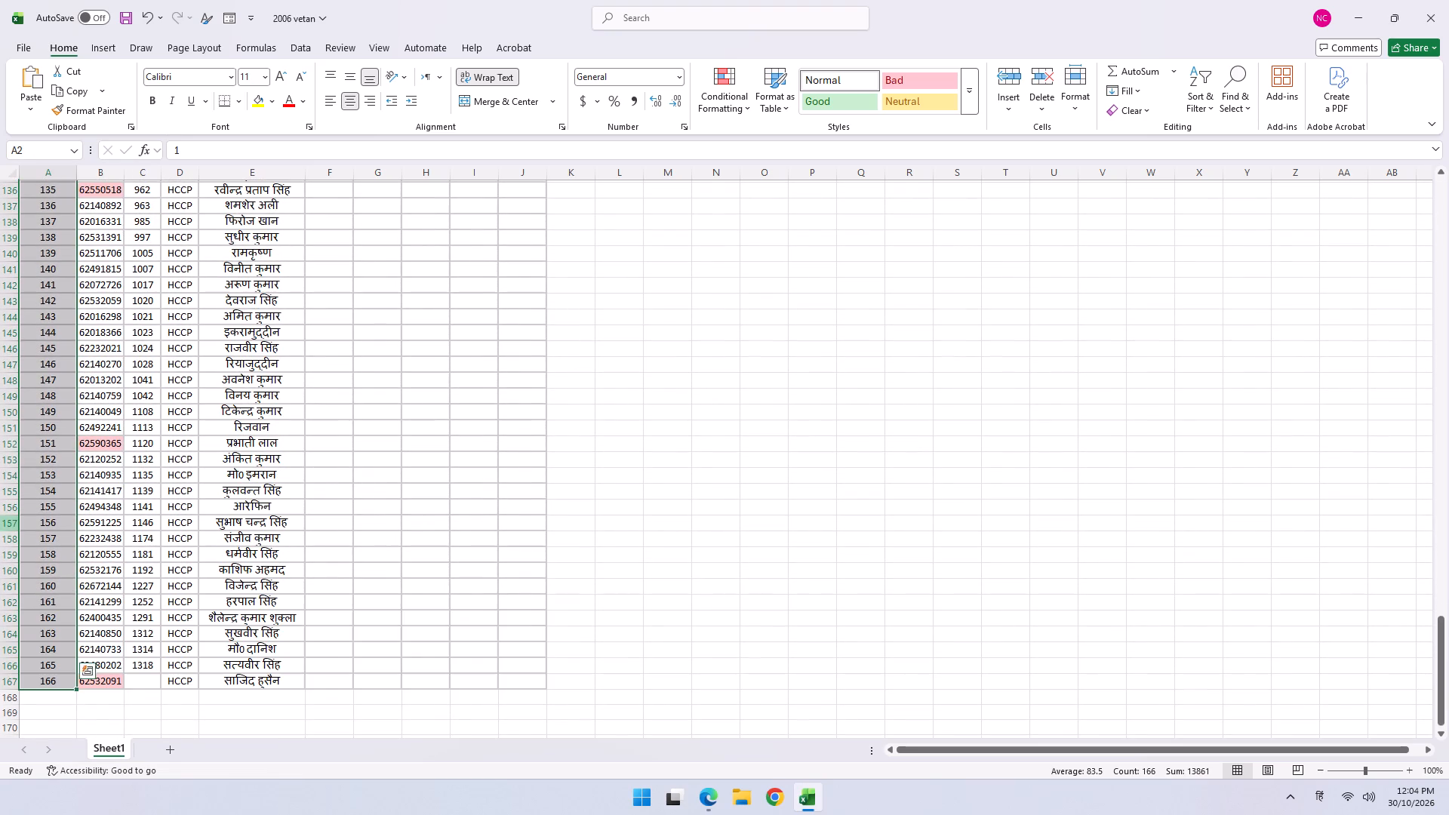
pyautogui.scroll(2, 129, 469)
pyautogui.scroll(-1, 129, 469)
pyautogui.scroll(12, 129, 469)
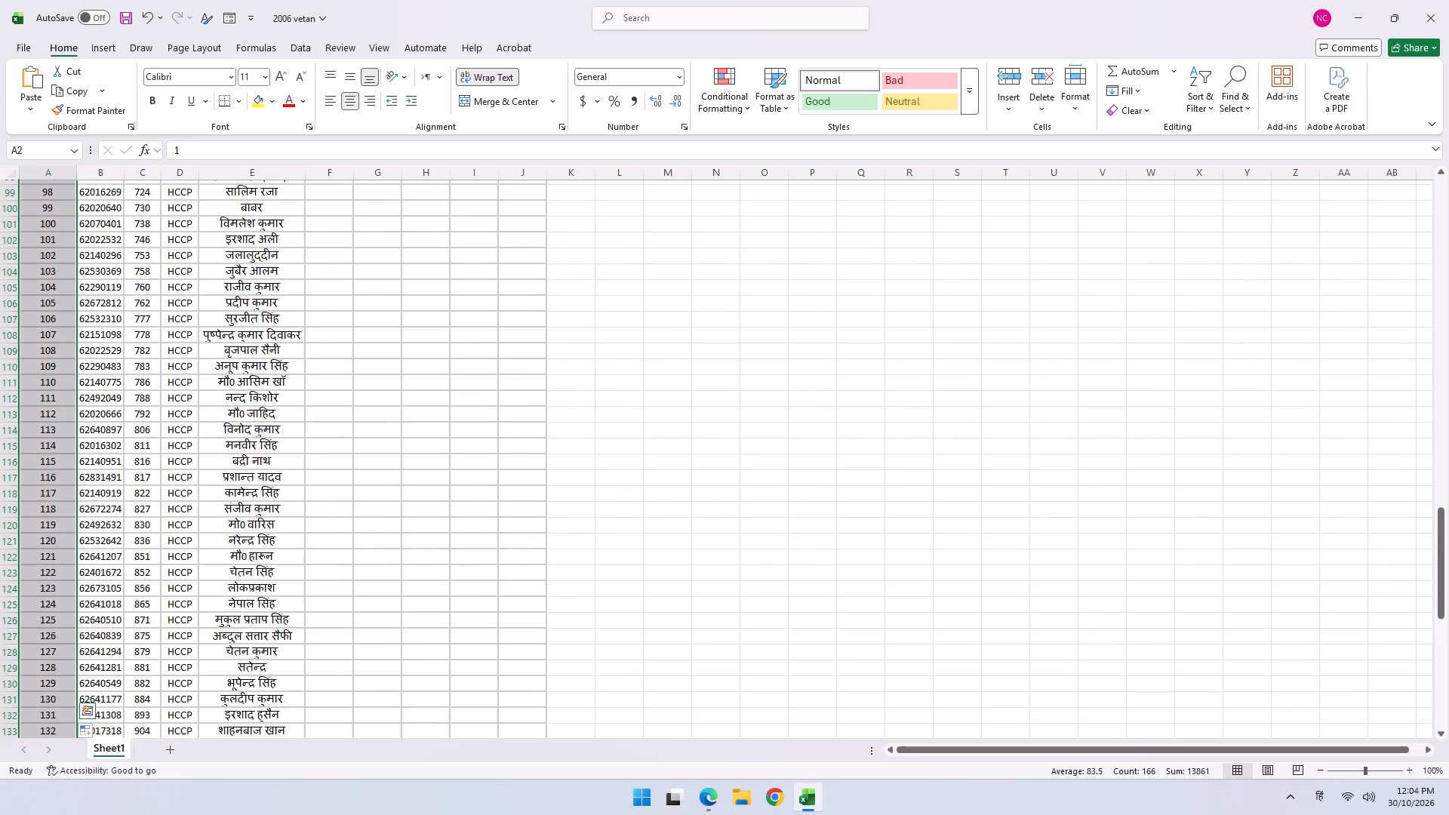
pyautogui.moveTo(1444, 541); pyautogui.dragTo(1448, 100)
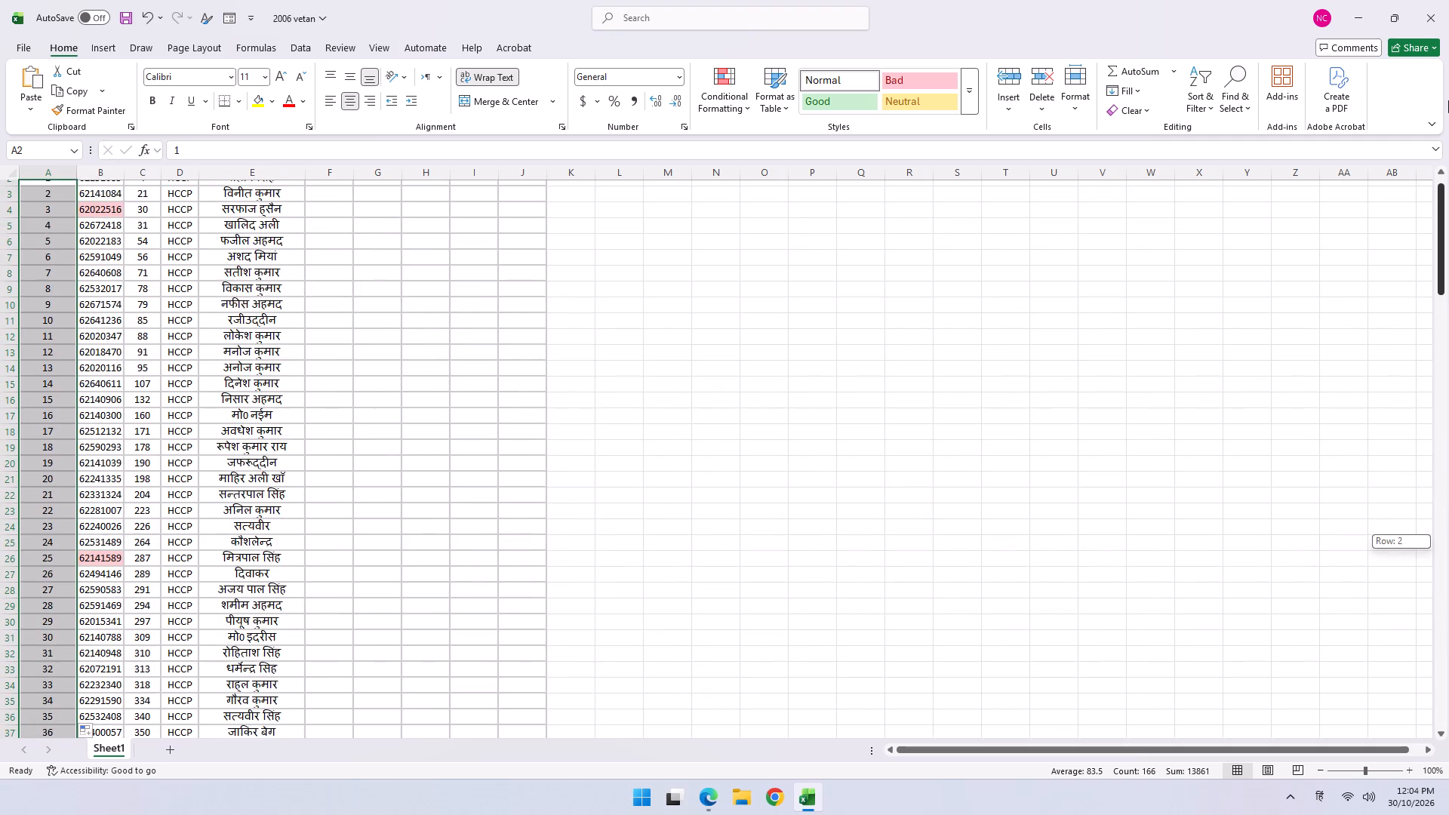
pyautogui.moveTo(1448, 100); pyautogui.dragTo(1446, 87)
# Clear the conditional formatting rules from the entire sheet.
pyautogui.click(115, 179)
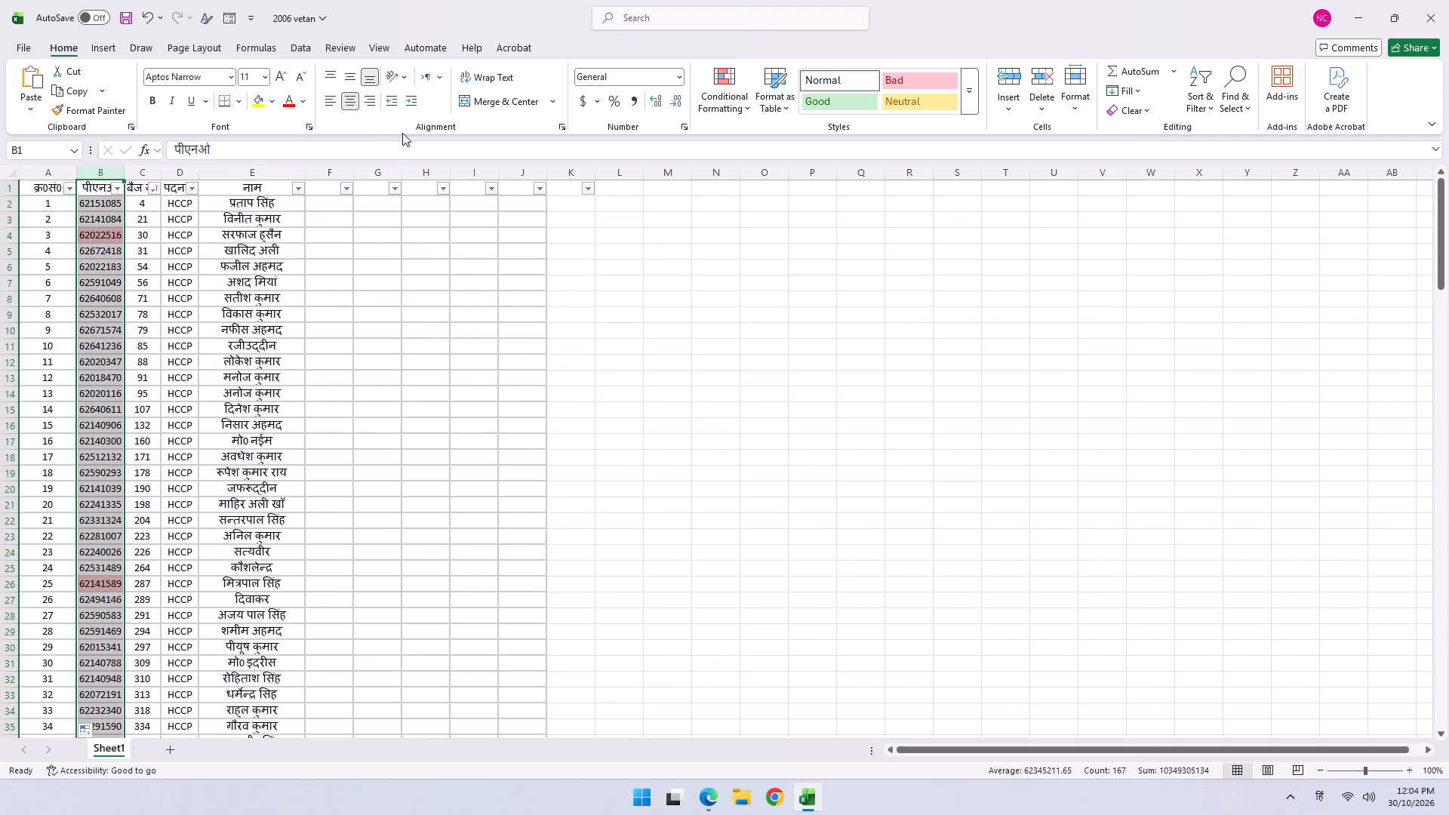
pyautogui.click(740, 107)
pyautogui.click(747, 310)
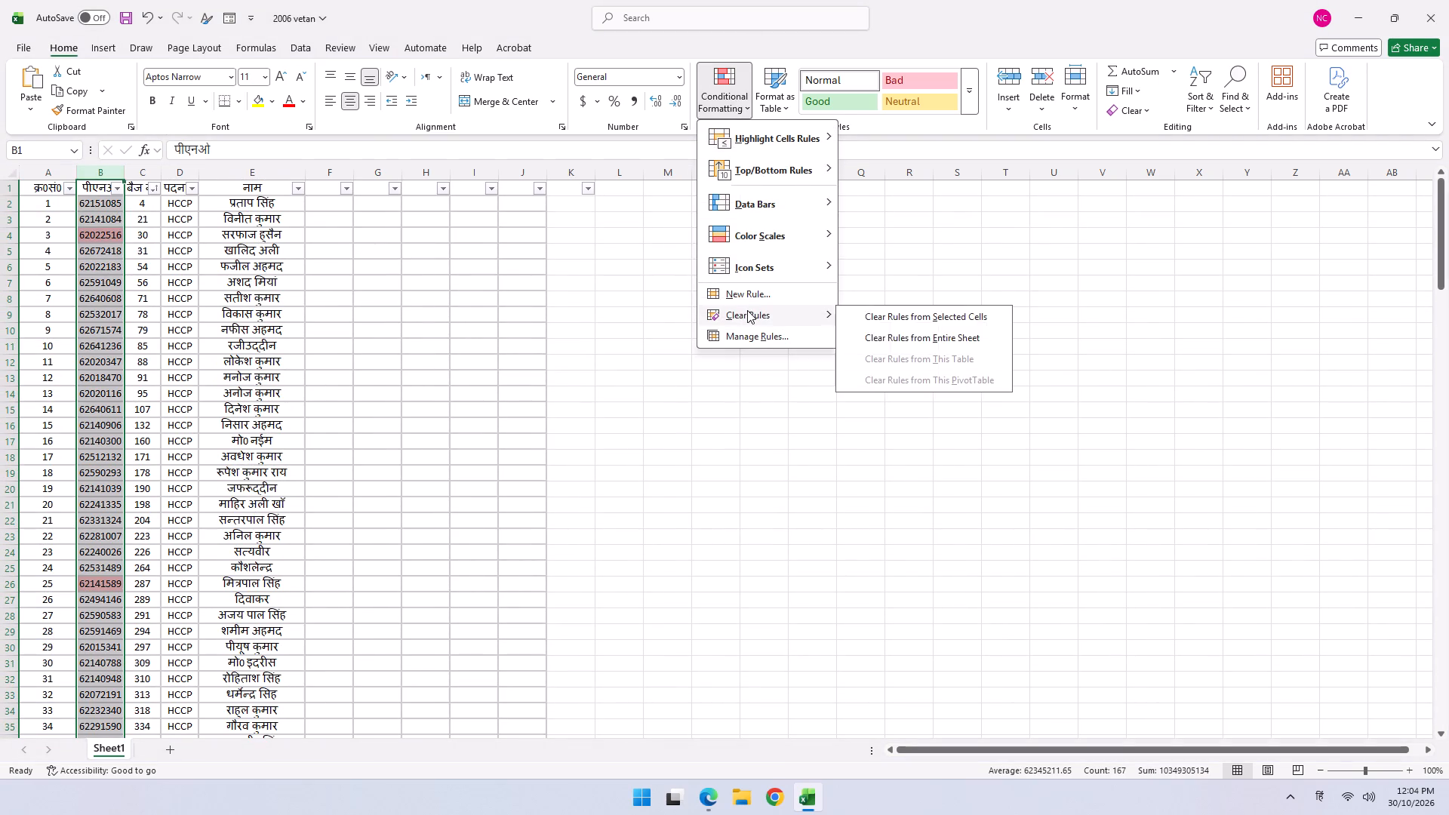
pyautogui.click(937, 339)
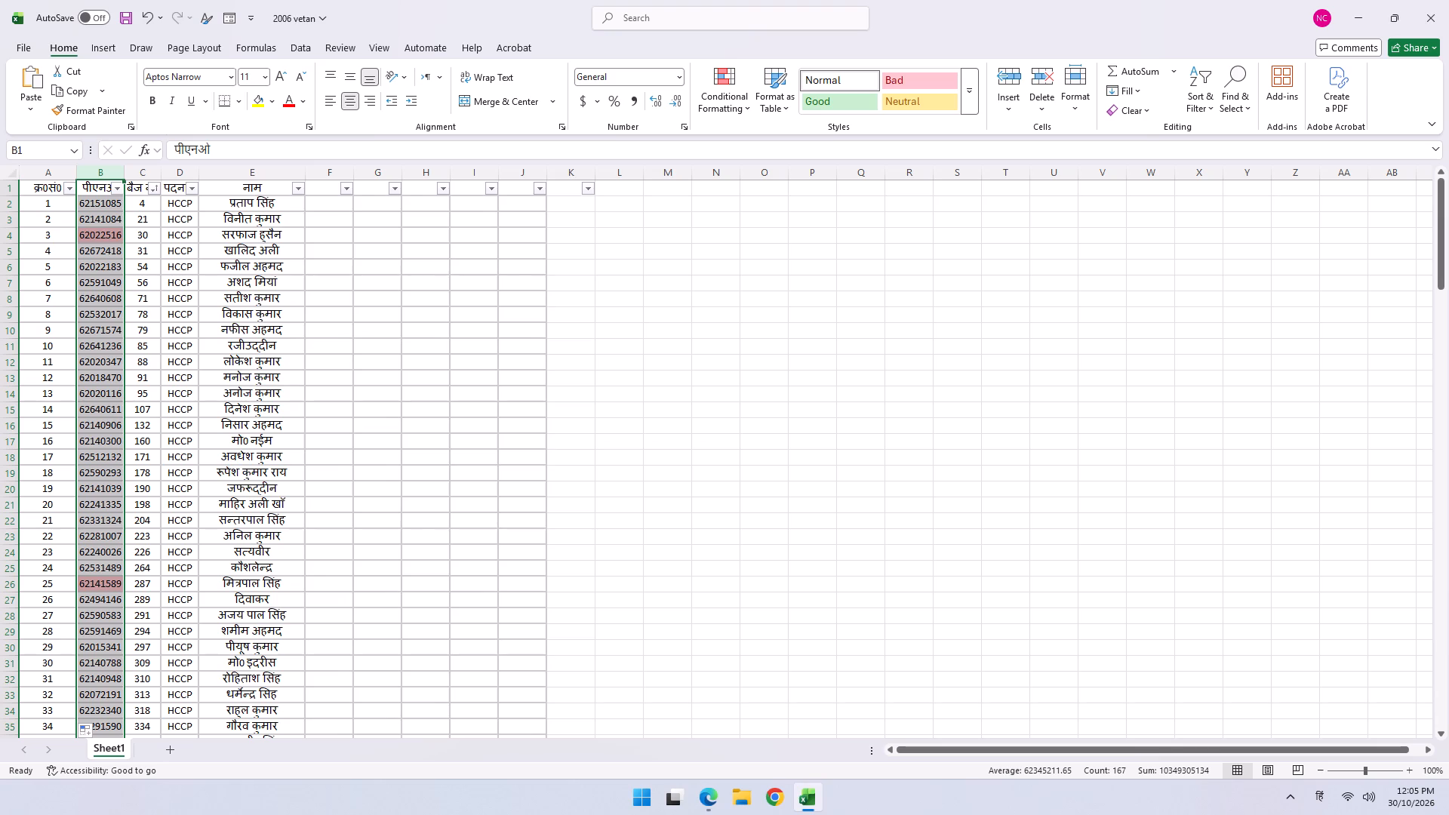
pyautogui.scroll(7, 112, 555)
pyautogui.click(112, 584)
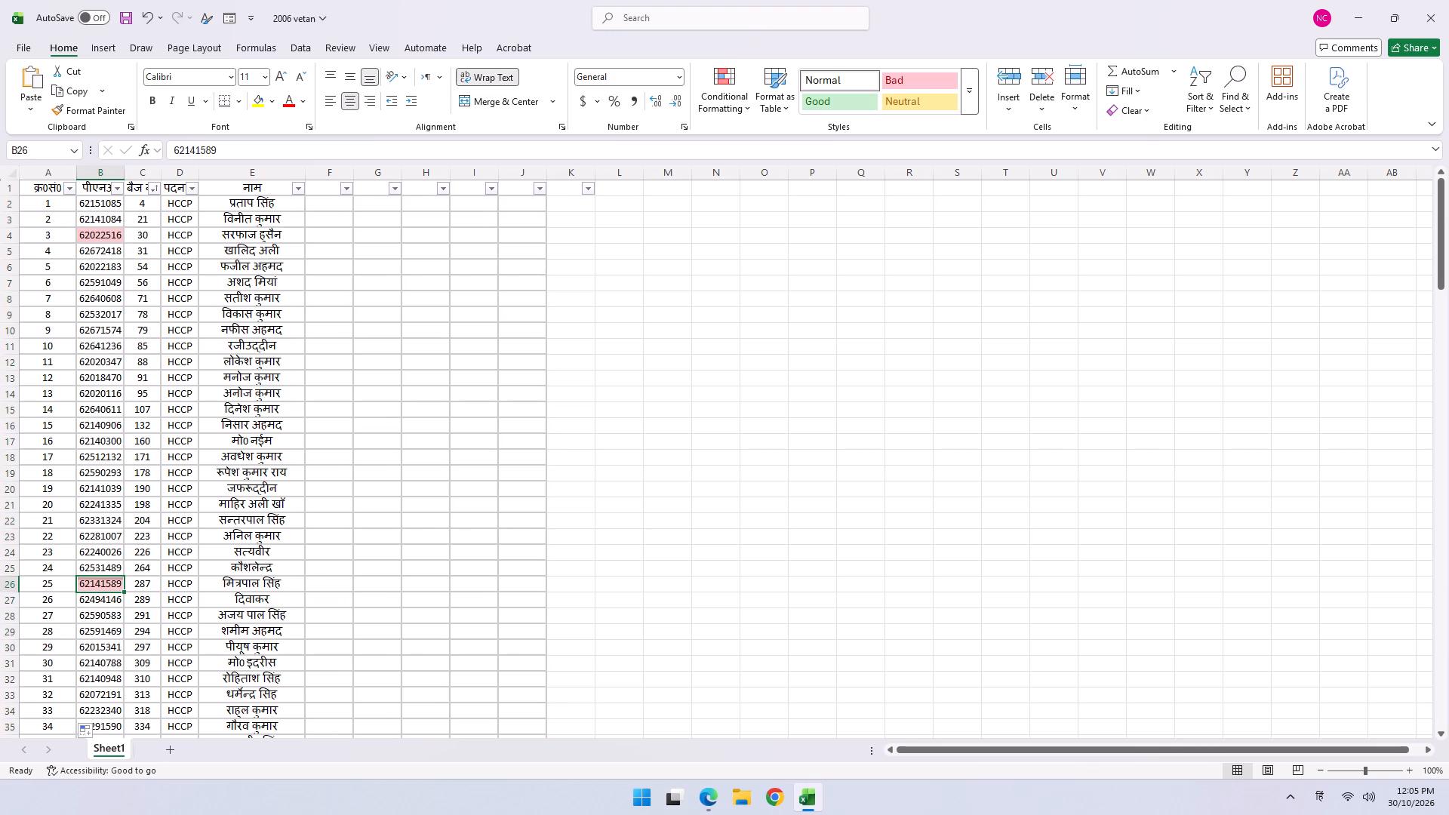
# Replace the pink cell shading in the "पीएनओ" column B with a white fill.
pyautogui.click(97, 174)
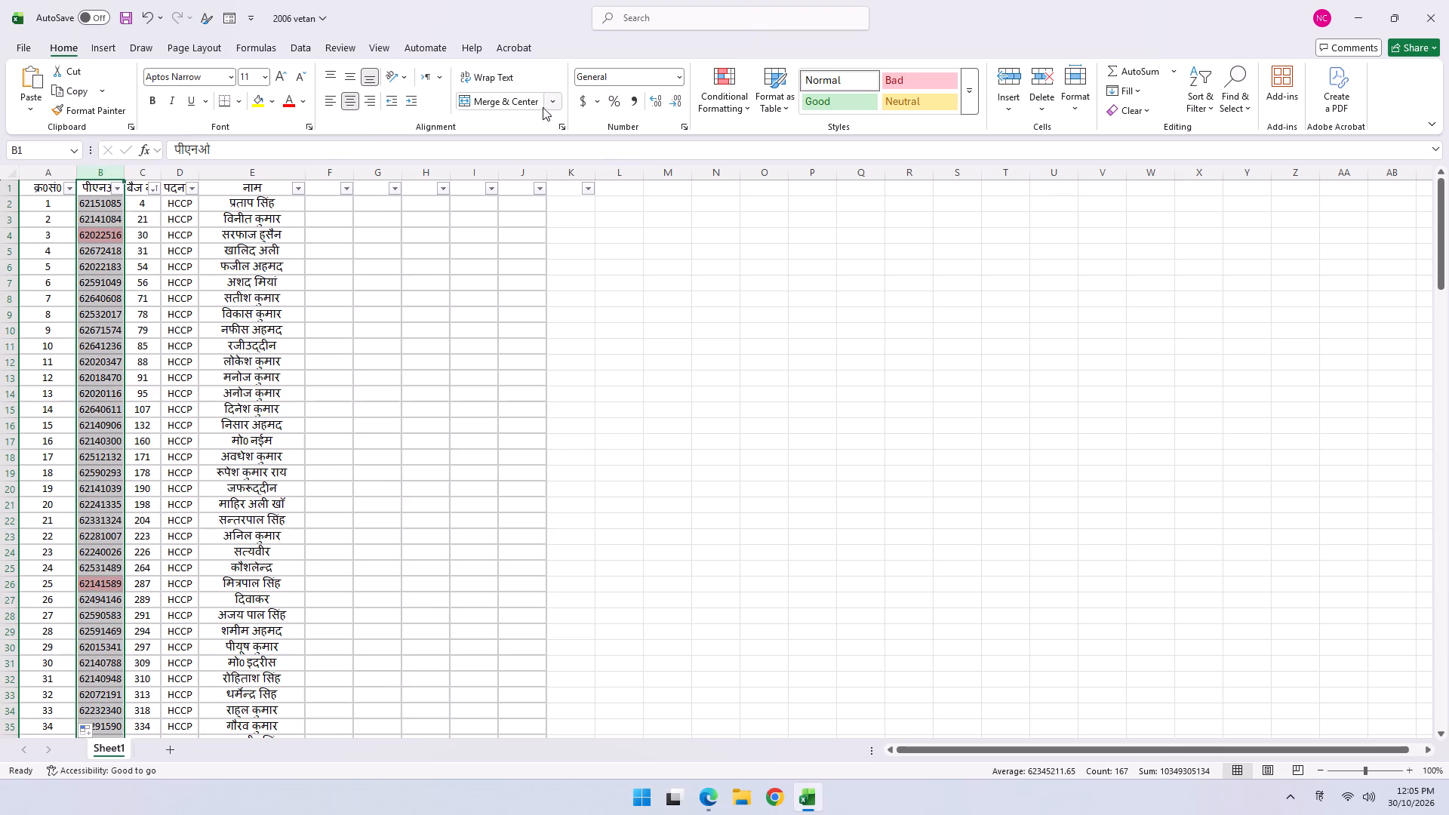
pyautogui.click(275, 101)
pyautogui.click(272, 178)
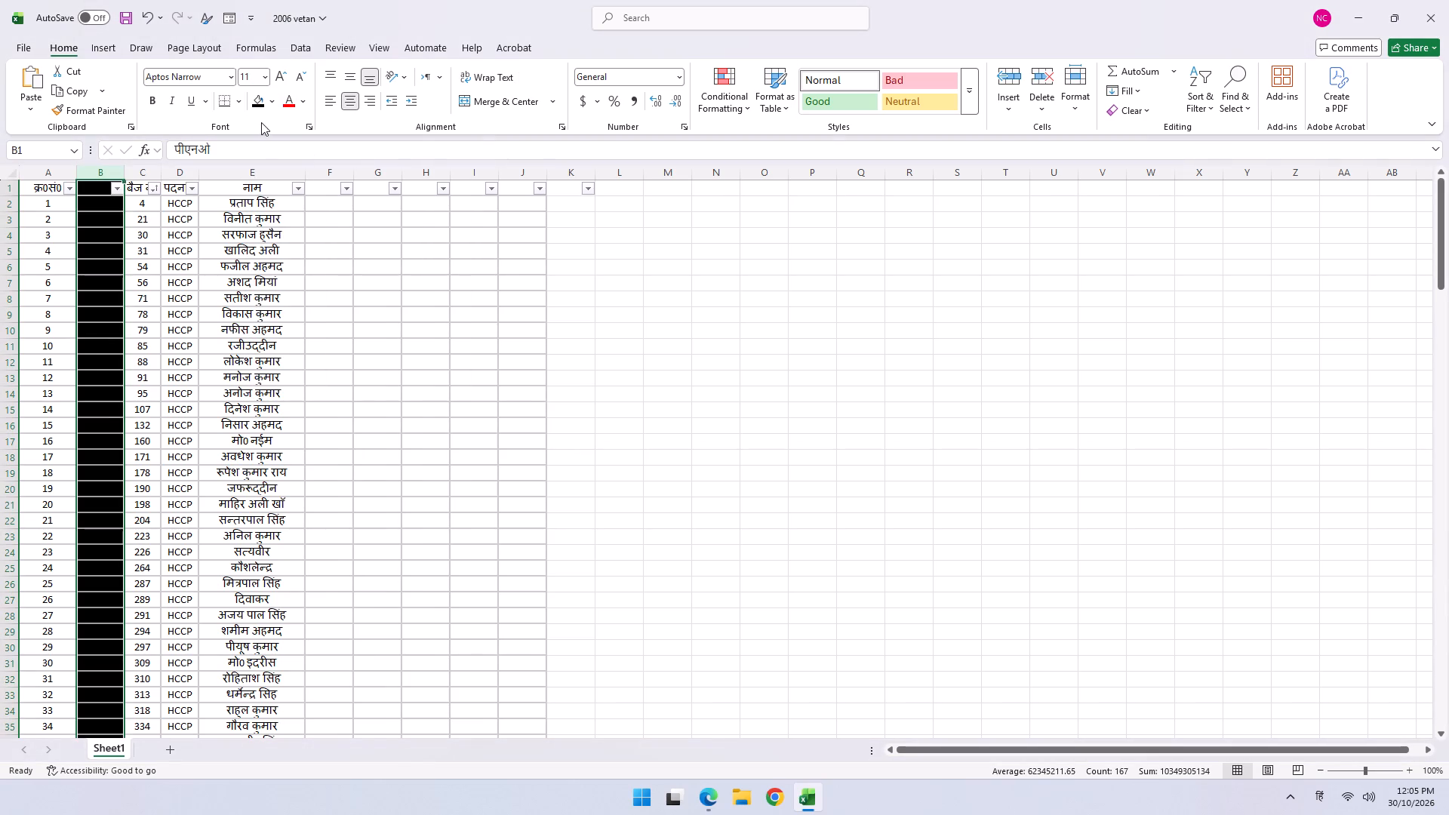
pyautogui.click(275, 101)
pyautogui.click(264, 179)
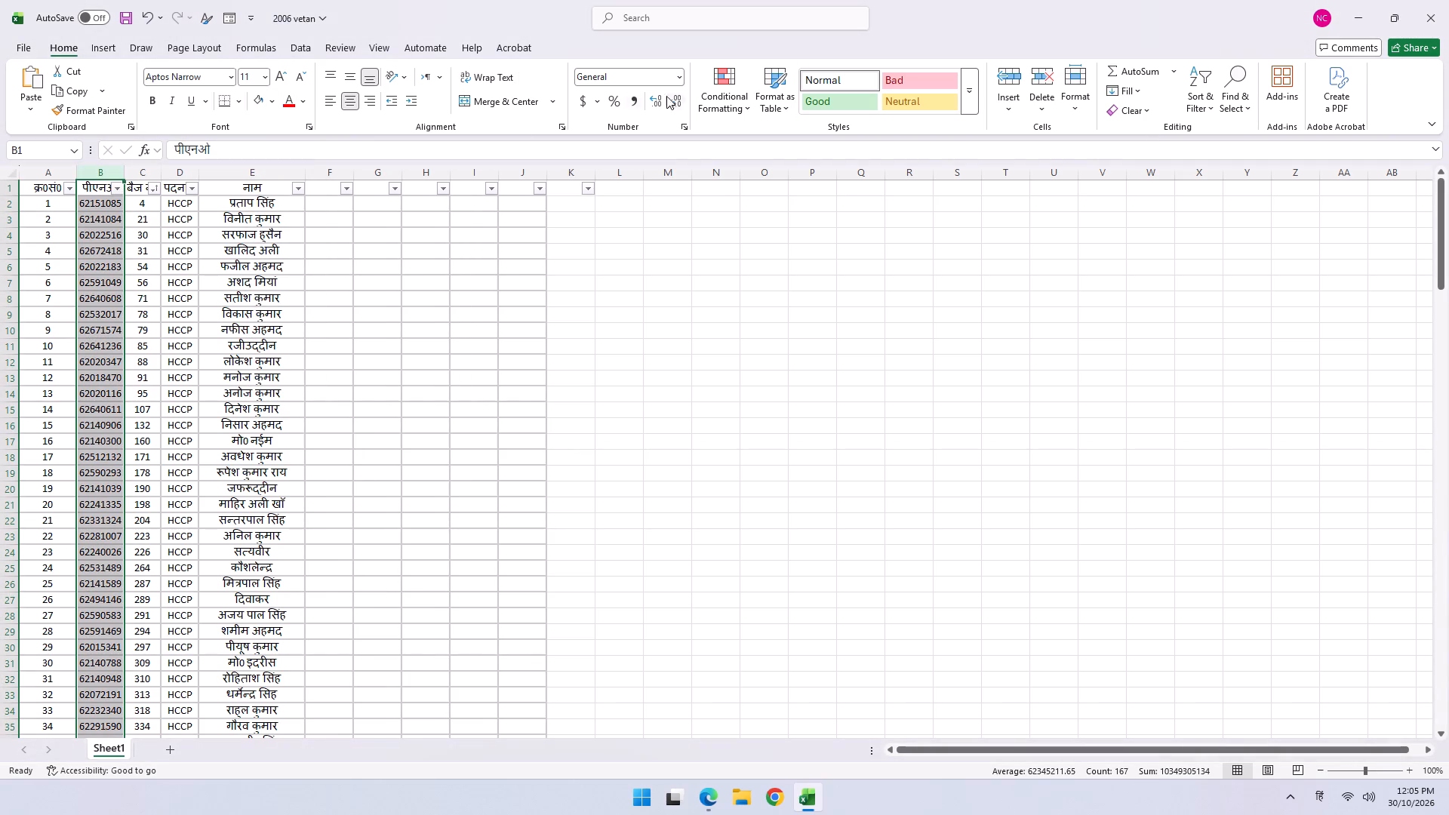
# Add a conditional formatting rule to column B that marks duplicate PNO values with a green fill.
pyautogui.click(697, 105)
pyautogui.click(751, 293)
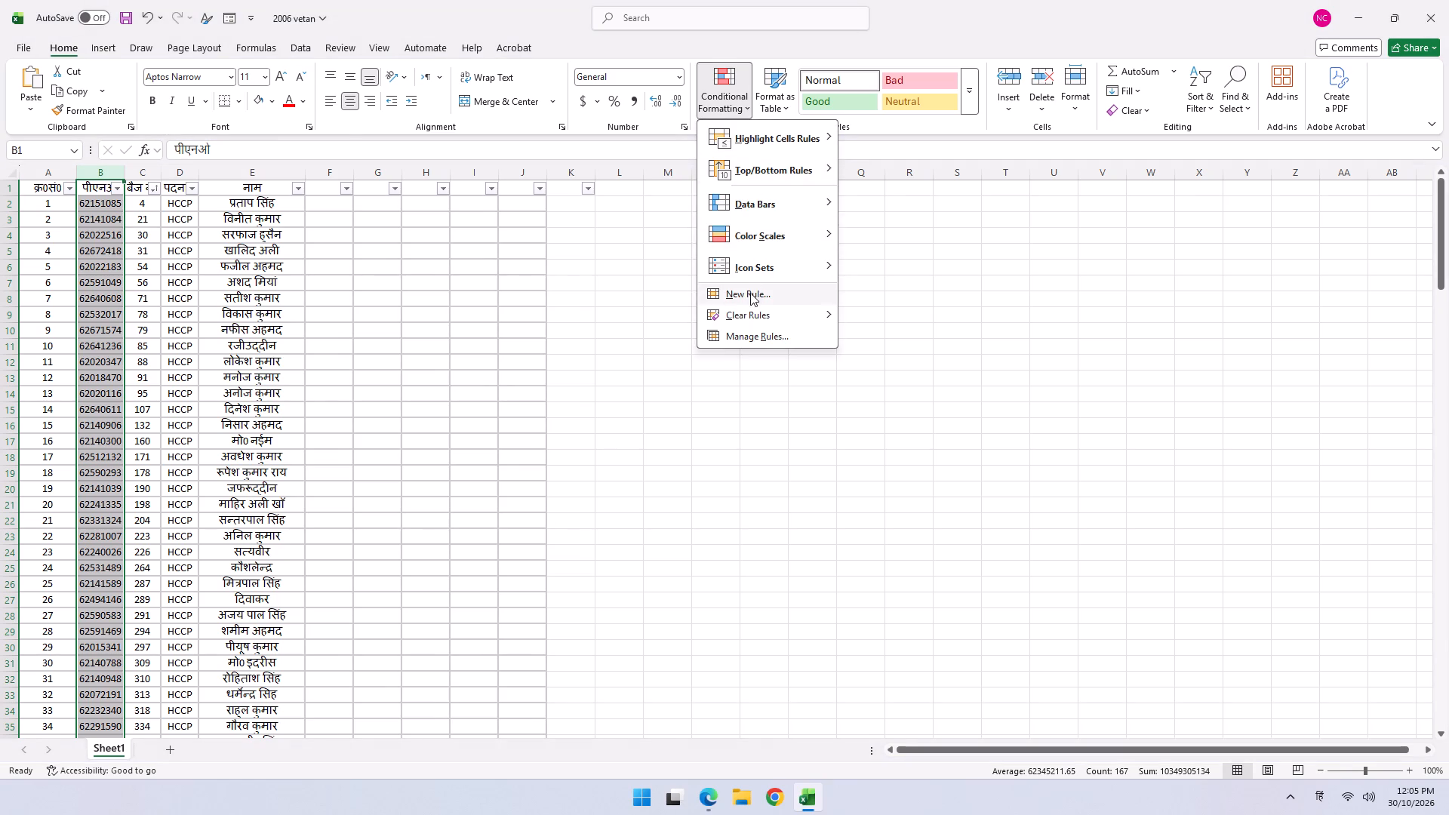
pyautogui.click(477, 147)
pyautogui.click(665, 273)
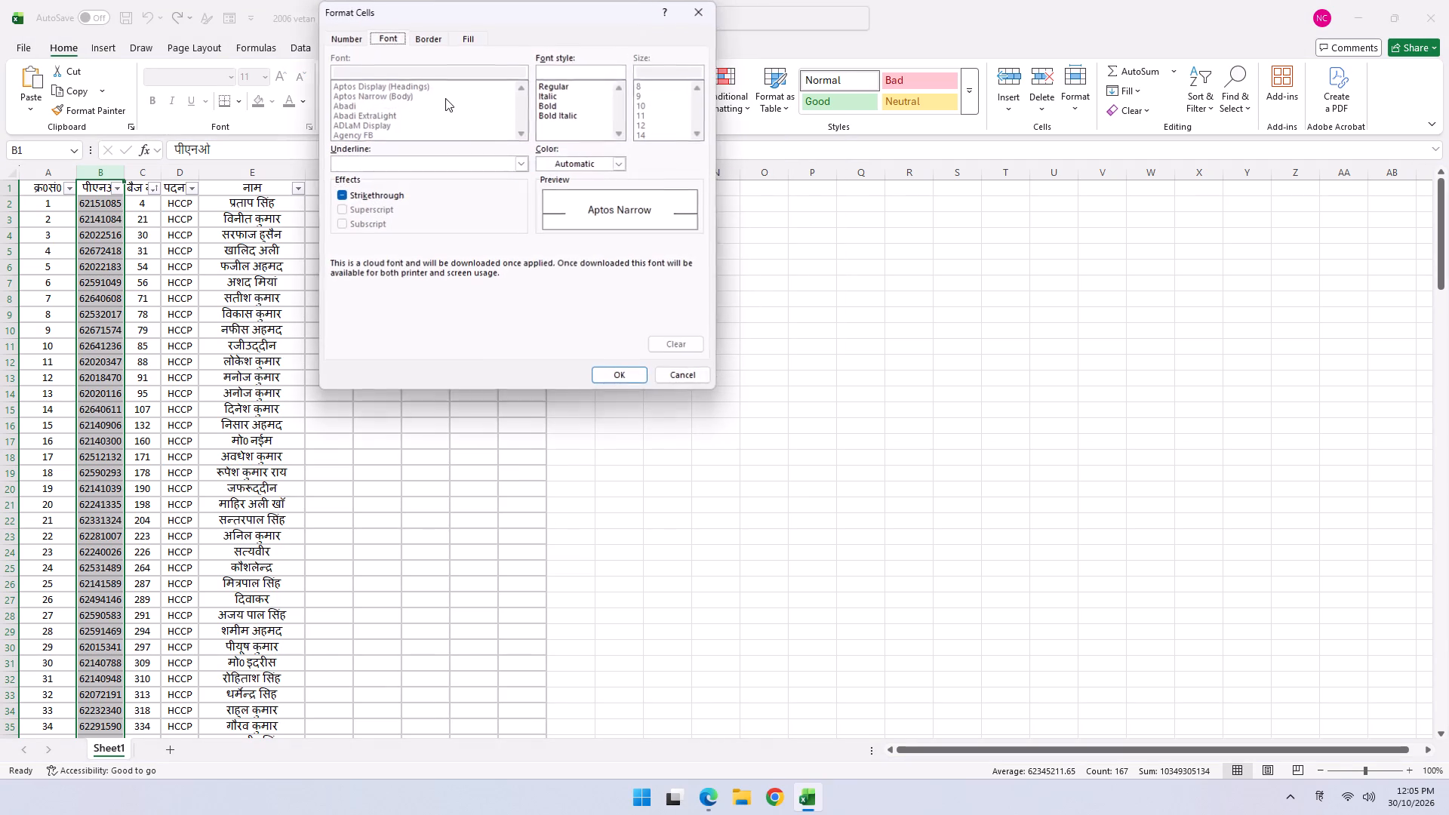
pyautogui.click(472, 39)
pyautogui.click(428, 135)
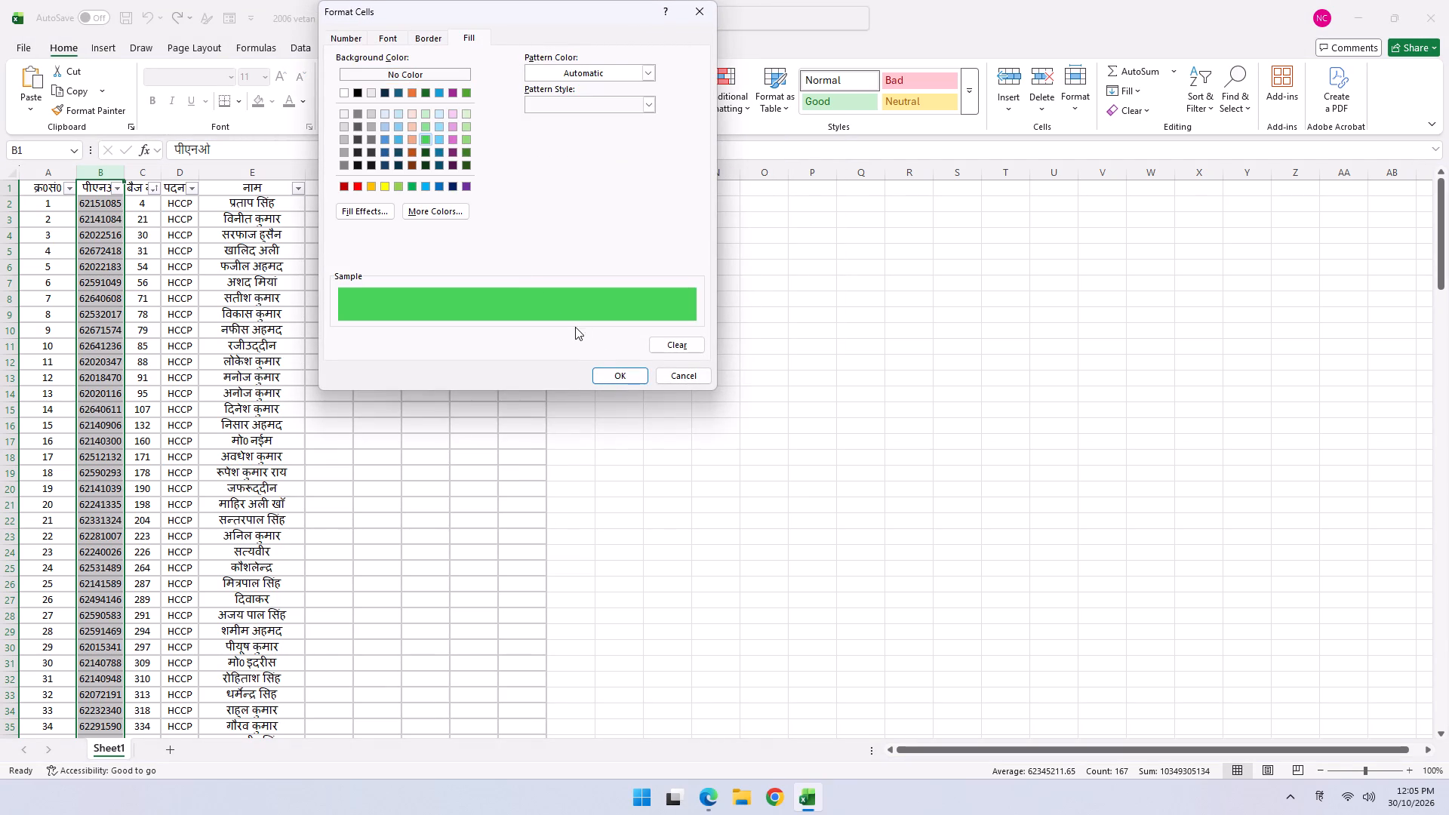
pyautogui.click(607, 372)
pyautogui.click(596, 296)
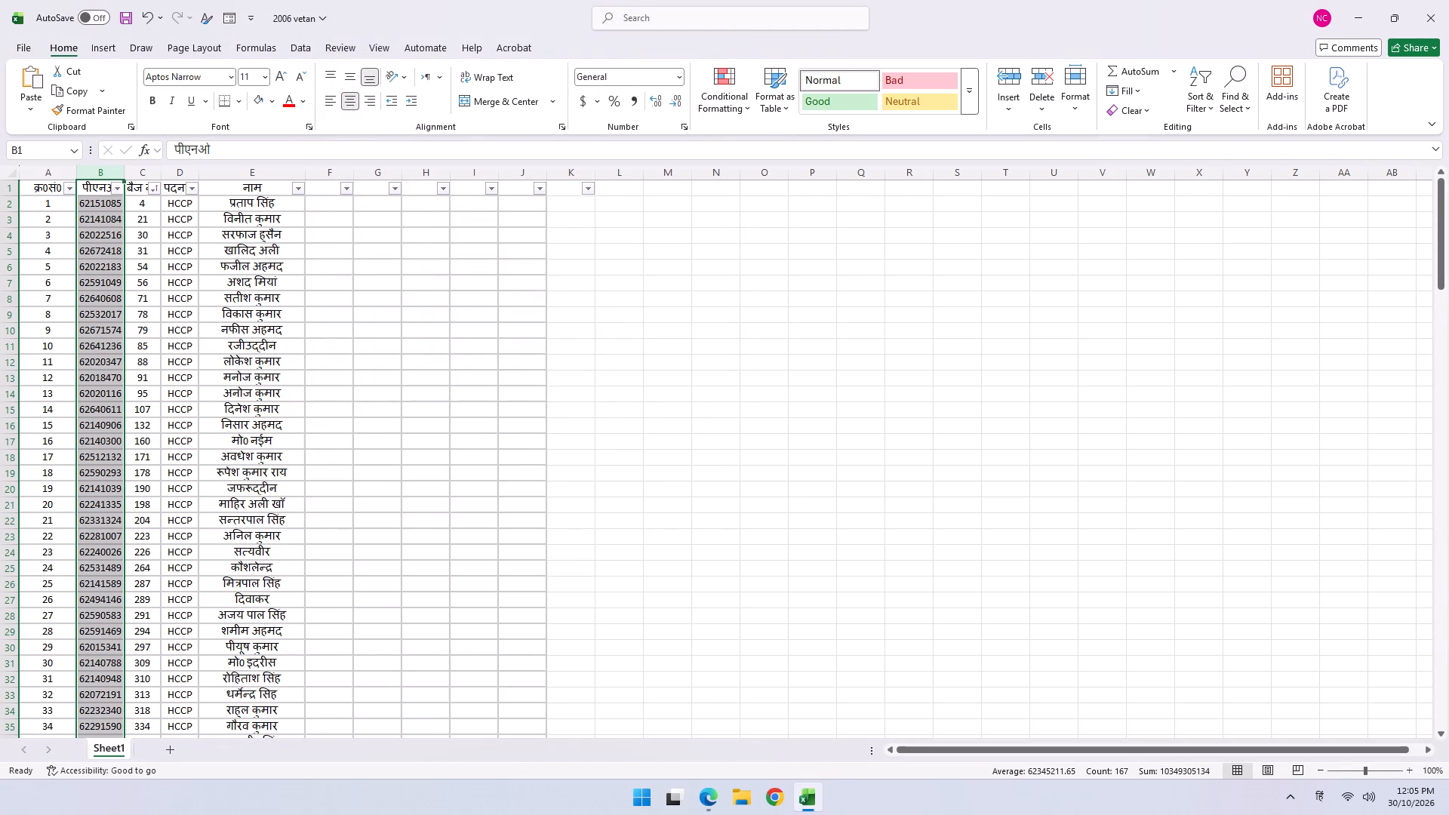
# Sort the list by the green cell colour in the "पीएनओ" column so the duplicates come first.
pyautogui.click(117, 187)
pyautogui.click(161, 244)
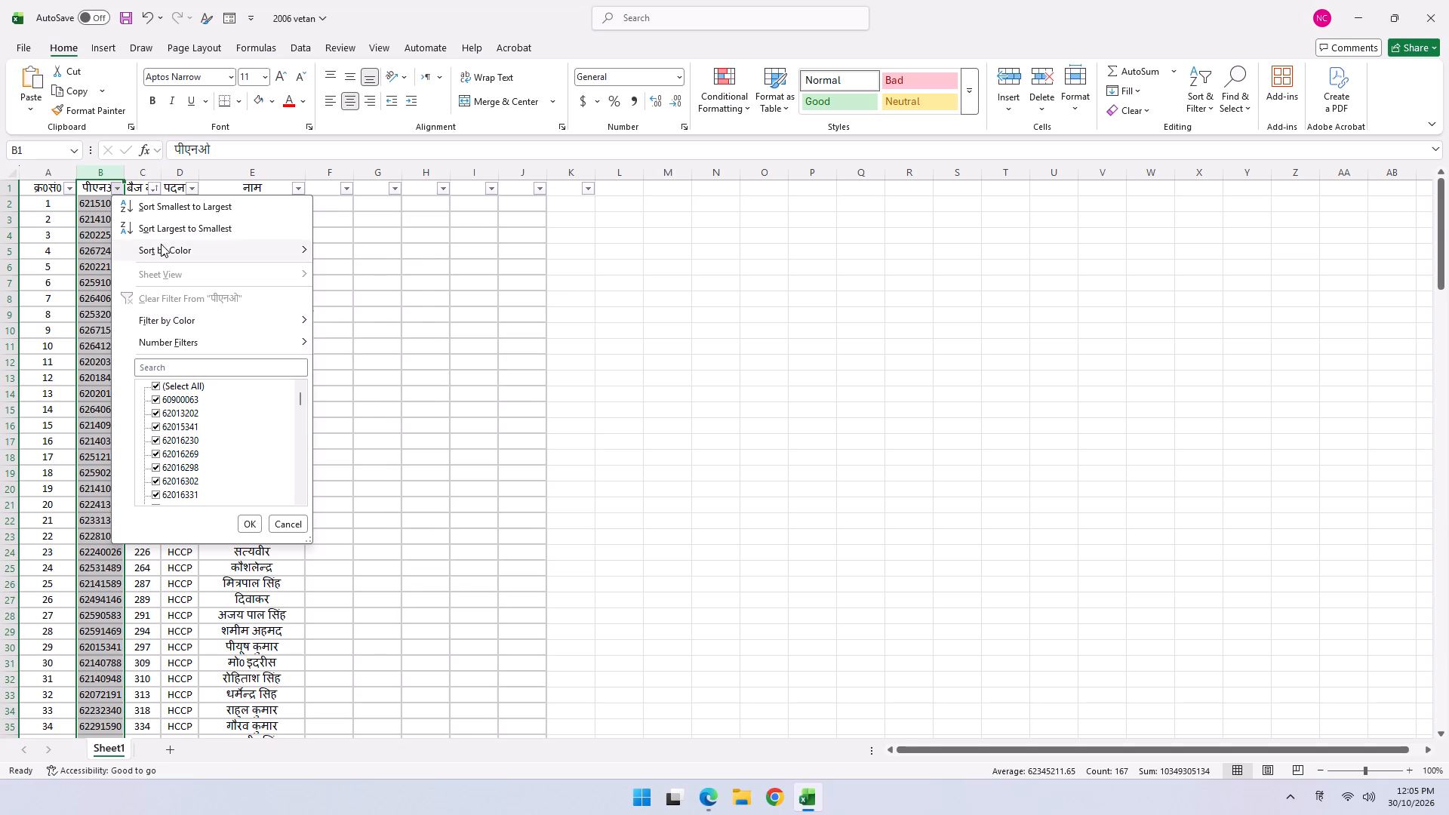
pyautogui.click(353, 291)
pyautogui.click(694, 307)
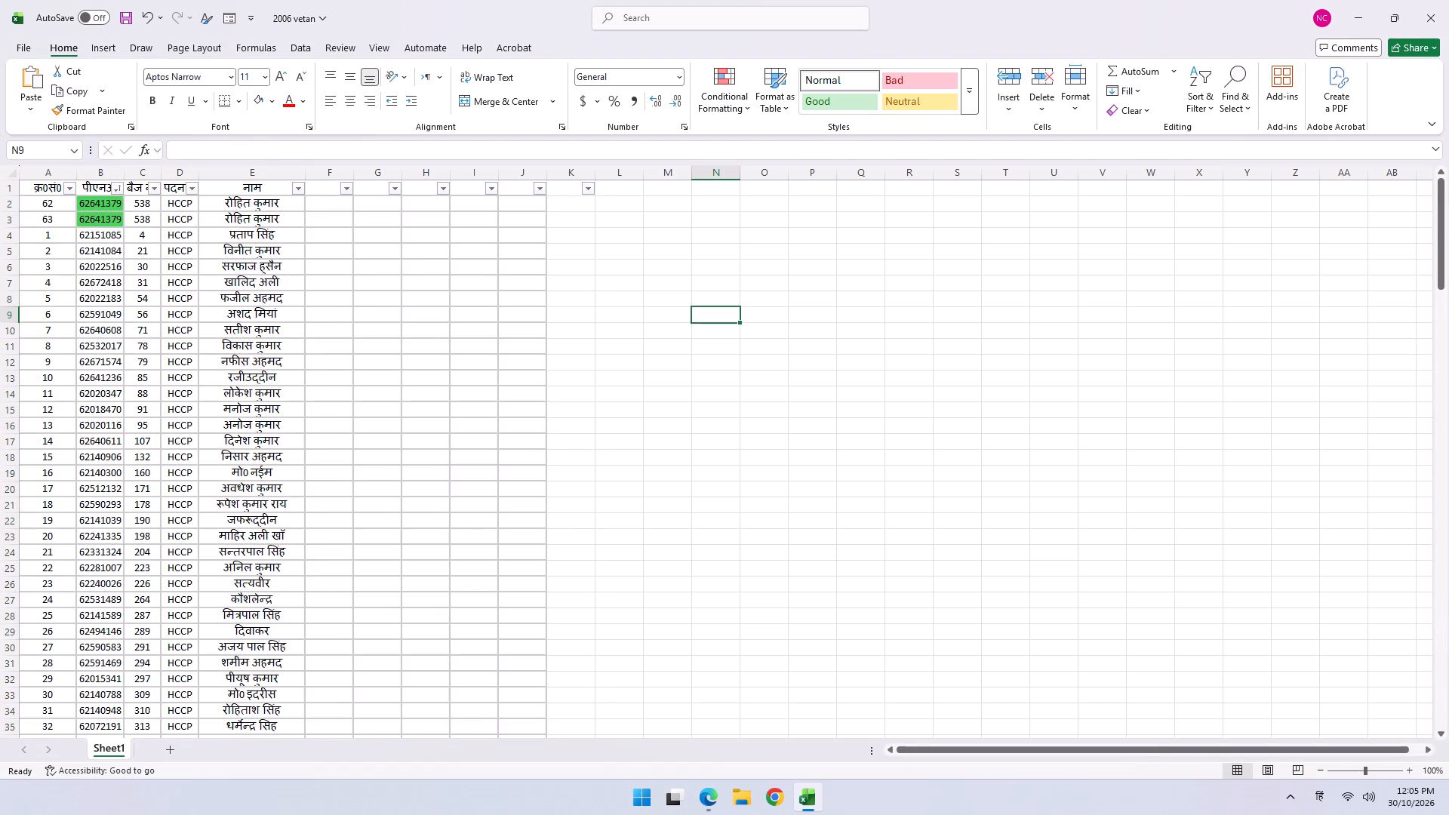
# Delete row 2, the first of the two green duplicate entries.
pyautogui.click(121, 207)
pyautogui.click(20, 201)
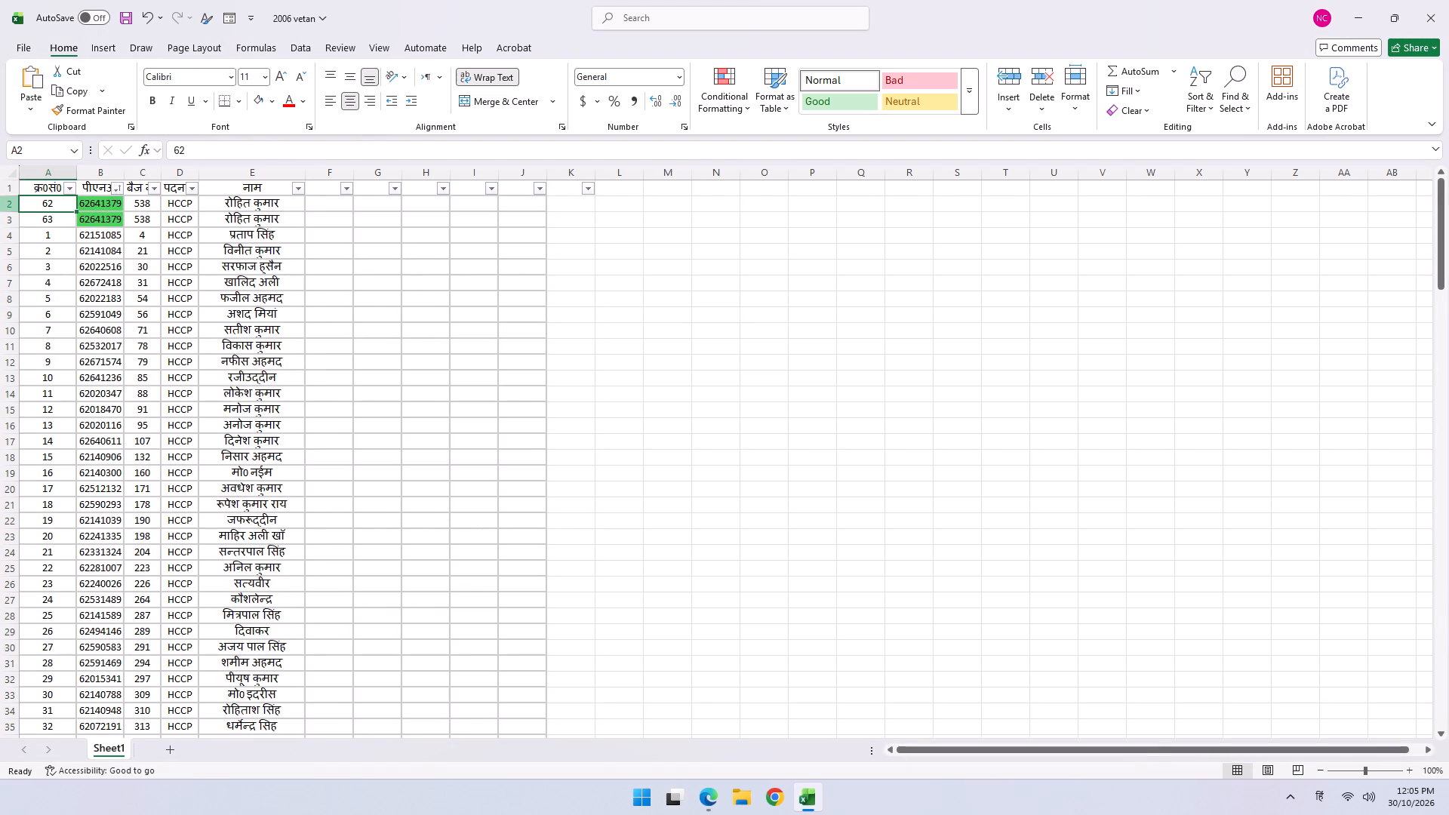
pyautogui.click(5, 196)
pyautogui.click(4, 202)
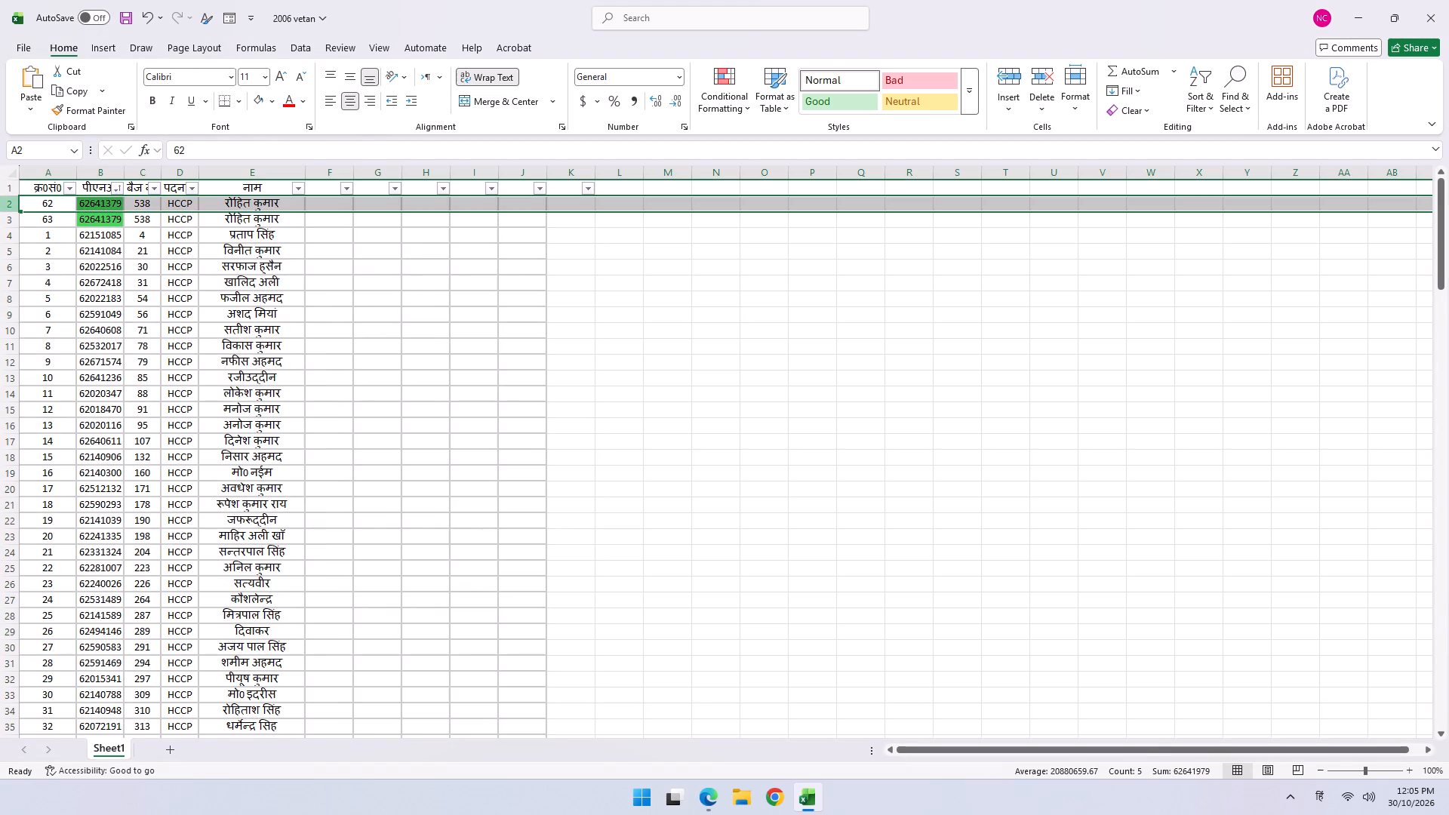
pyautogui.hotkey('ctrl', '-')
# Sort the list by "क्र0सं0" from smallest to largest and refill the serial numbers as a continuous series from 1.
pyautogui.click(69, 189)
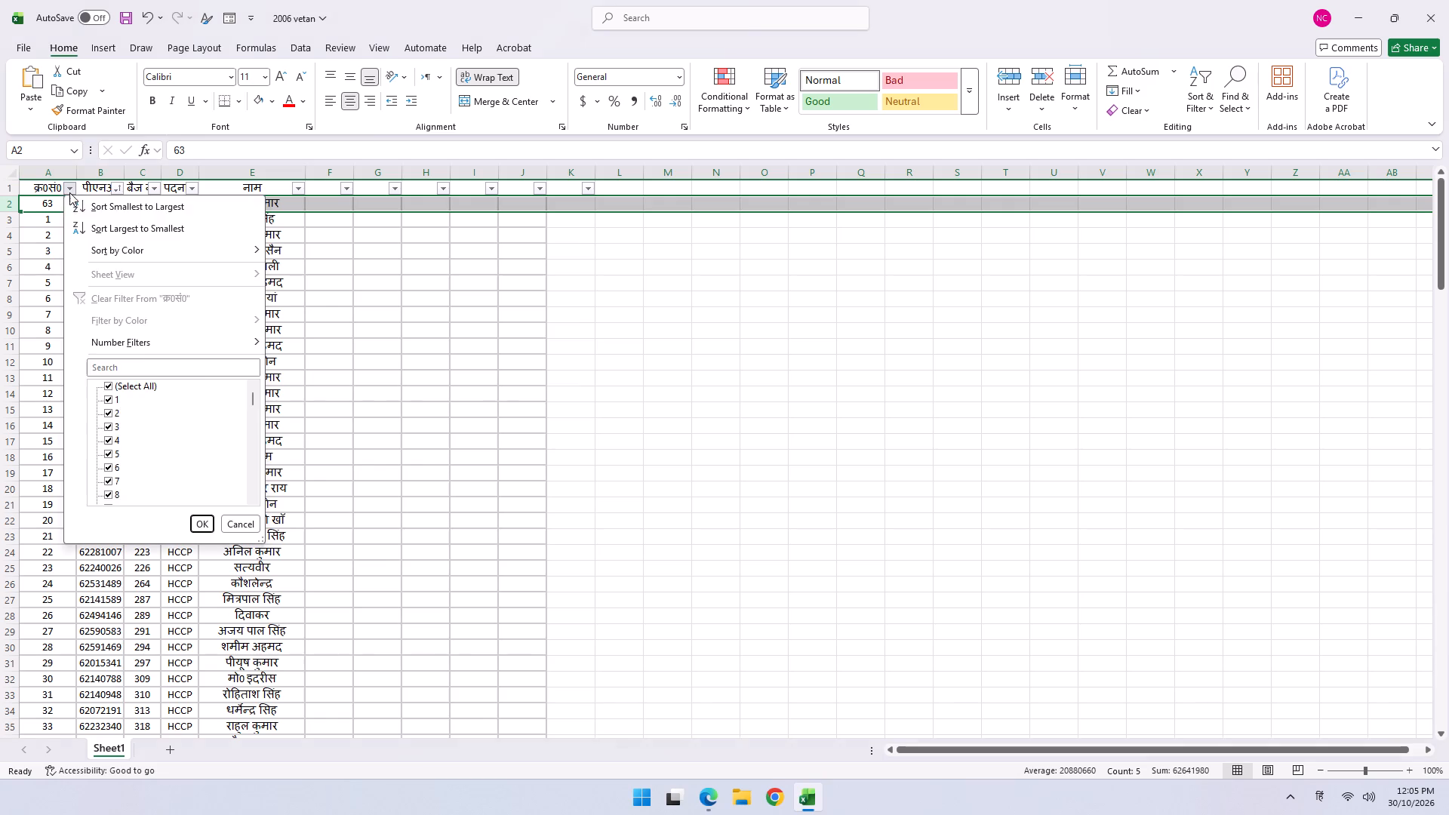
pyautogui.click(97, 207)
pyautogui.click(51, 207)
pyautogui.moveTo(54, 205); pyautogui.dragTo(54, 217)
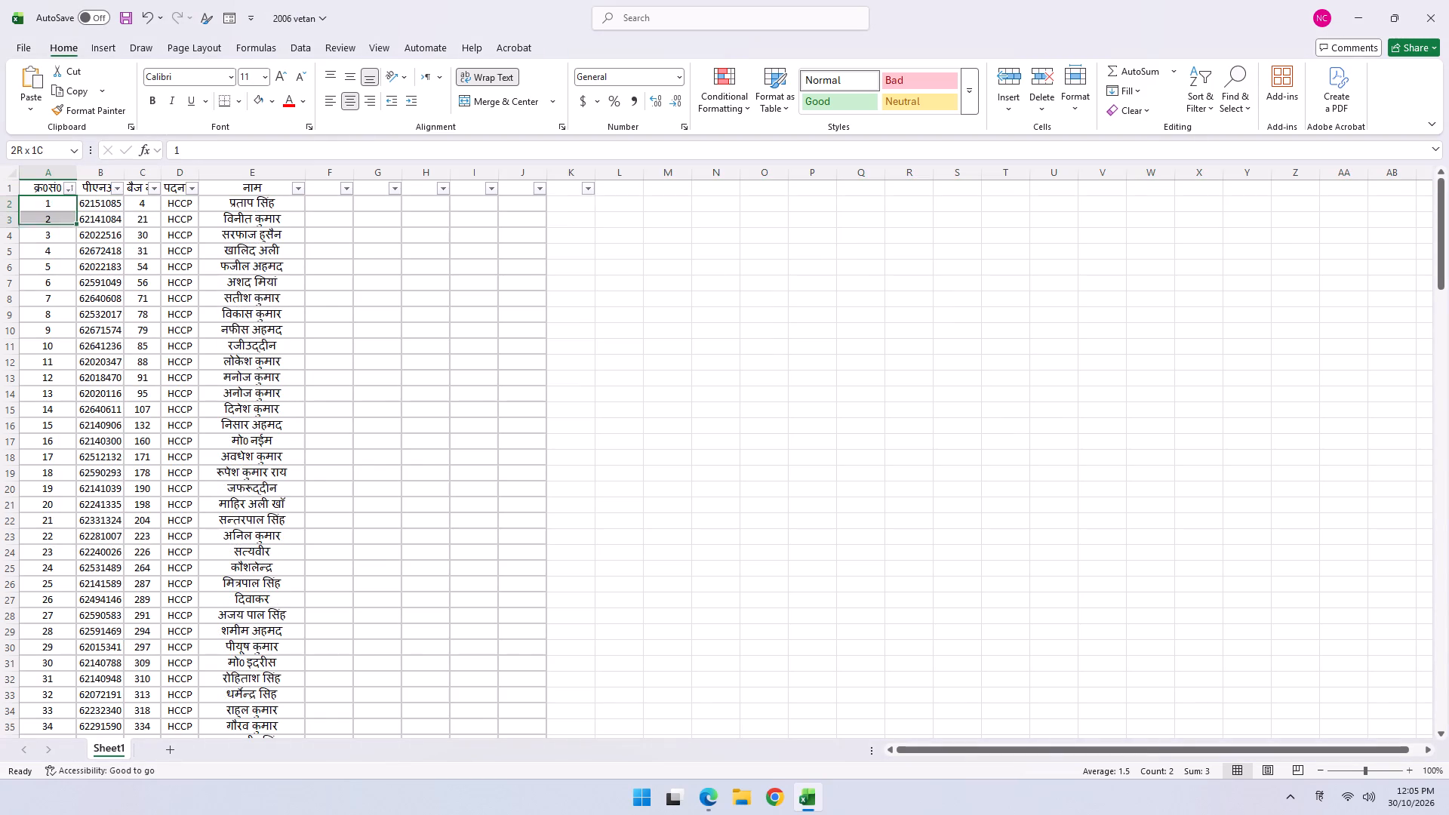
pyautogui.moveTo(54, 217); pyautogui.dragTo(54, 219)
pyautogui.doubleClick(76, 226)
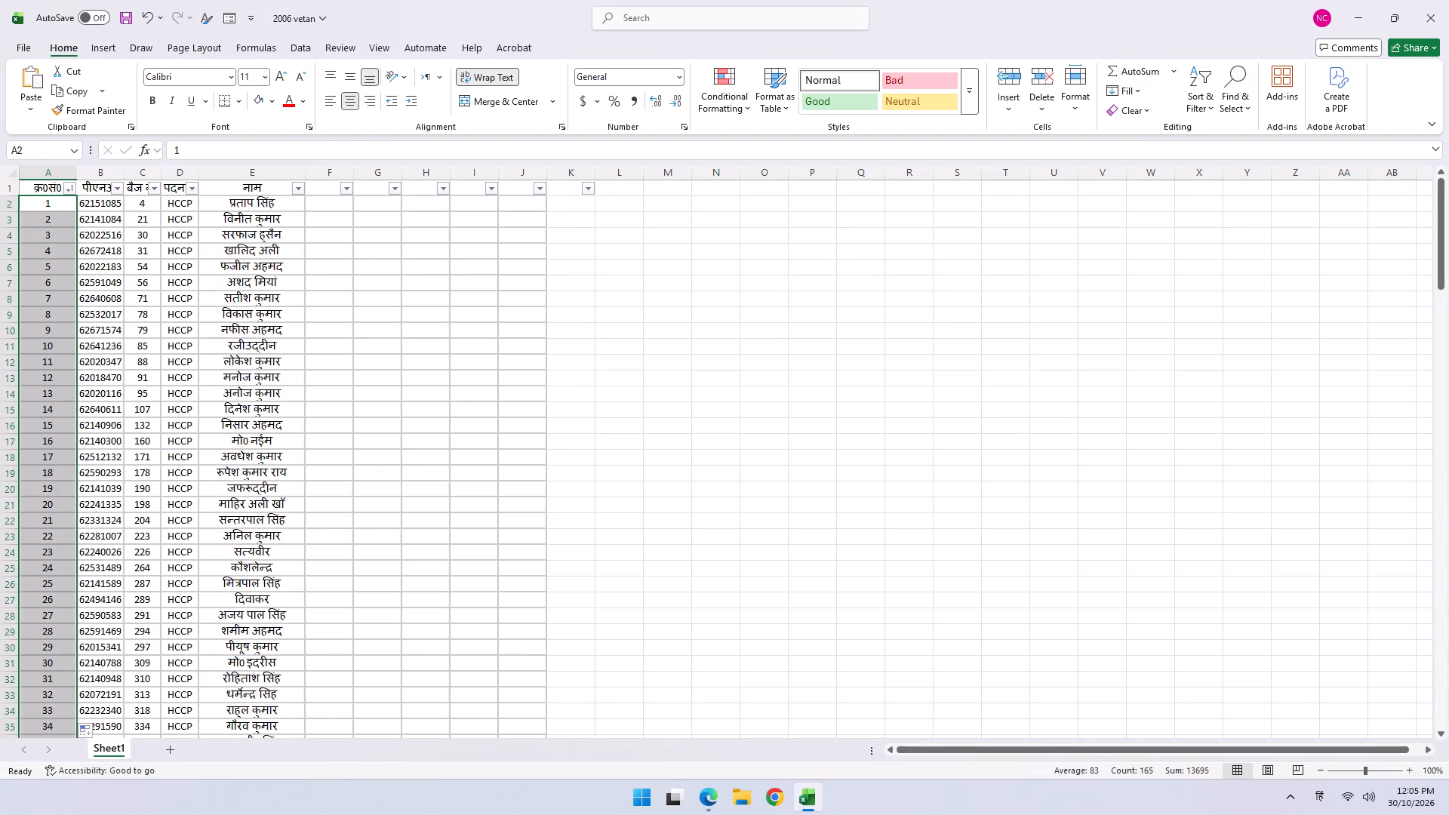
pyautogui.click(50, 198)
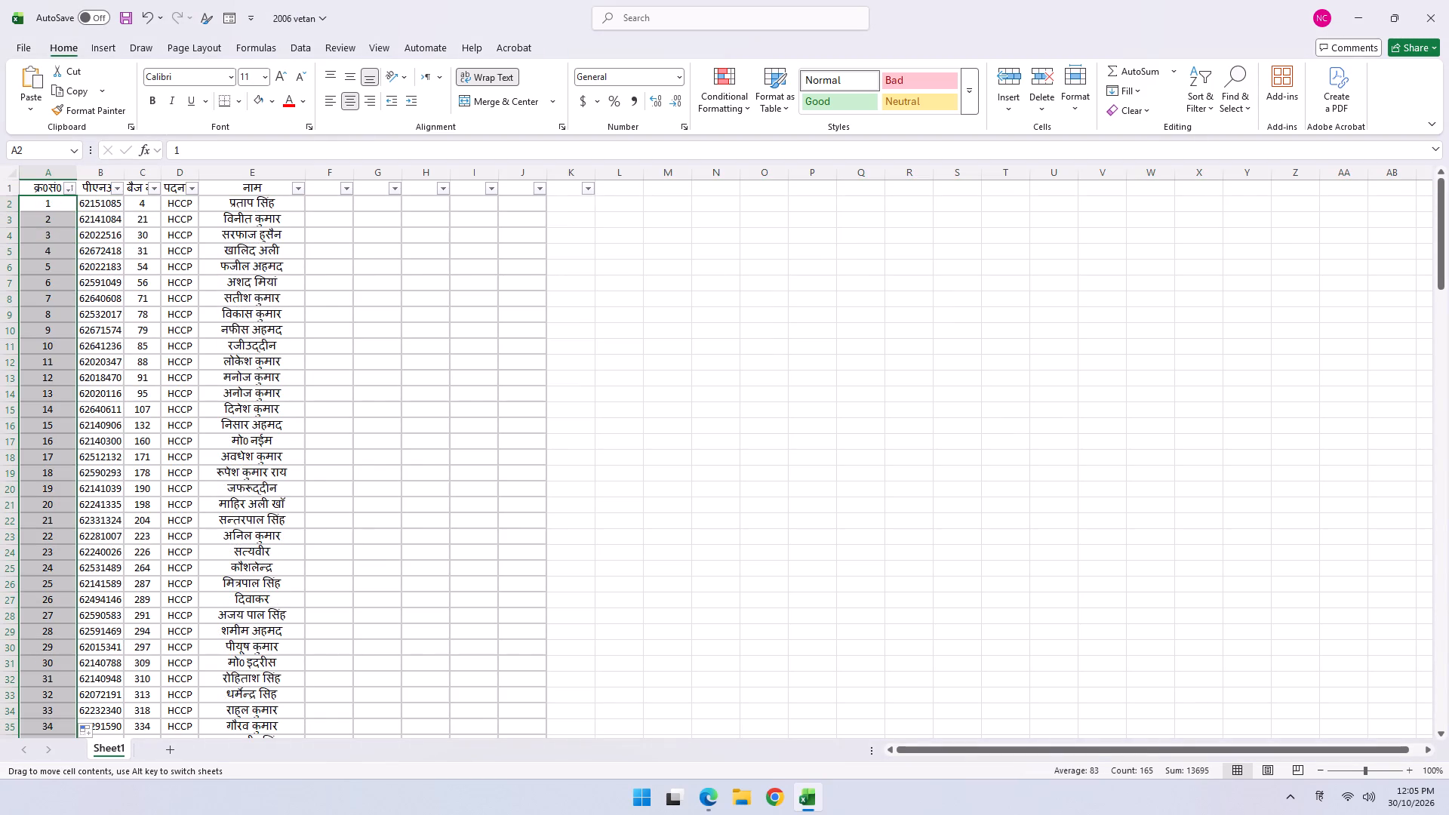
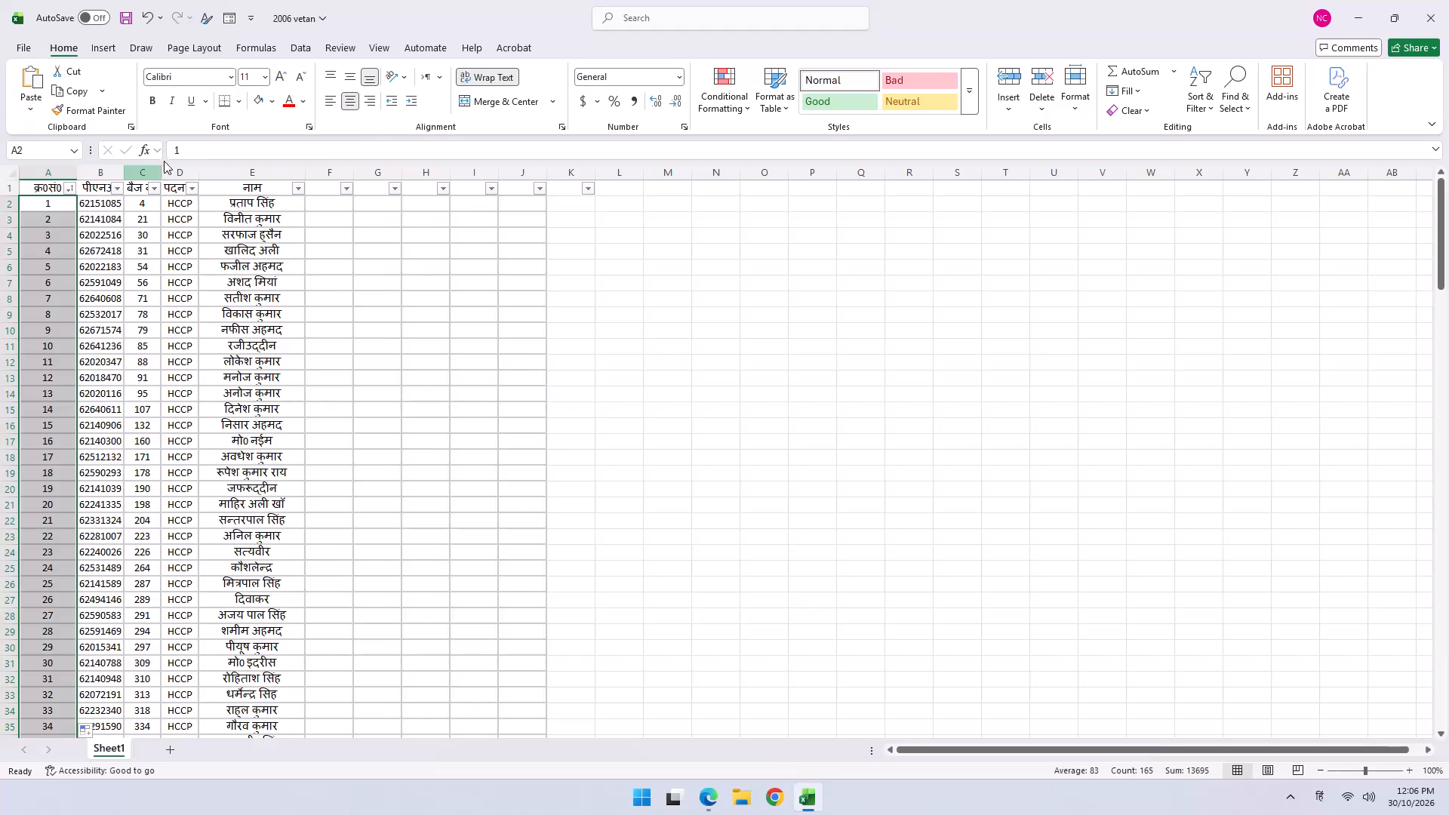
# Add the column heading "भर्ती तिथि" in cell F1, following "नाम".
pyautogui.click(321, 189)
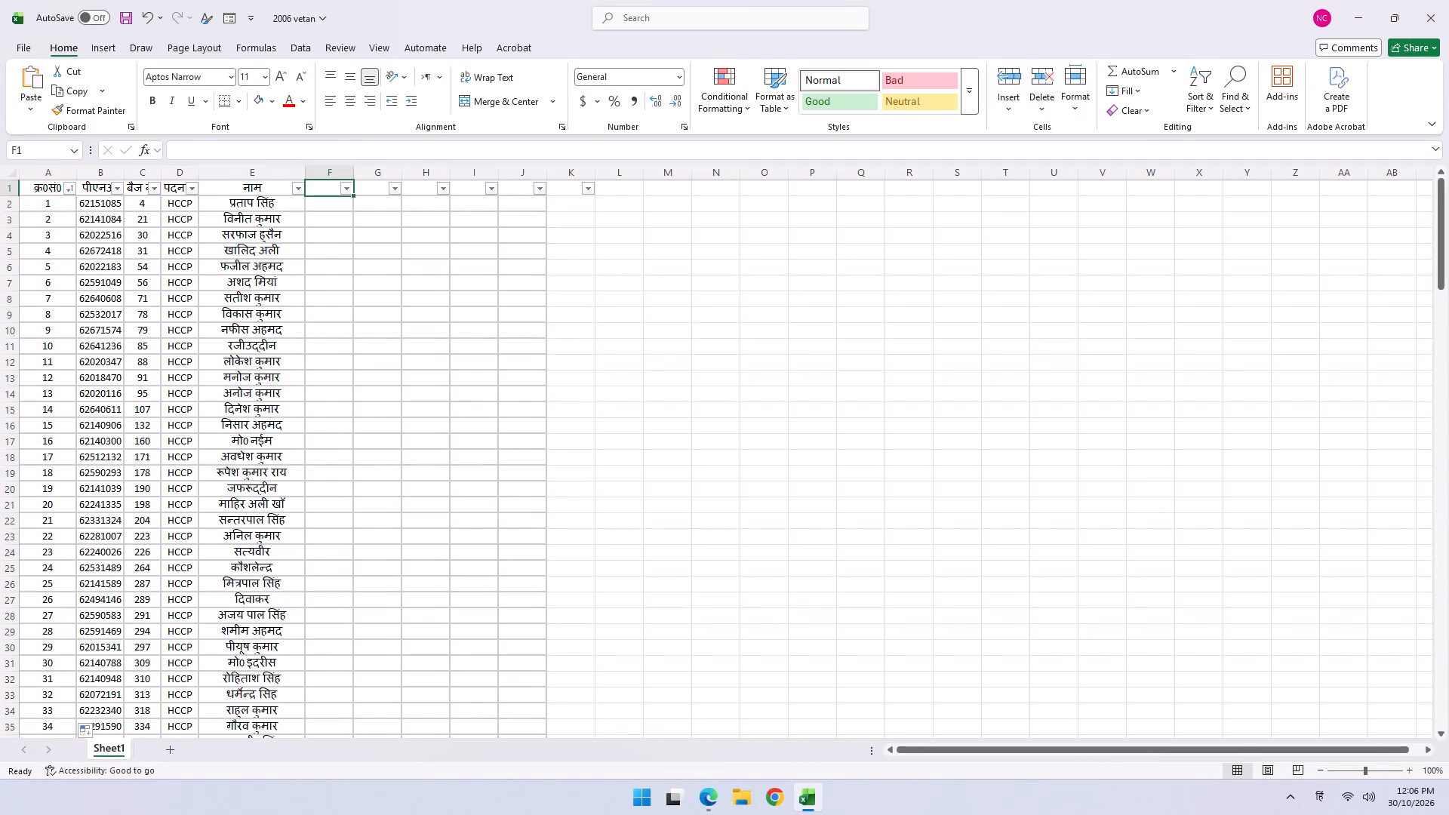
pyautogui.press('BackSpace')
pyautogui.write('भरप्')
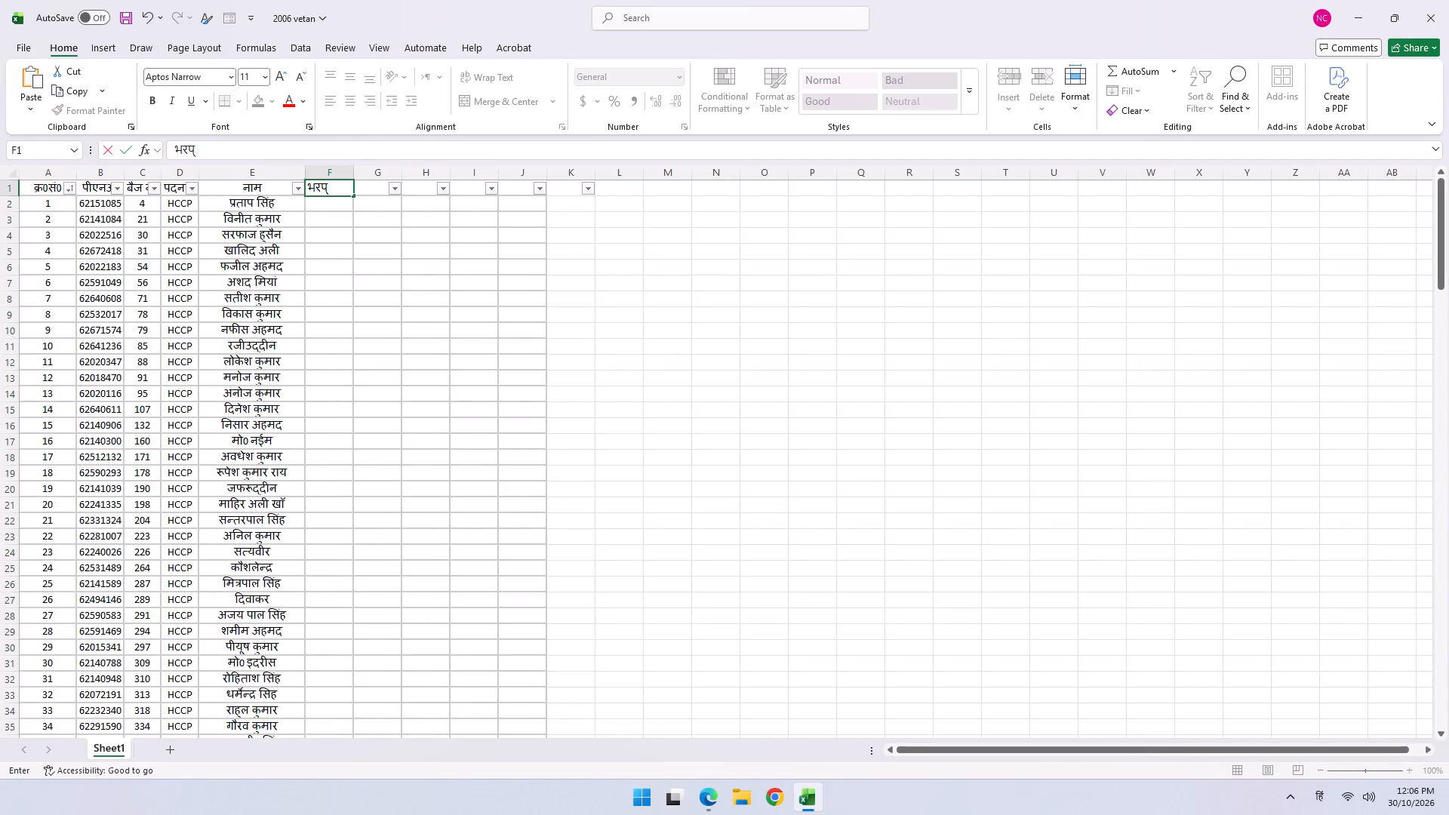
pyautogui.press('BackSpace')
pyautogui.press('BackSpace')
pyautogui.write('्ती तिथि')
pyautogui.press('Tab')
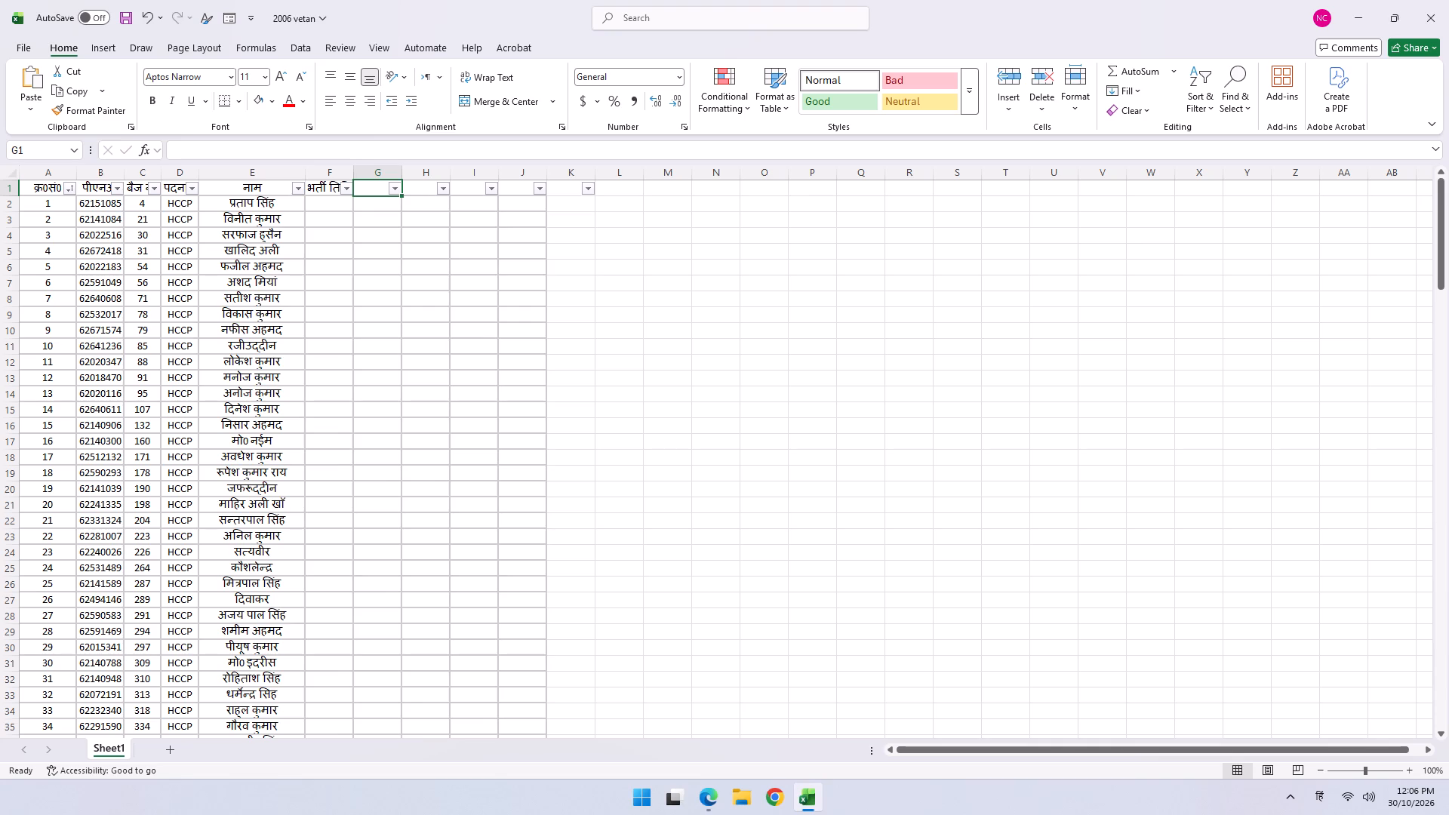
# Switch to the "NEW NR 2025" Google Sheet and copy the "पीएनओ" through "भर्ती तिथि" columns of the "ALL" sheet, all rows including headings.
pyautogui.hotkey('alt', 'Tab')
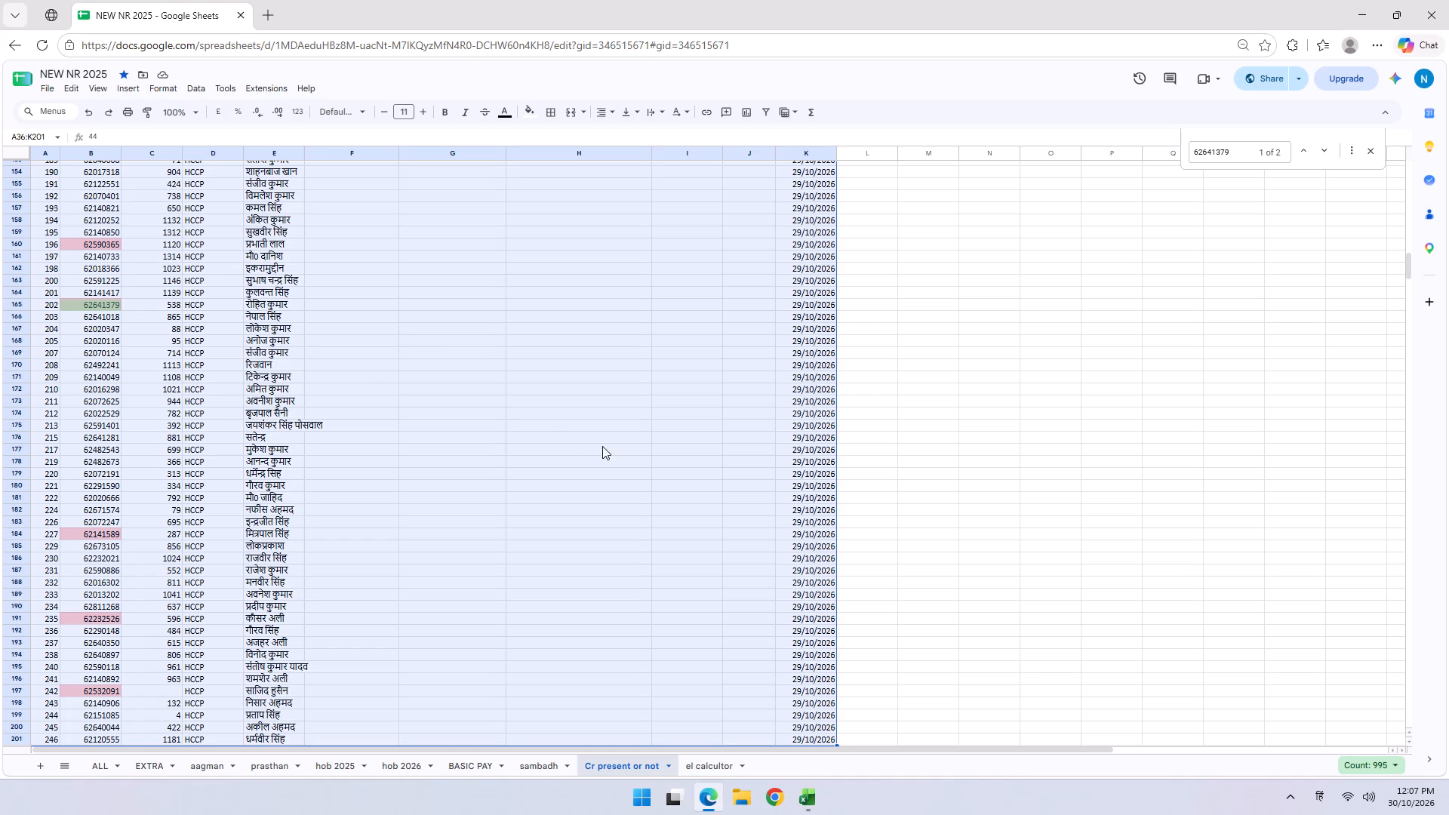
pyautogui.click(103, 766)
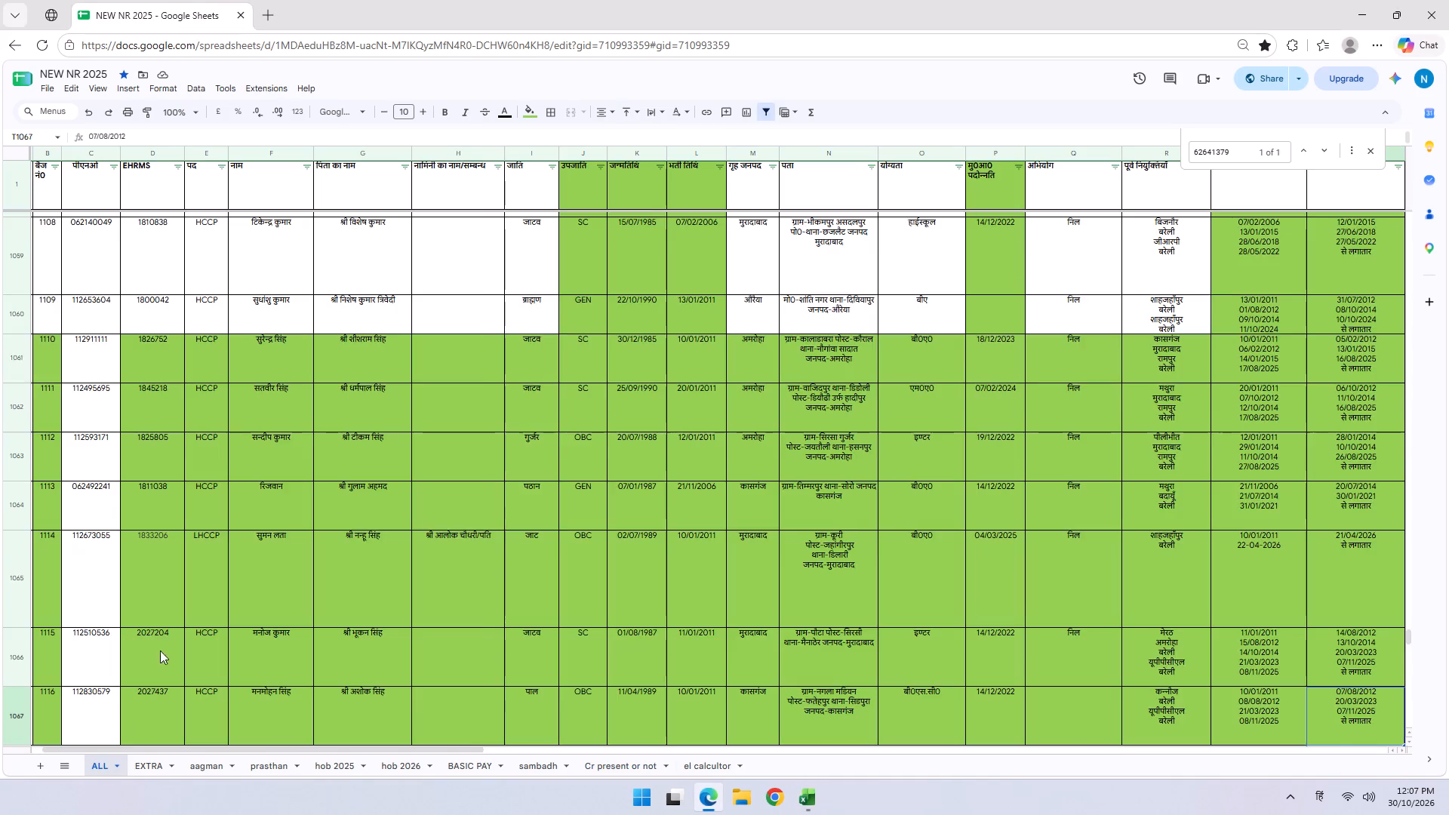
pyautogui.scroll(2, 254, 466)
pyautogui.scroll(-1, 254, 466)
pyautogui.scroll(7, 254, 466)
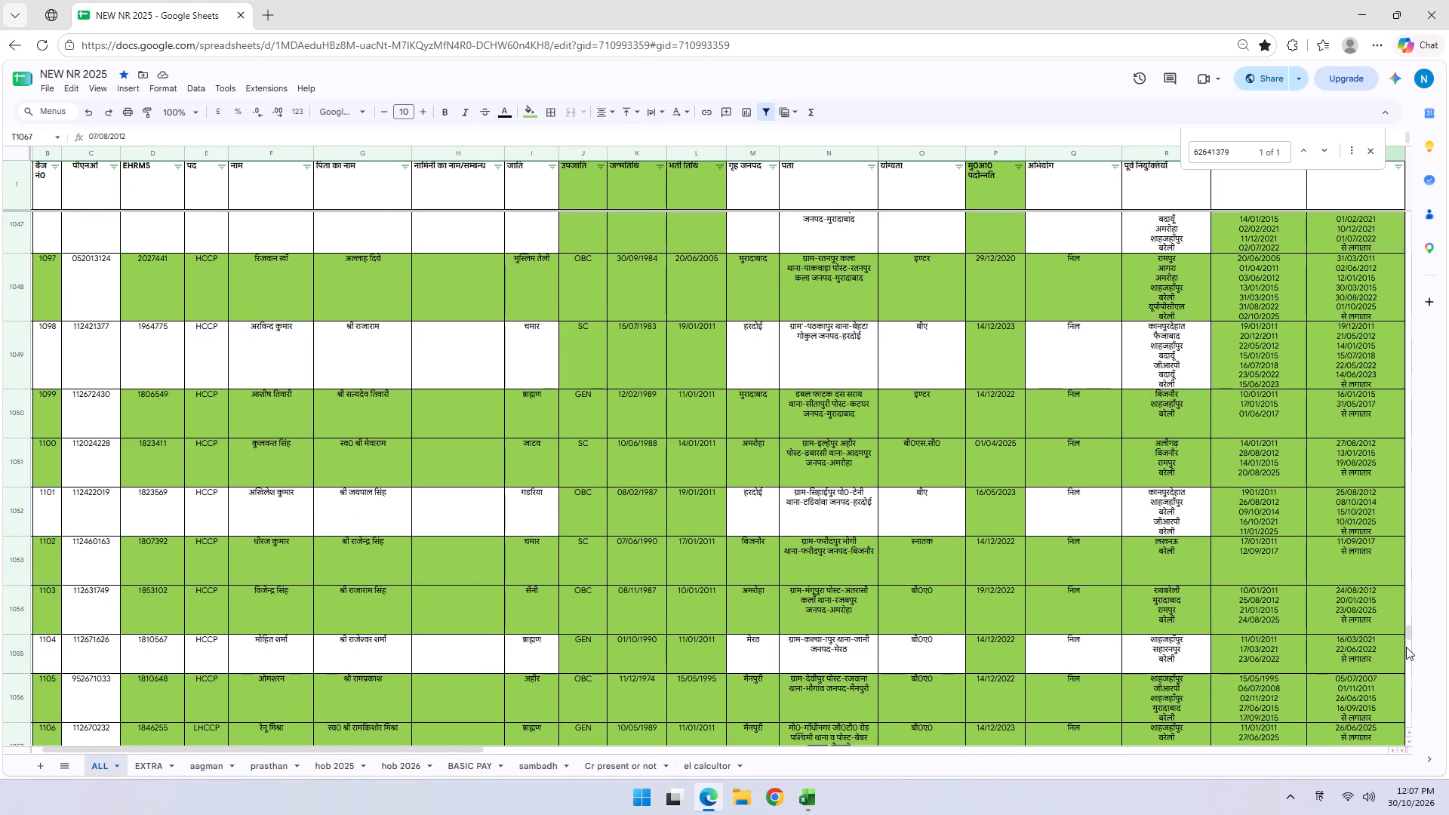
pyautogui.moveTo(1411, 632); pyautogui.dragTo(1430, 152)
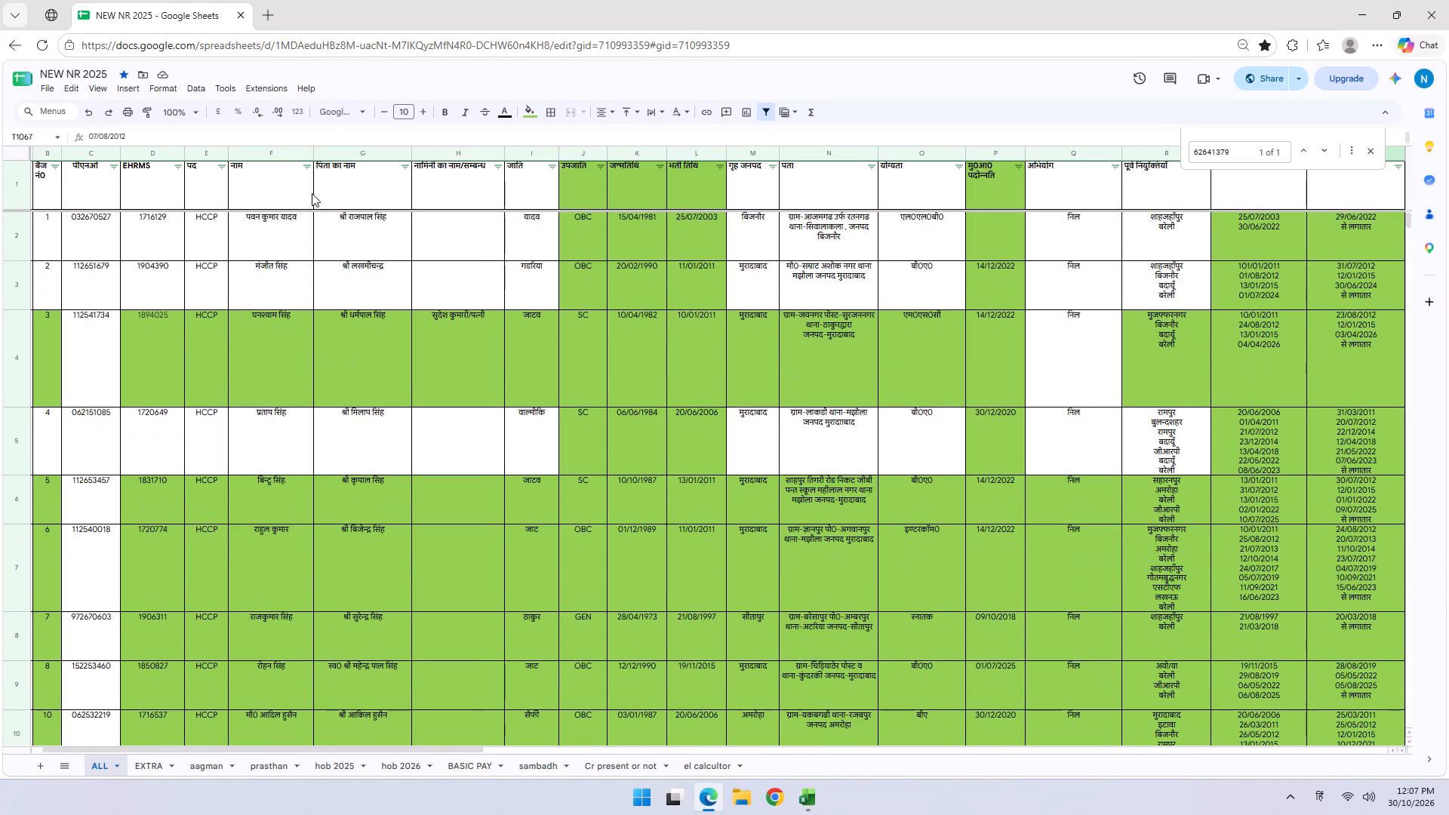
pyautogui.click(82, 149)
pyautogui.click(80, 154)
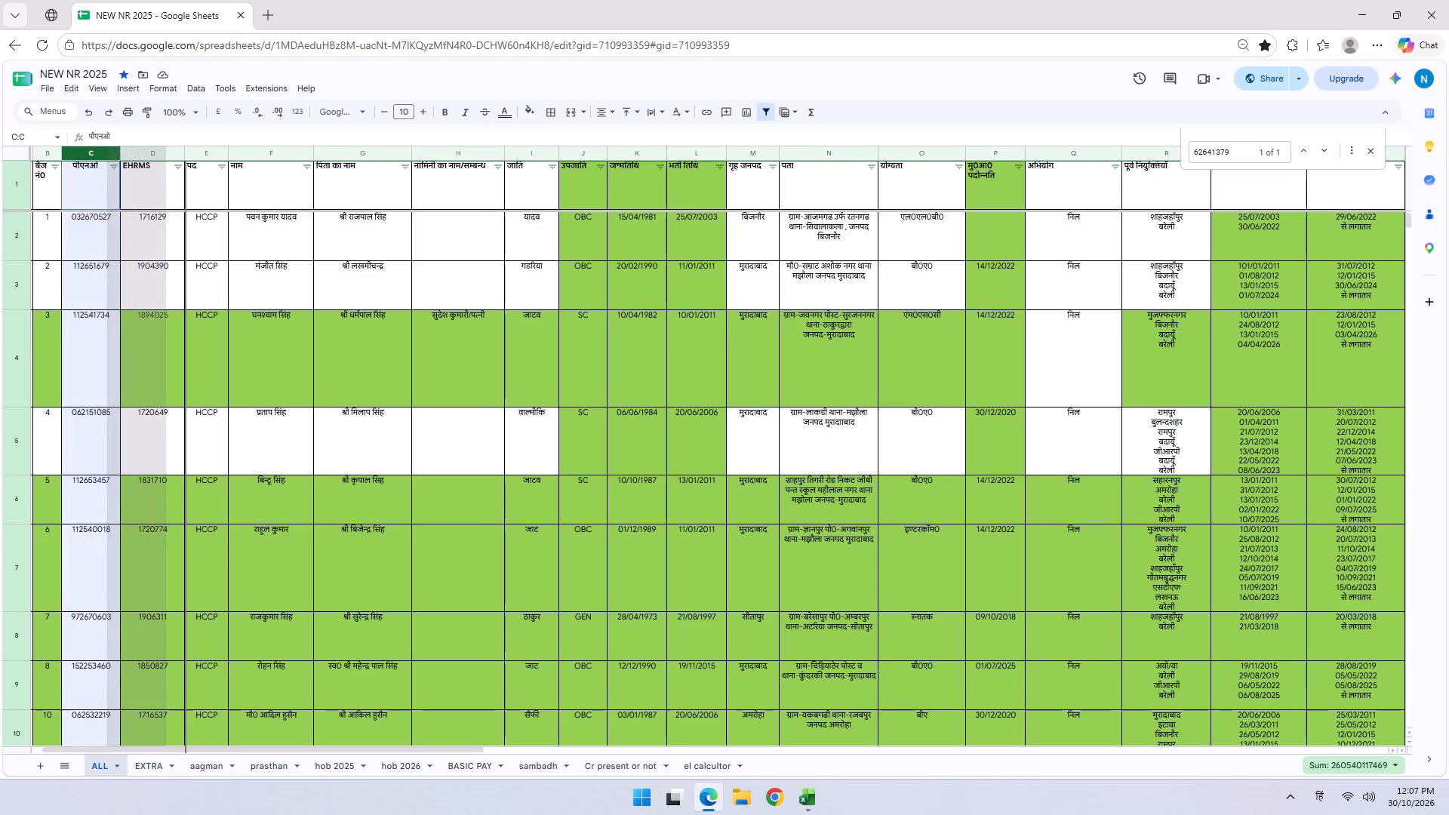
pyautogui.click(183, 192)
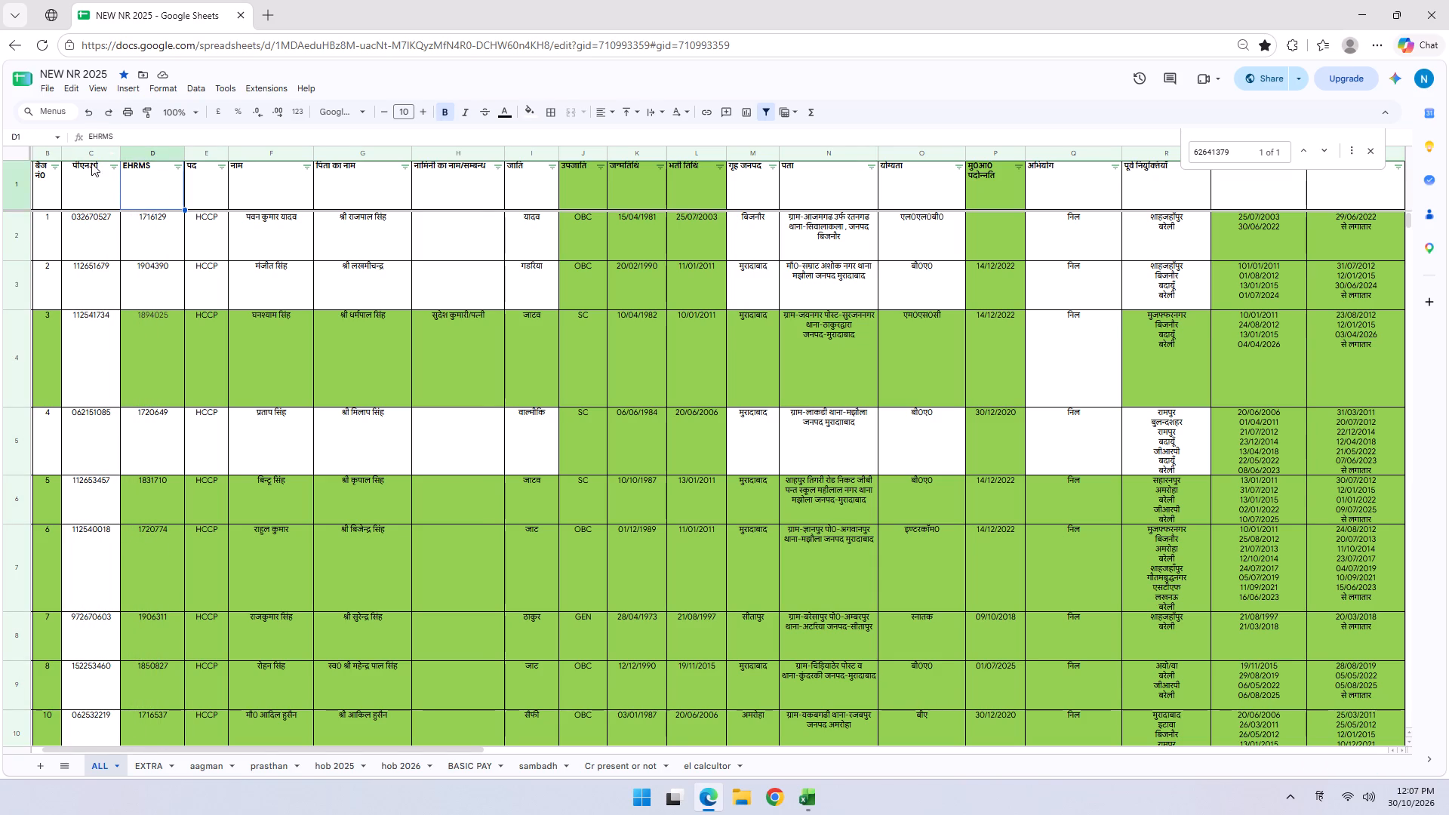
pyautogui.moveTo(80, 172); pyautogui.dragTo(406, 195)
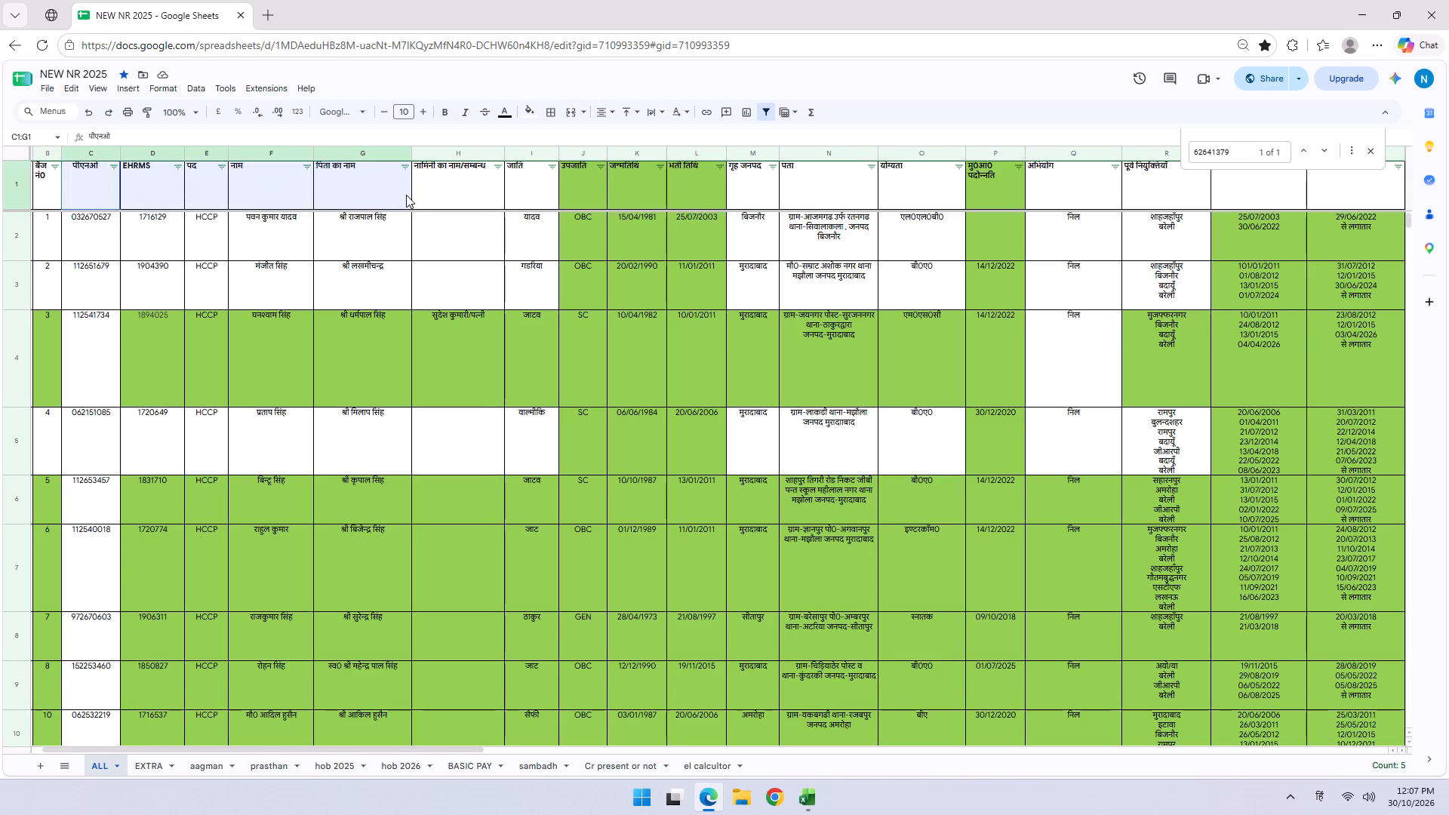
pyautogui.moveTo(406, 195); pyautogui.dragTo(662, 204)
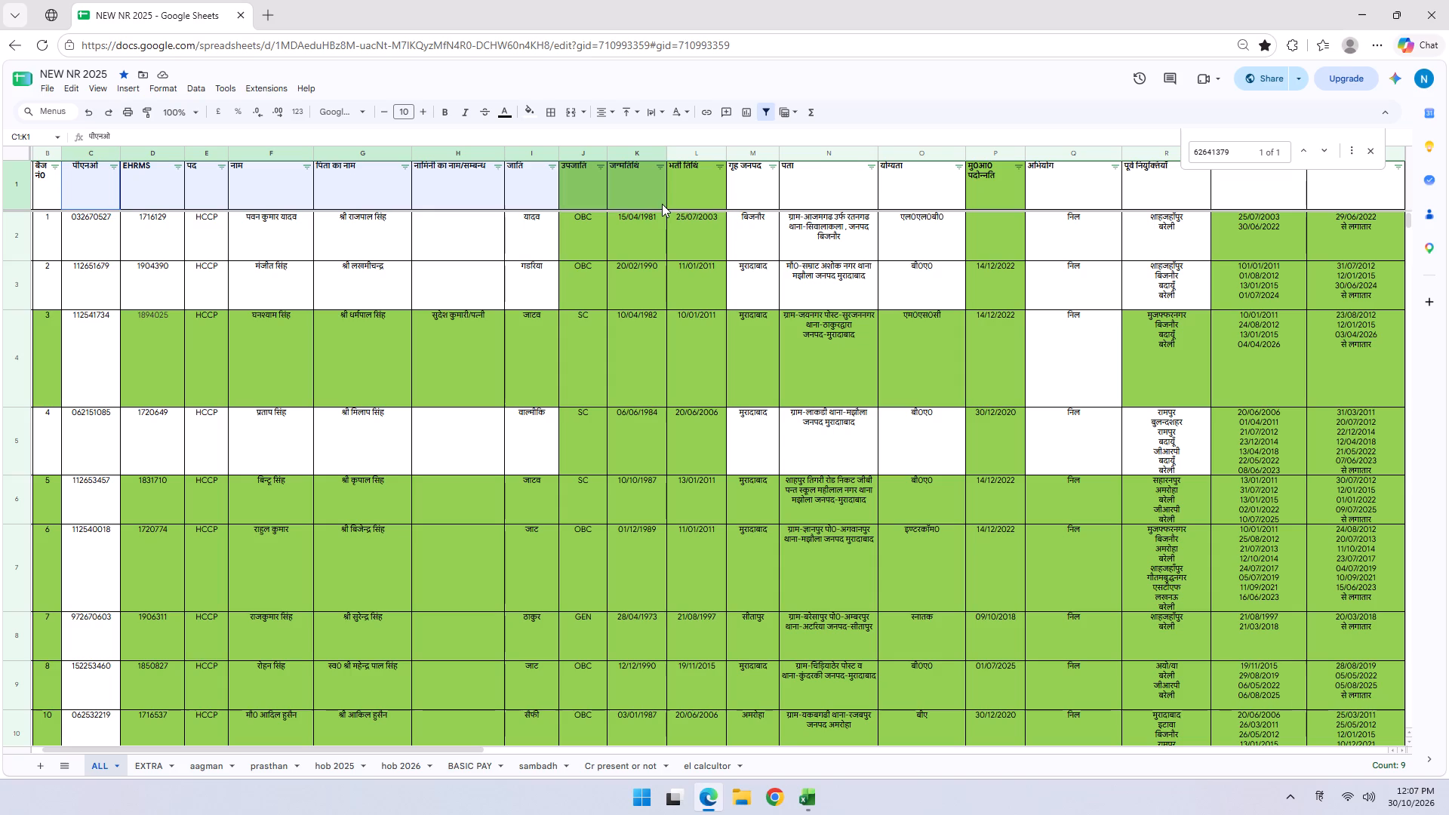
pyautogui.moveTo(662, 204); pyautogui.dragTo(712, 205)
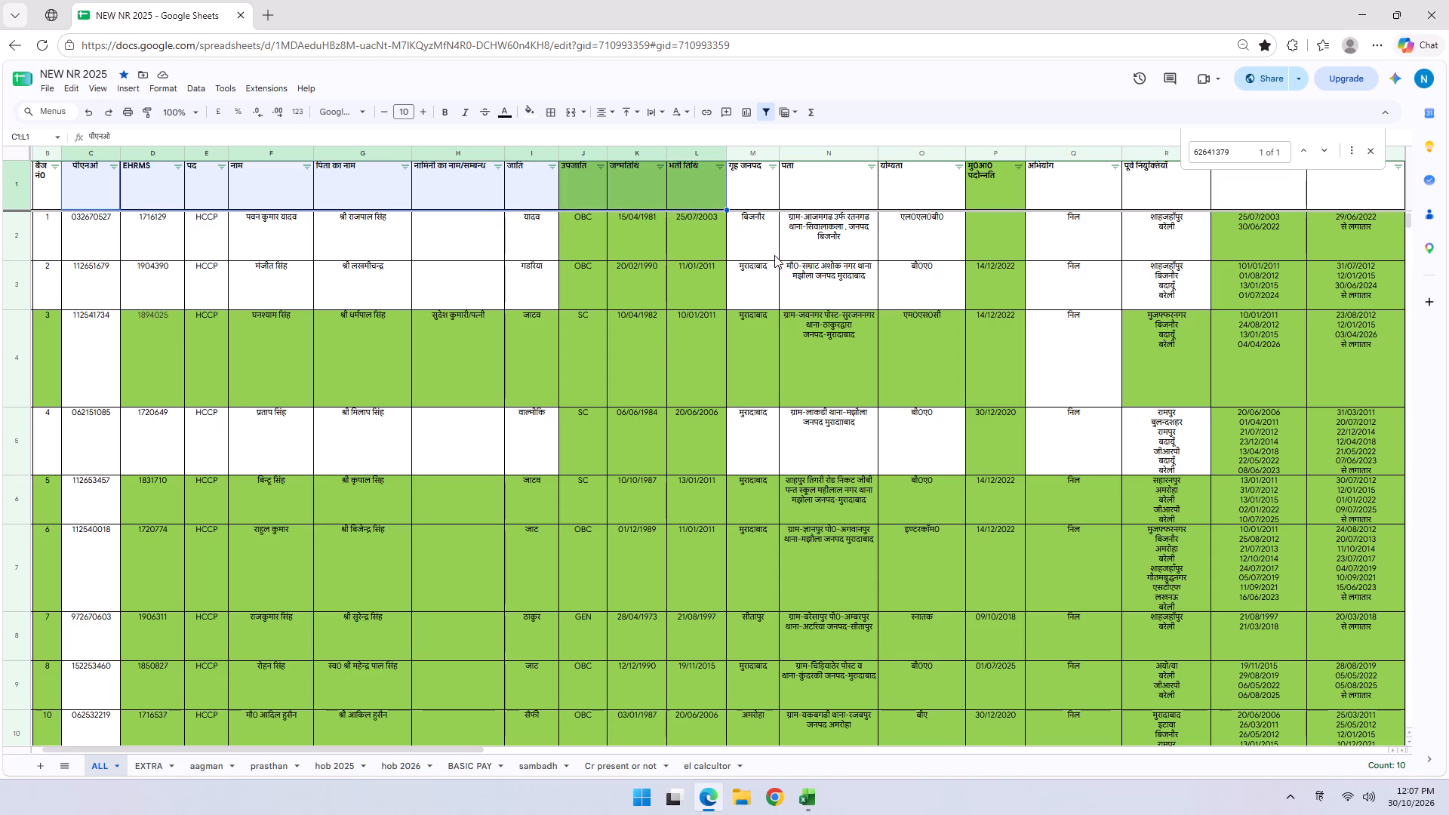
pyautogui.hotkey('ctrl', 'shift', 'Down')
pyautogui.scroll(-2, 577, 207)
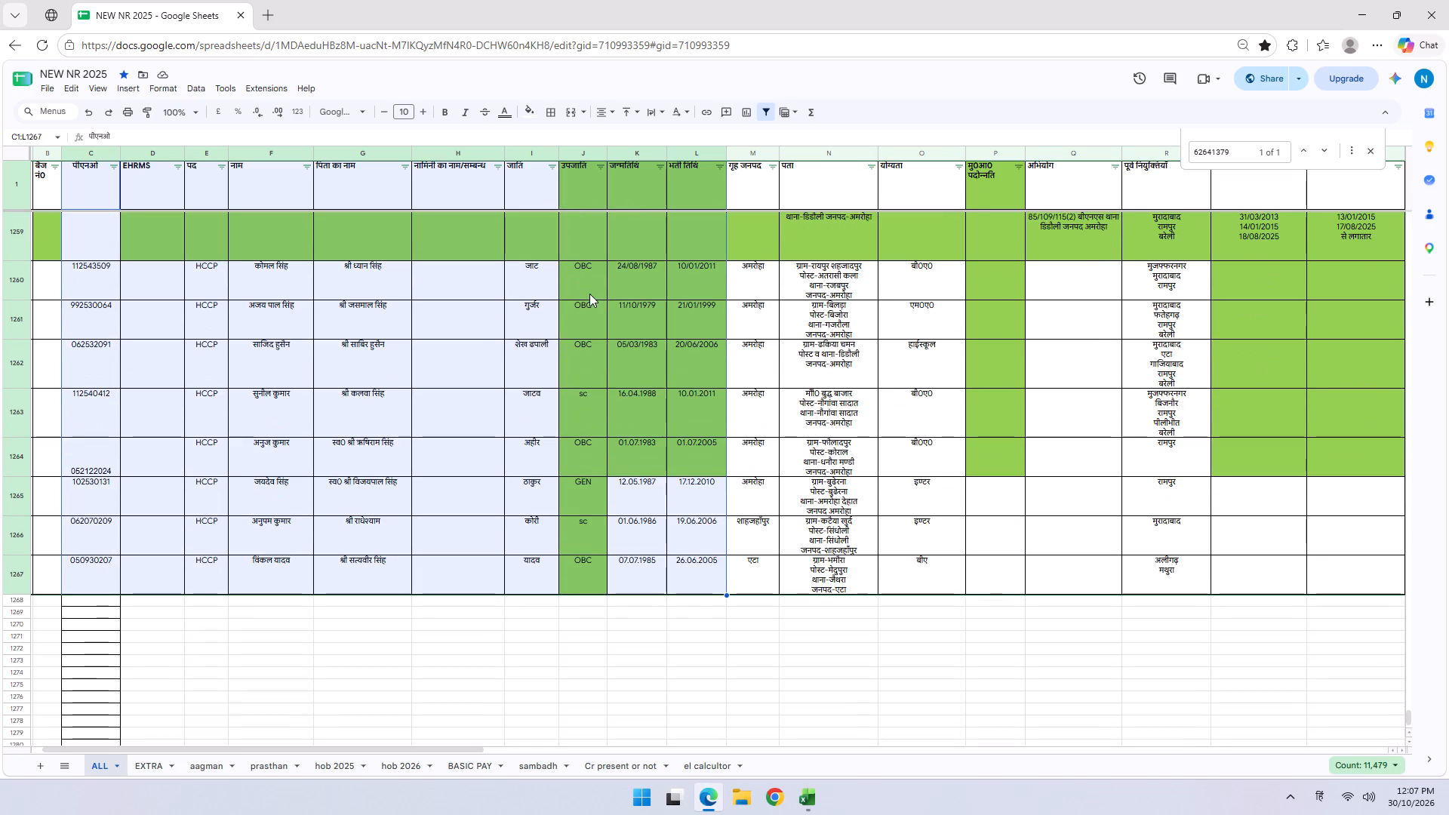
pyautogui.hotkey('ctrl', 'c')
# Switch back to the "2006 vetan" workbook and paste the copied data into a new sheet.
pyautogui.hotkey('alt', 'Tab')
pyautogui.click(334, 202)
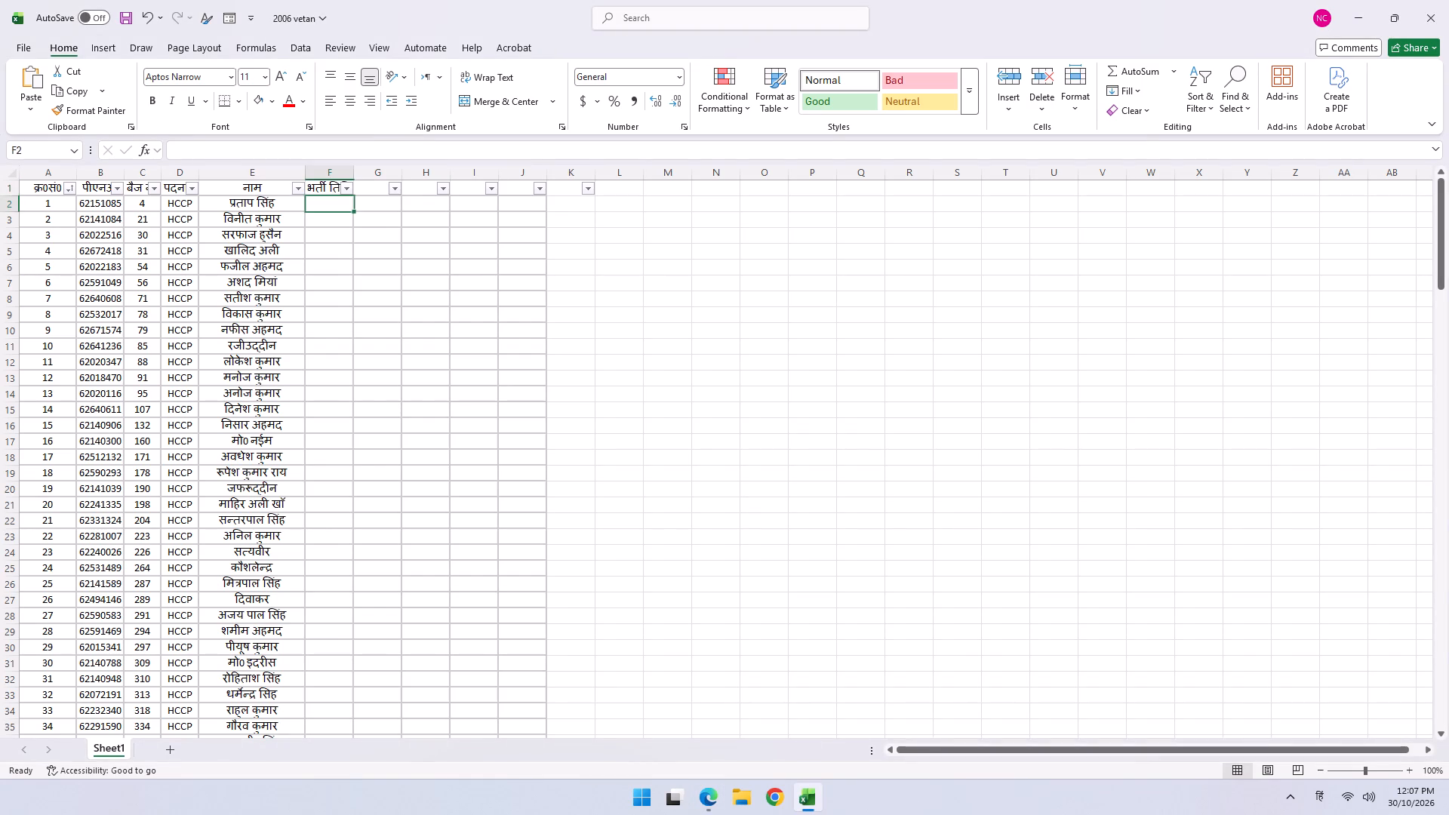
pyautogui.click(180, 752)
pyautogui.hotkey('ctrl', 'v')
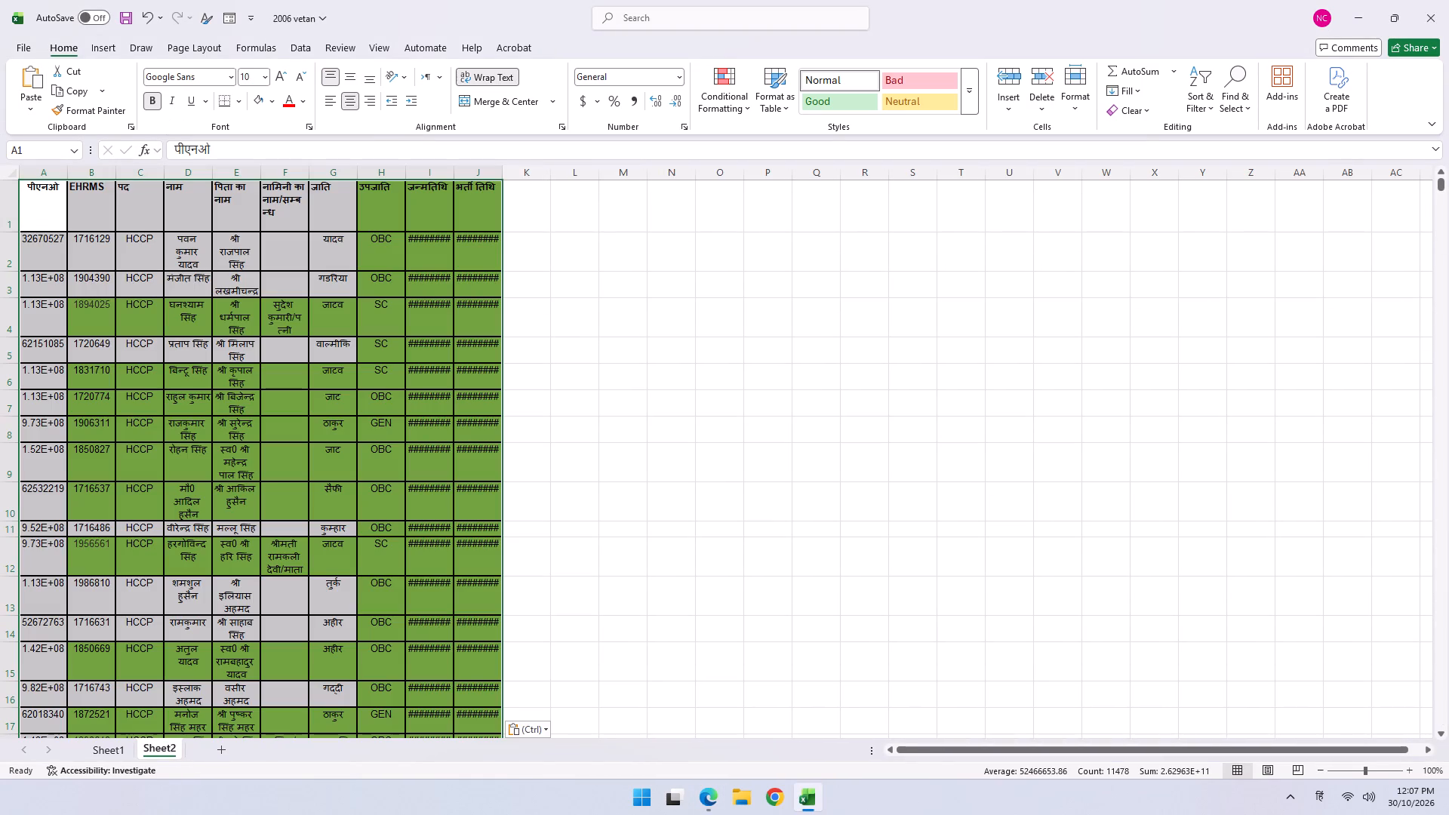
# Delete the जाति, नामिनी का नाम/सम्बन्ध, EHRMS, पद, पिता का नाम and उपजाति columns from Sheet2.
pyautogui.click(344, 174)
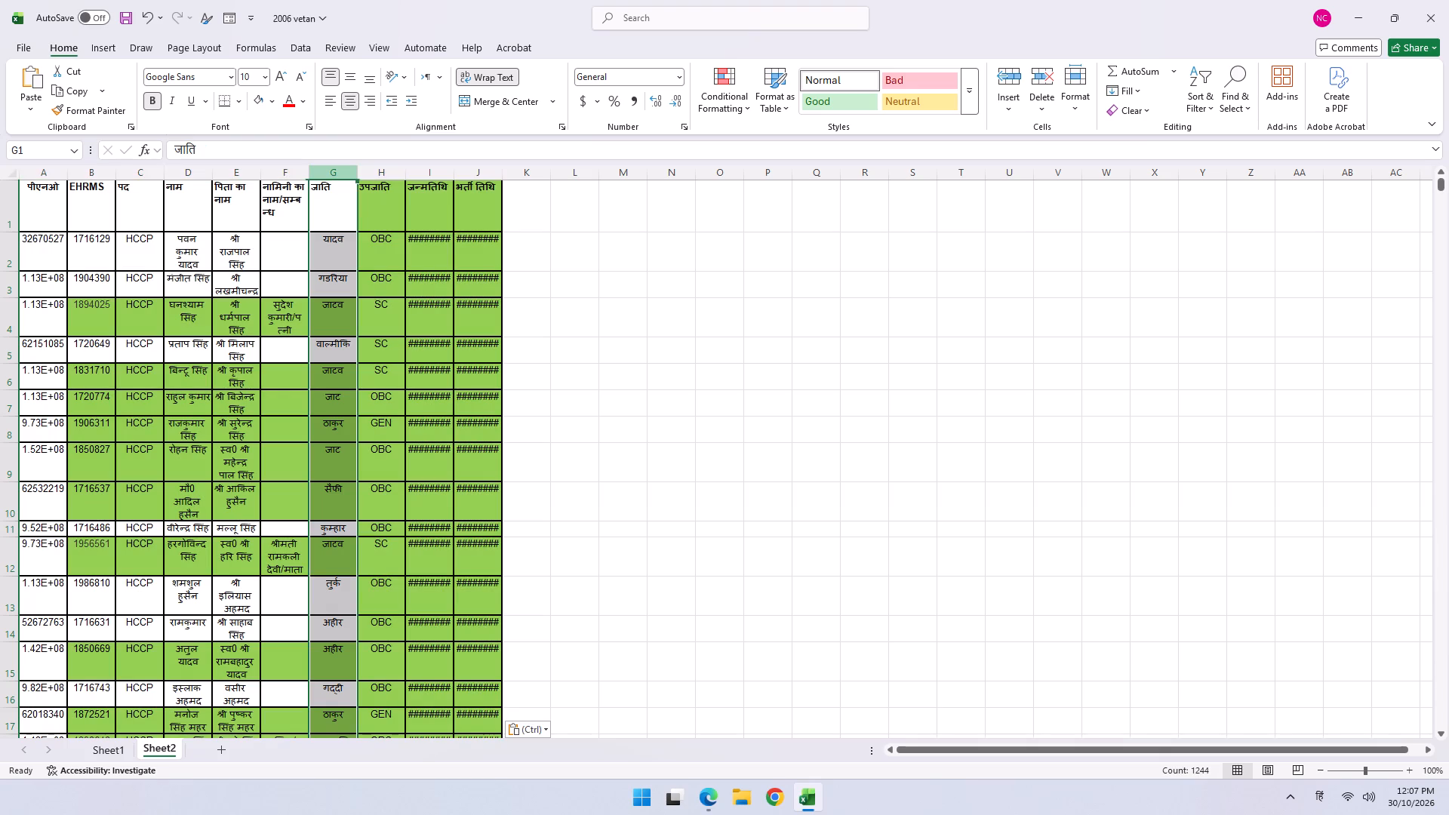
pyautogui.hotkey('ctrl', '-')
pyautogui.click(266, 166)
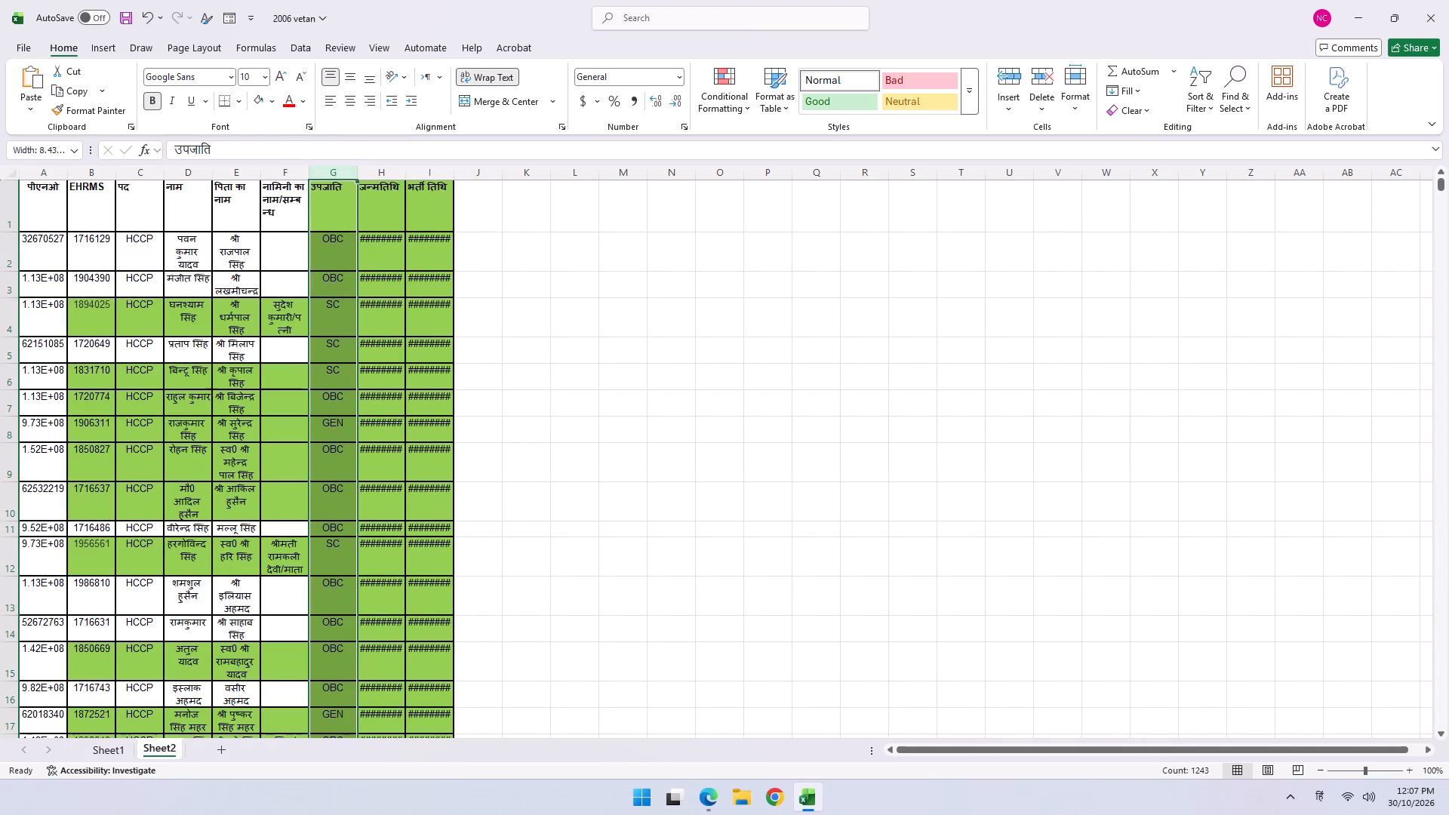
pyautogui.click(285, 169)
pyautogui.hotkey('ctrl', '-')
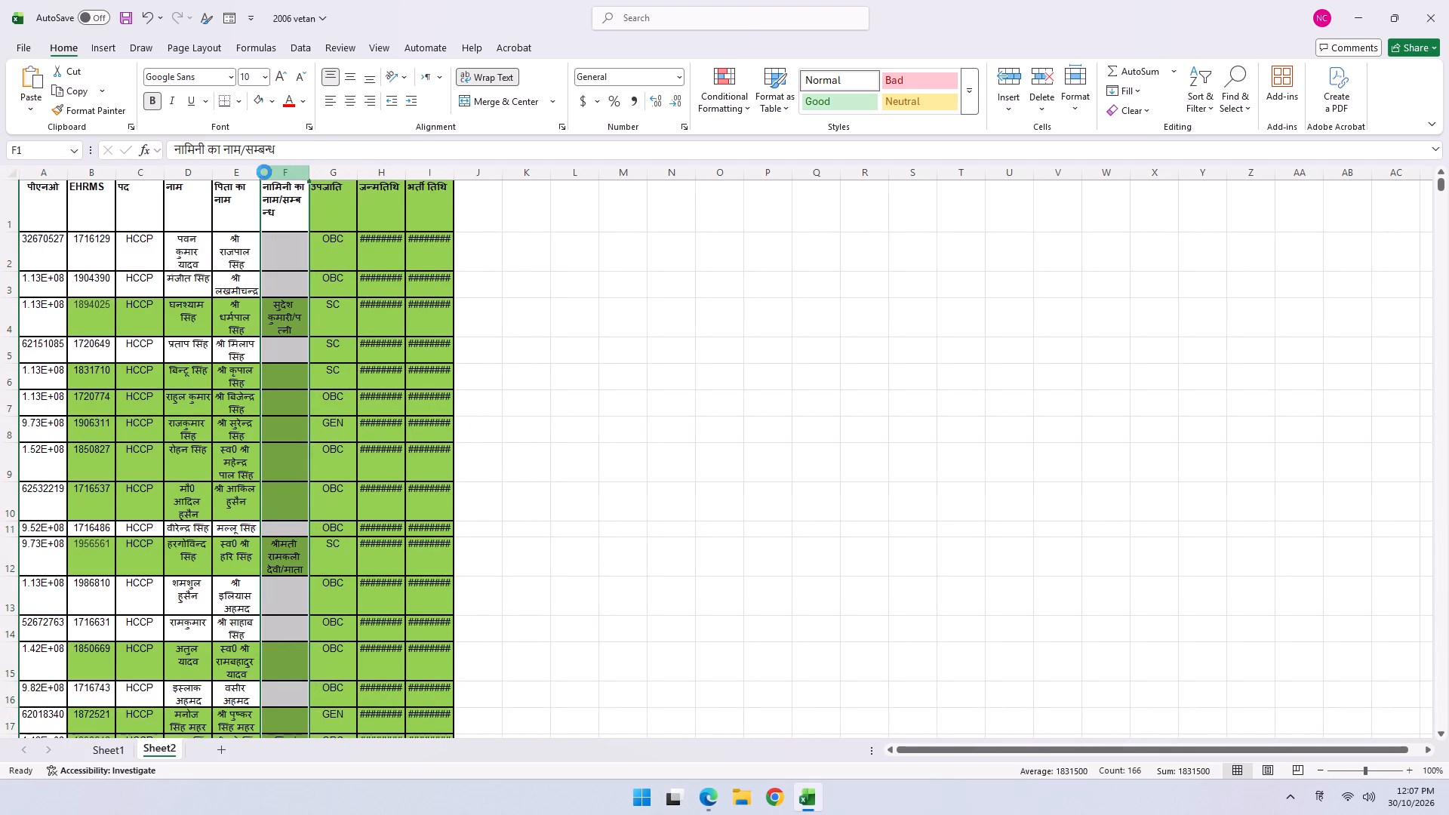
pyautogui.click(91, 176)
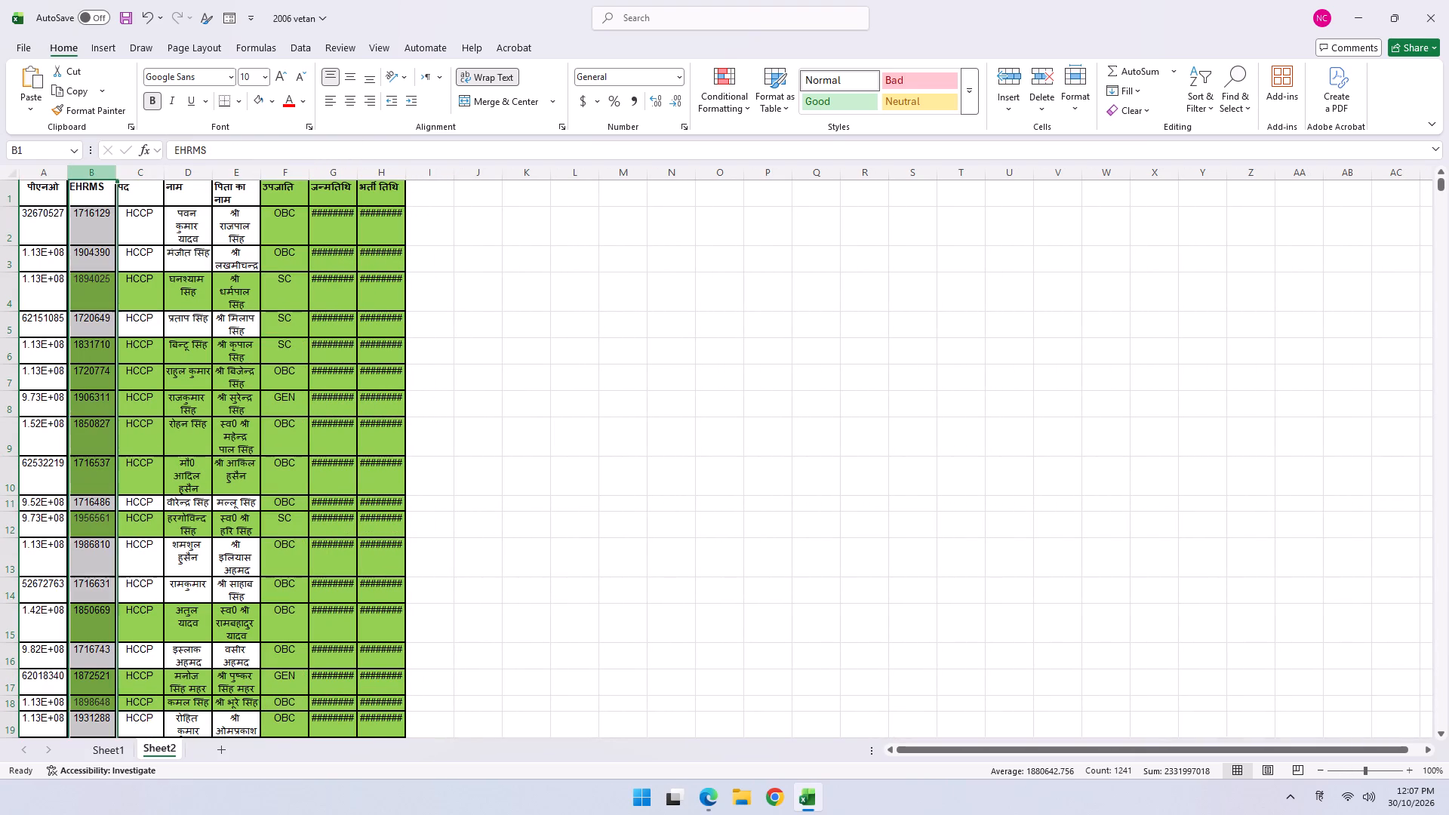
pyautogui.hotkey('ctrl', '-')
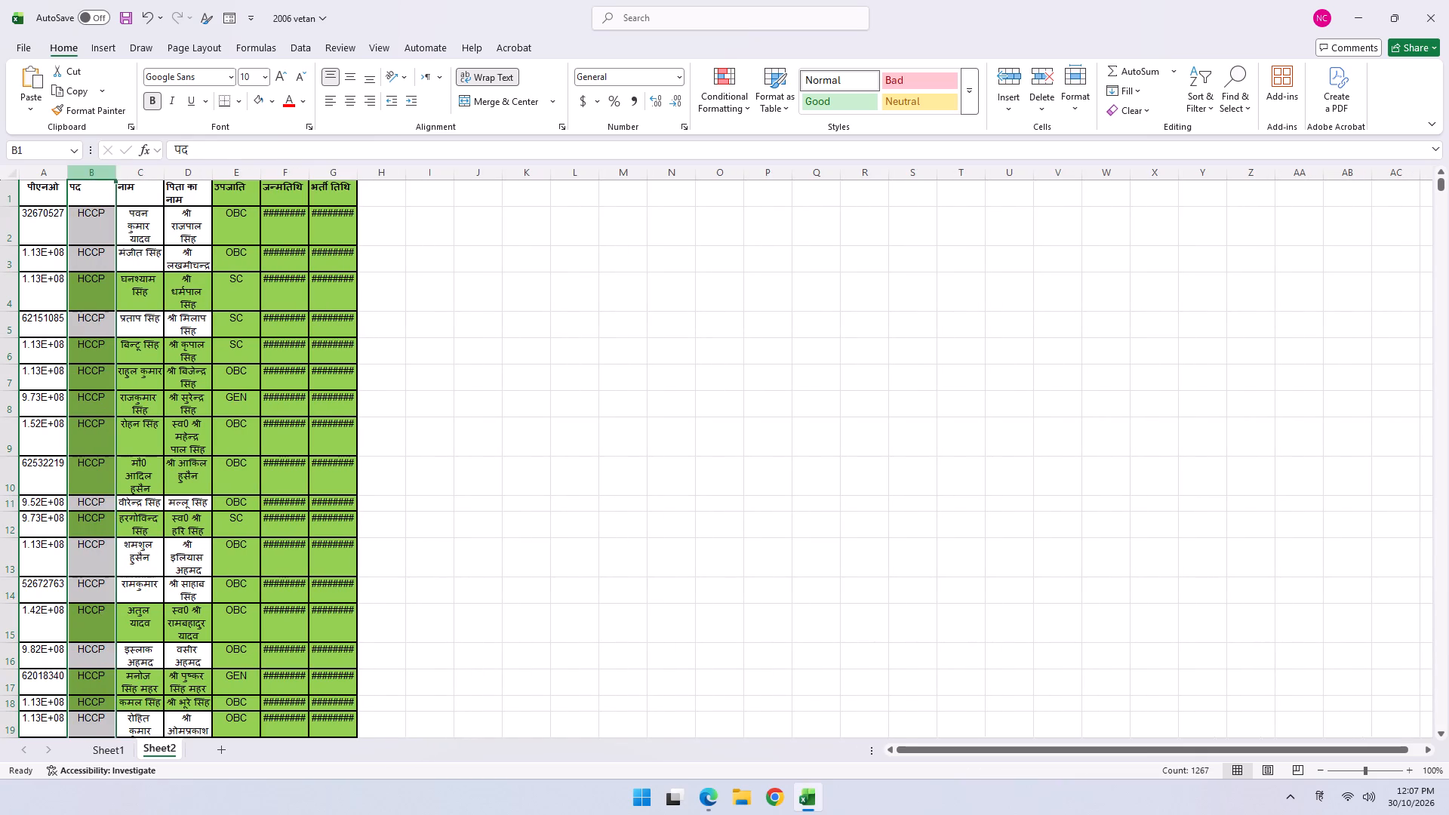
pyautogui.click(91, 176)
pyautogui.hotkey('ctrl', '-')
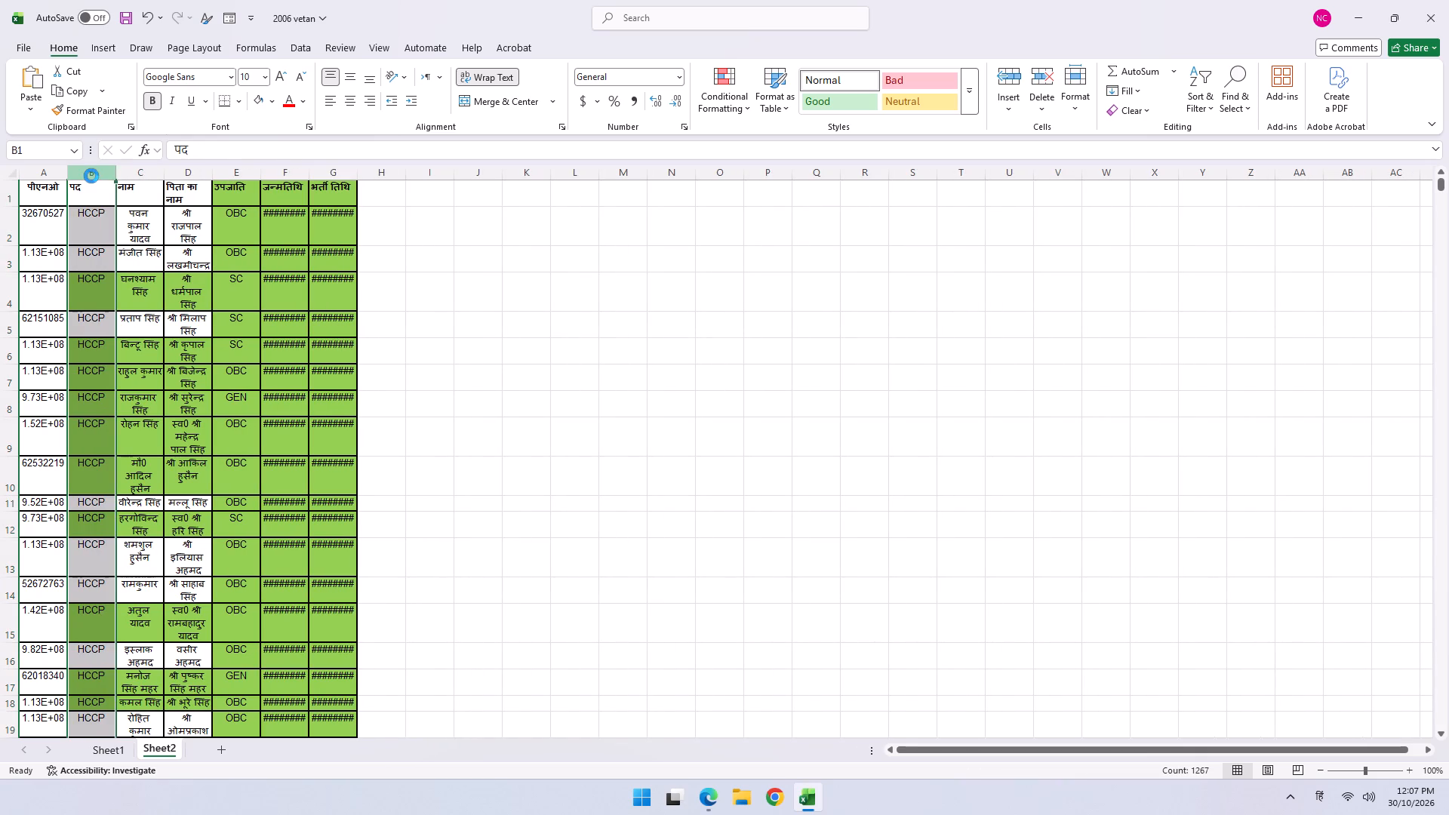
pyautogui.click(138, 177)
pyautogui.hotkey('ctrl', '-')
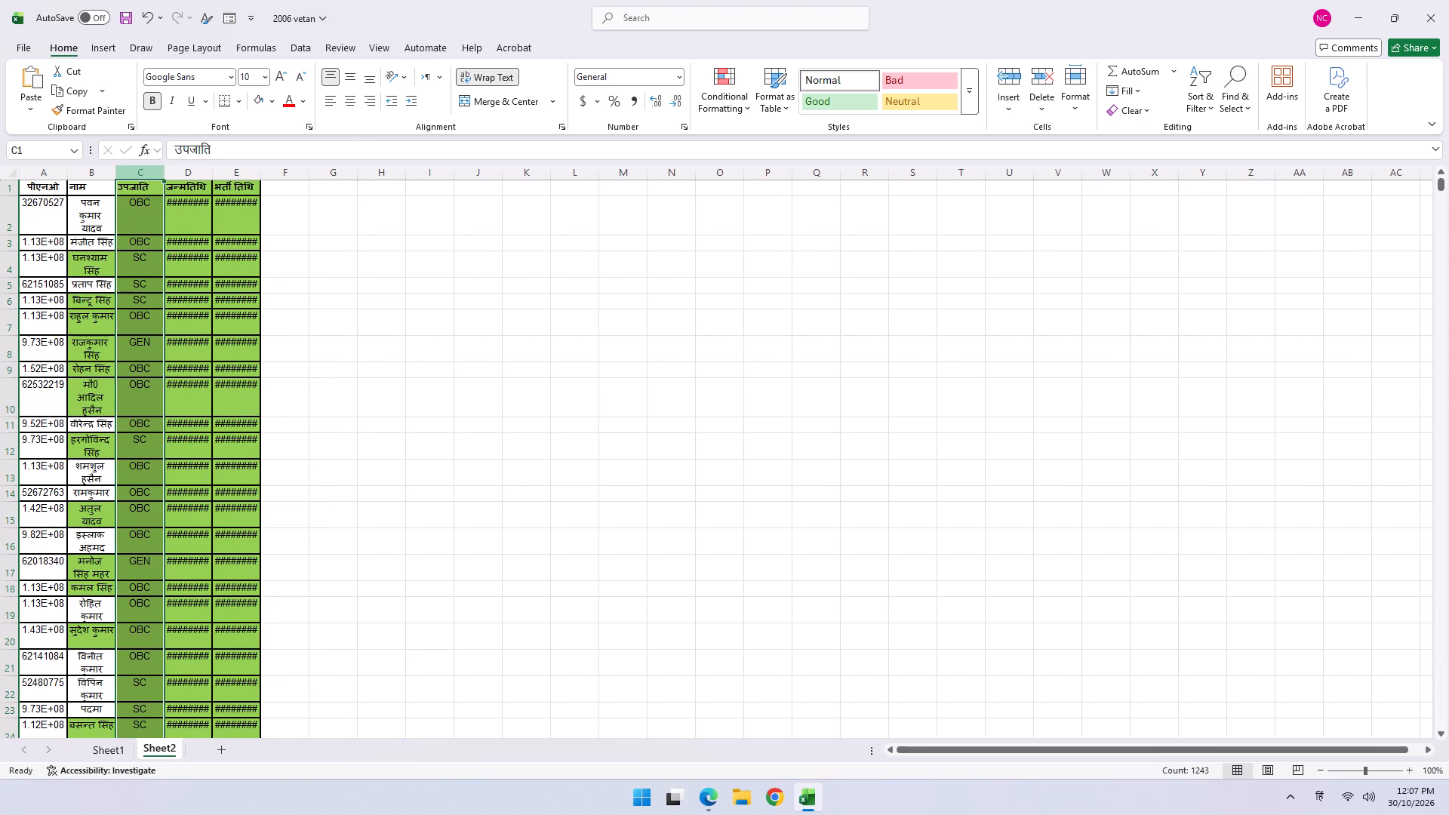
pyautogui.hotkey('ctrl', '-')
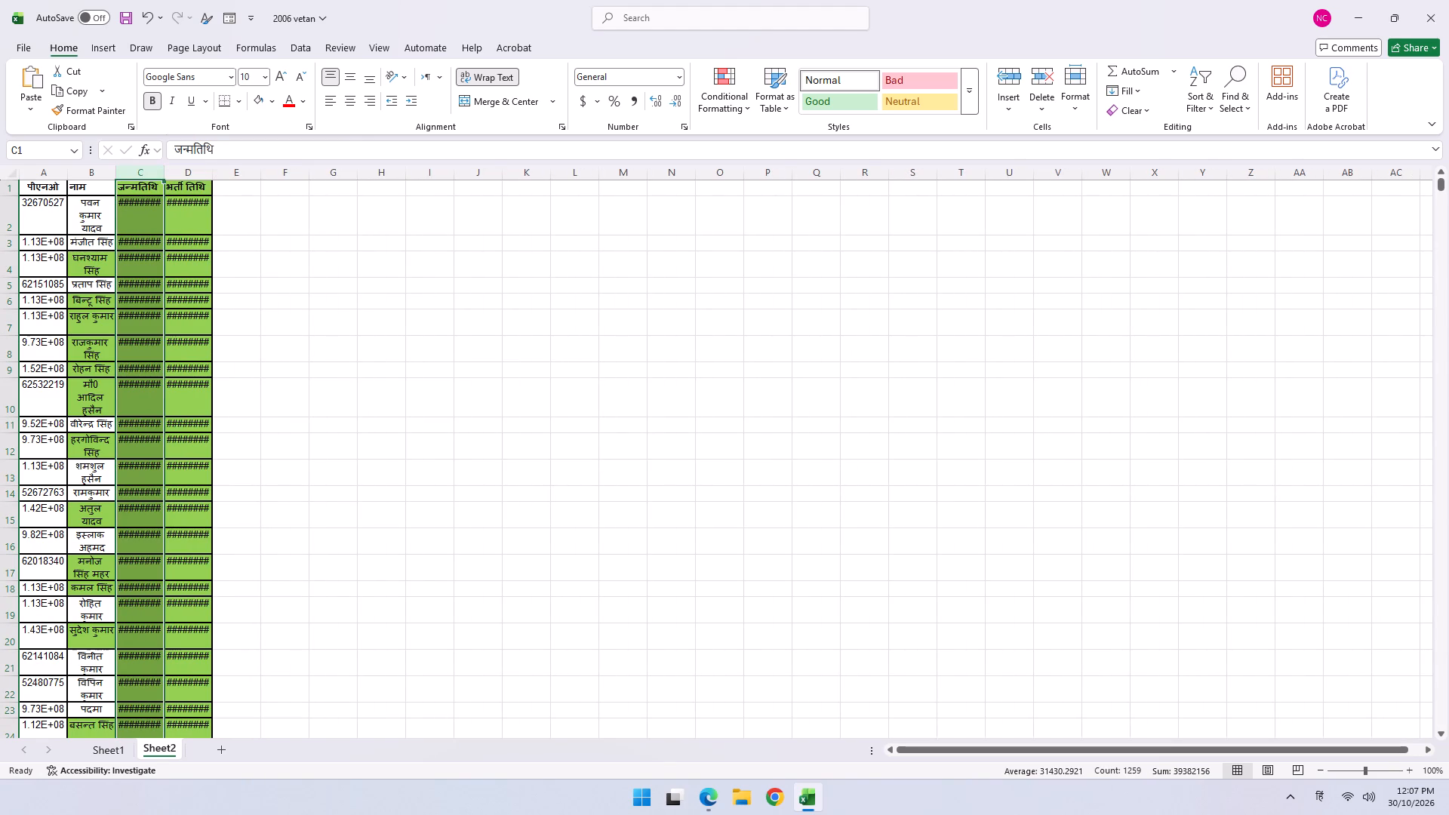
# Turn off text wrapping across Sheet2 and autofit the column widths so names, PNO numbers and dates show in full.
pyautogui.doubleClick(168, 174)
pyautogui.doubleClick(222, 171)
pyautogui.click(275, 215)
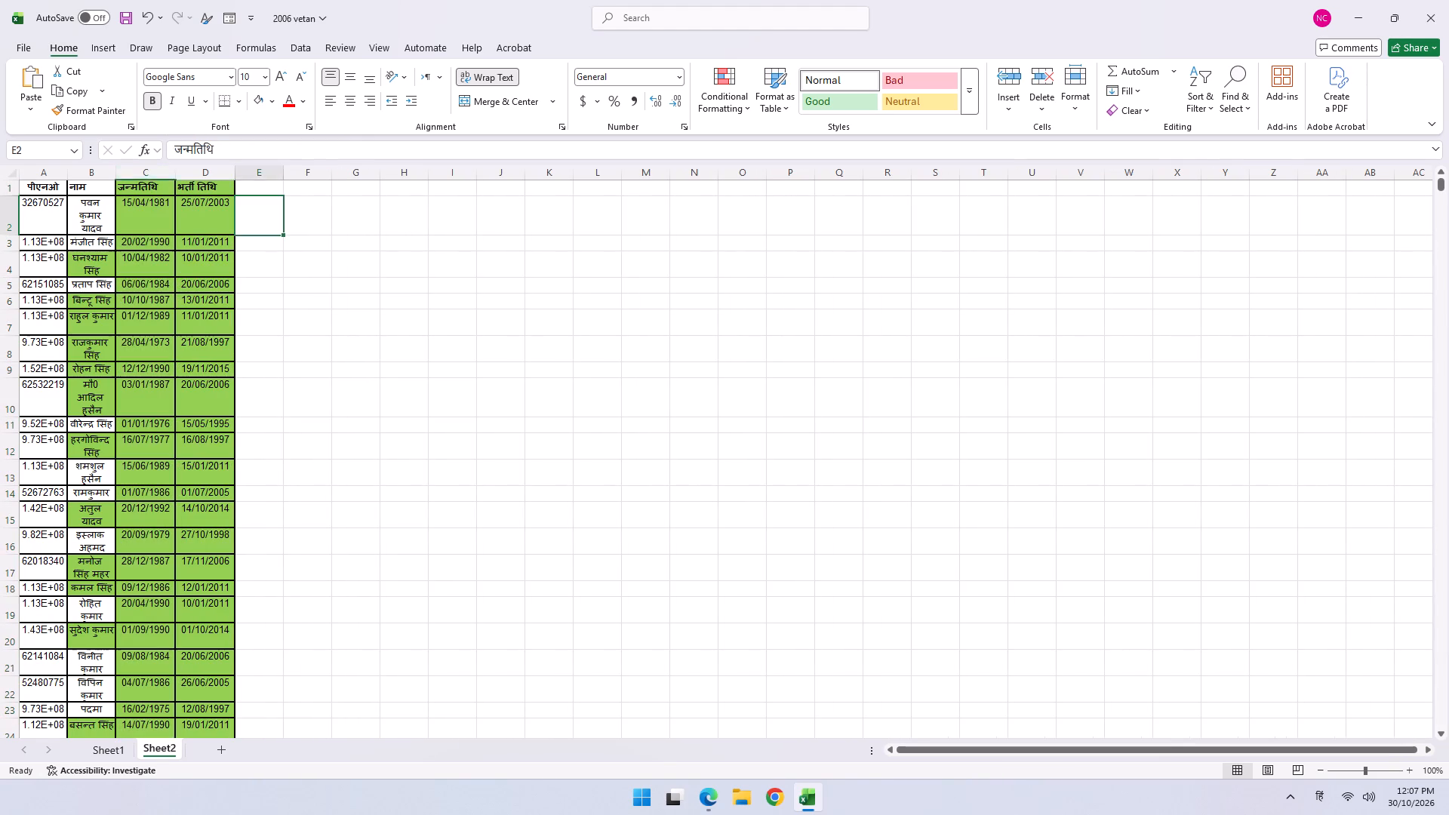
pyautogui.click(2, 177)
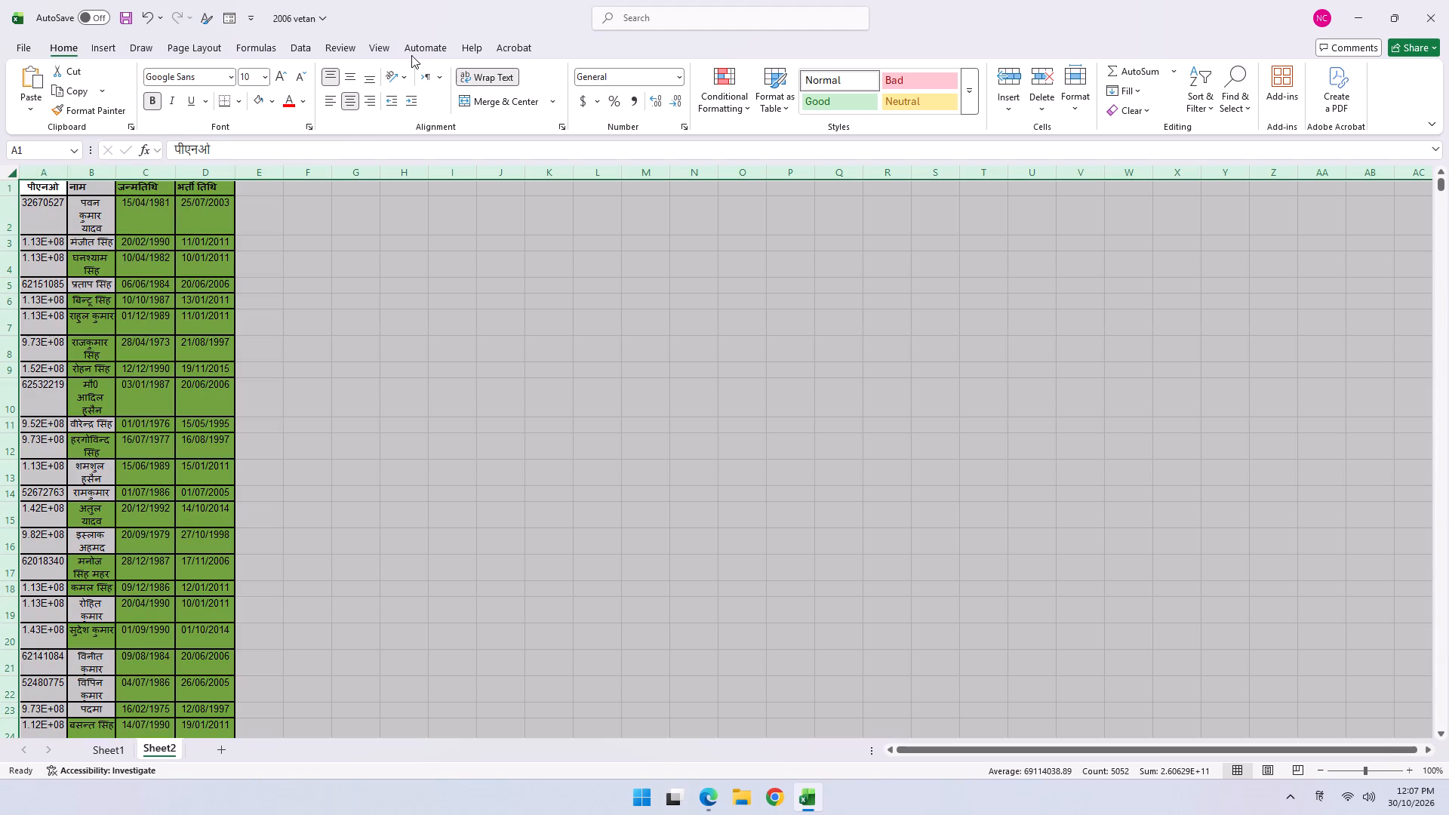
pyautogui.click(466, 78)
pyautogui.doubleClick(117, 170)
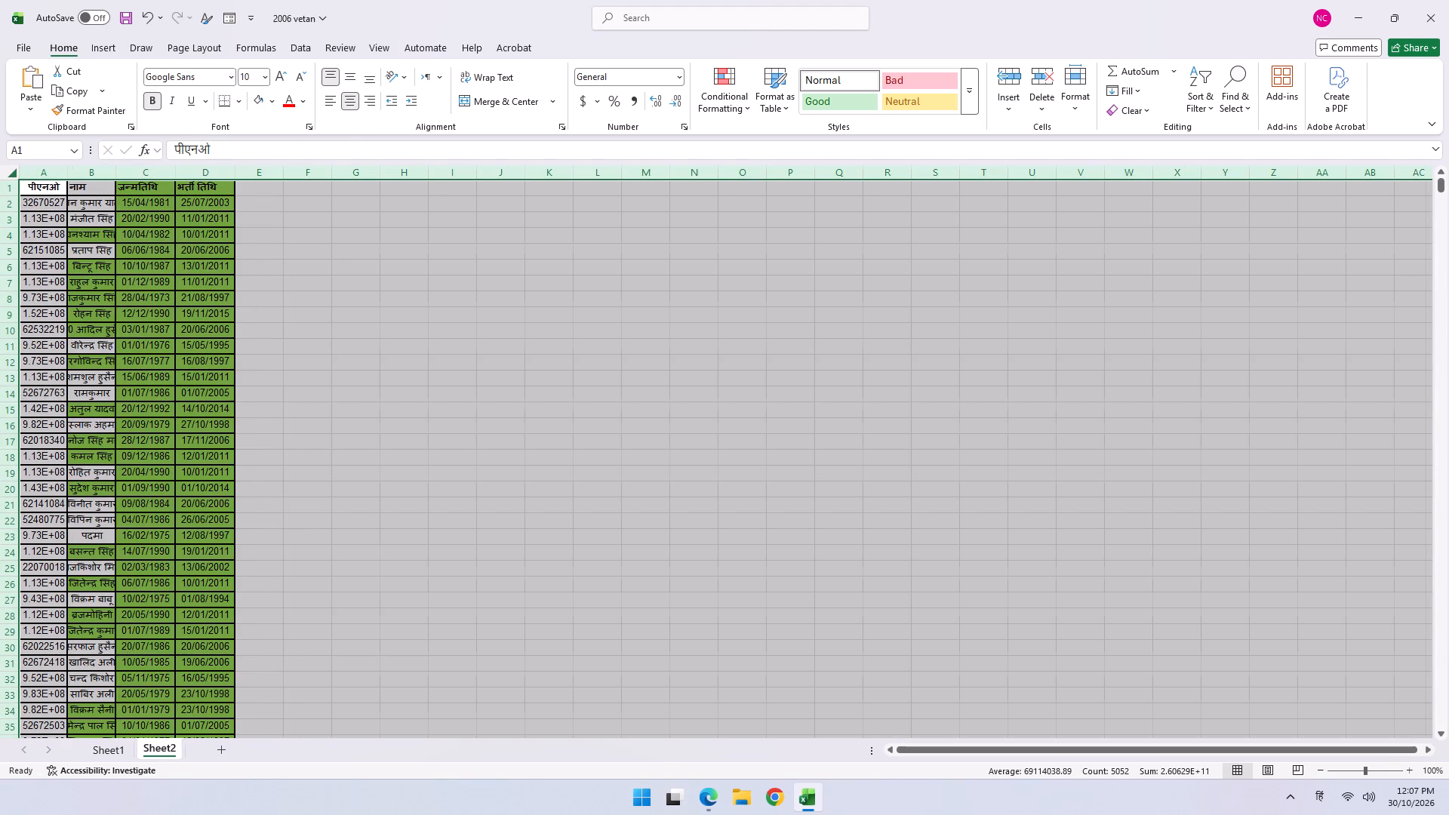
pyautogui.doubleClick(251, 172)
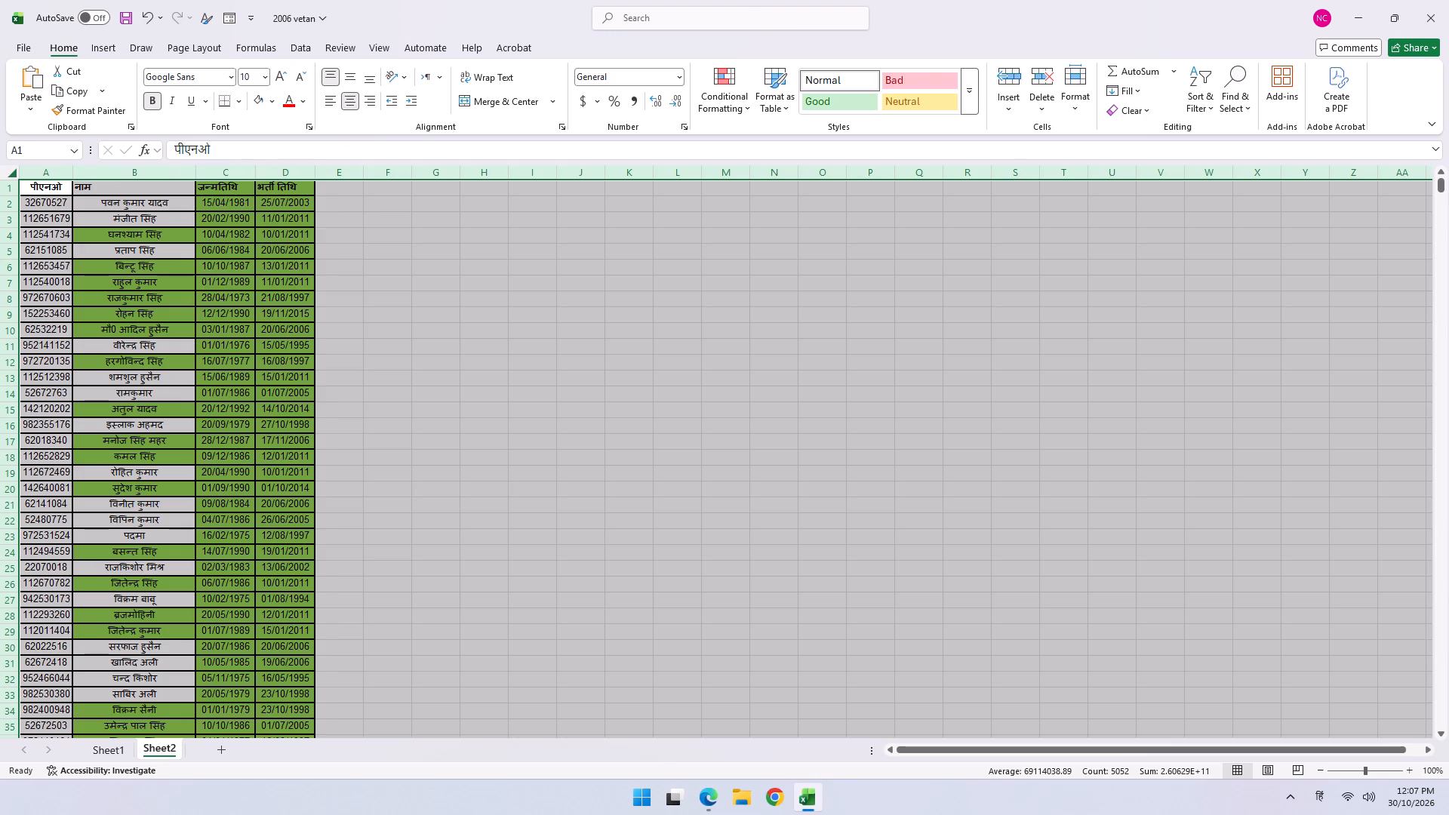
pyautogui.doubleClick(320, 173)
pyautogui.click(389, 254)
pyautogui.click(106, 214)
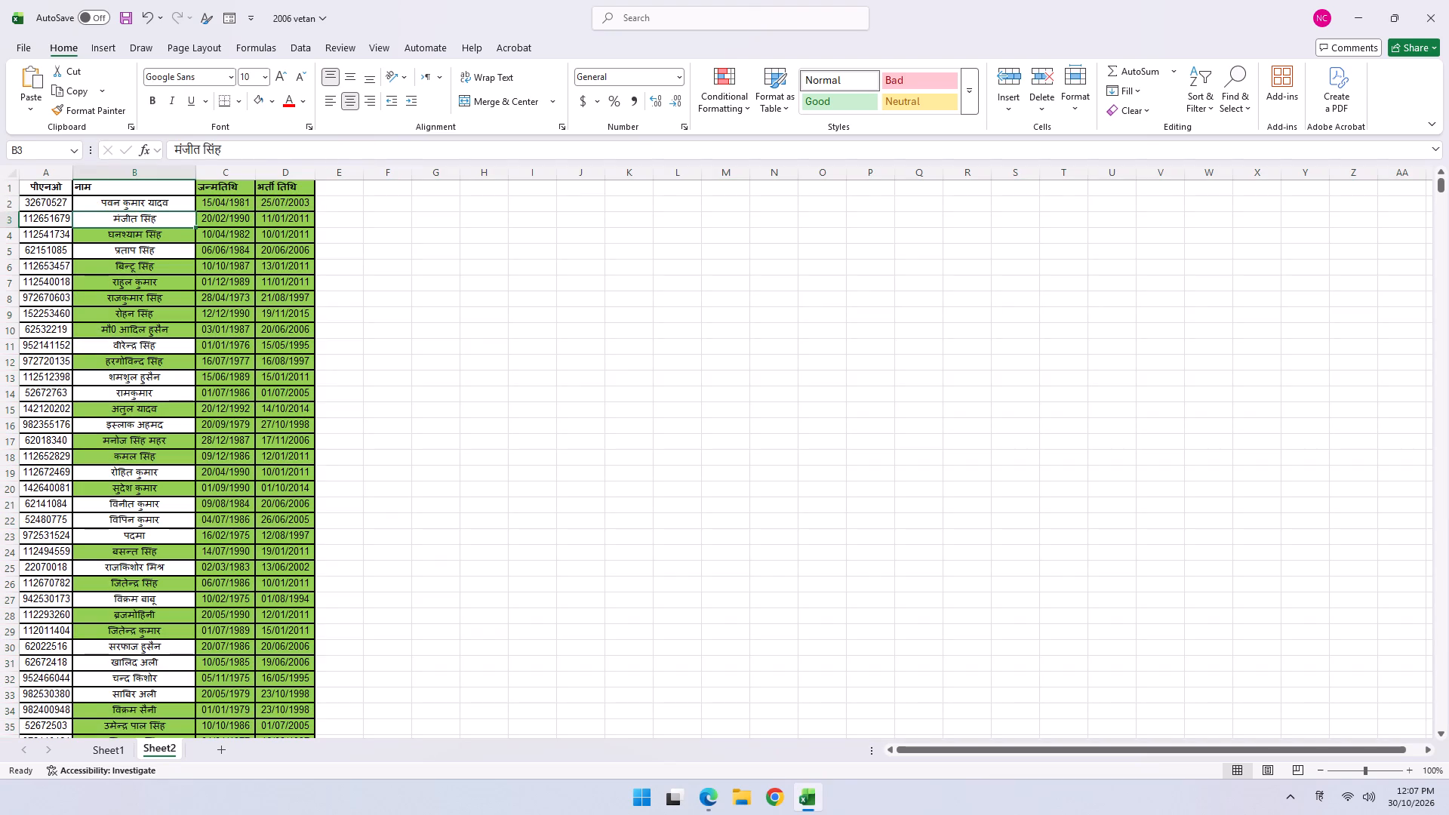
# Centre the heading cells A1:D1 of Sheet2 both vertically and horizontally.
pyautogui.click(38, 185)
pyautogui.moveTo(38, 185); pyautogui.dragTo(283, 188)
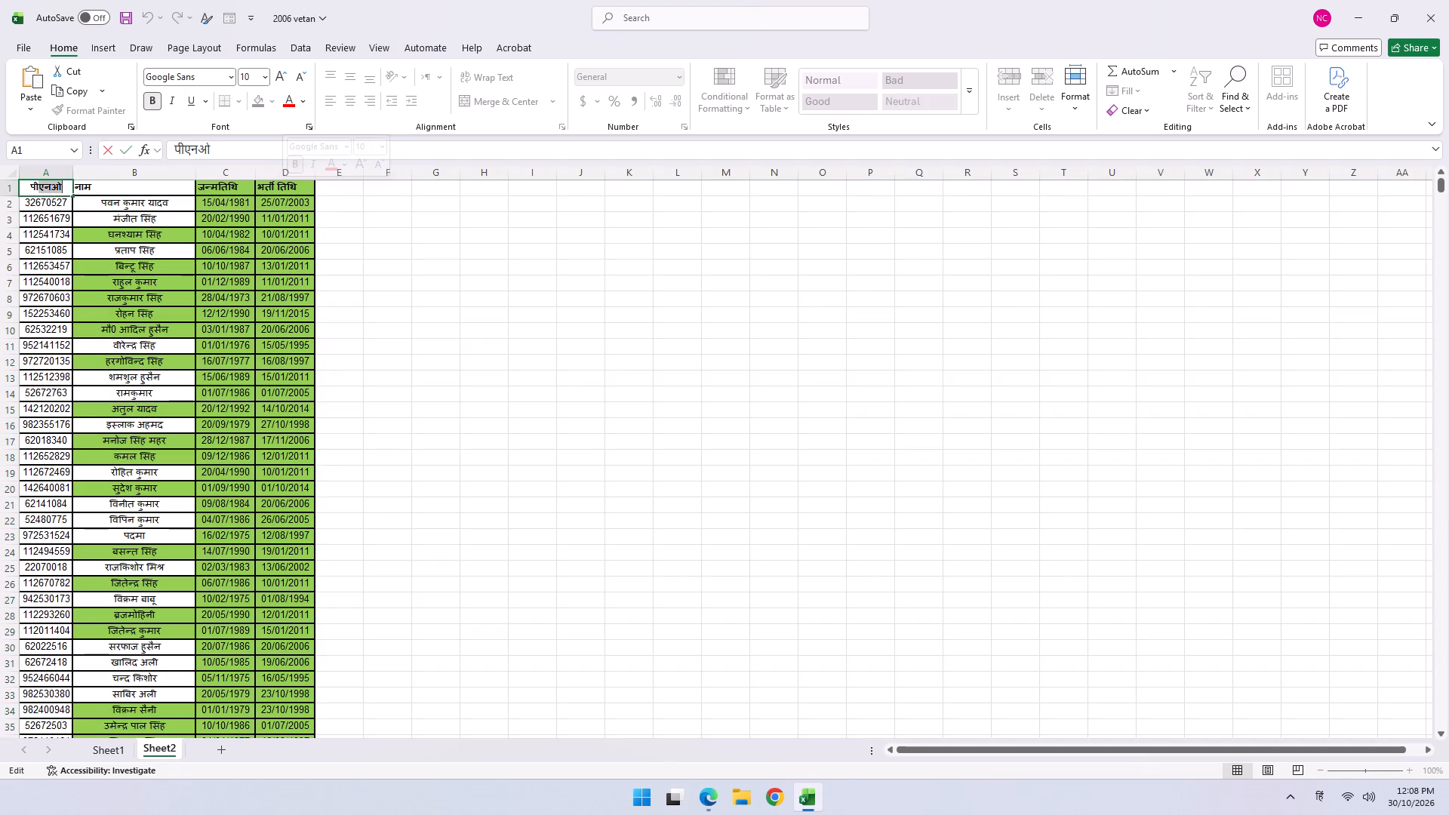
pyautogui.click(55, 185)
pyautogui.click(72, 231)
pyautogui.moveTo(38, 189); pyautogui.dragTo(289, 189)
pyautogui.click(349, 72)
pyautogui.click(349, 72)
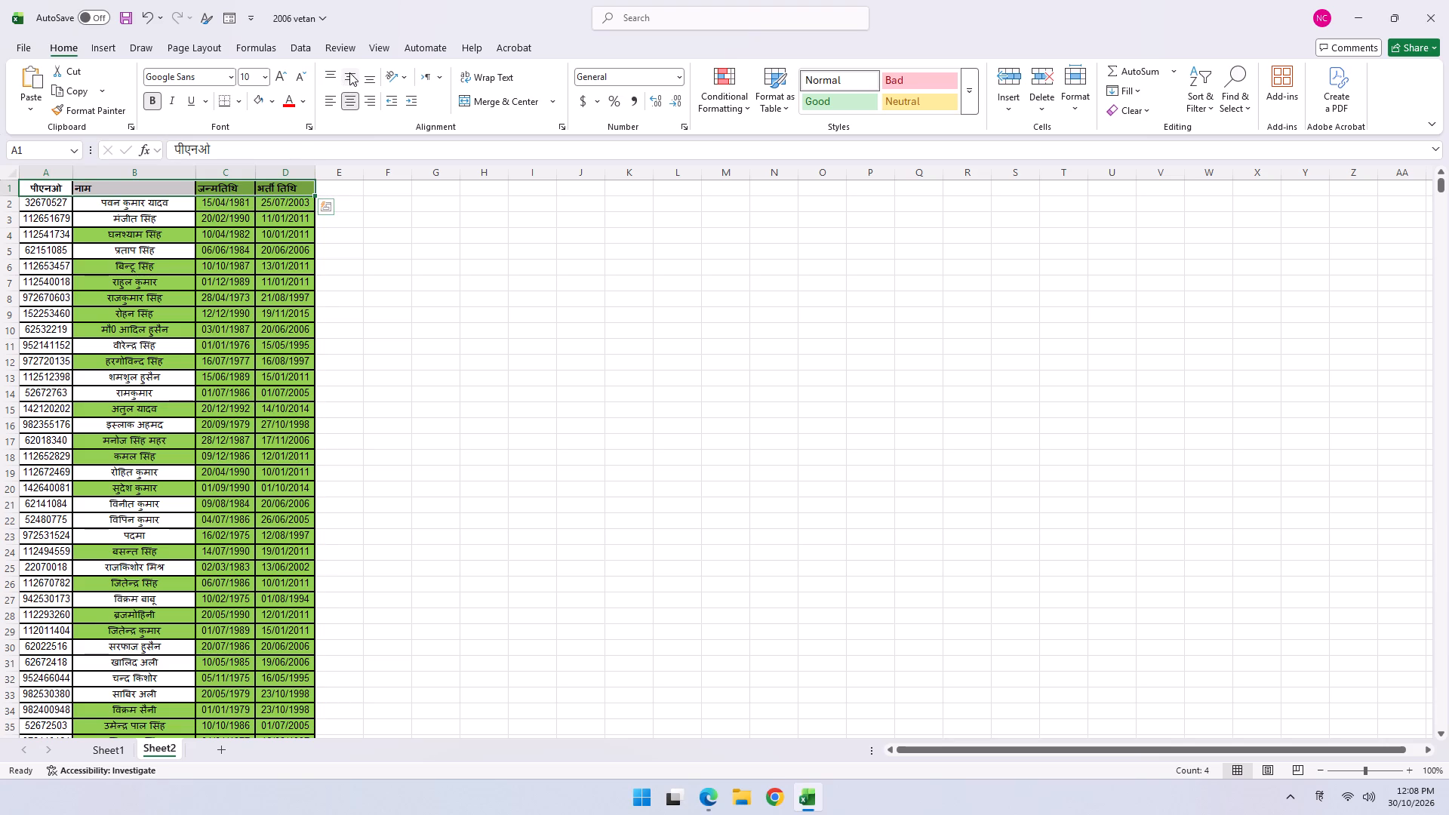
pyautogui.click(349, 72)
pyautogui.click(348, 97)
pyautogui.click(348, 97)
pyautogui.click(385, 286)
# Convert the Sheet2 data range A1:D1267 into a table with headers.
pyautogui.moveTo(35, 186); pyautogui.dragTo(299, 195)
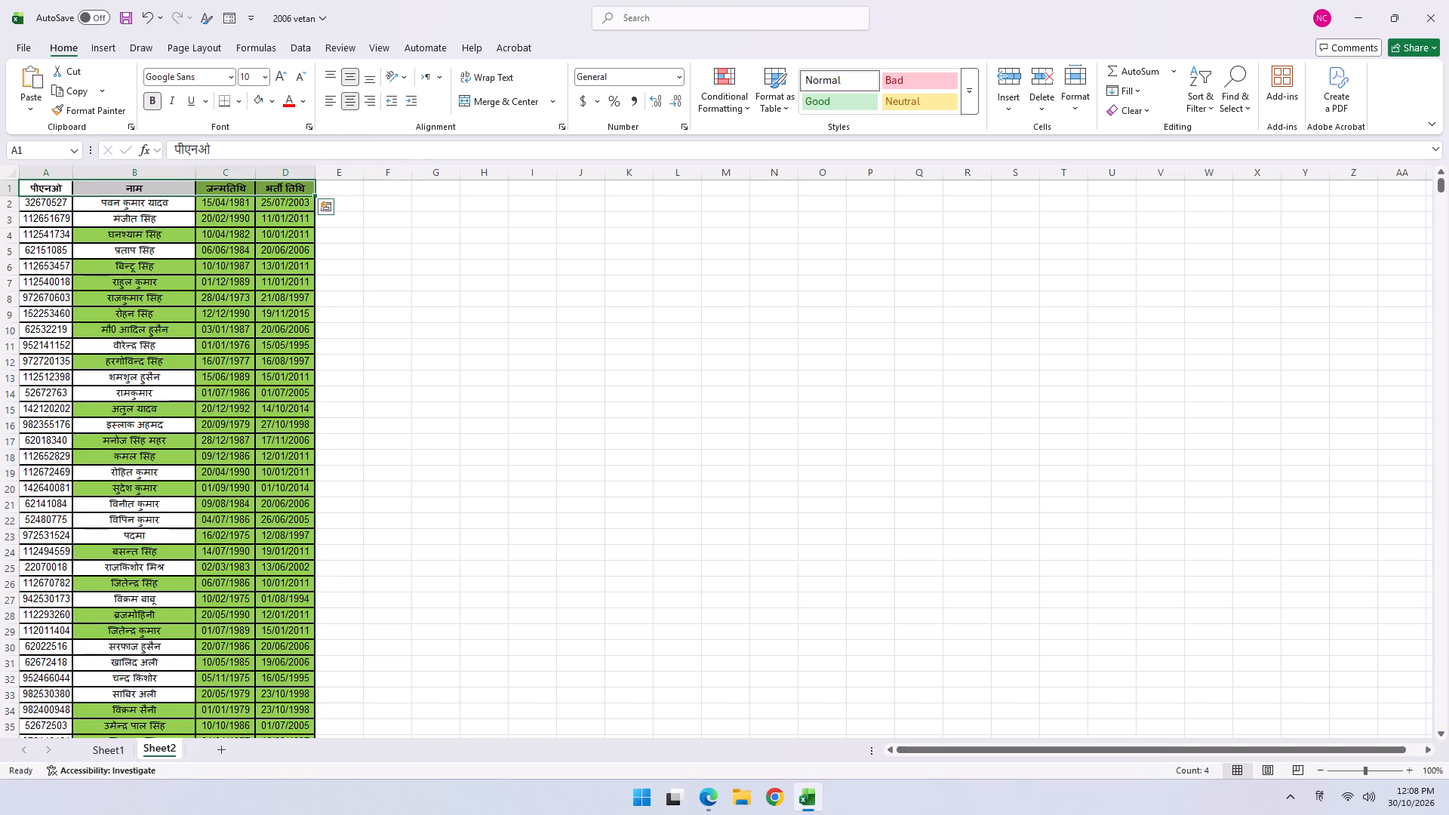
pyautogui.hotkey('ctrl', 'shift', 'Down')
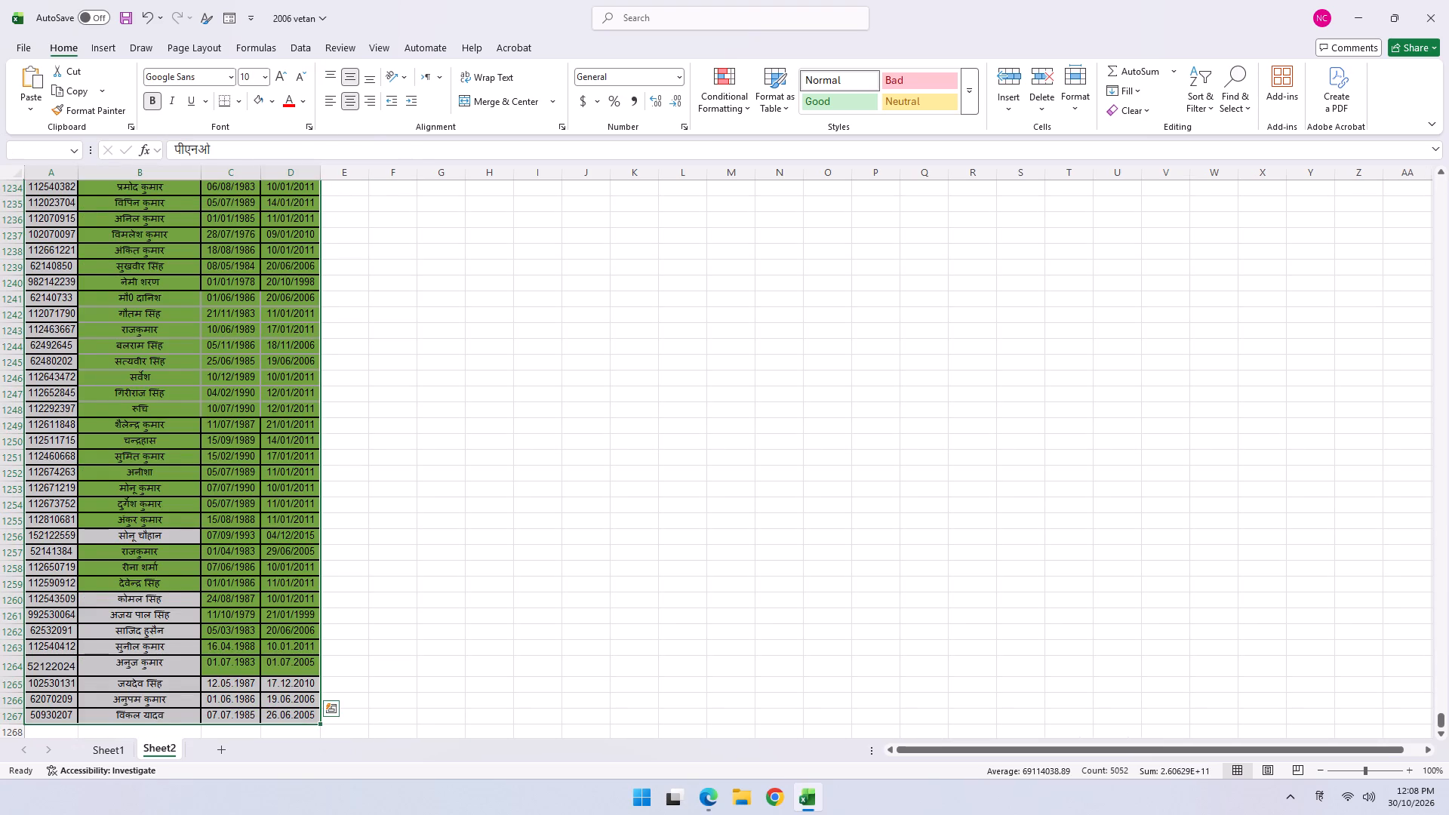
pyautogui.hotkey('ctrl', 't')
pyautogui.click(543, 217)
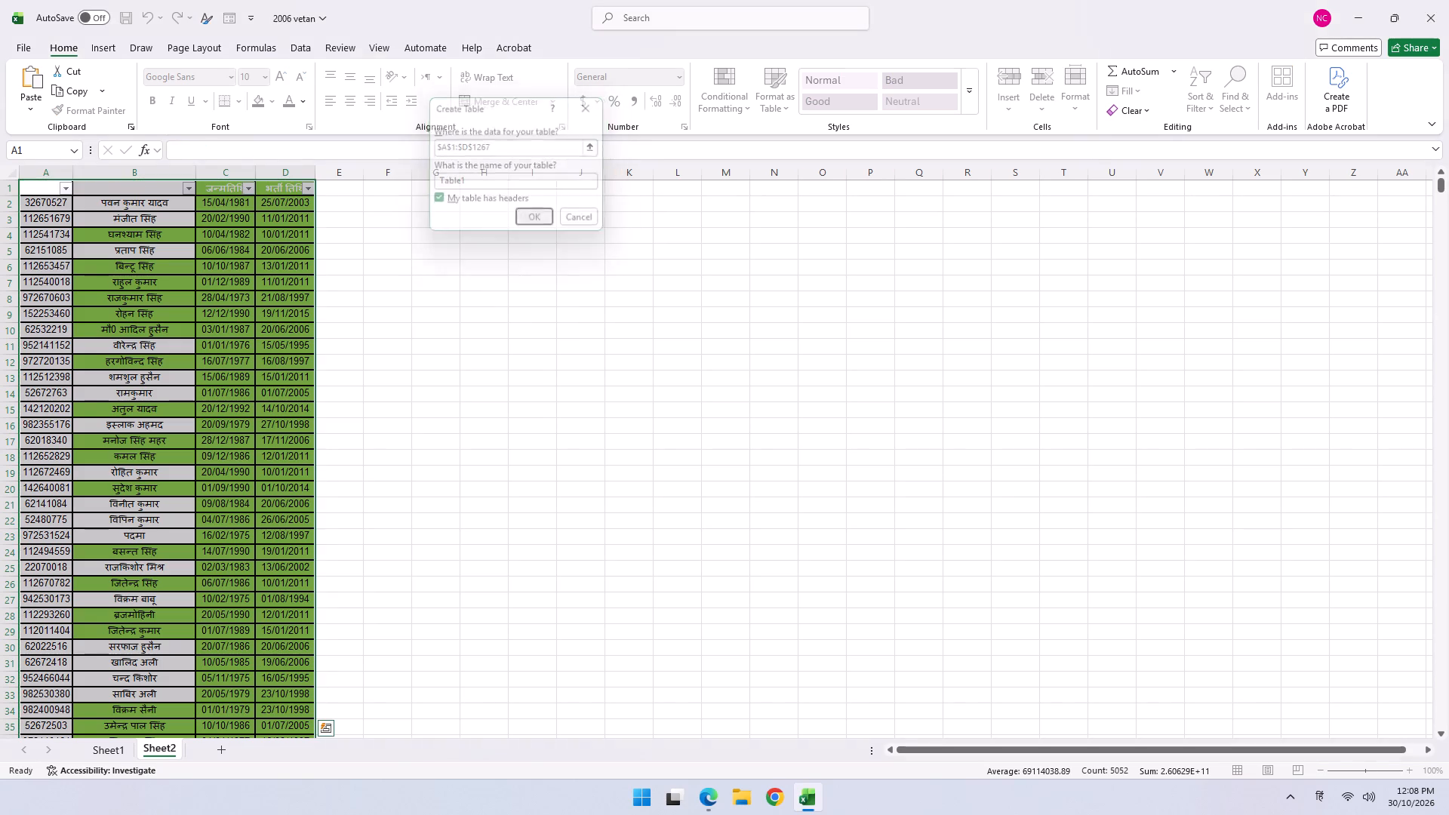
pyautogui.click(349, 508)
# Enter the formula =VLOOKUP(B2,Table1,4,0) in cell F2 of Sheet1 to look up the recruitment date.
pyautogui.click(111, 756)
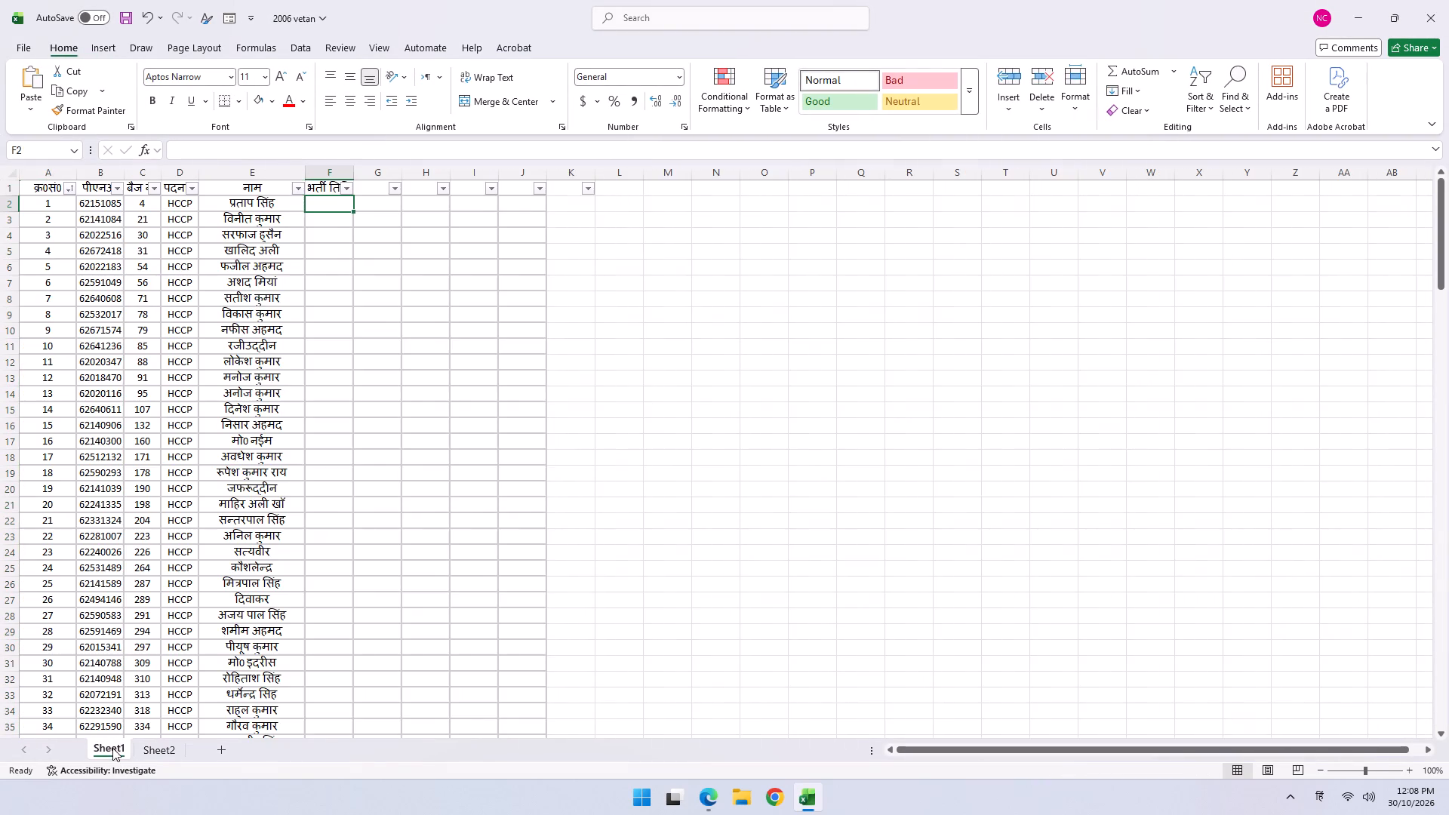
pyautogui.scroll(4, 302, 457)
pyautogui.click(149, 743)
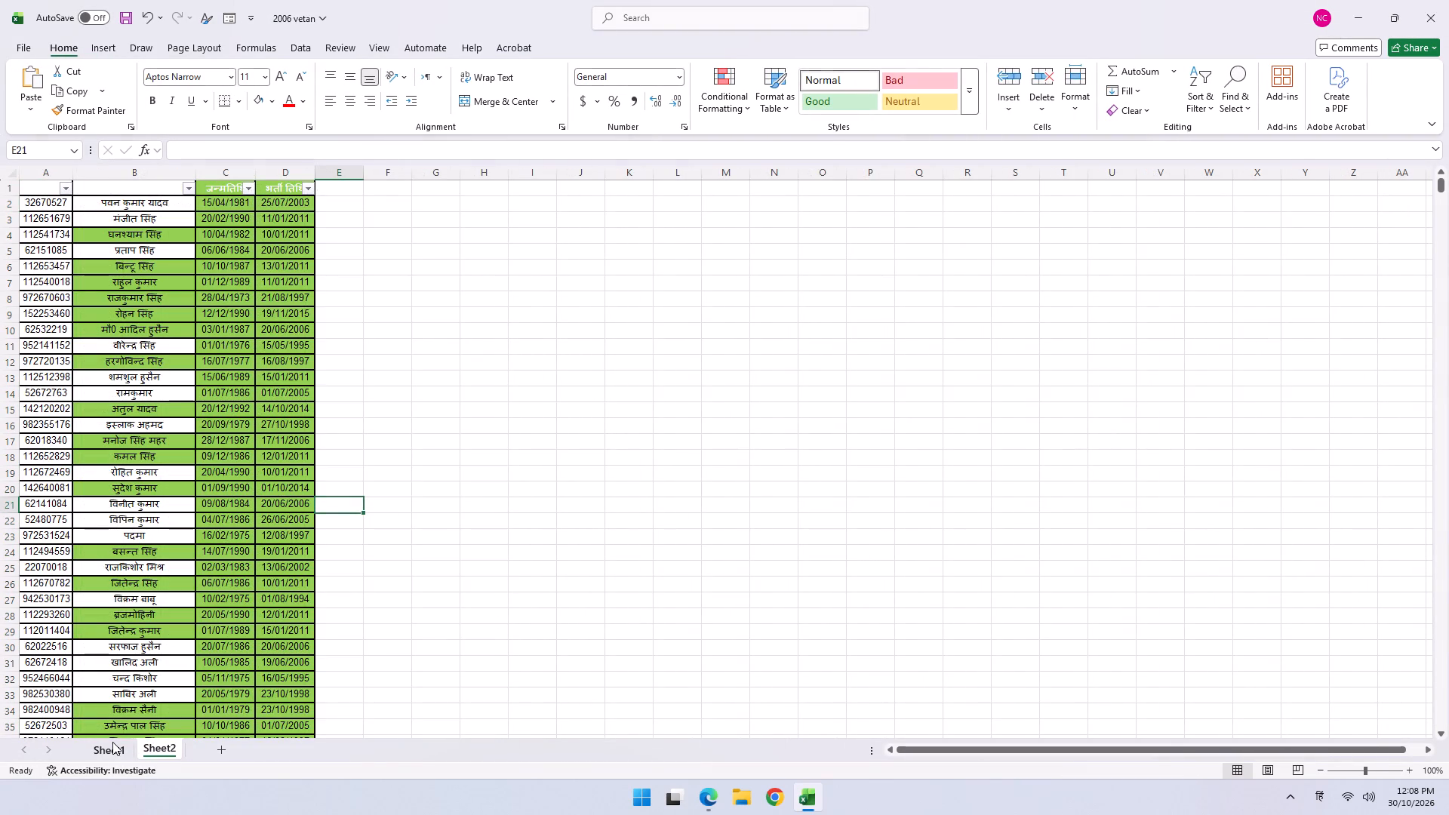
pyautogui.click(112, 742)
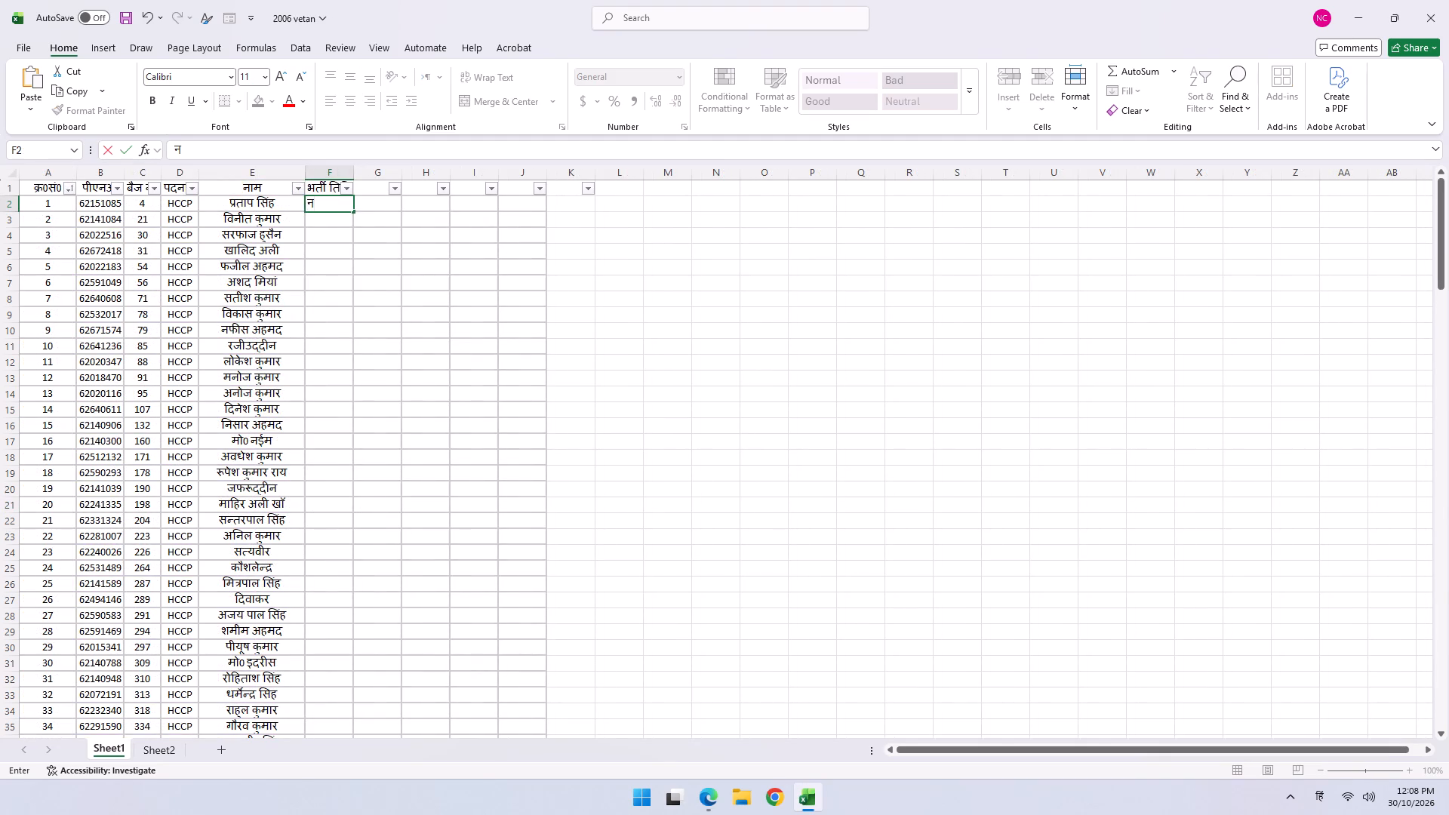
pyautogui.press('BackSpace')
pyautogui.press('=')
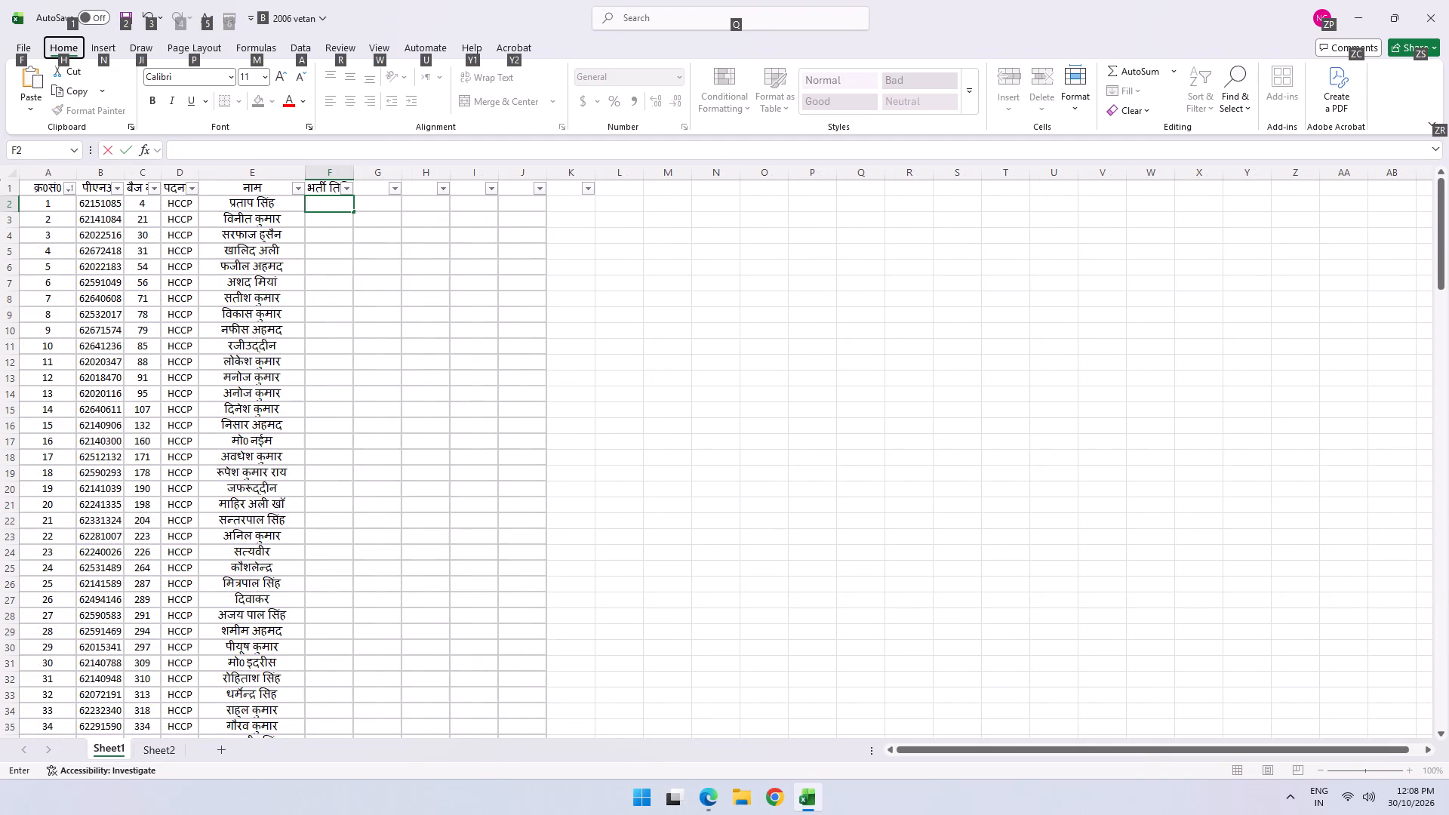
pyautogui.press('Escape')
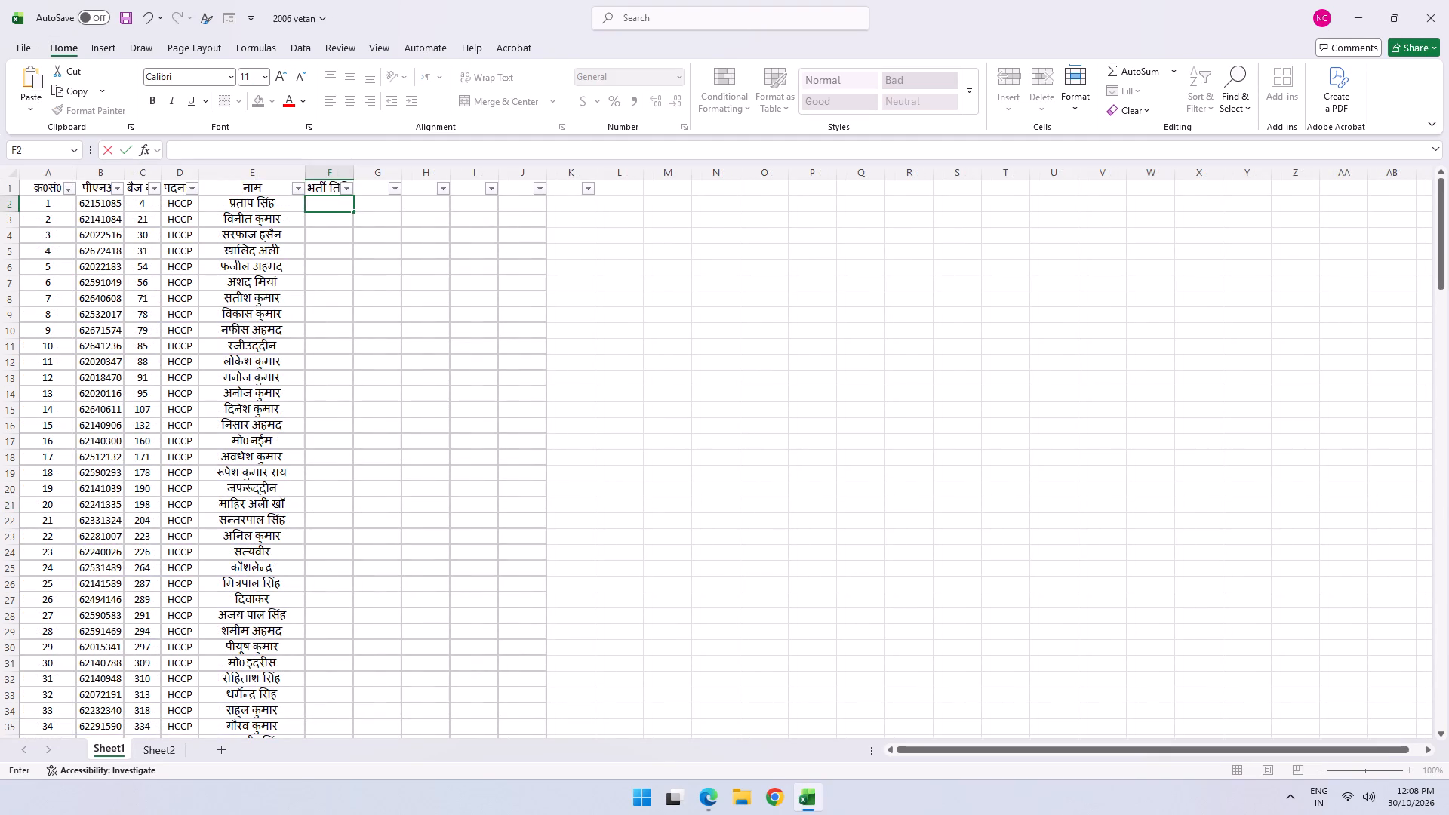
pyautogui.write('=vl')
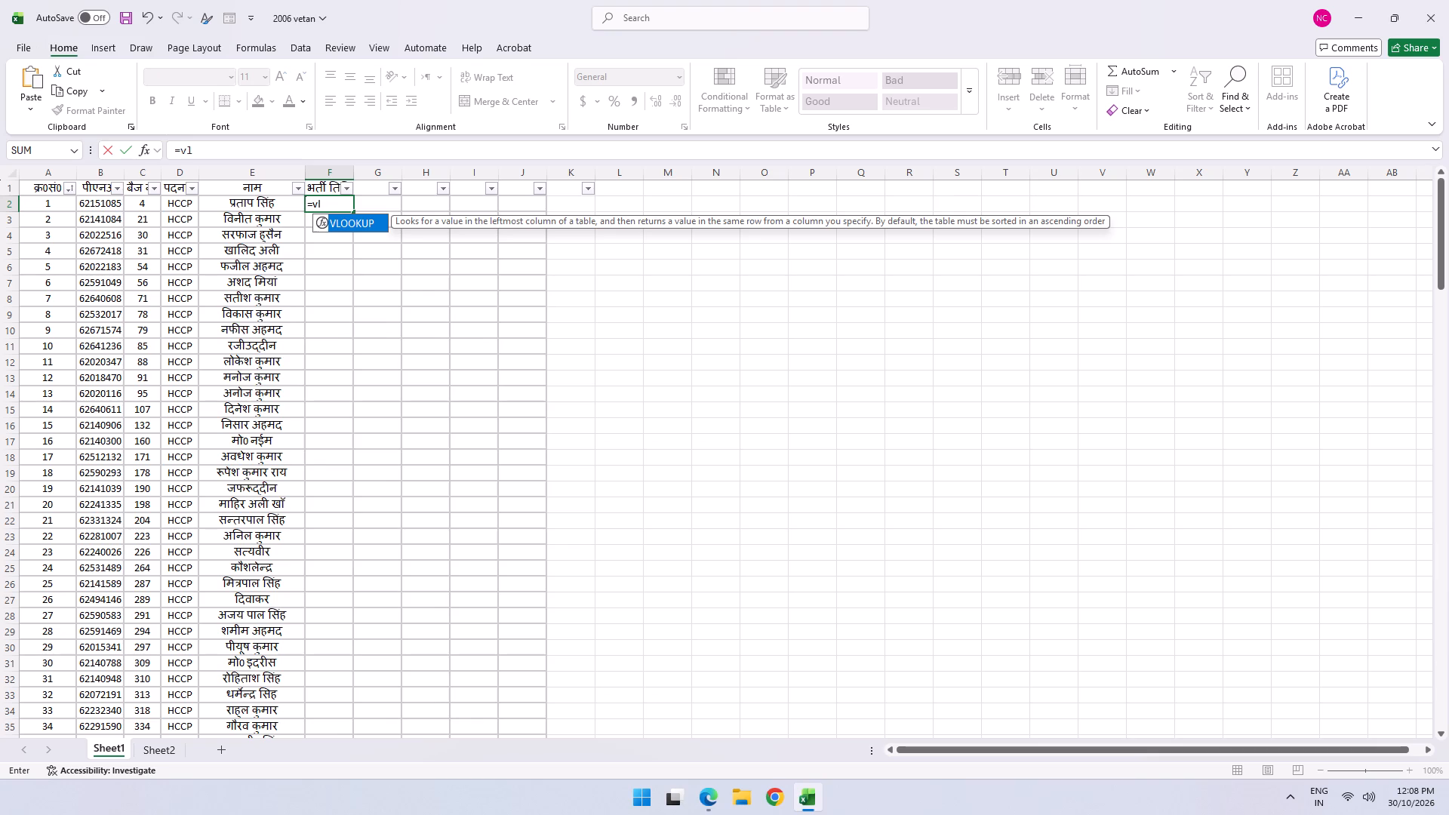
pyautogui.doubleClick(331, 216)
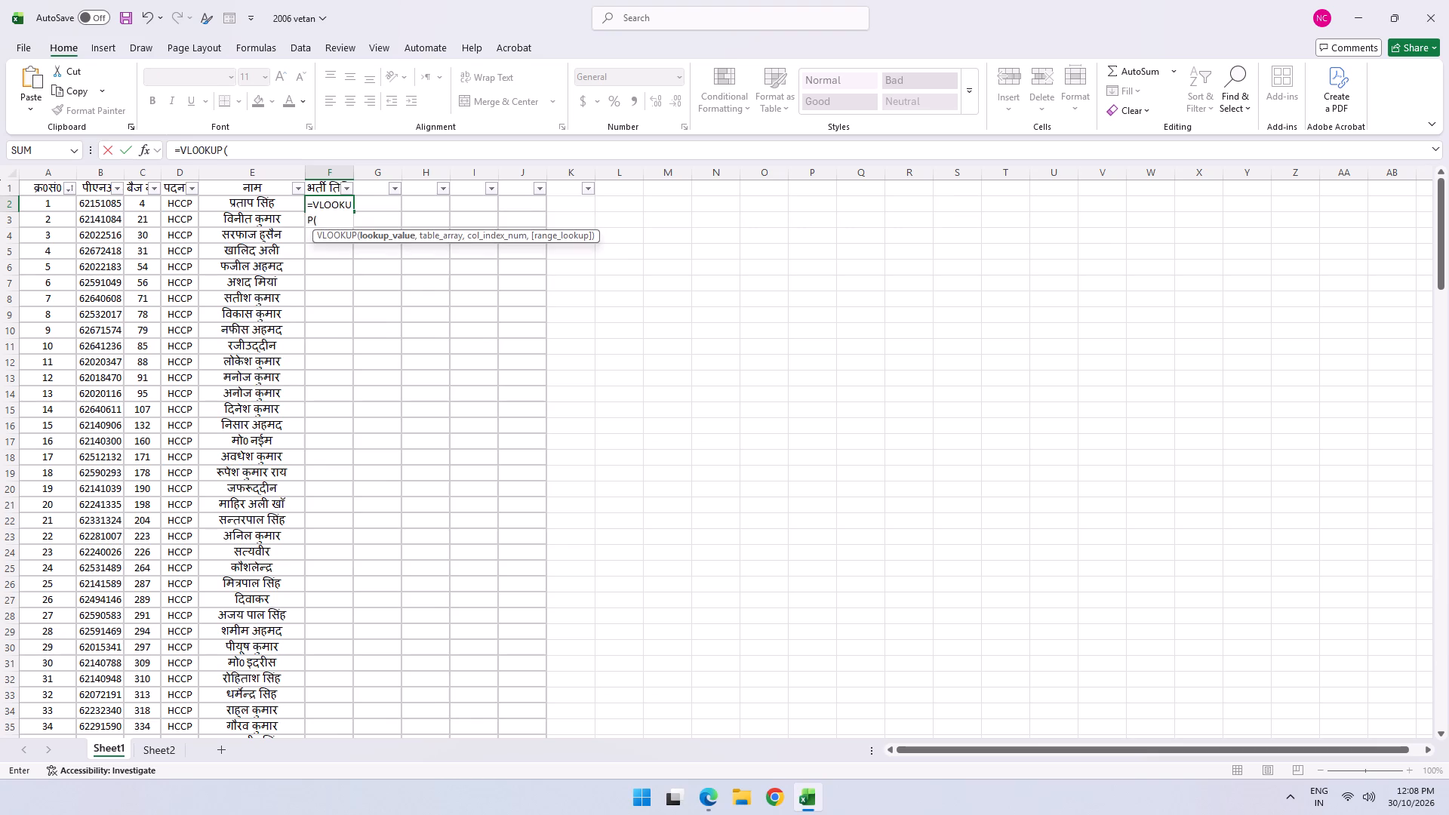
pyautogui.click(115, 205)
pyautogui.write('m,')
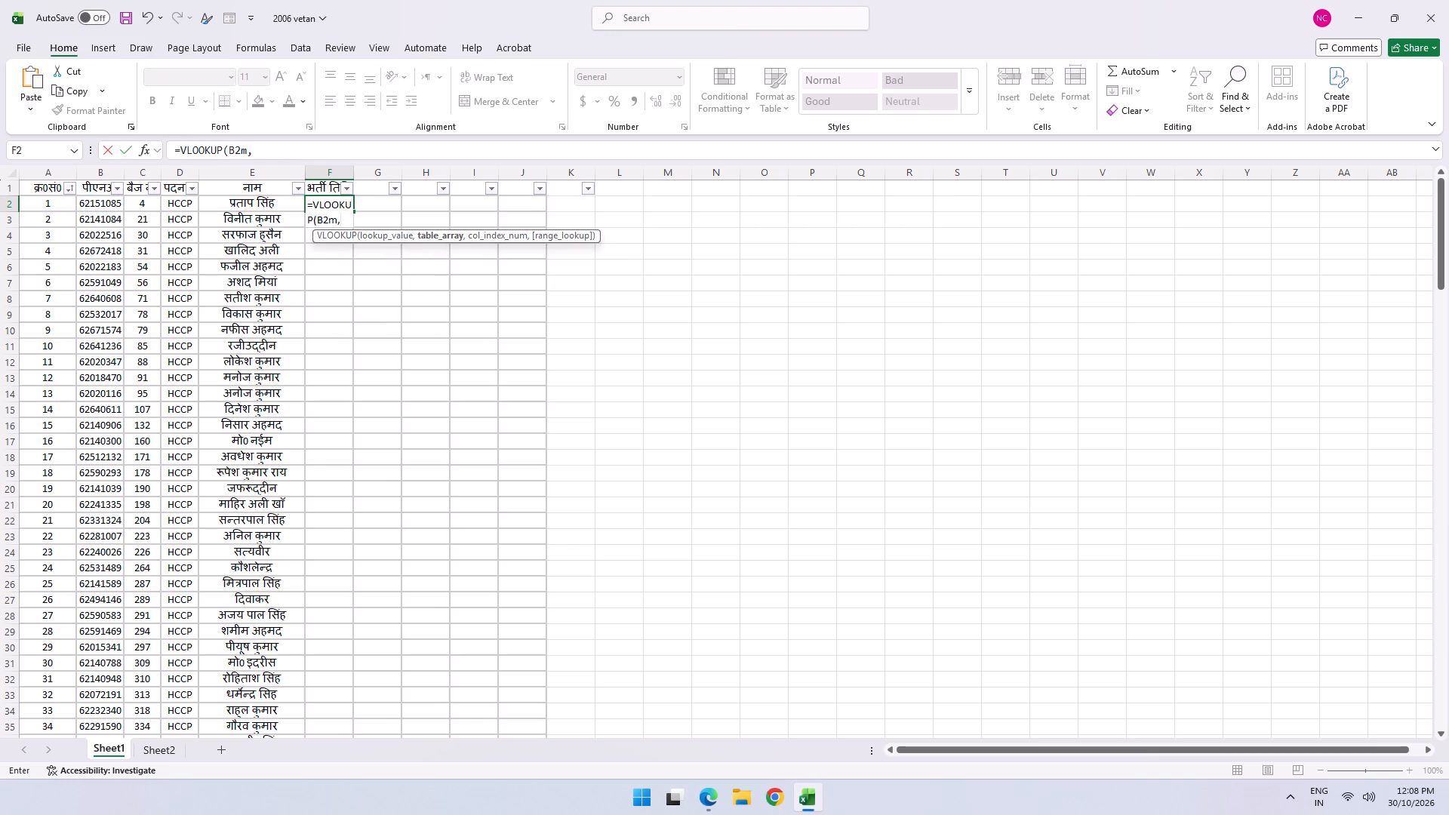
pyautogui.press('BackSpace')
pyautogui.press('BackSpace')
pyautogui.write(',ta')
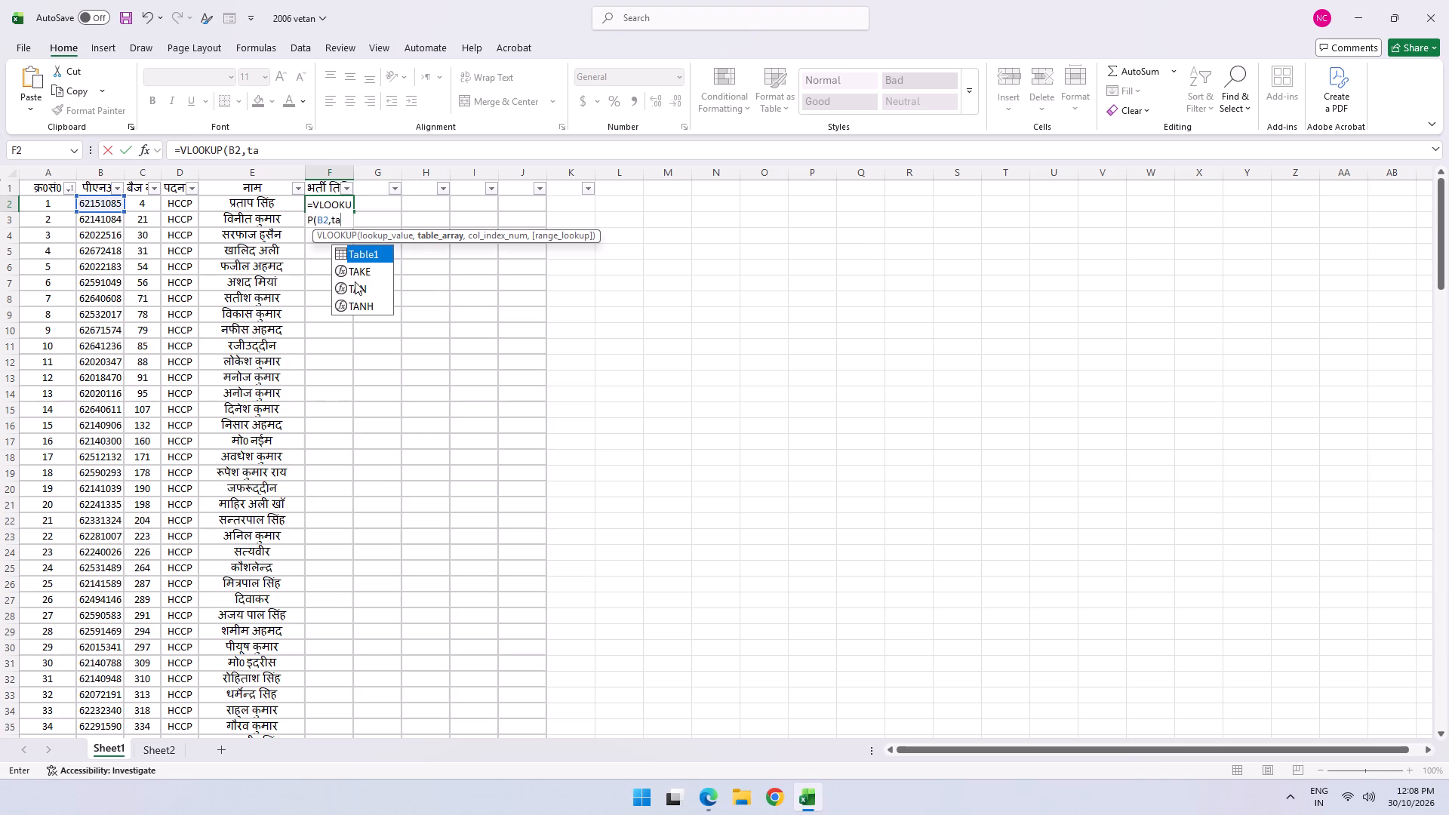
pyautogui.doubleClick(365, 250)
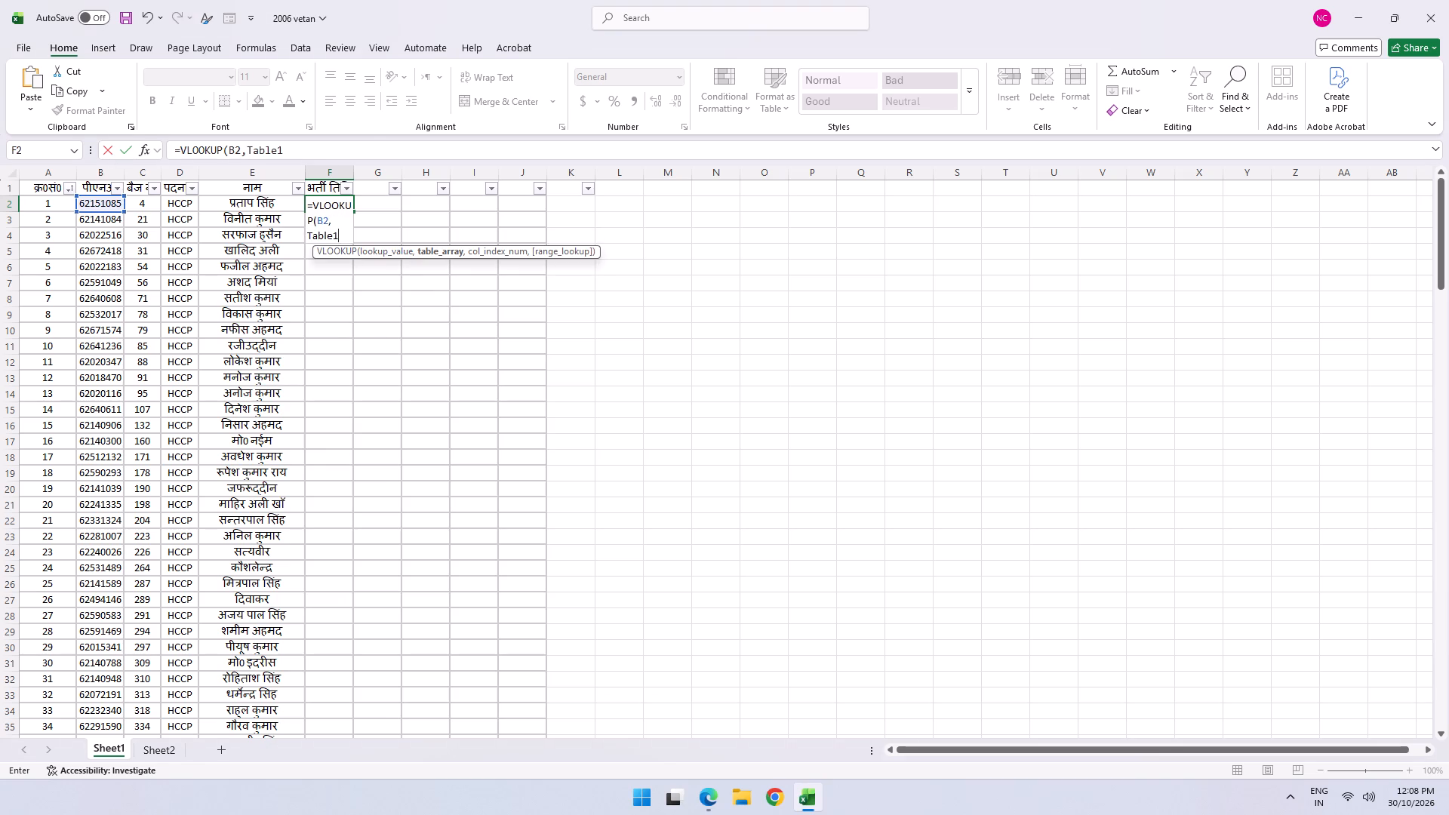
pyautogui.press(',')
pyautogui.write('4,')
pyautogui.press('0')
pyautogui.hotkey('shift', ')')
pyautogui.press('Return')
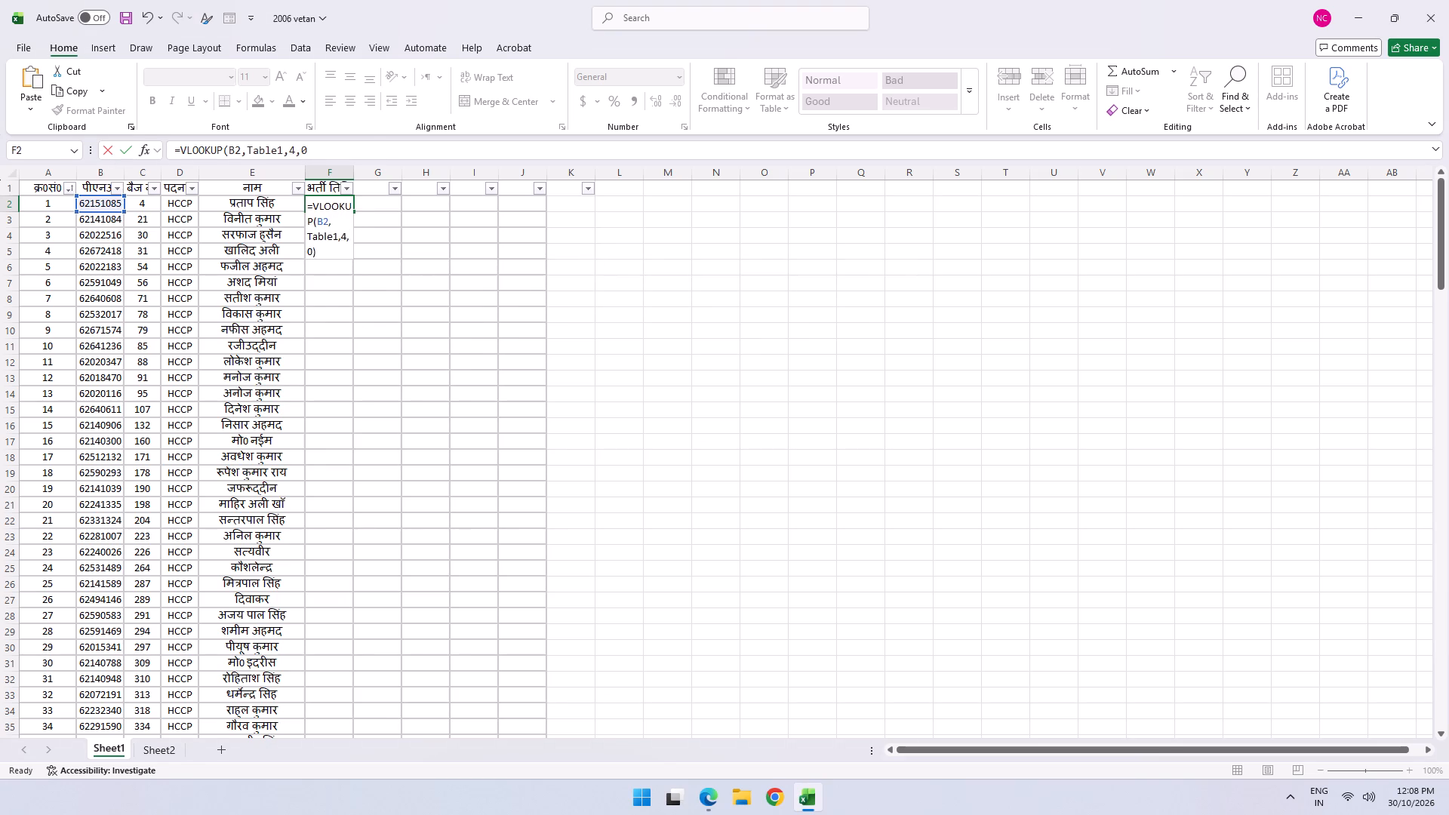
# Widen column F to fit the भर्ती तिथि heading and format cell F2 as a Short Date.
pyautogui.moveTo(353, 171); pyautogui.dragTo(380, 177)
pyautogui.click(348, 204)
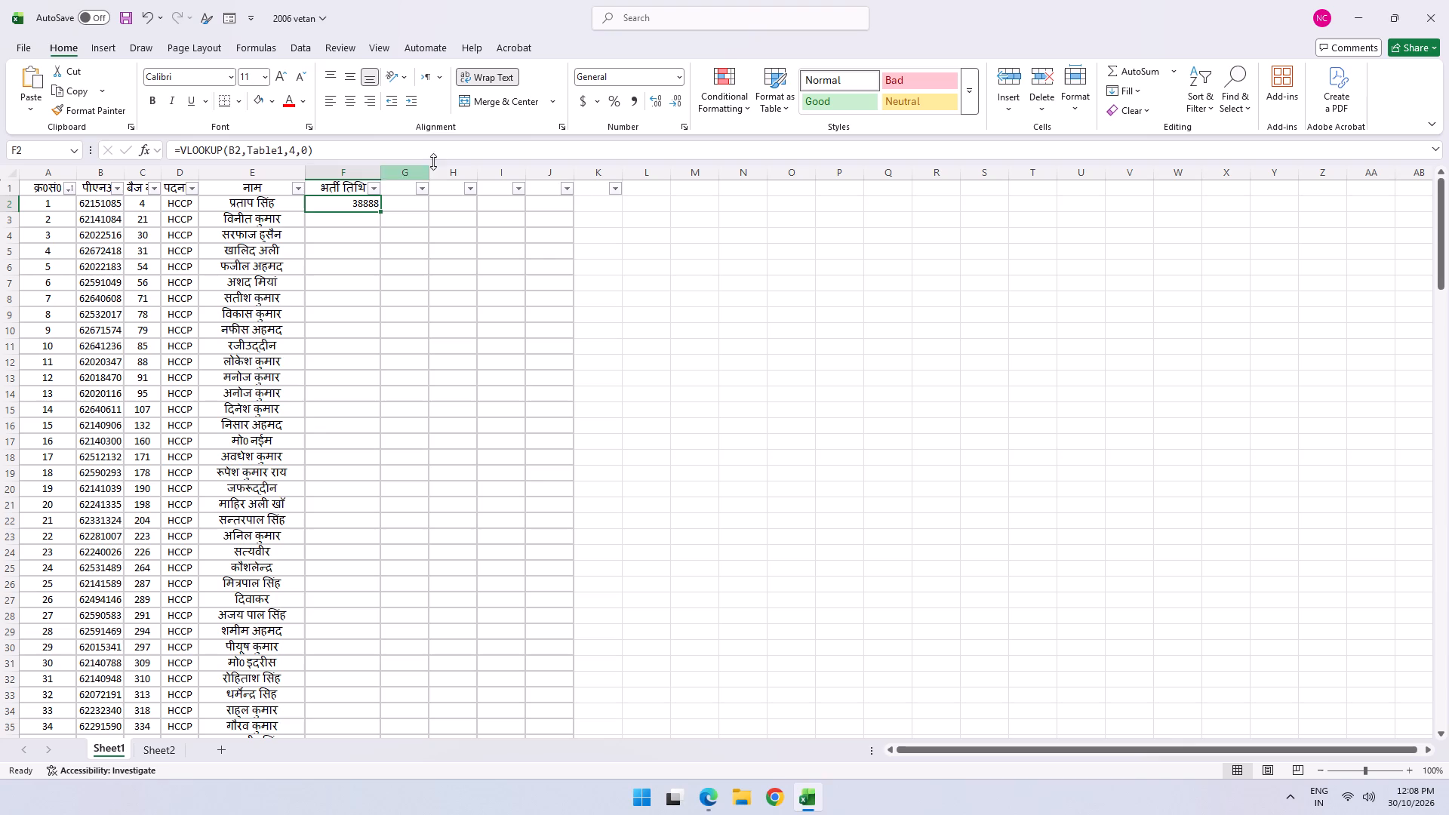
pyautogui.click(681, 75)
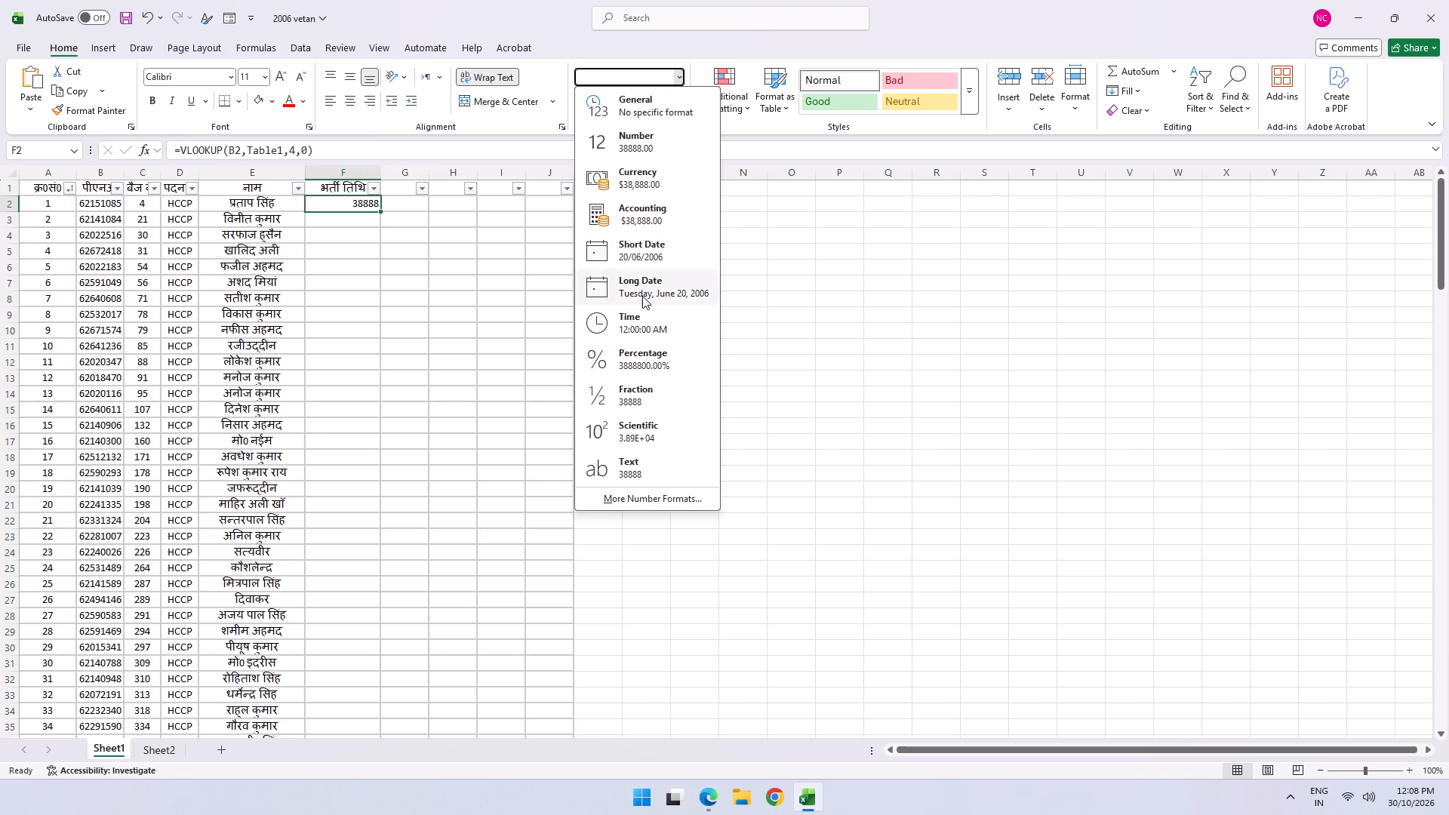
pyautogui.click(655, 263)
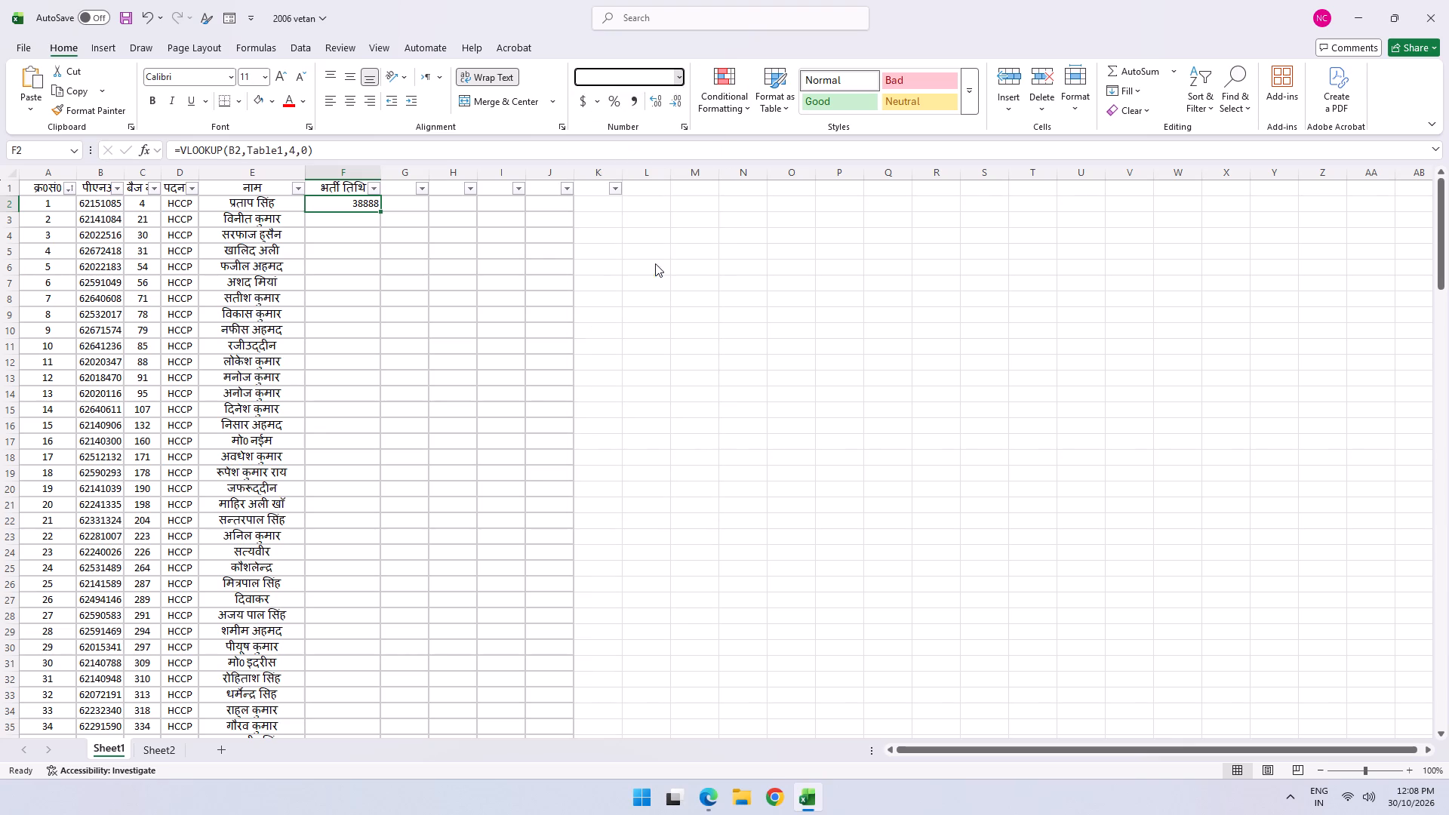
# Fill the F2 lookup formula down the whole भर्ती तिथि column and check the filled dates.
pyautogui.click(374, 227)
pyautogui.click(356, 206)
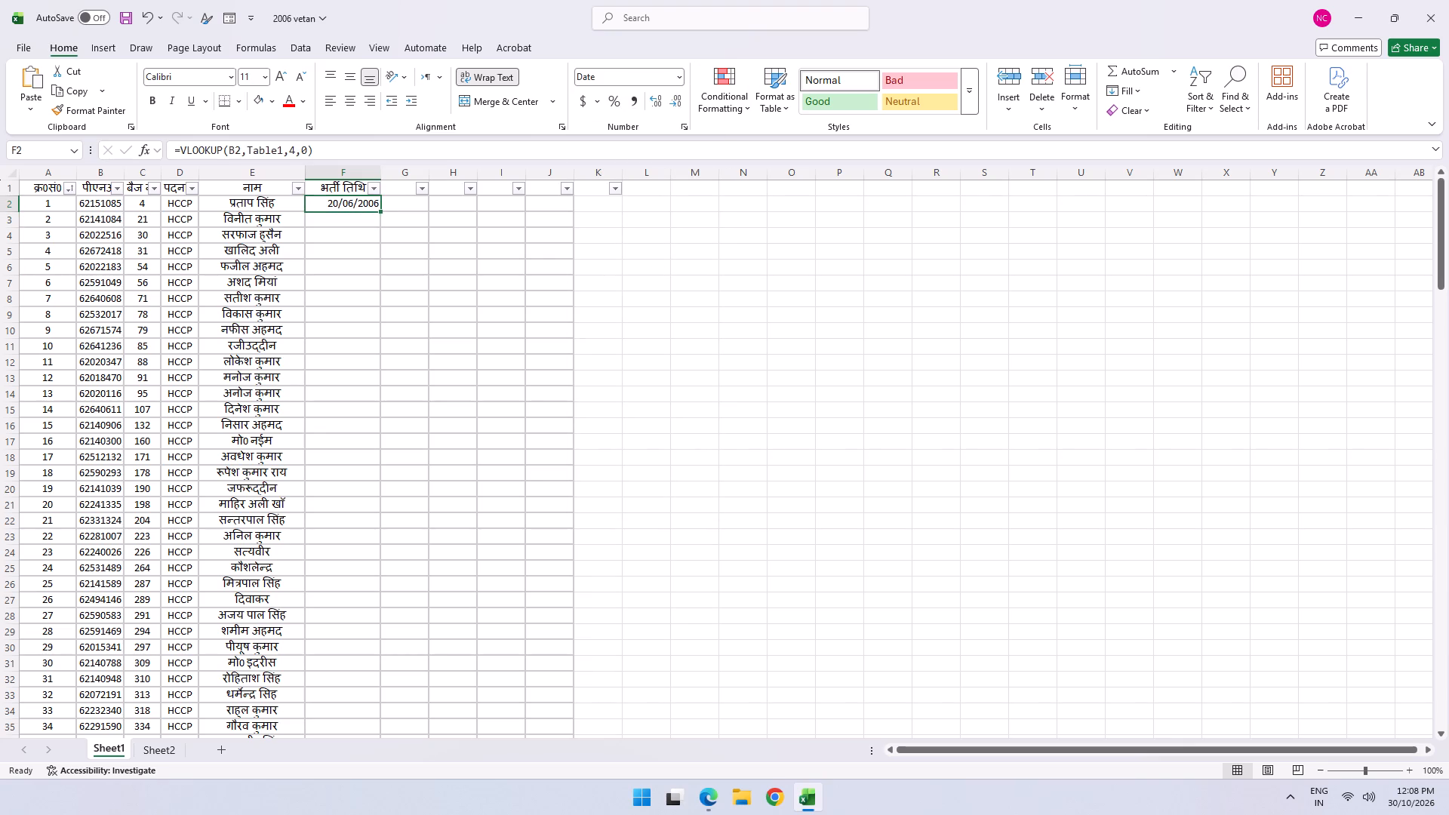
pyautogui.doubleClick(379, 211)
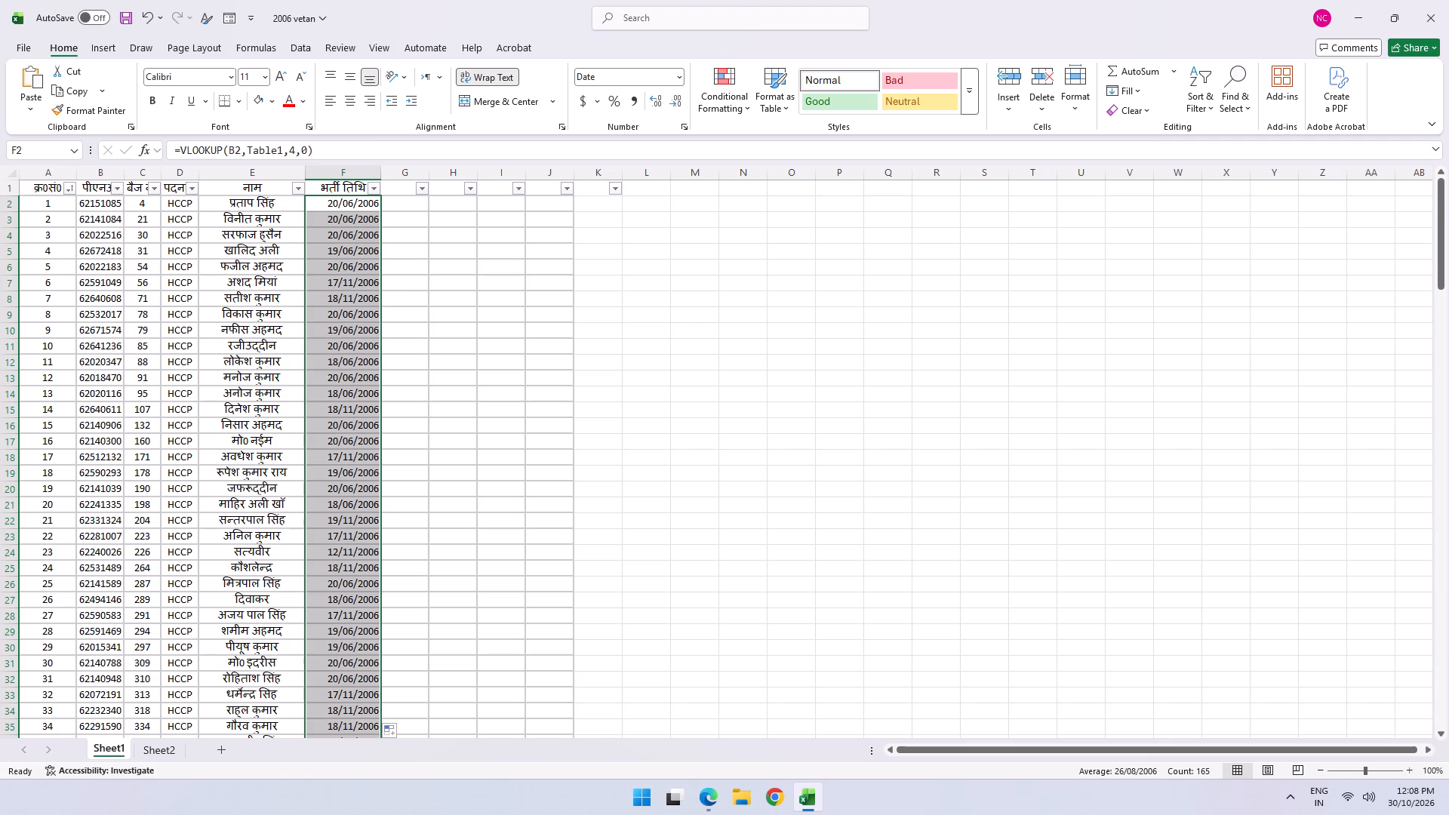
pyautogui.scroll(-5, 334, 541)
pyautogui.scroll(6, 308, 537)
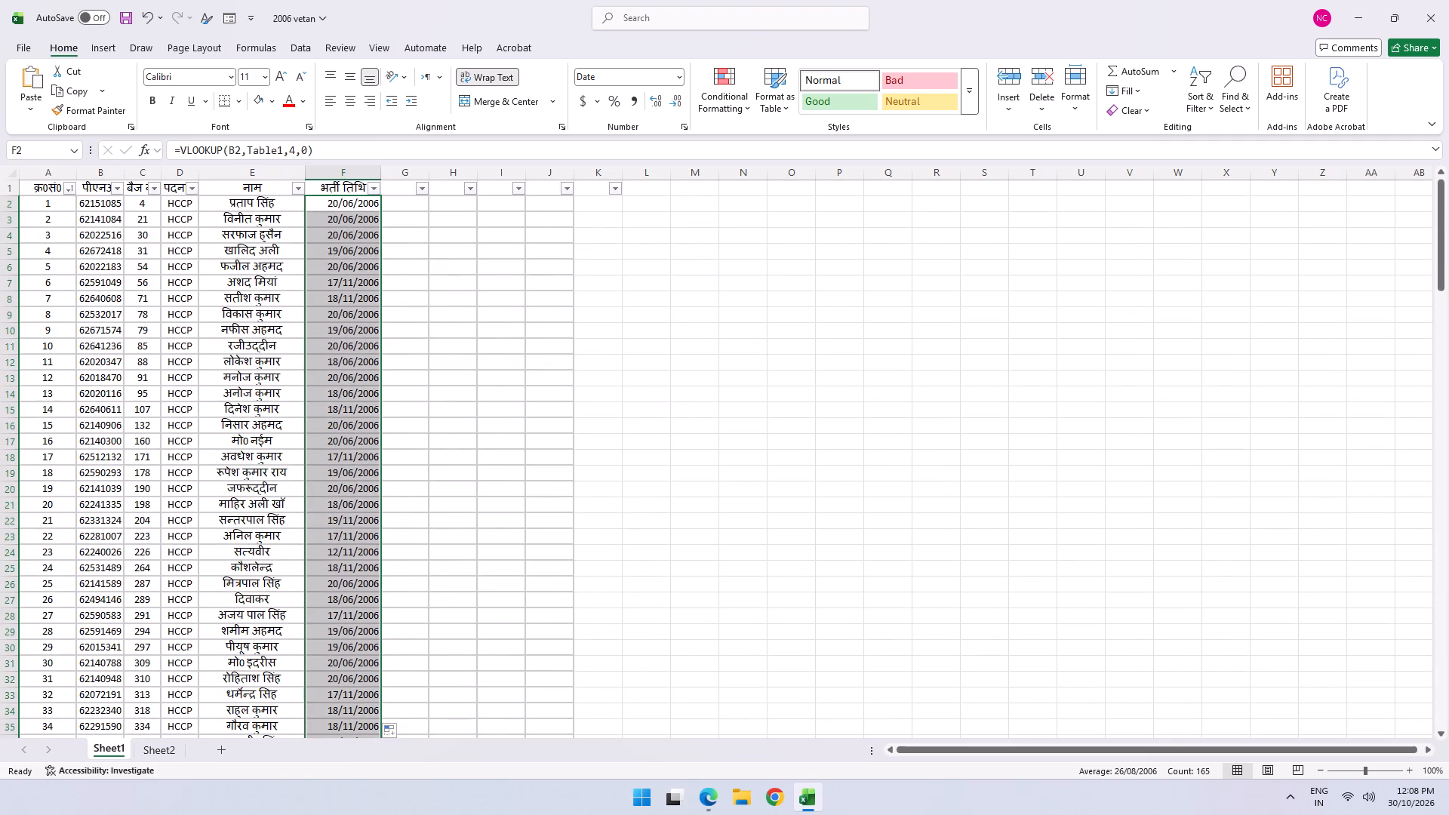
pyautogui.scroll(5, 308, 537)
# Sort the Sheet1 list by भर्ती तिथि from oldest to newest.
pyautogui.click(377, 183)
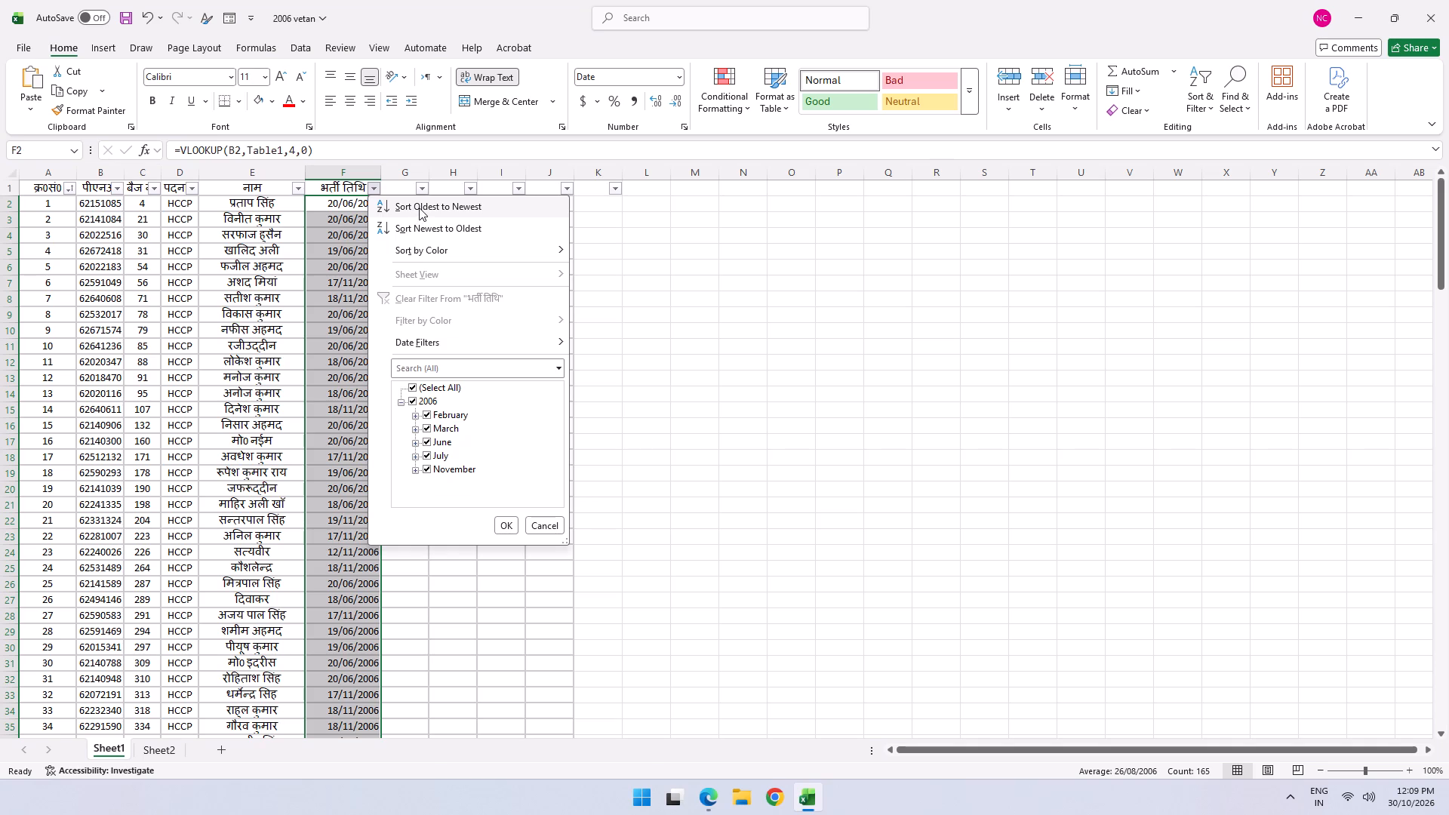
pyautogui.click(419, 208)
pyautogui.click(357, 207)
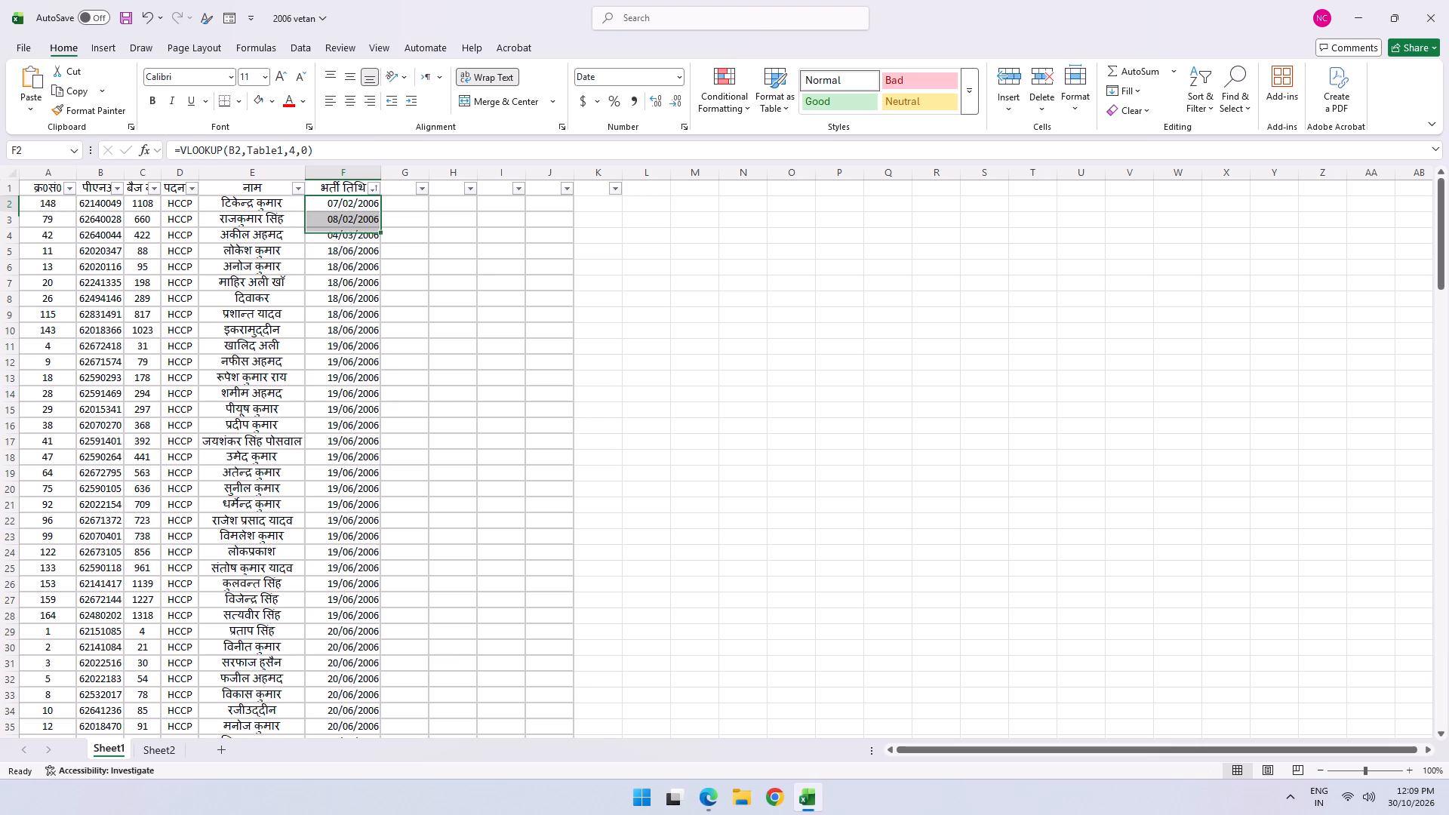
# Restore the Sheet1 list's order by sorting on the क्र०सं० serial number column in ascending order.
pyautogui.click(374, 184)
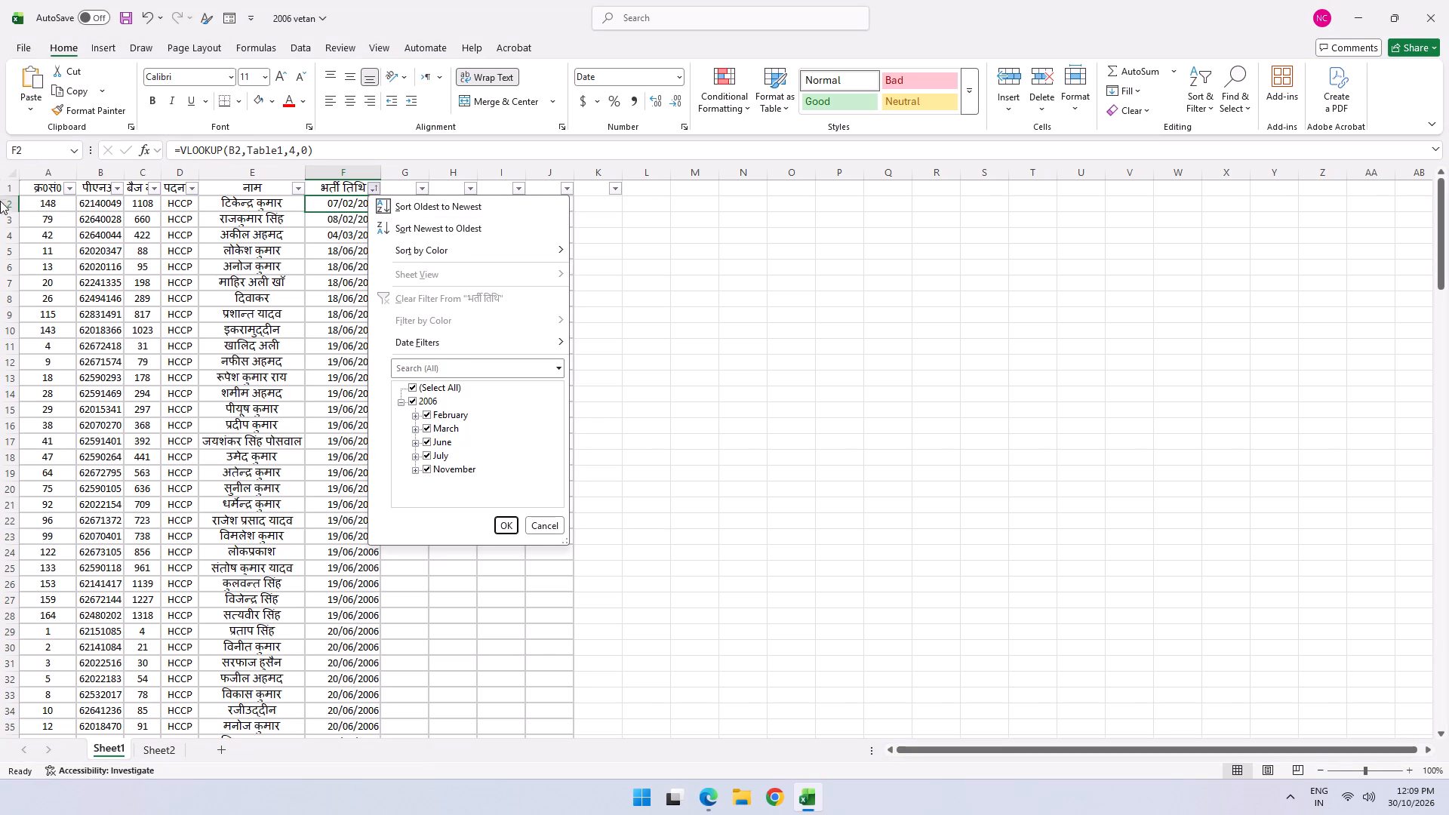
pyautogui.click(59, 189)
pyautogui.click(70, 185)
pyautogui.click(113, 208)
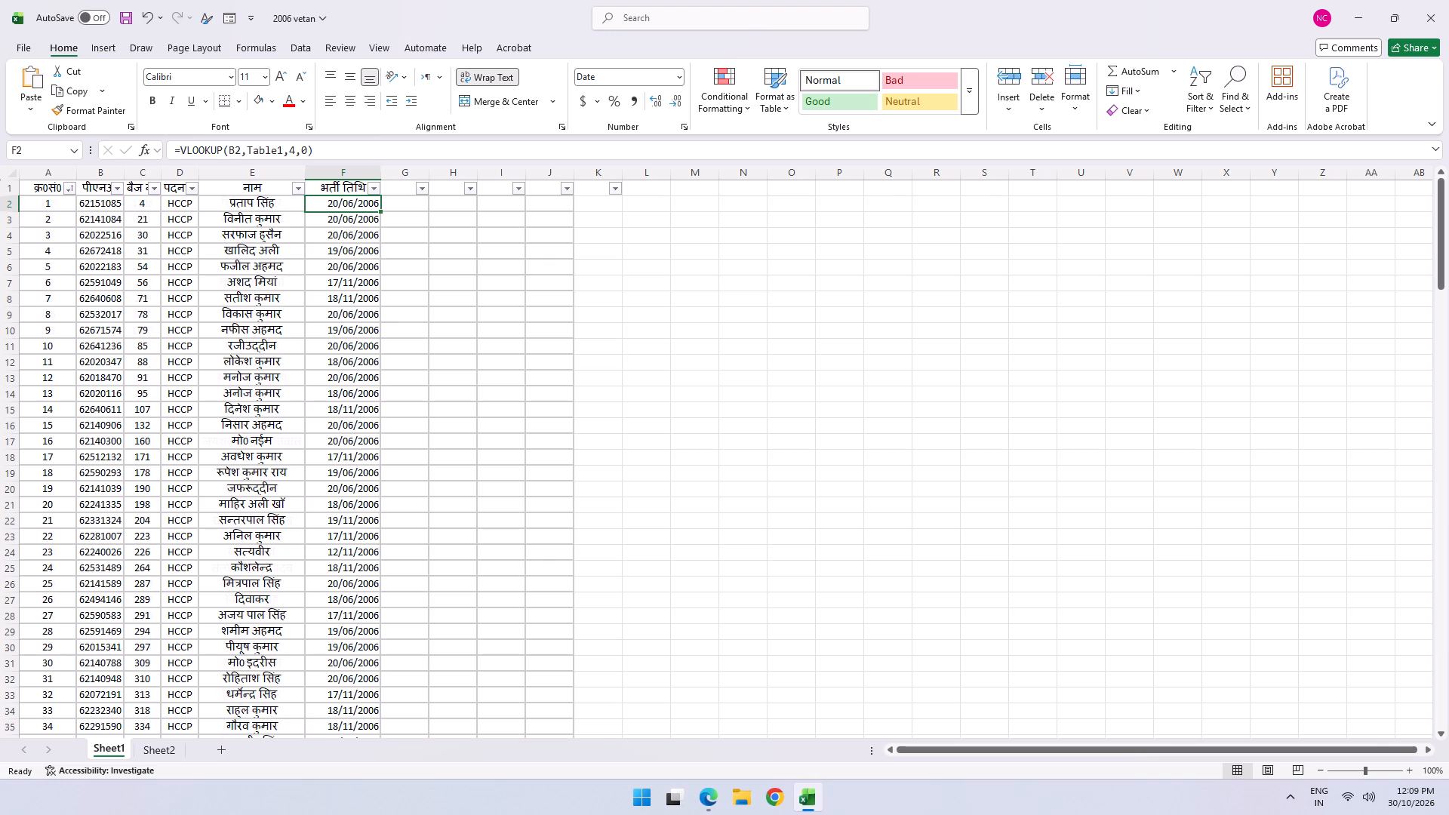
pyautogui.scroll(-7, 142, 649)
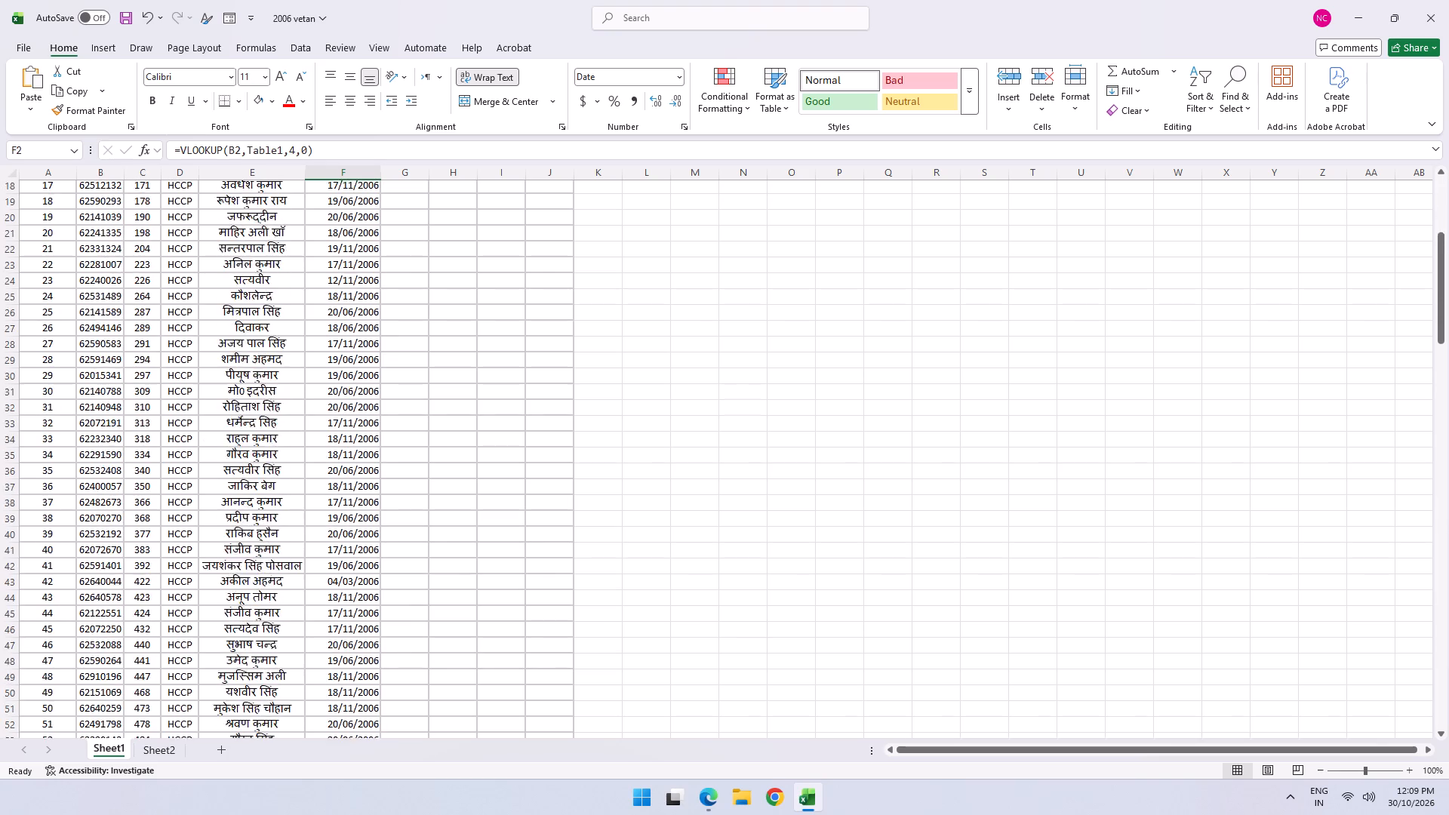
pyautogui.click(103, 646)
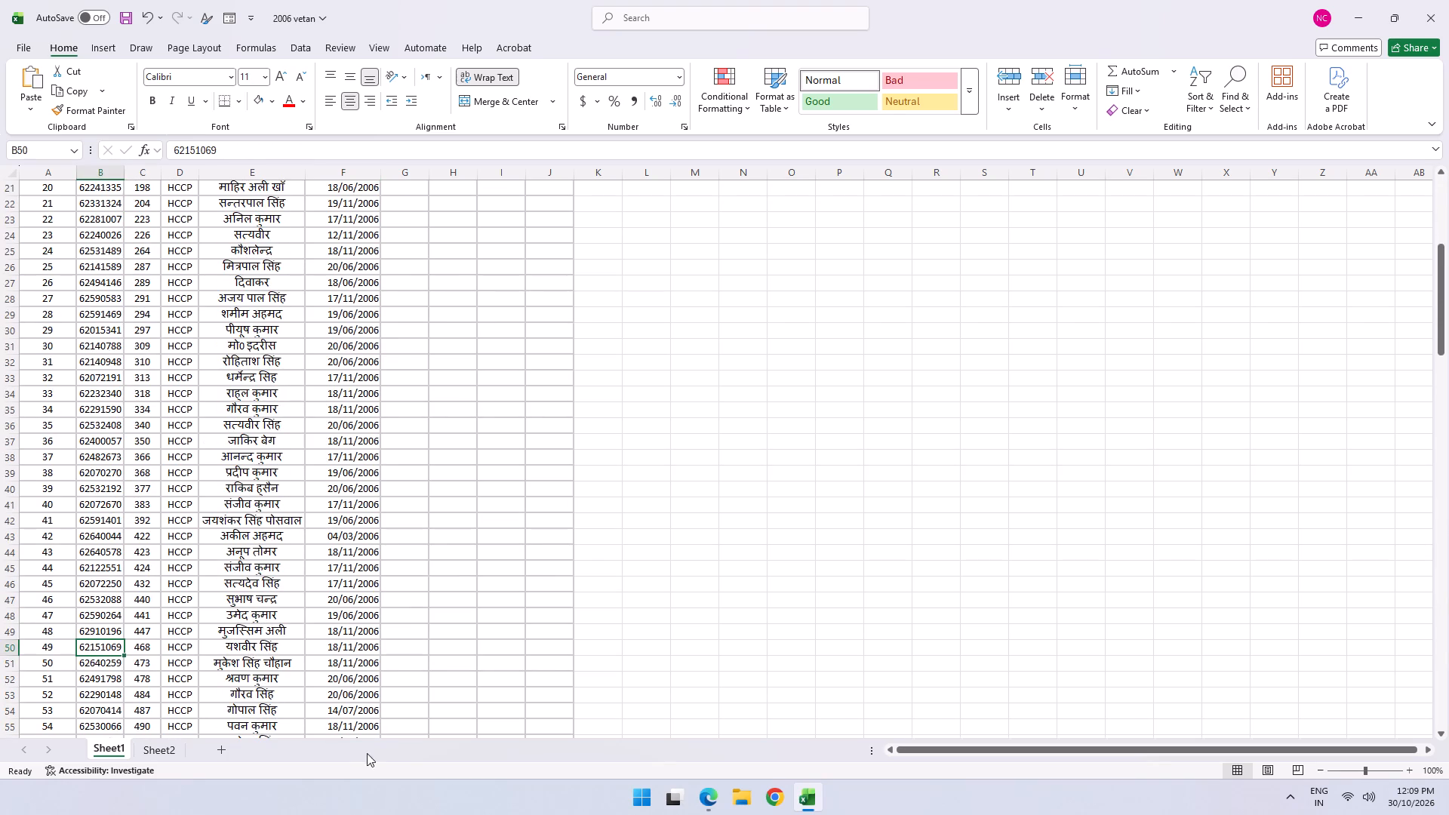
# Switch to the NEW NR 2025 Google Sheet and add five more PNO numbers in B202:B206 of the "Cr present or not" sheet.
pyautogui.hotkey('alt', 'Tab')
pyautogui.click(607, 763)
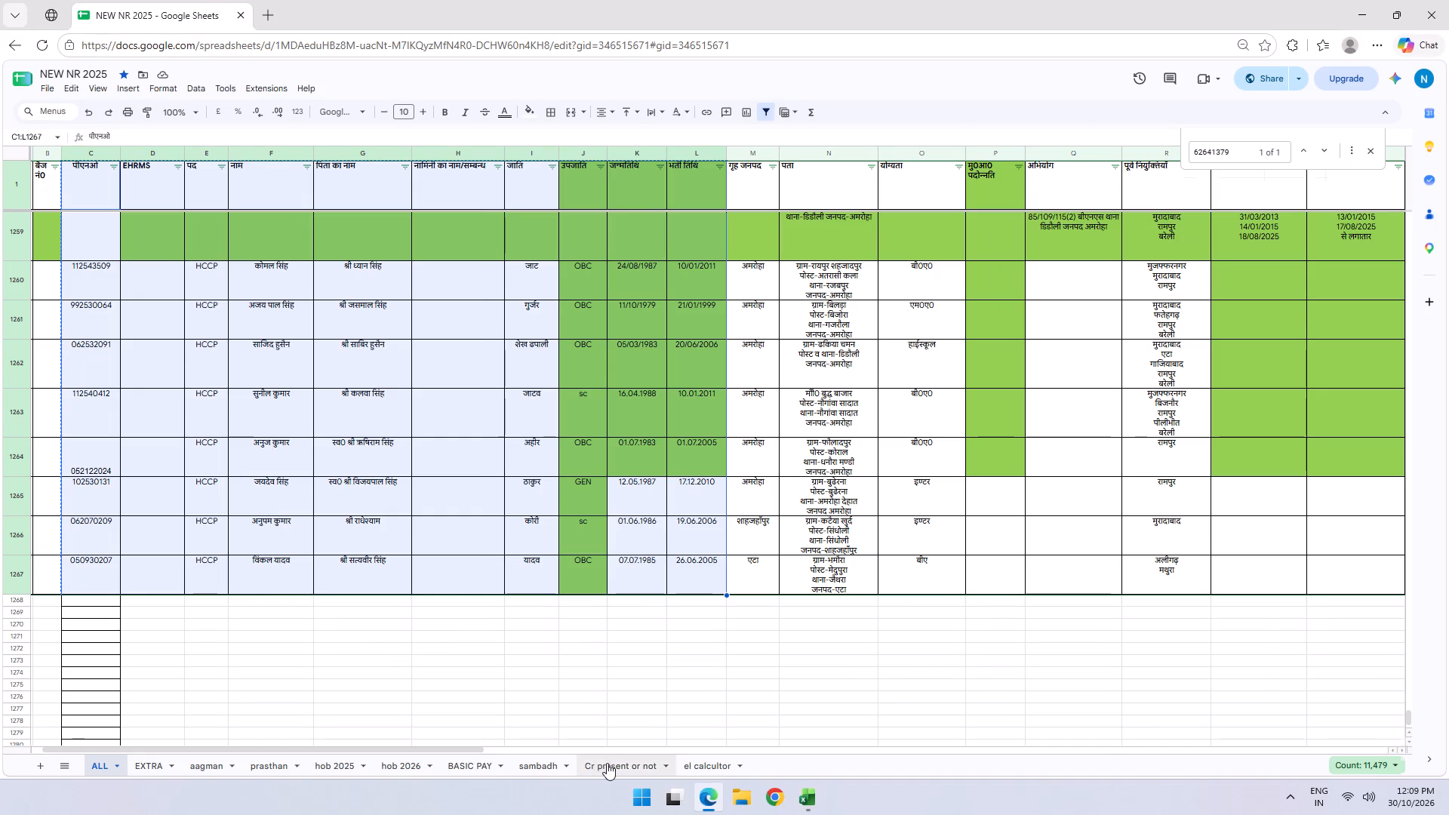
pyautogui.click(82, 655)
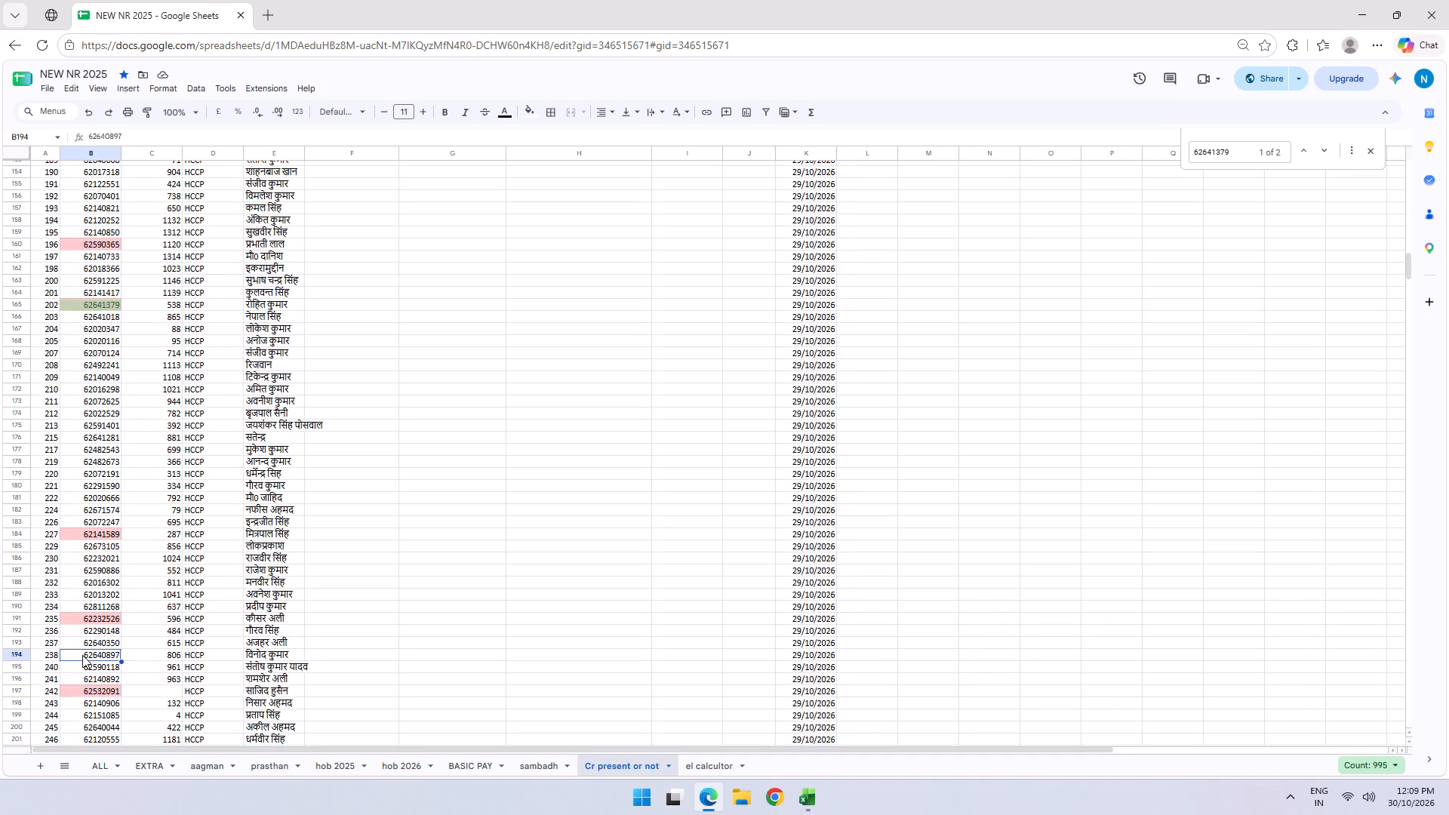
pyautogui.hotkey('ctrl', 'shift', 'Down')
pyautogui.scroll(-4, 267, 602)
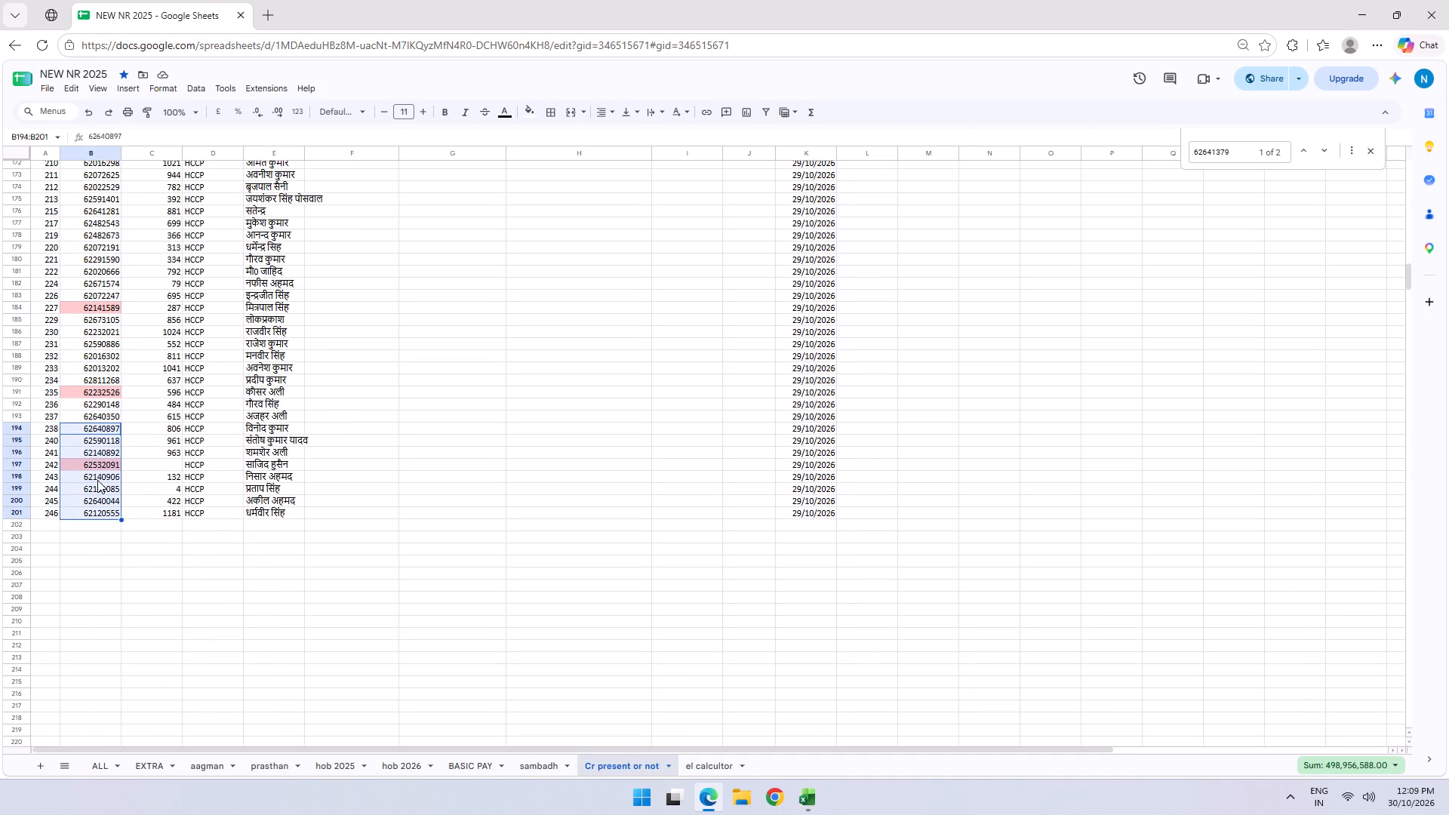
pyautogui.scroll(9, 100, 481)
pyautogui.scroll(-9, 105, 482)
pyautogui.click(99, 451)
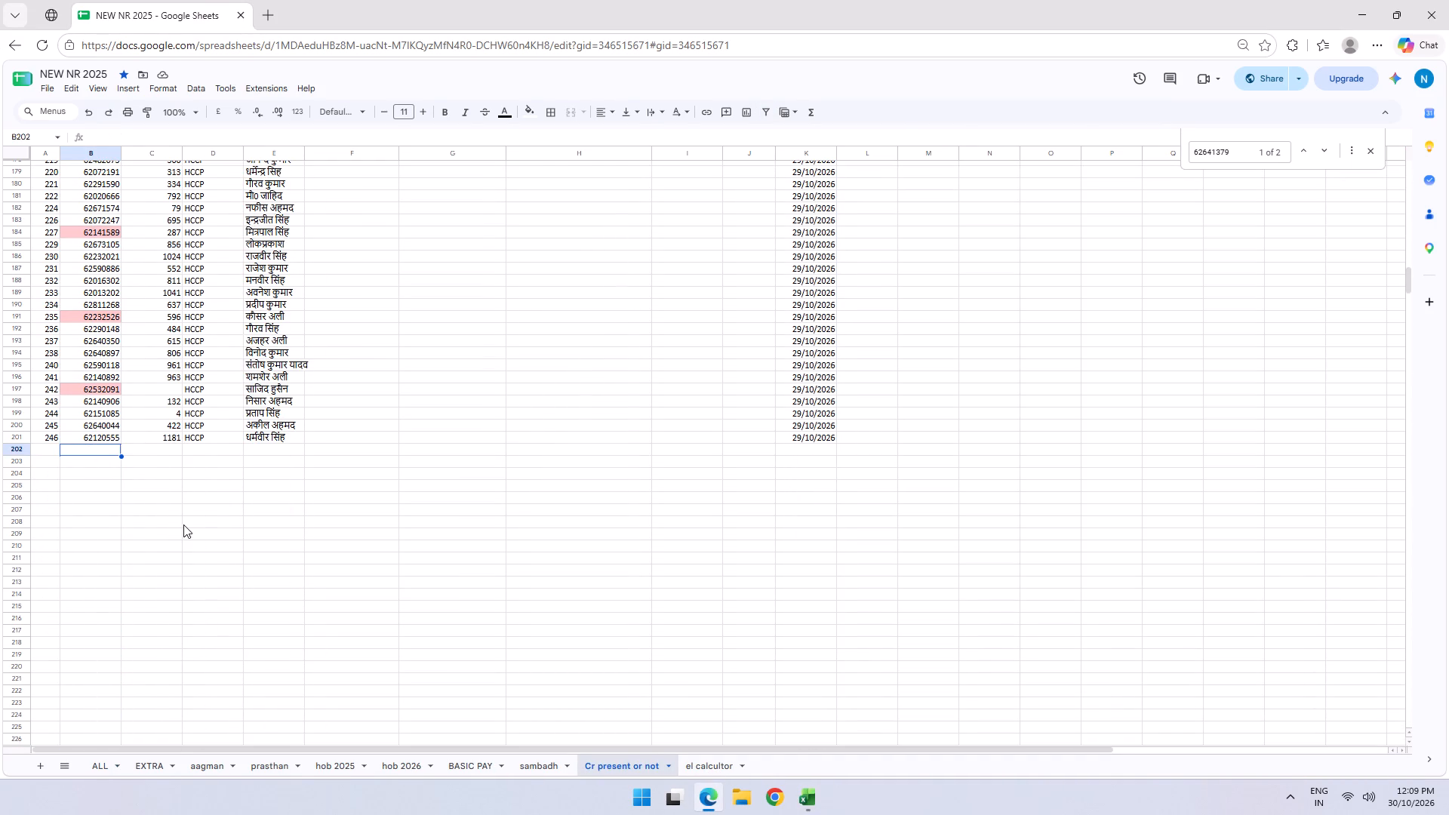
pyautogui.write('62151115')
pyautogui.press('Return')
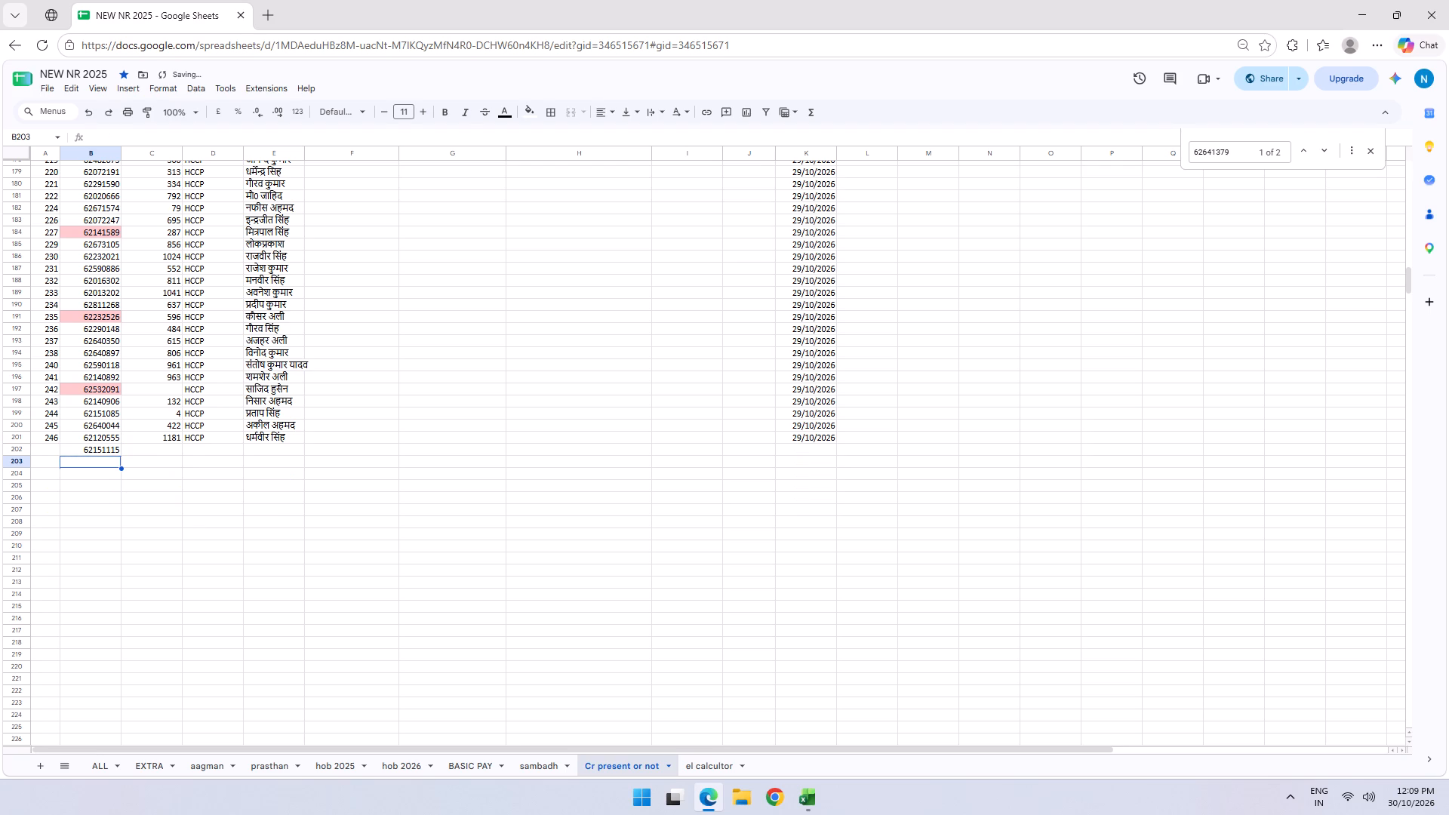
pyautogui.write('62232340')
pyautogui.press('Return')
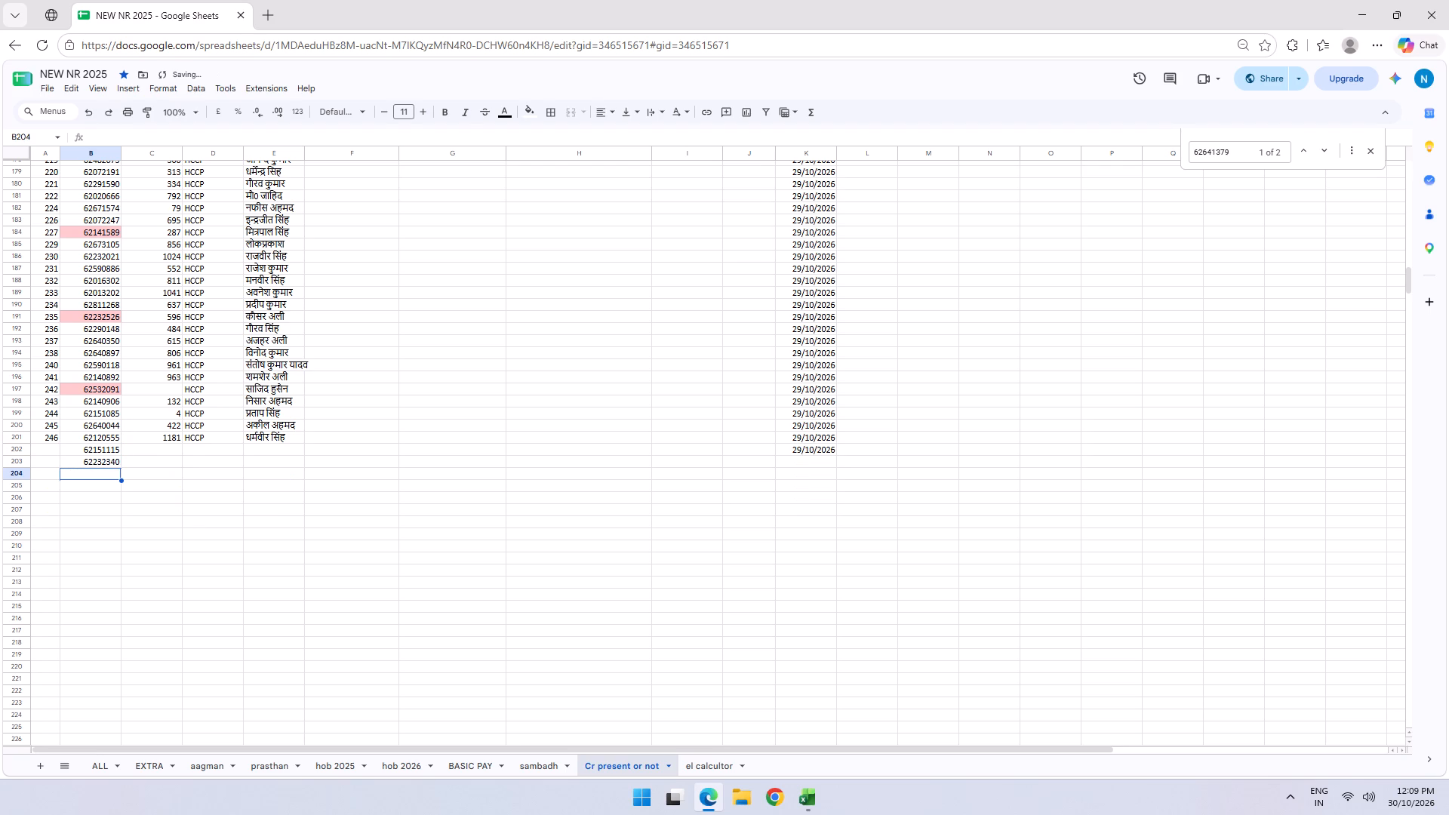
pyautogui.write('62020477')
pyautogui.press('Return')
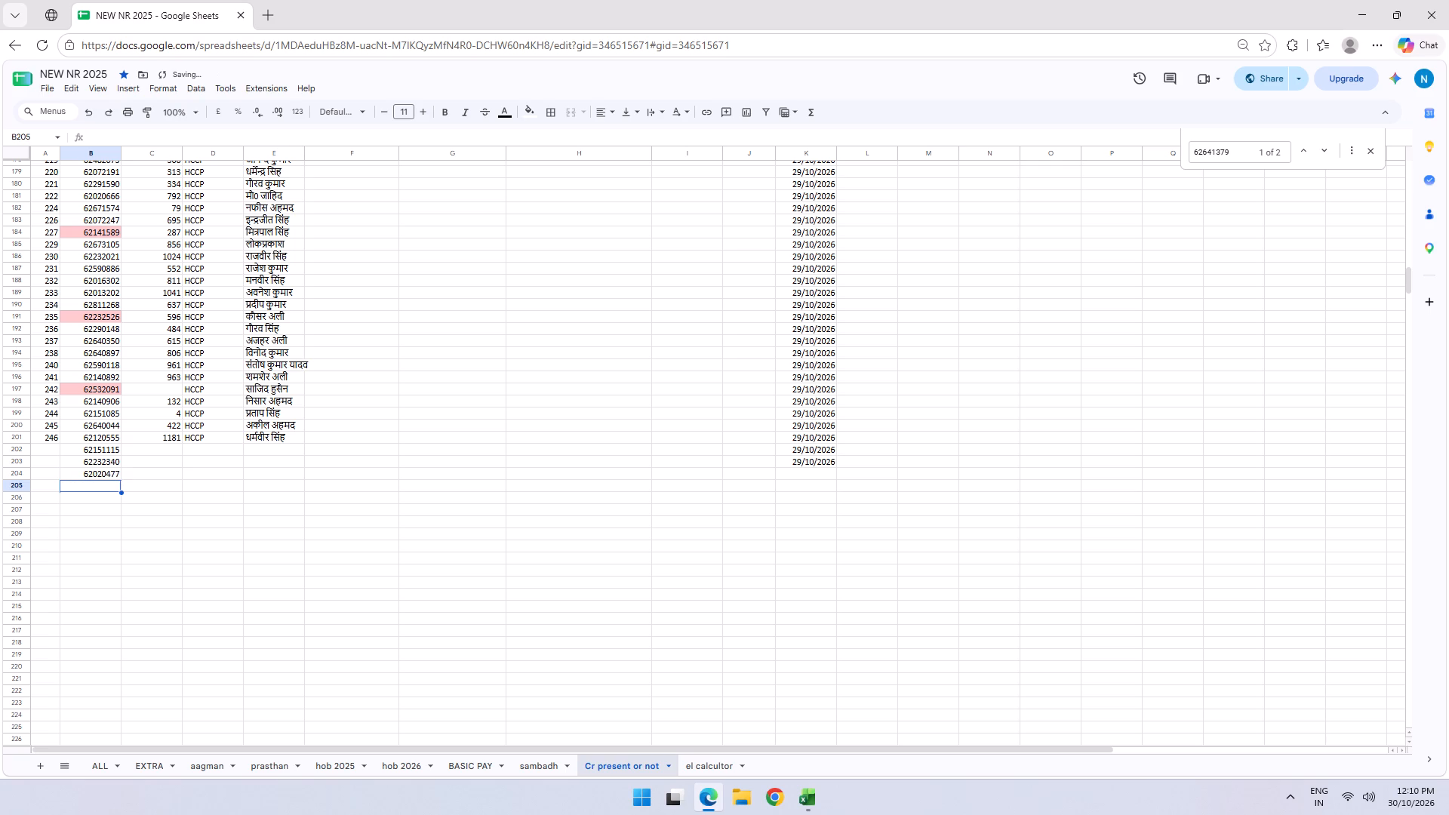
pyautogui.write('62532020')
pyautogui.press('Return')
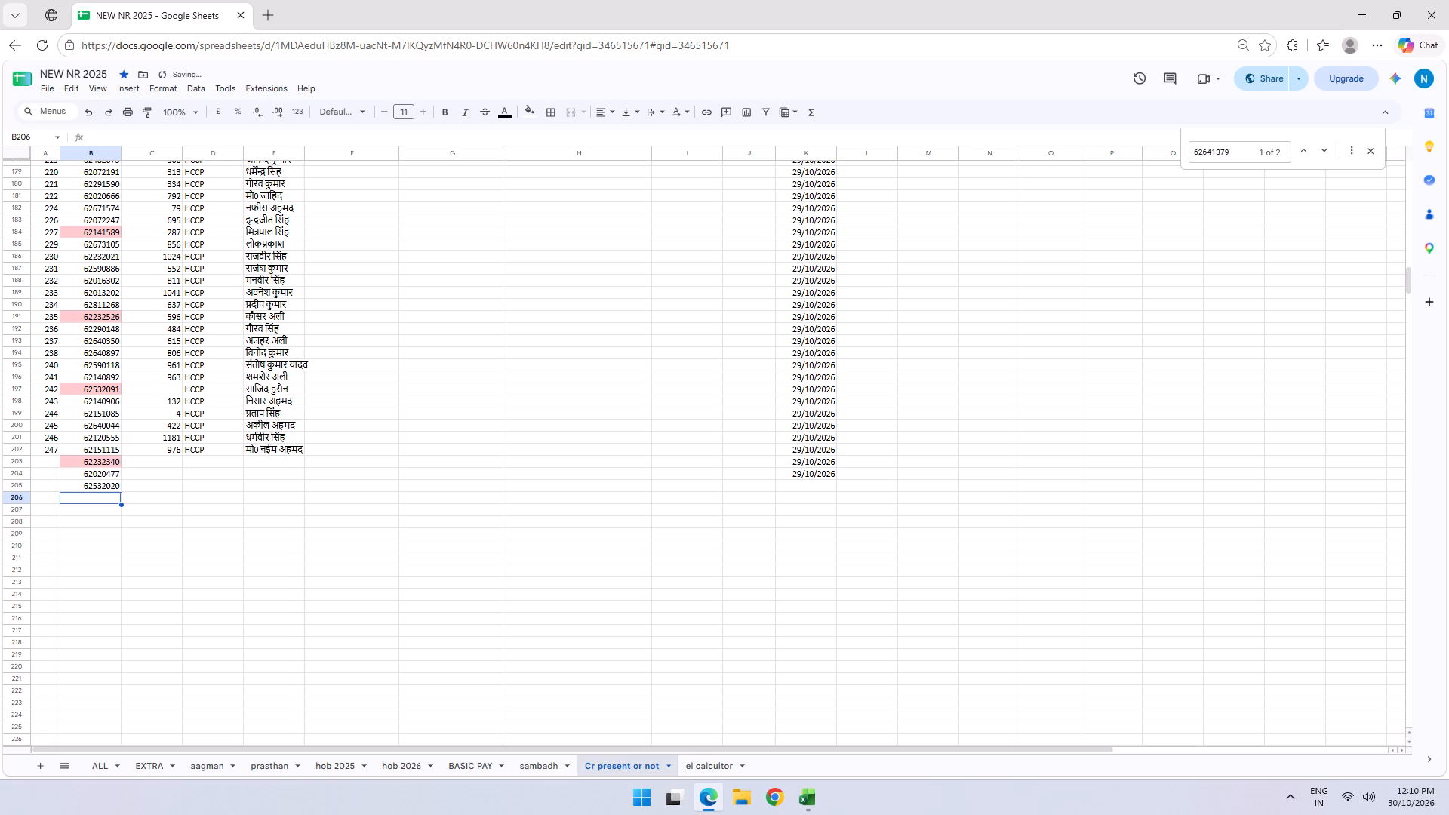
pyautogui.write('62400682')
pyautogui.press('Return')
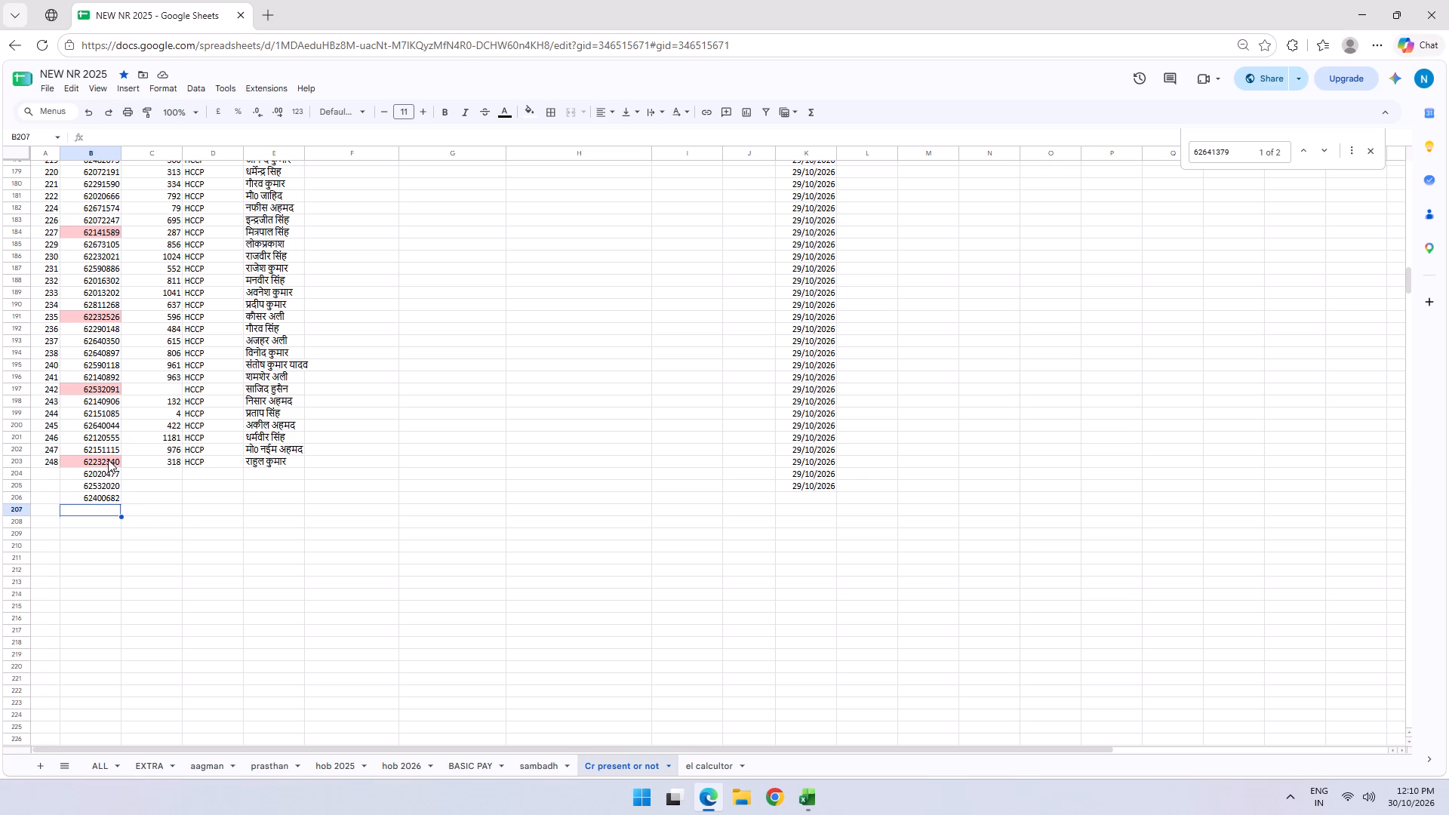
# Copy the five new entries in B202:E206 and paste them below the last row of Sheet1 in Excel's "2006 vetan", starting at B167.
pyautogui.moveTo(111, 448); pyautogui.dragTo(111, 458)
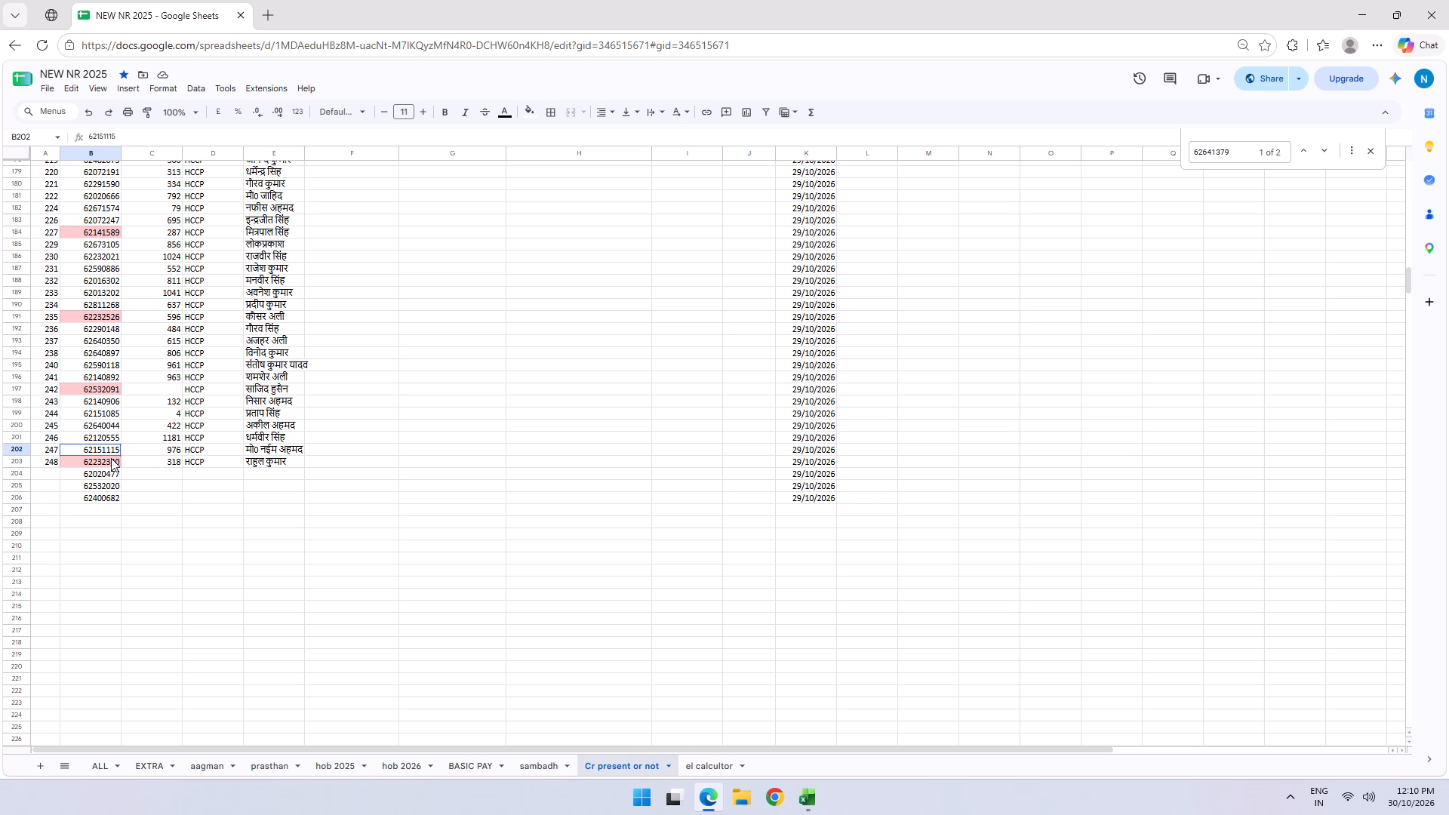
pyautogui.moveTo(111, 458); pyautogui.dragTo(111, 499)
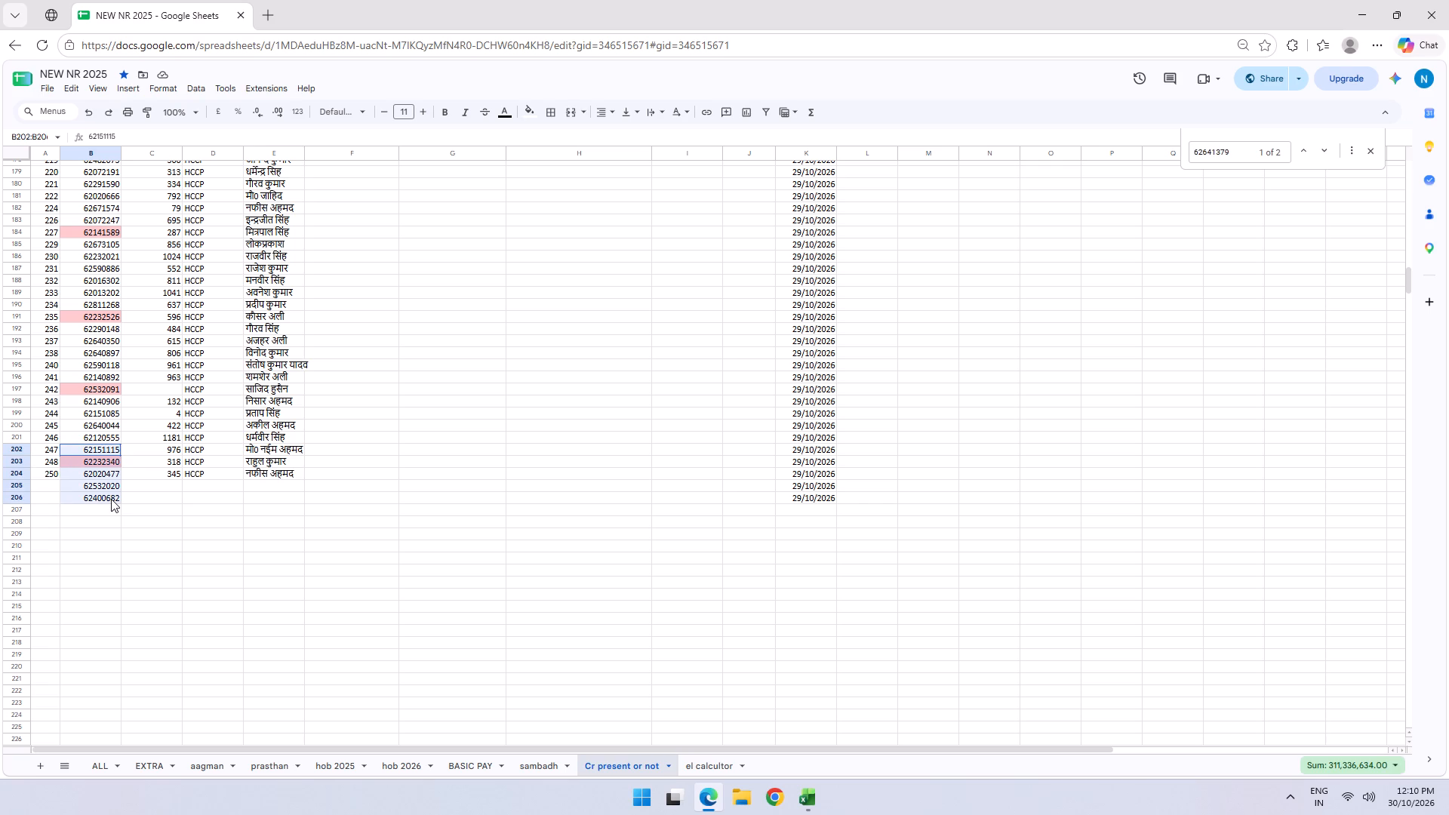
pyautogui.moveTo(111, 499); pyautogui.dragTo(295, 503)
pyautogui.hotkey('ctrl', 'c')
pyautogui.hotkey('alt', 'Tab')
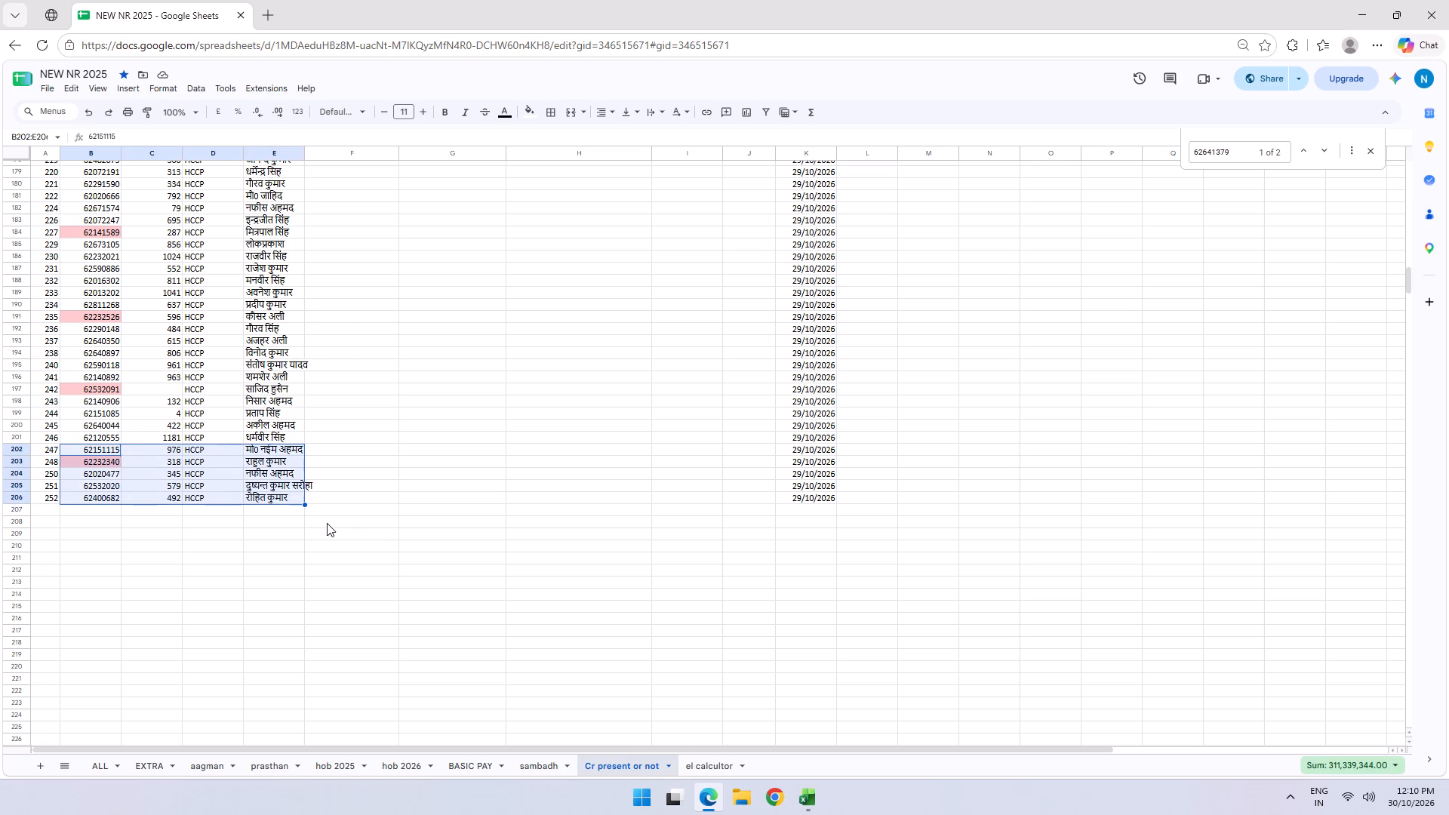
pyautogui.scroll(-5, 209, 560)
pyautogui.click(112, 616)
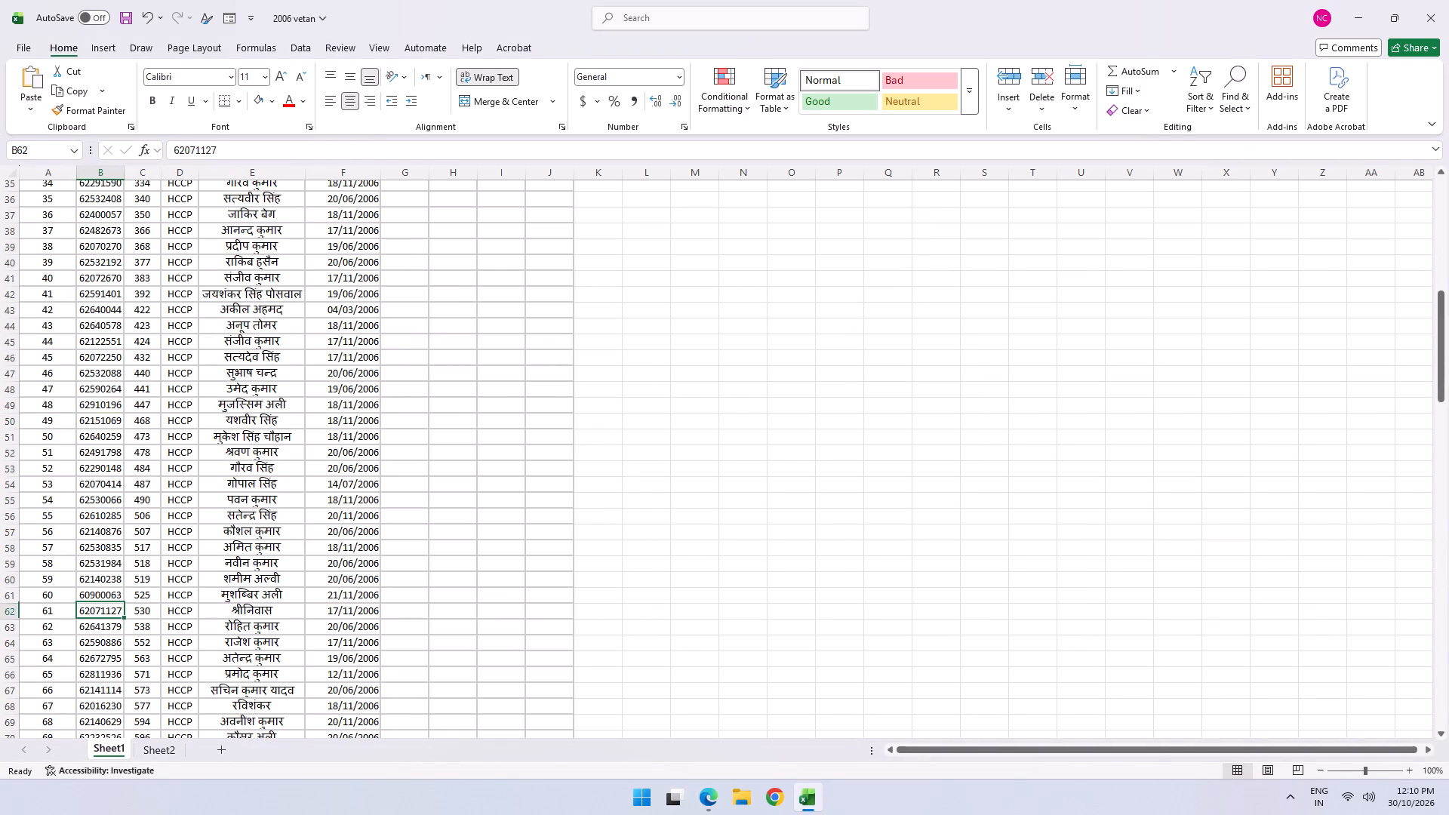
pyautogui.hotkey('ctrl', 'shift', 'Down')
pyautogui.scroll(-4, 90, 612)
pyautogui.click(100, 560)
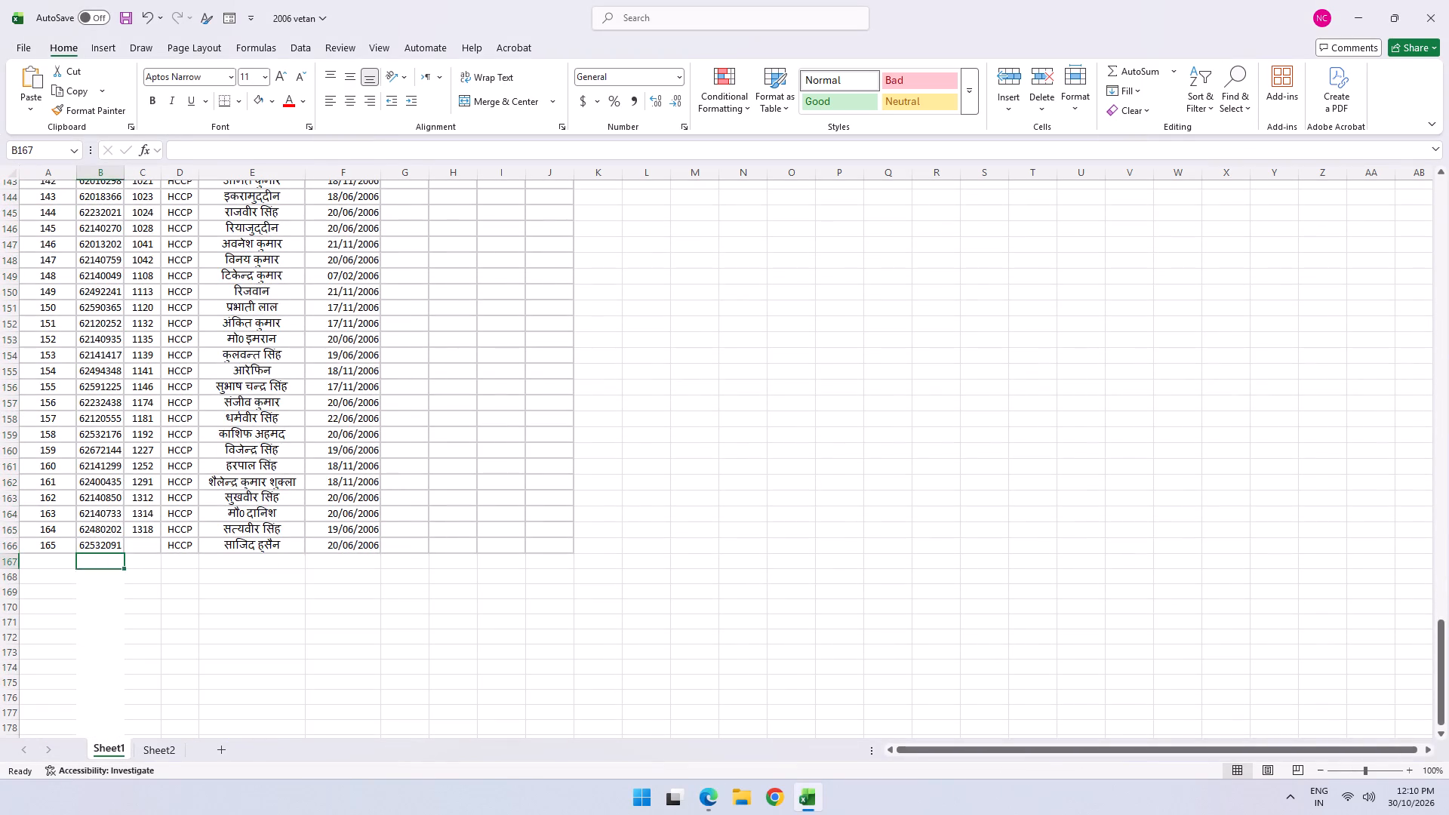
pyautogui.hotkey('ctrl', 'v')
# Fill the भर्ती तिथि lookup formula from F166 down to F171 for the five added entries.
pyautogui.moveTo(358, 546); pyautogui.dragTo(353, 630)
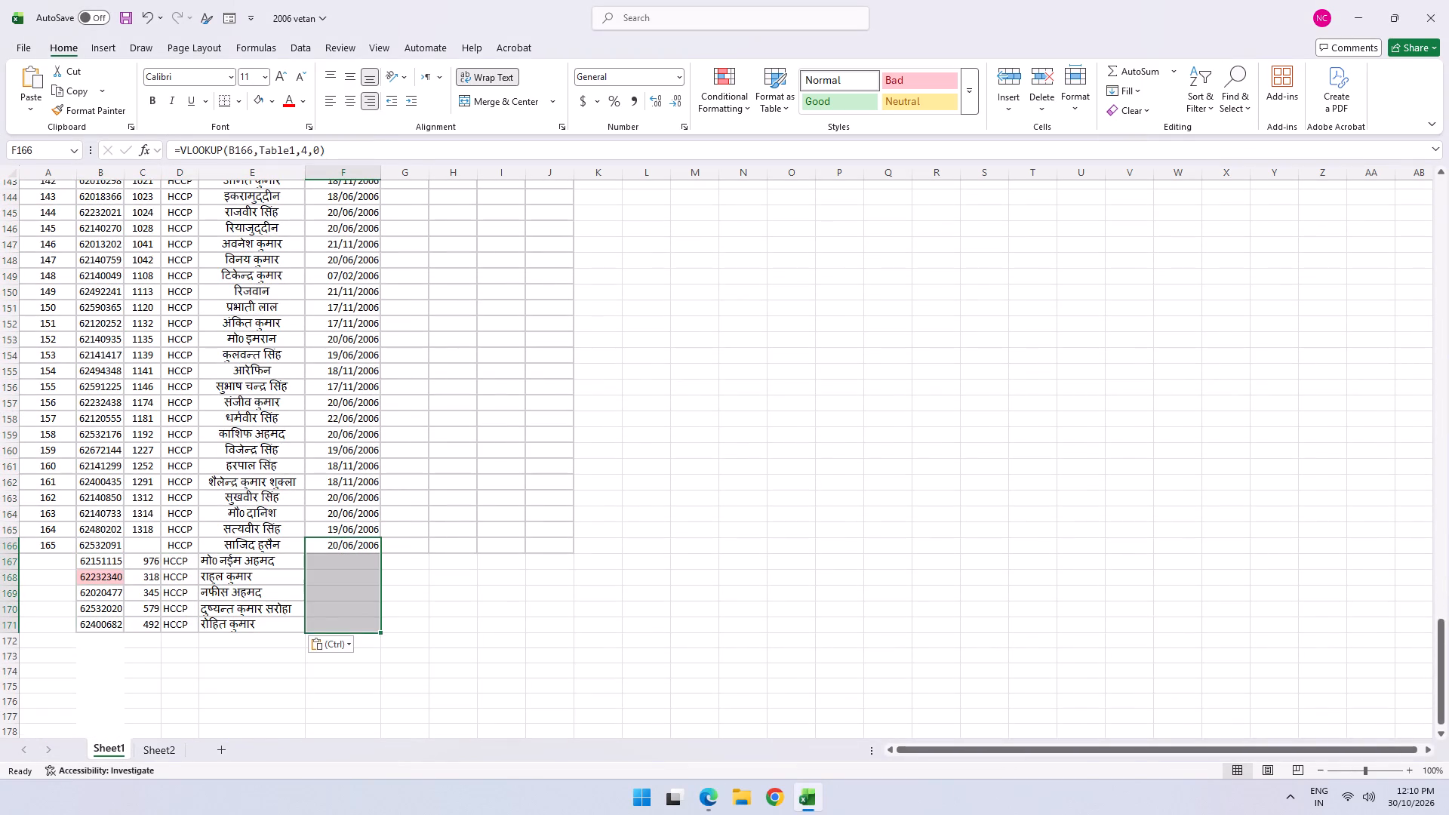
pyautogui.hotkey('ctrl', 'd')
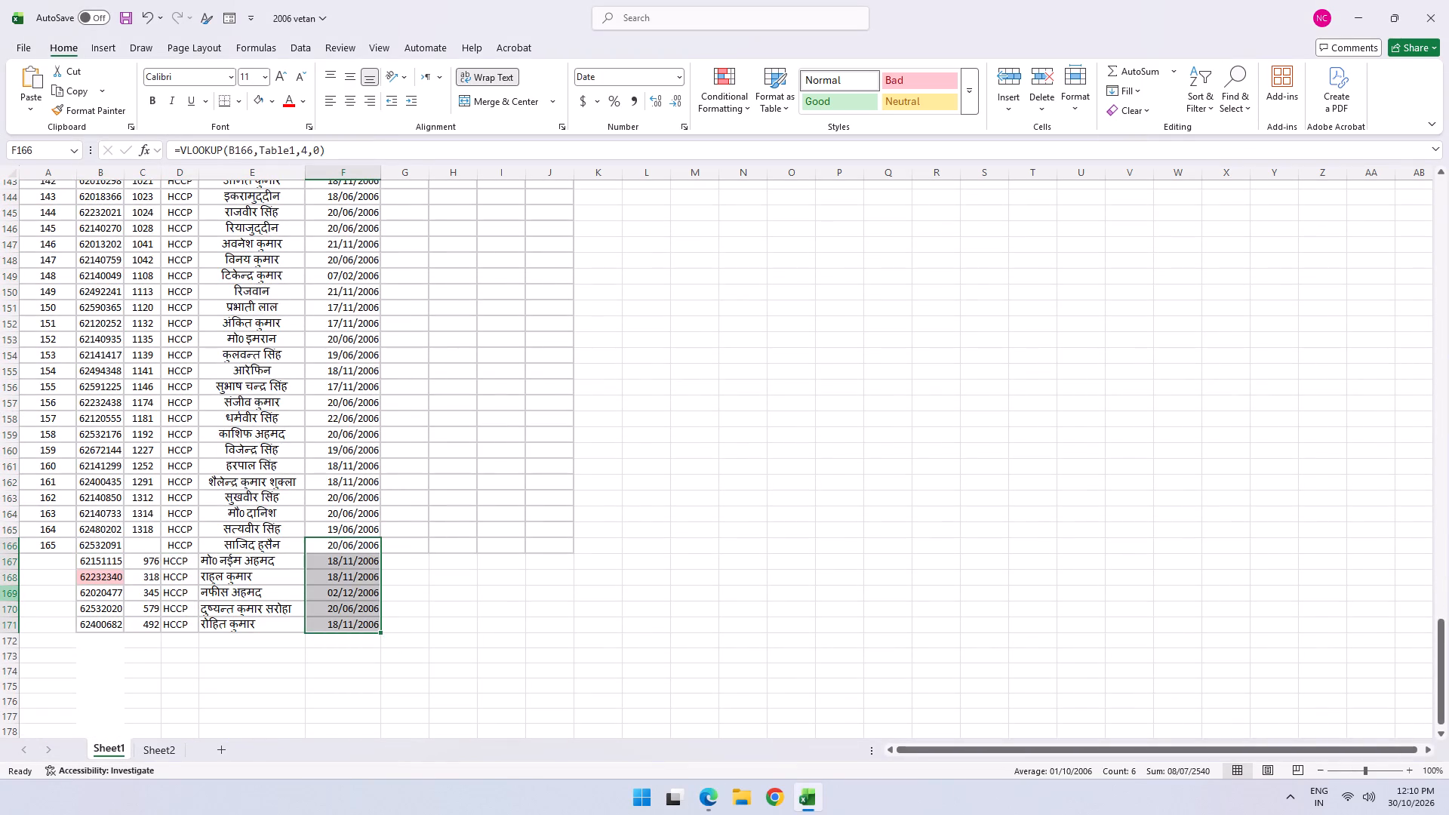
# Compare the last rows of the Sheet1 list with the source entries in the Google Sheet.
pyautogui.moveTo(54, 531); pyautogui.dragTo(54, 545)
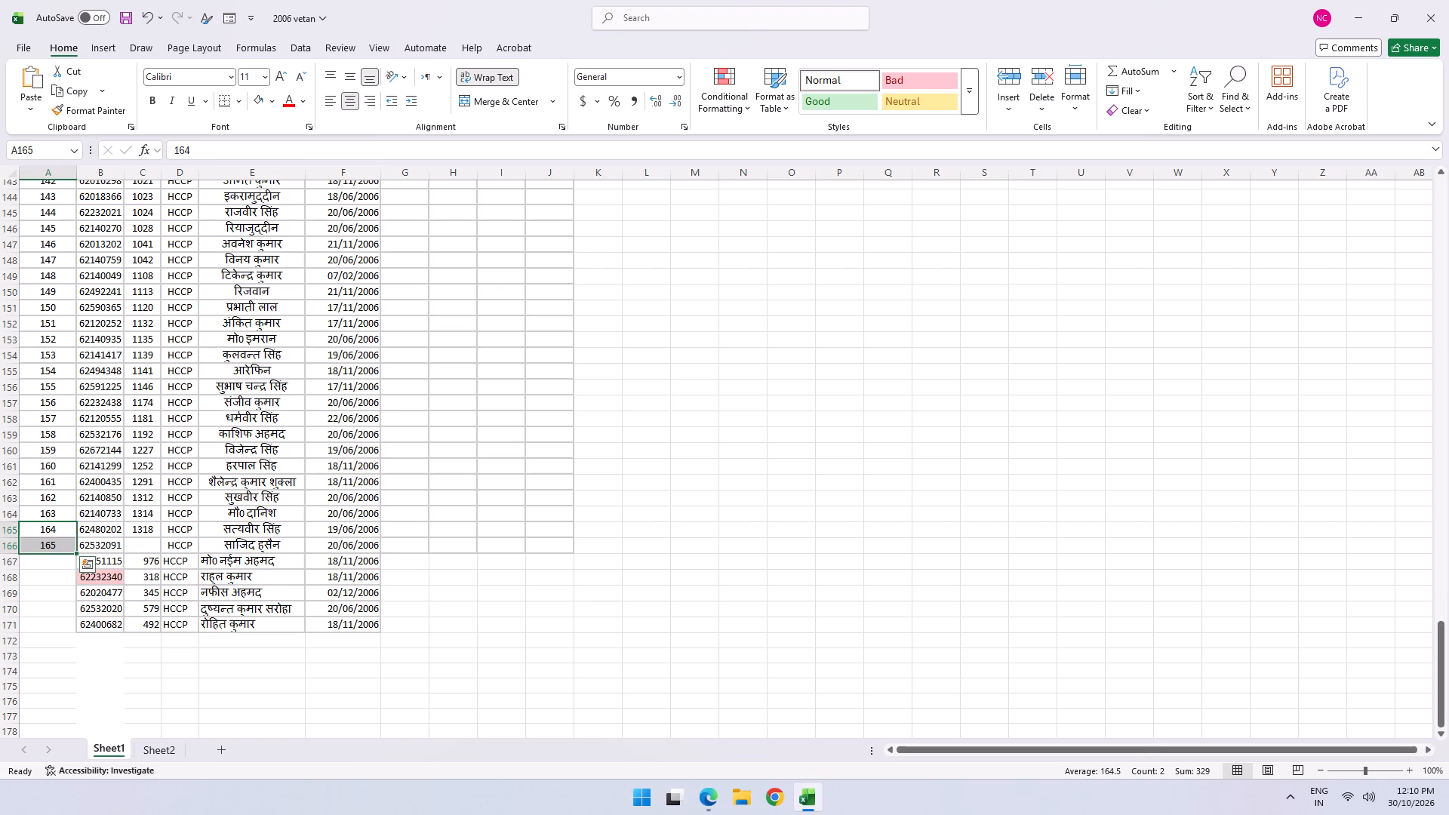
pyautogui.click(149, 546)
pyautogui.hotkey('alt', 'Tab')
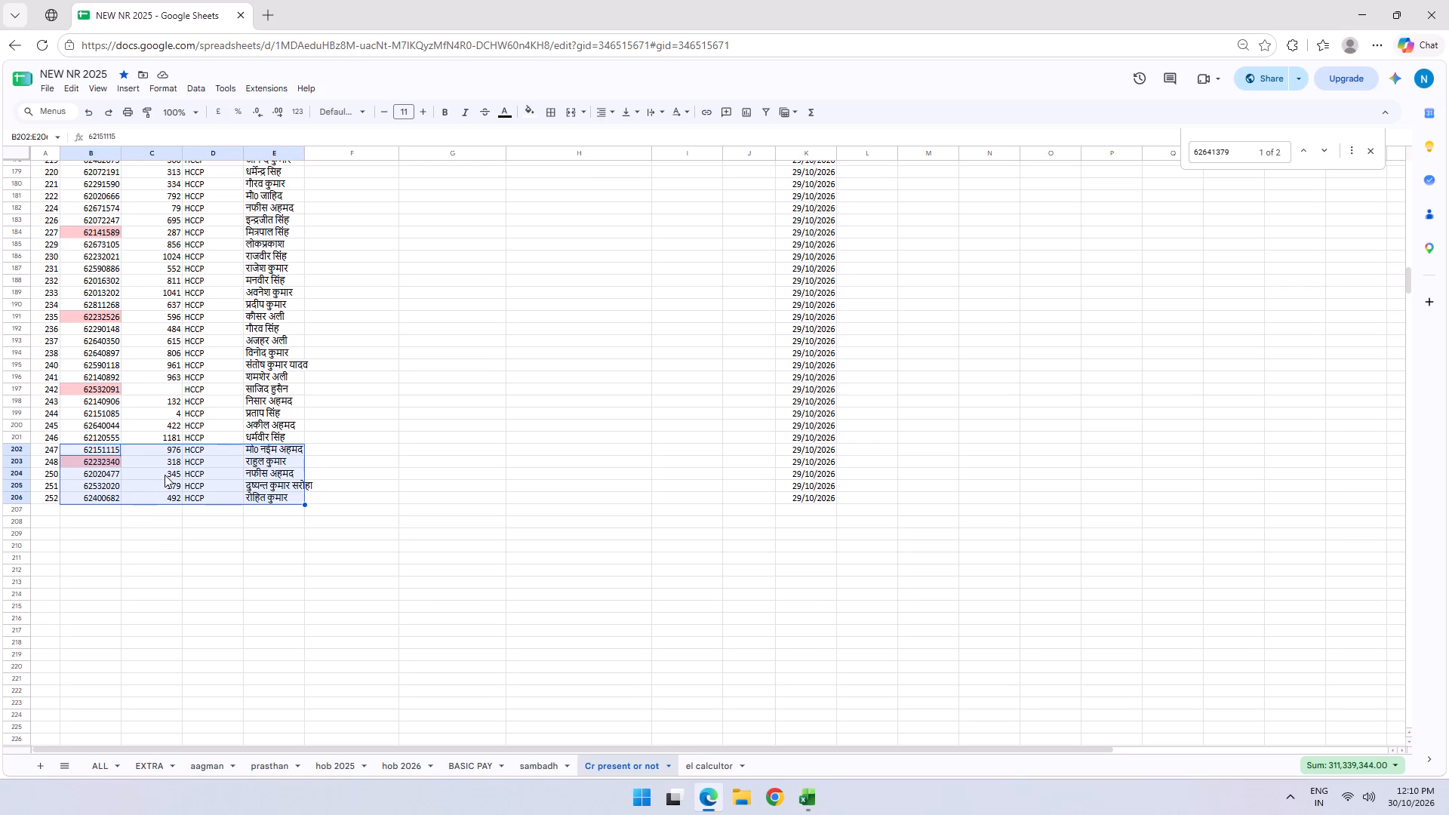
pyautogui.hotkey('alt', 'Tab')
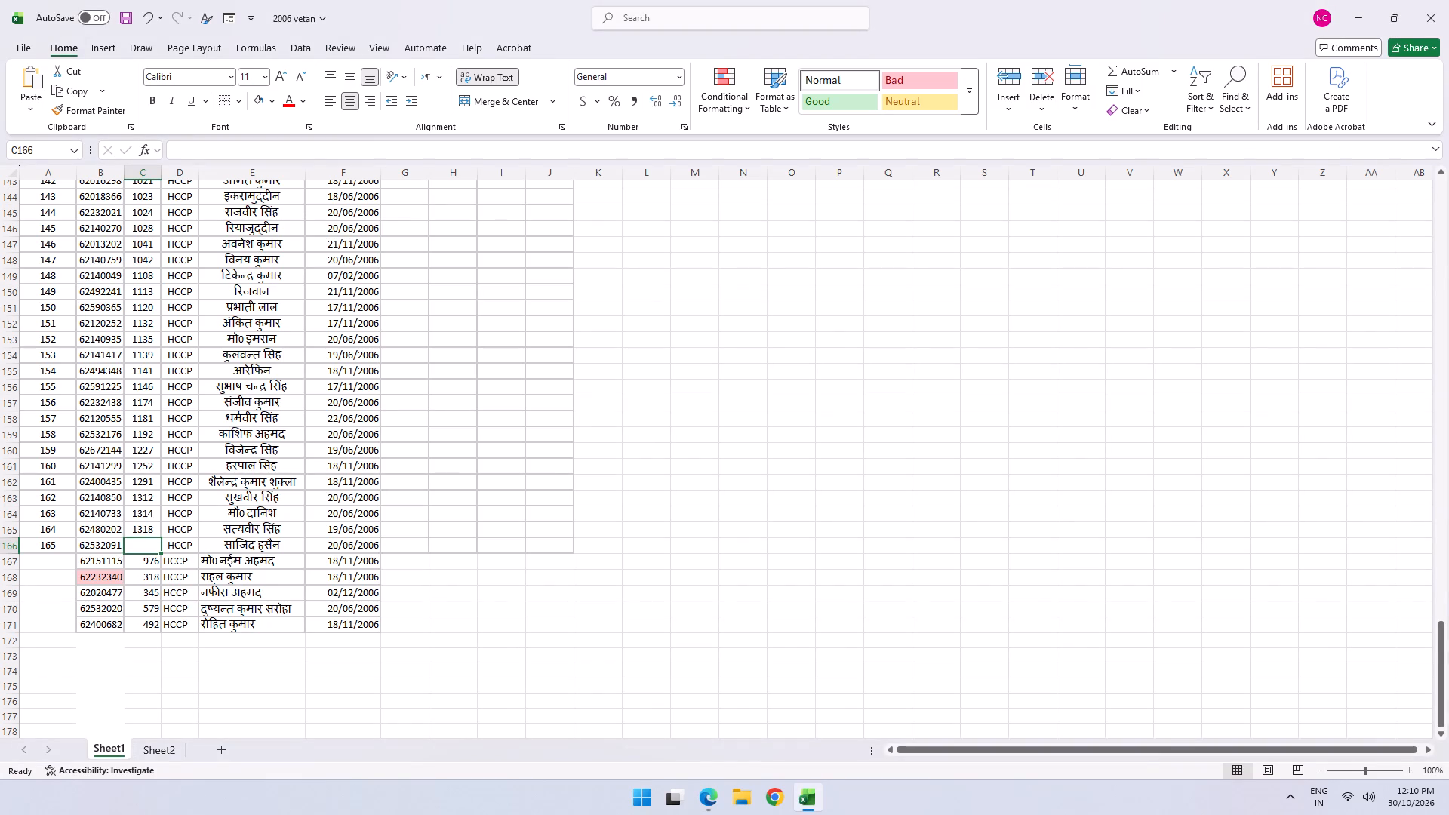
pyautogui.click(92, 550)
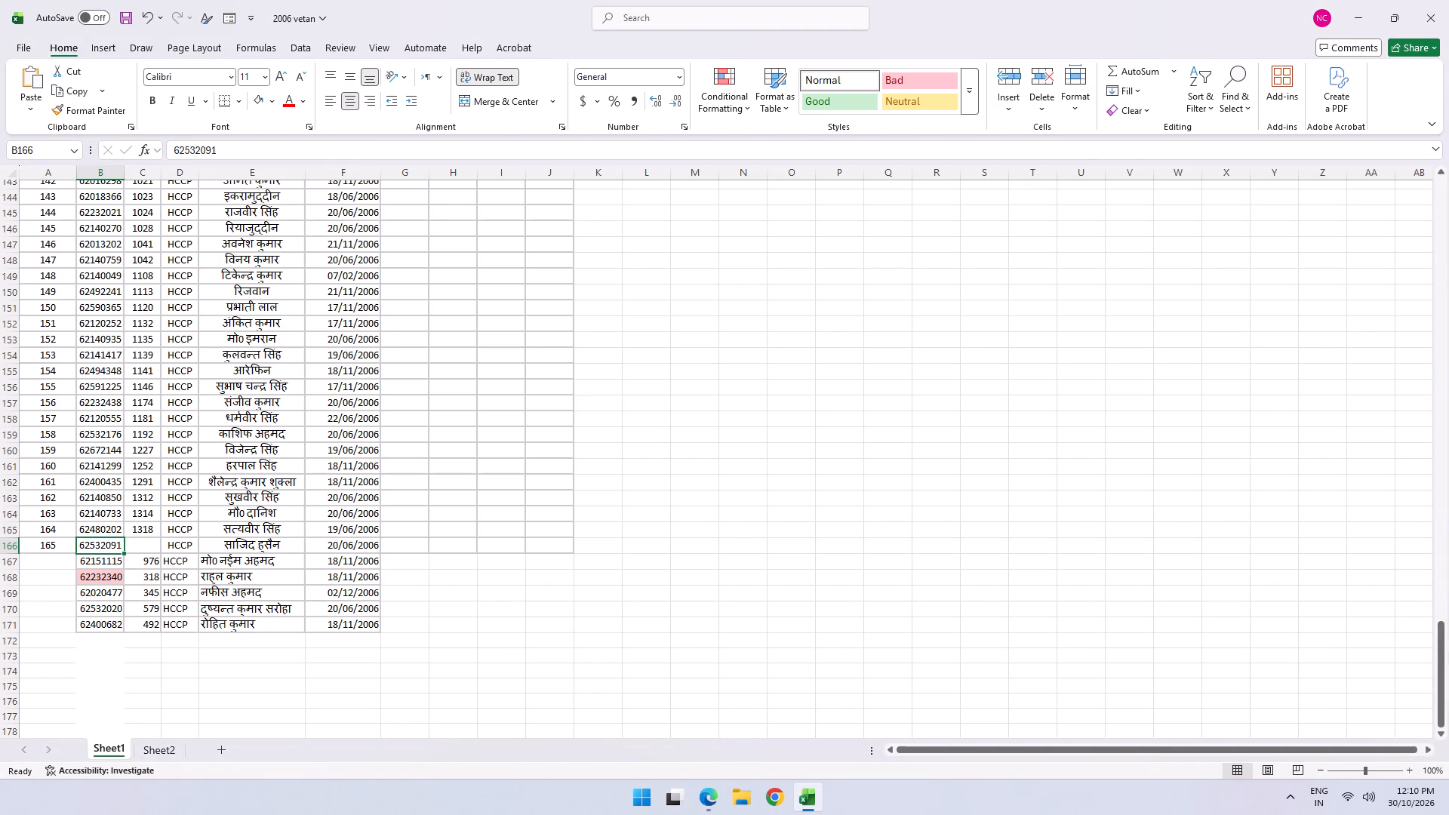
pyautogui.hotkey('alt', 'Tab')
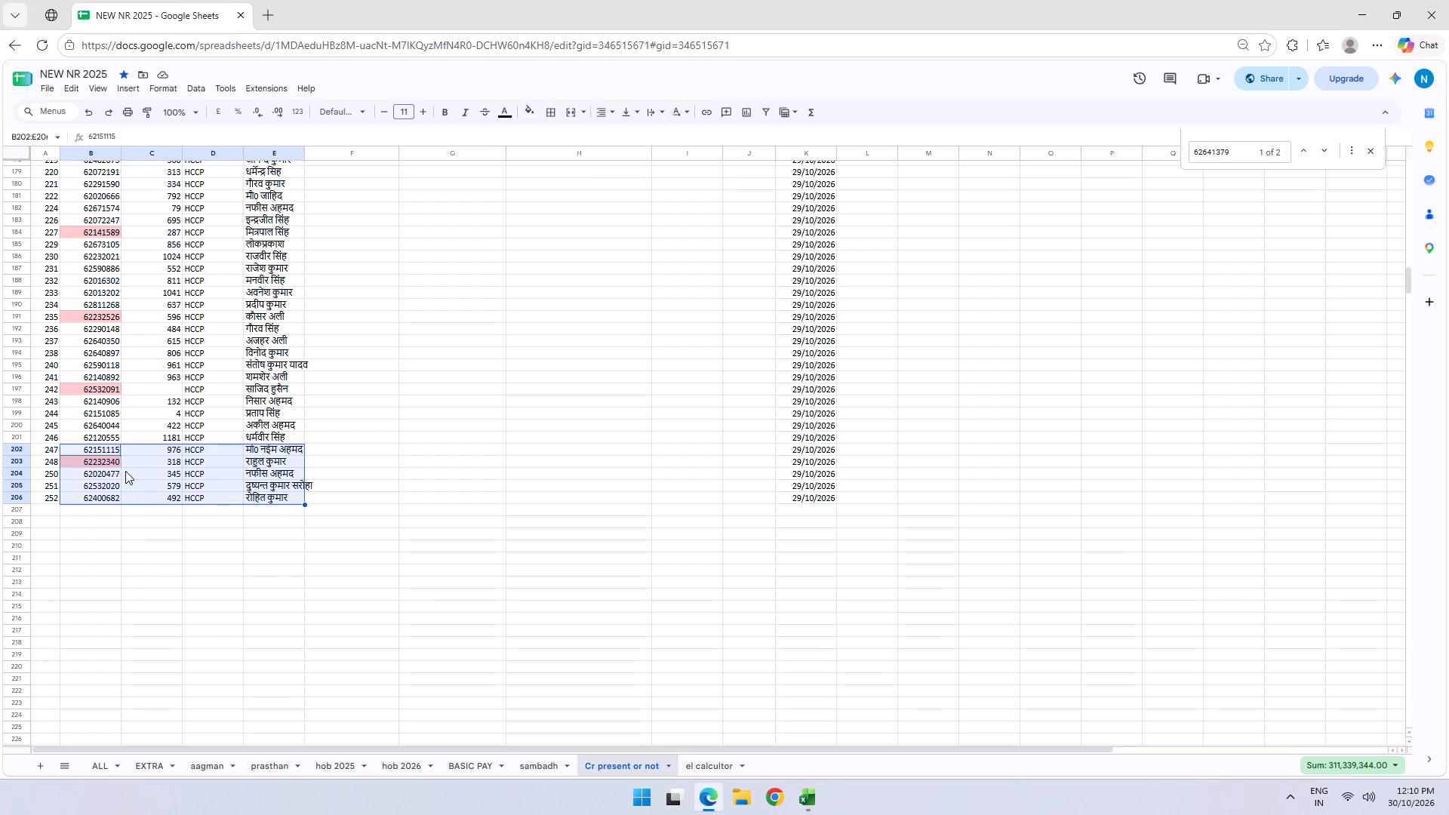
pyautogui.hotkey('alt', 'Tab')
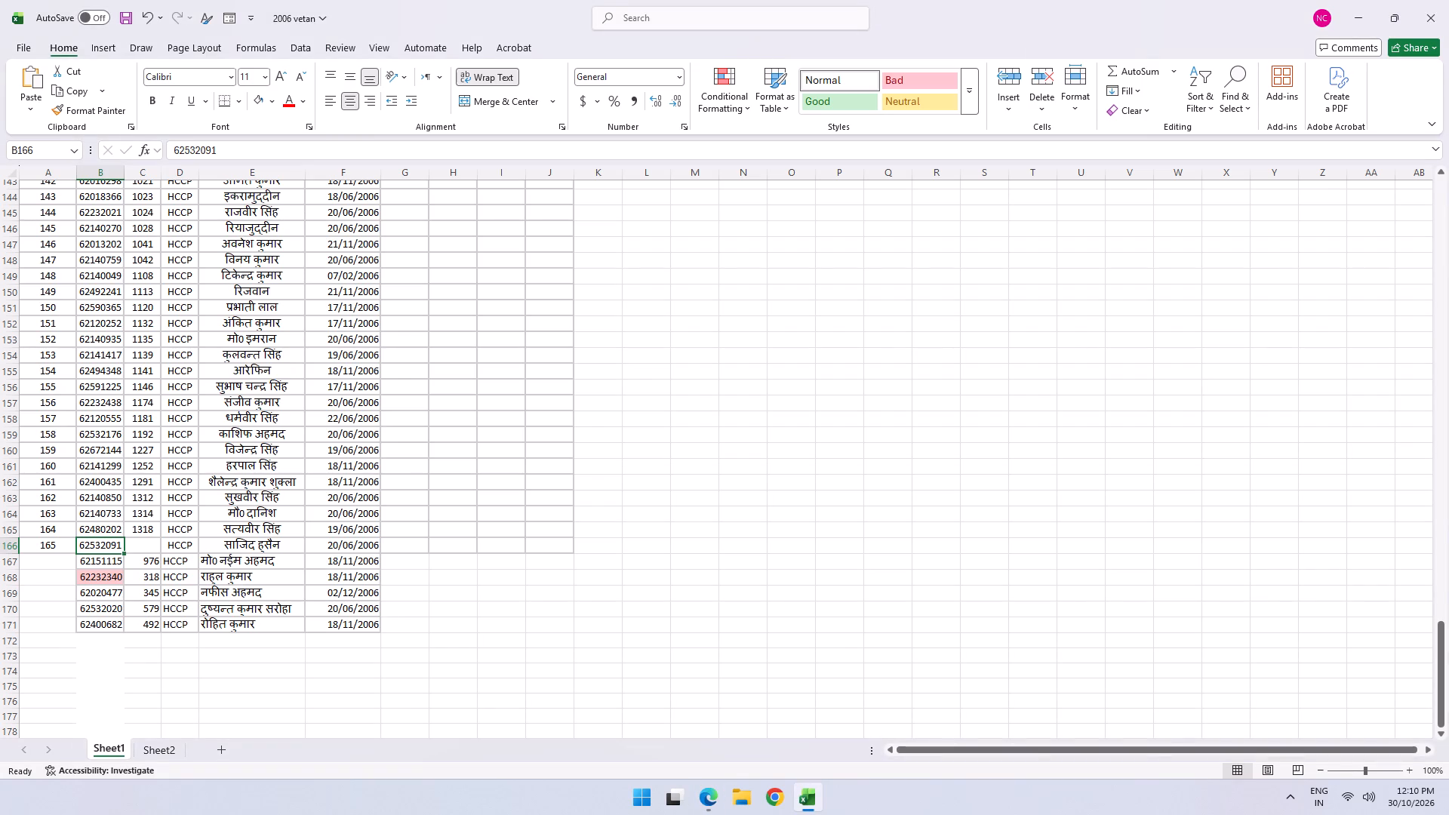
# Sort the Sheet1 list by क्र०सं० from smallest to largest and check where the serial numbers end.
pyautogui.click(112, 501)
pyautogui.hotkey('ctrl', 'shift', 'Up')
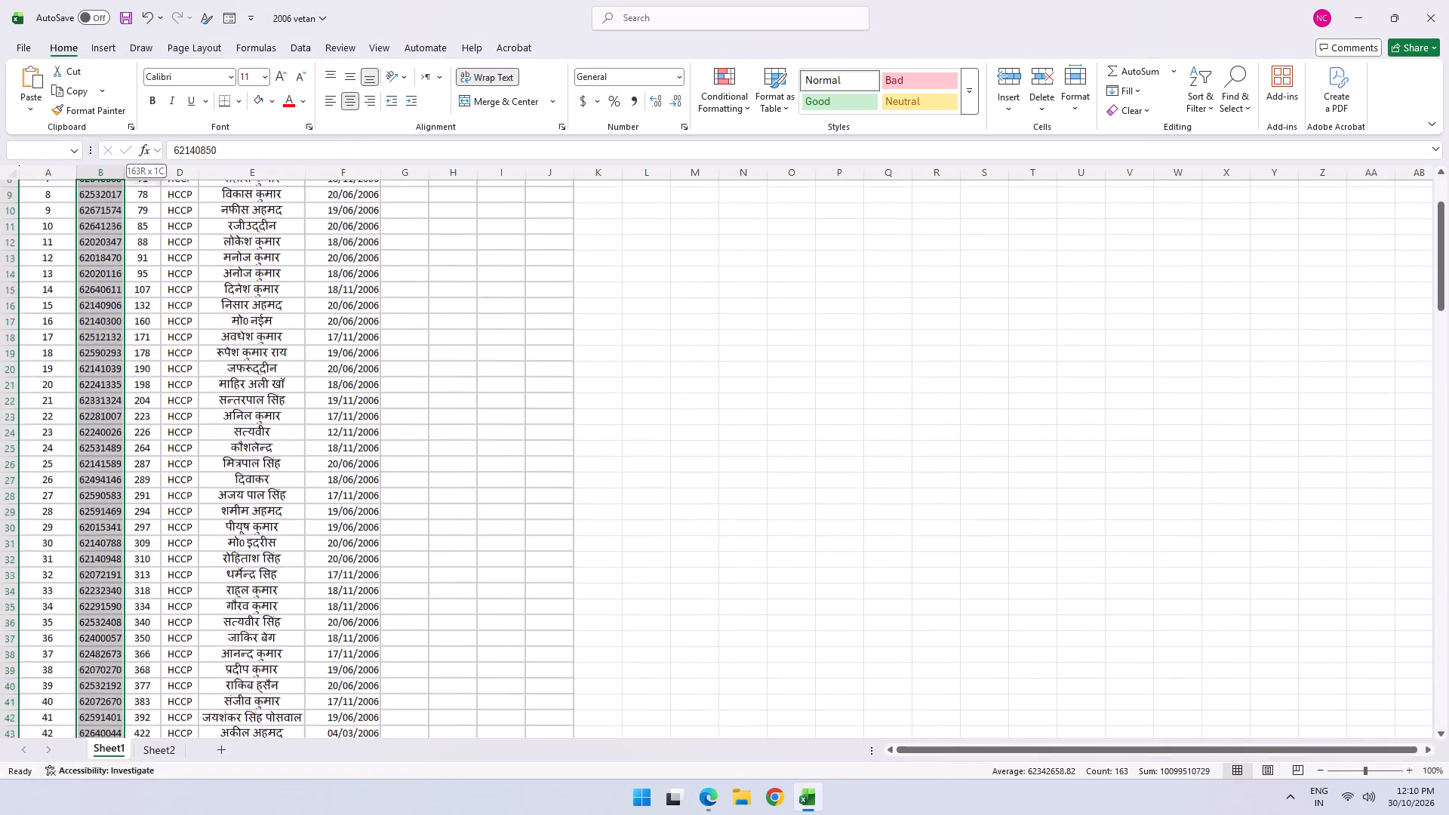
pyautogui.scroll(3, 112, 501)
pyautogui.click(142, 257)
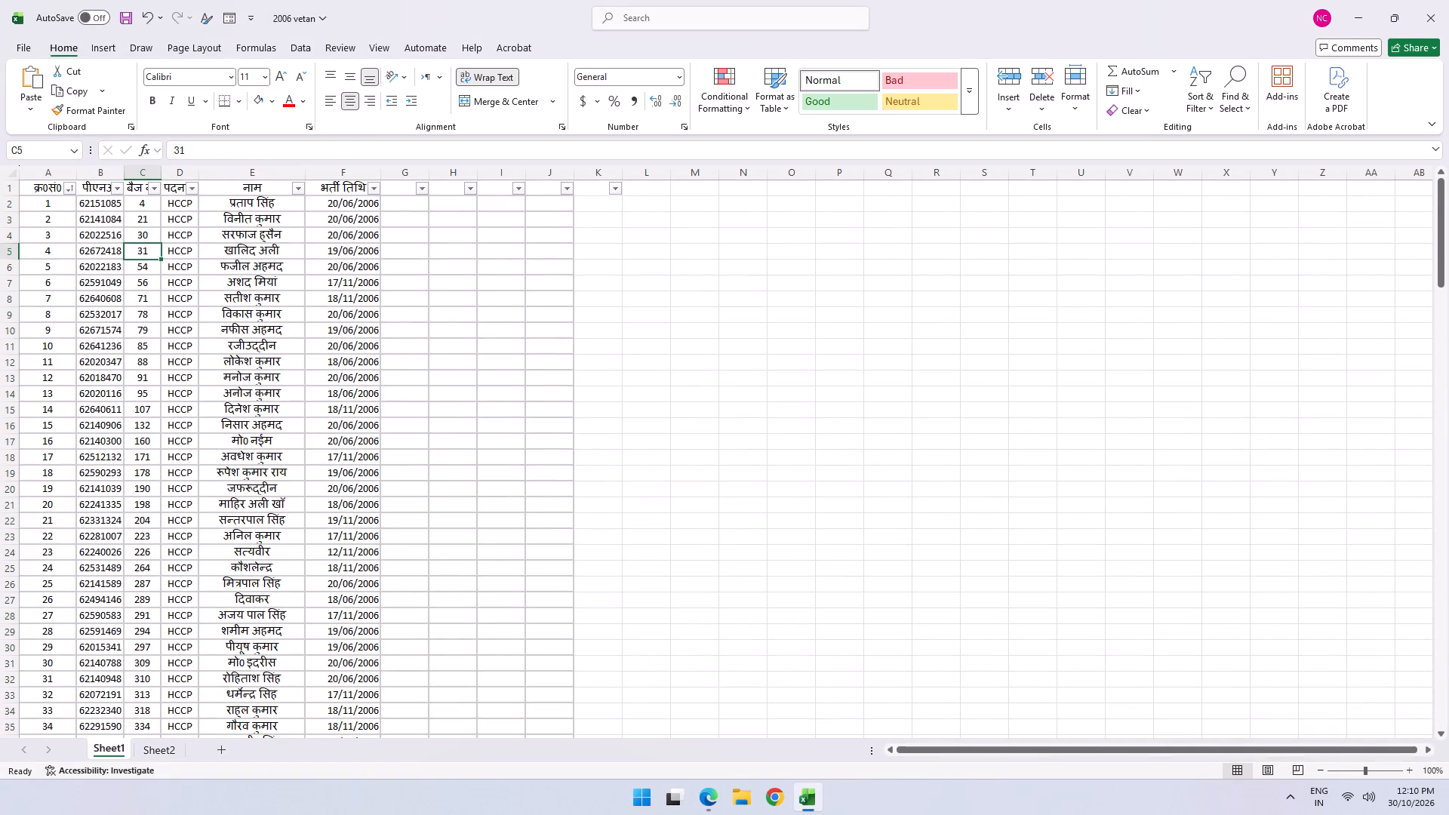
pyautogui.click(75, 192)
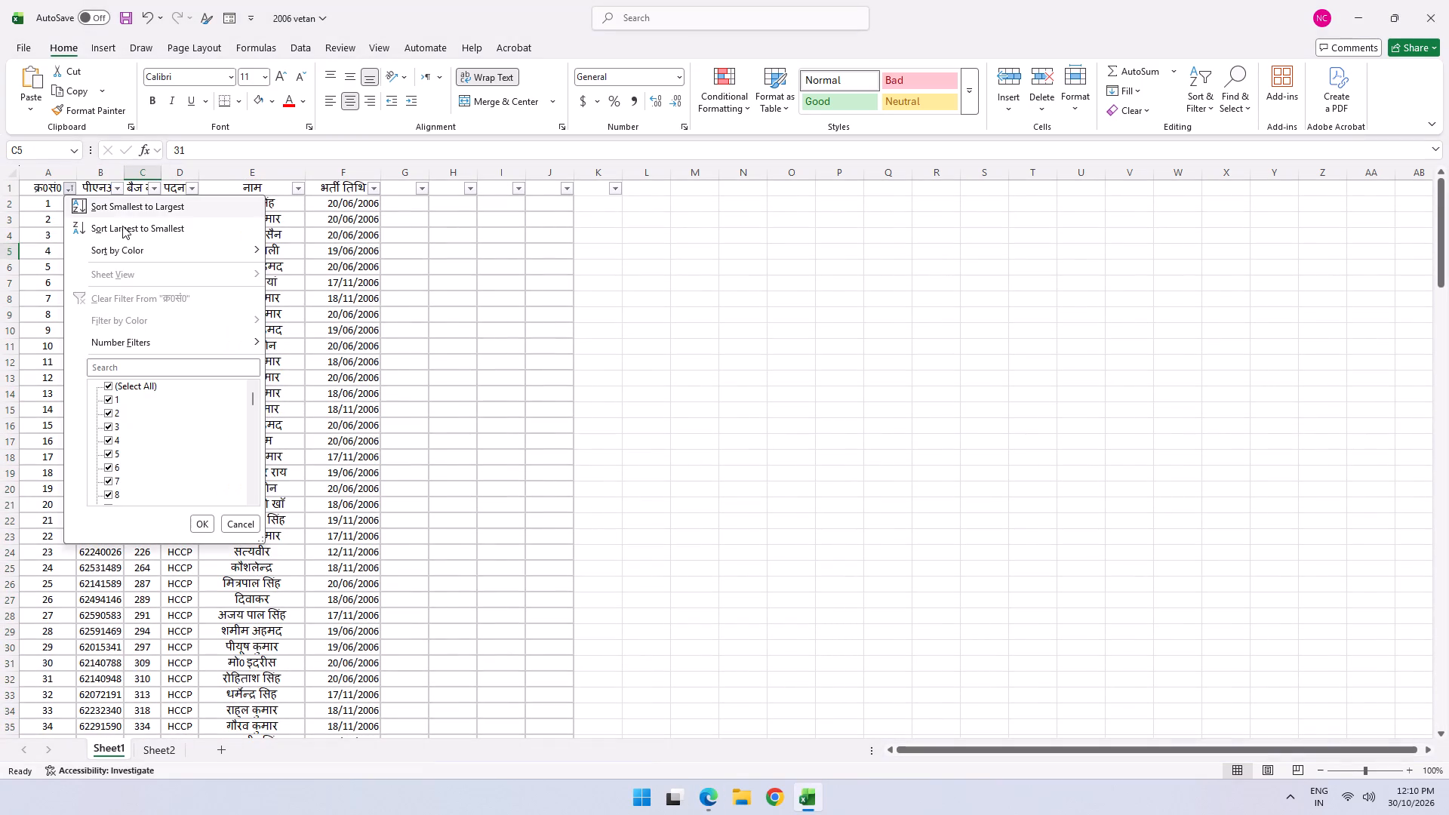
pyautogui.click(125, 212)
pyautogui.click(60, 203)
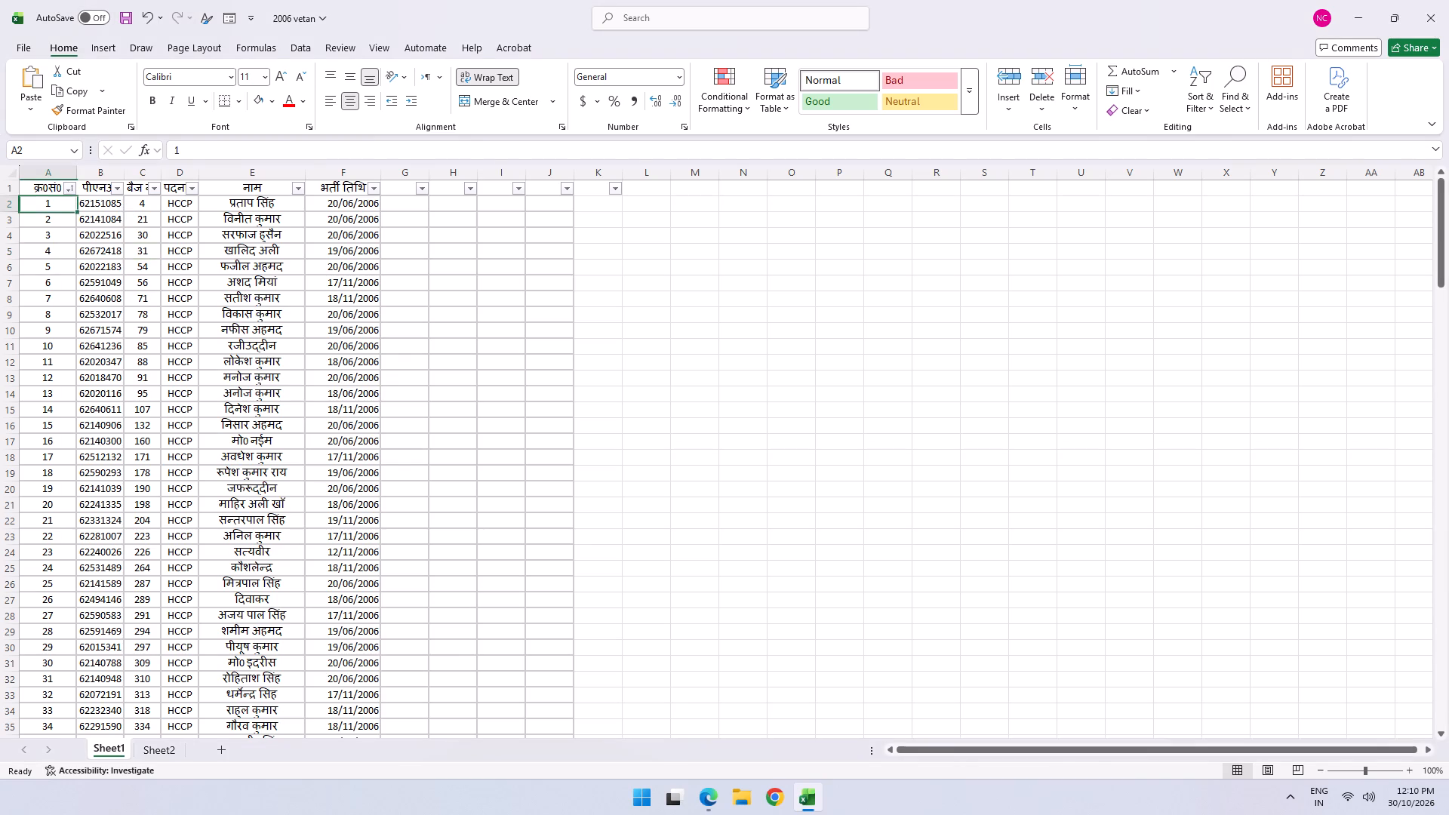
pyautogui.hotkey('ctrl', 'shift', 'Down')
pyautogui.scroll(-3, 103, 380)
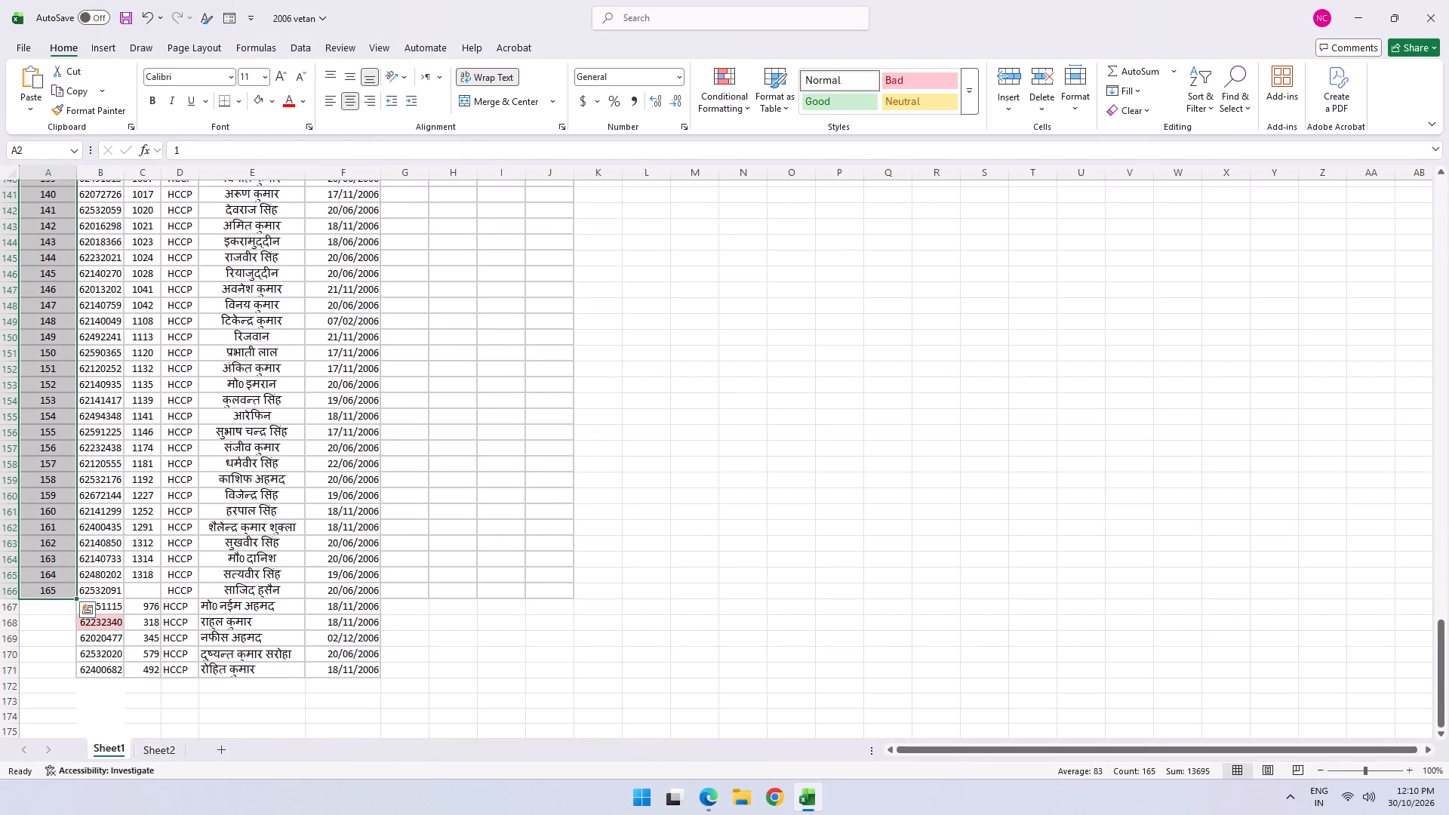
# Sort the Sheet1 list by the बैज नं० badge number column from smallest to largest.
pyautogui.click(157, 461)
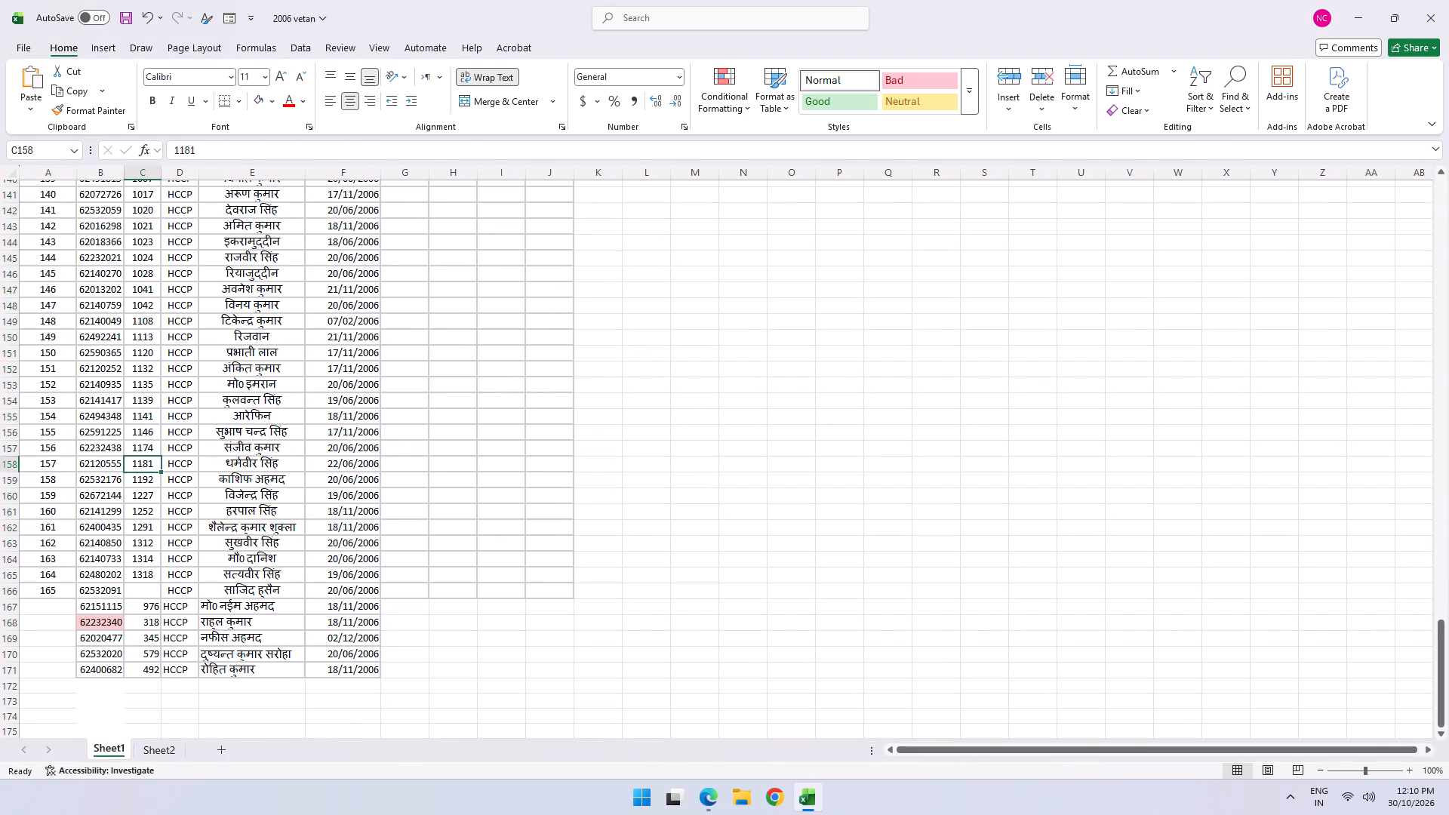
pyautogui.hotkey('ctrl', 'shift', 'Up')
pyautogui.scroll(3, 152, 461)
pyautogui.scroll(-1, 152, 461)
pyautogui.scroll(2, 152, 461)
pyautogui.click(158, 191)
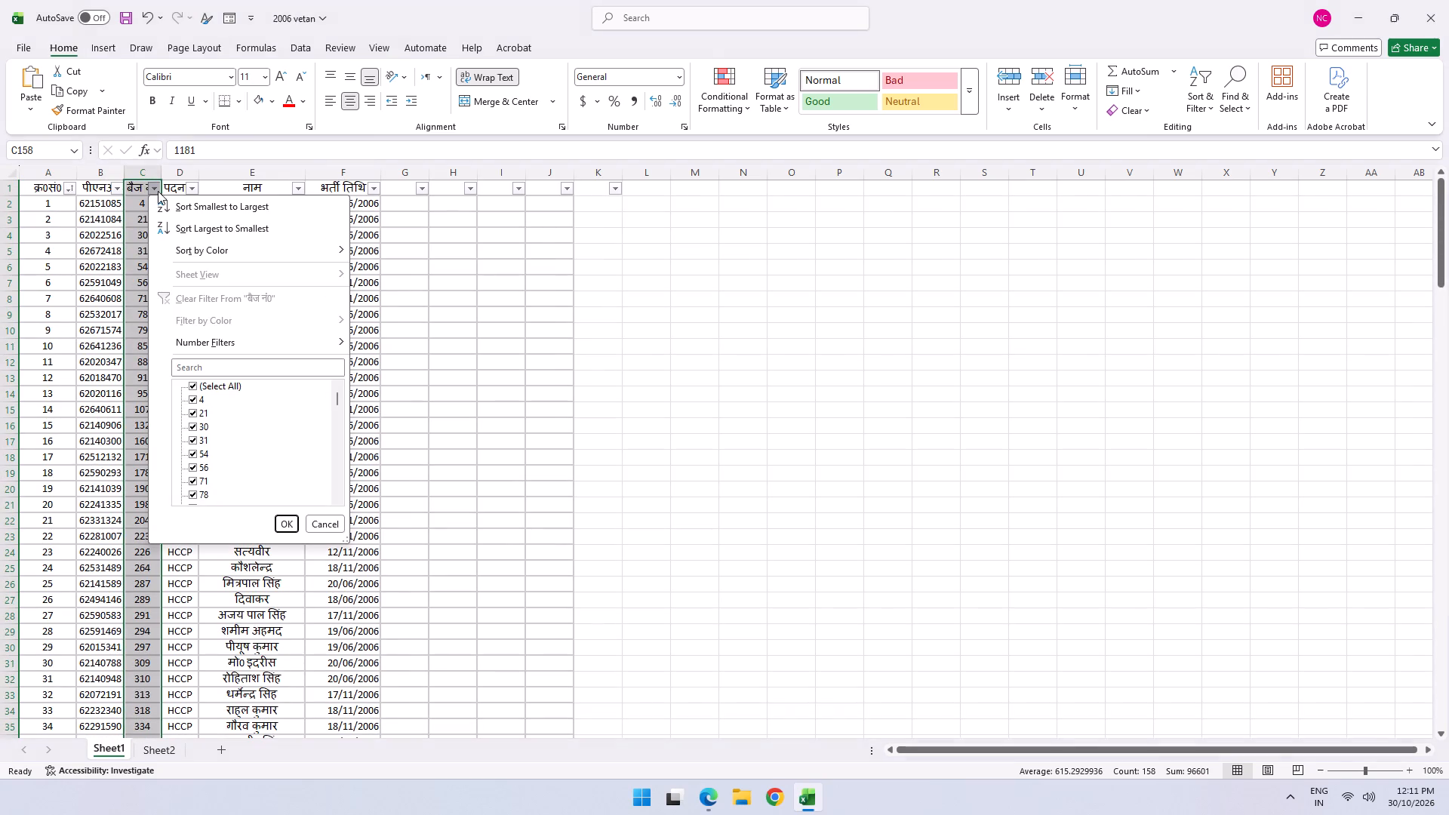
pyautogui.click(182, 204)
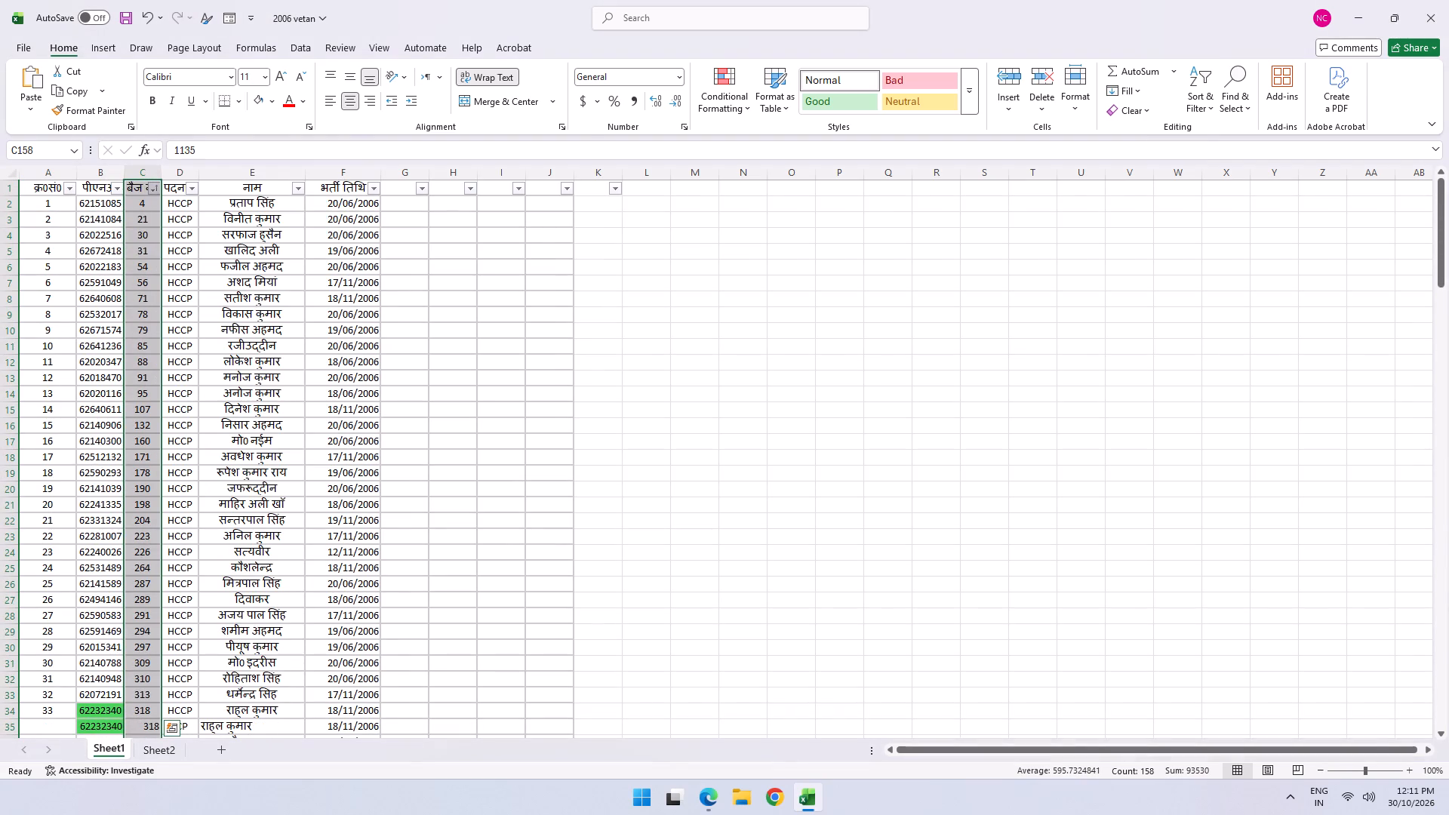
pyautogui.scroll(-2, 60, 507)
pyautogui.click(20, 632)
pyautogui.click(9, 635)
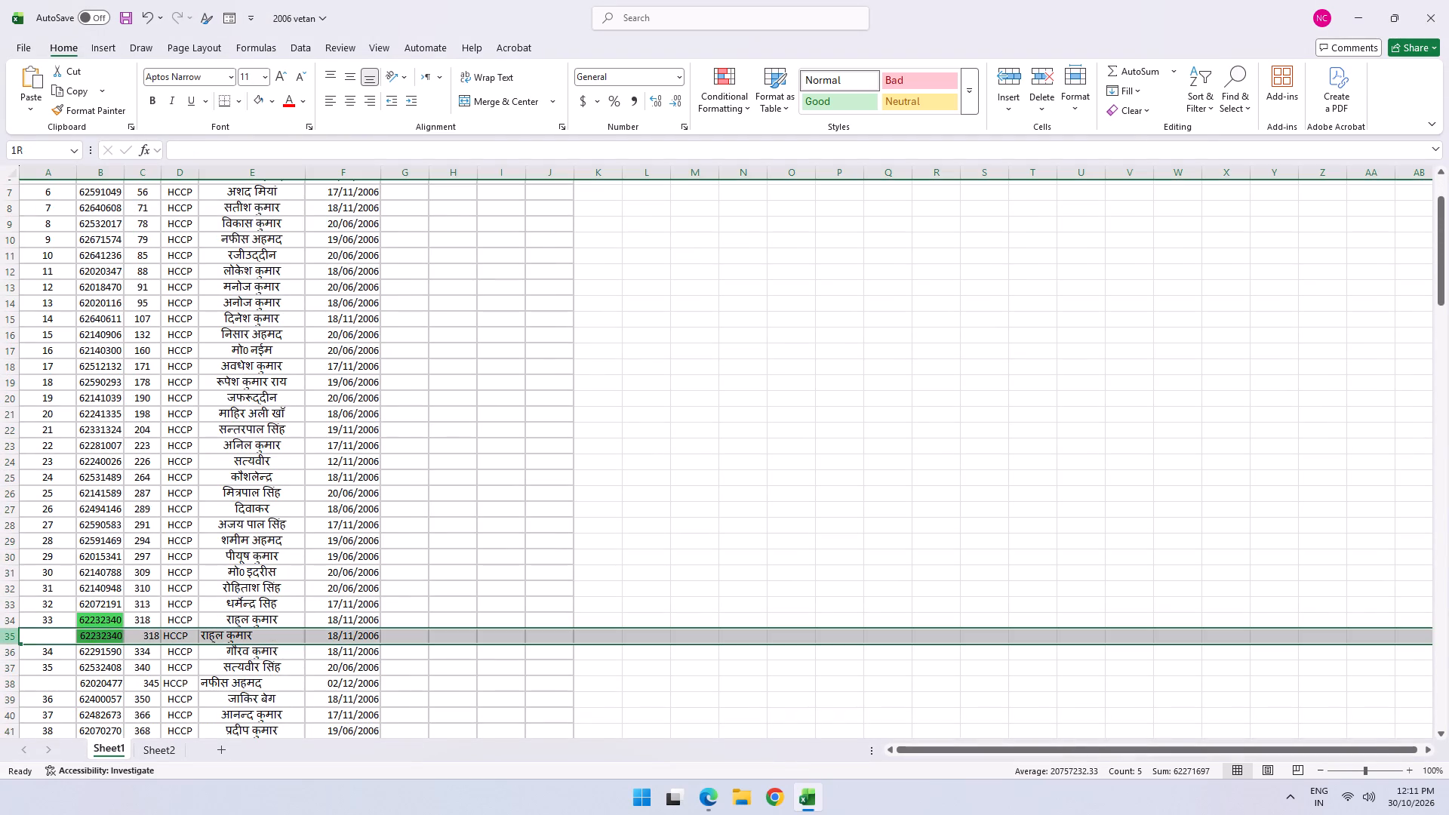
pyautogui.hotkey('ctrl', '-')
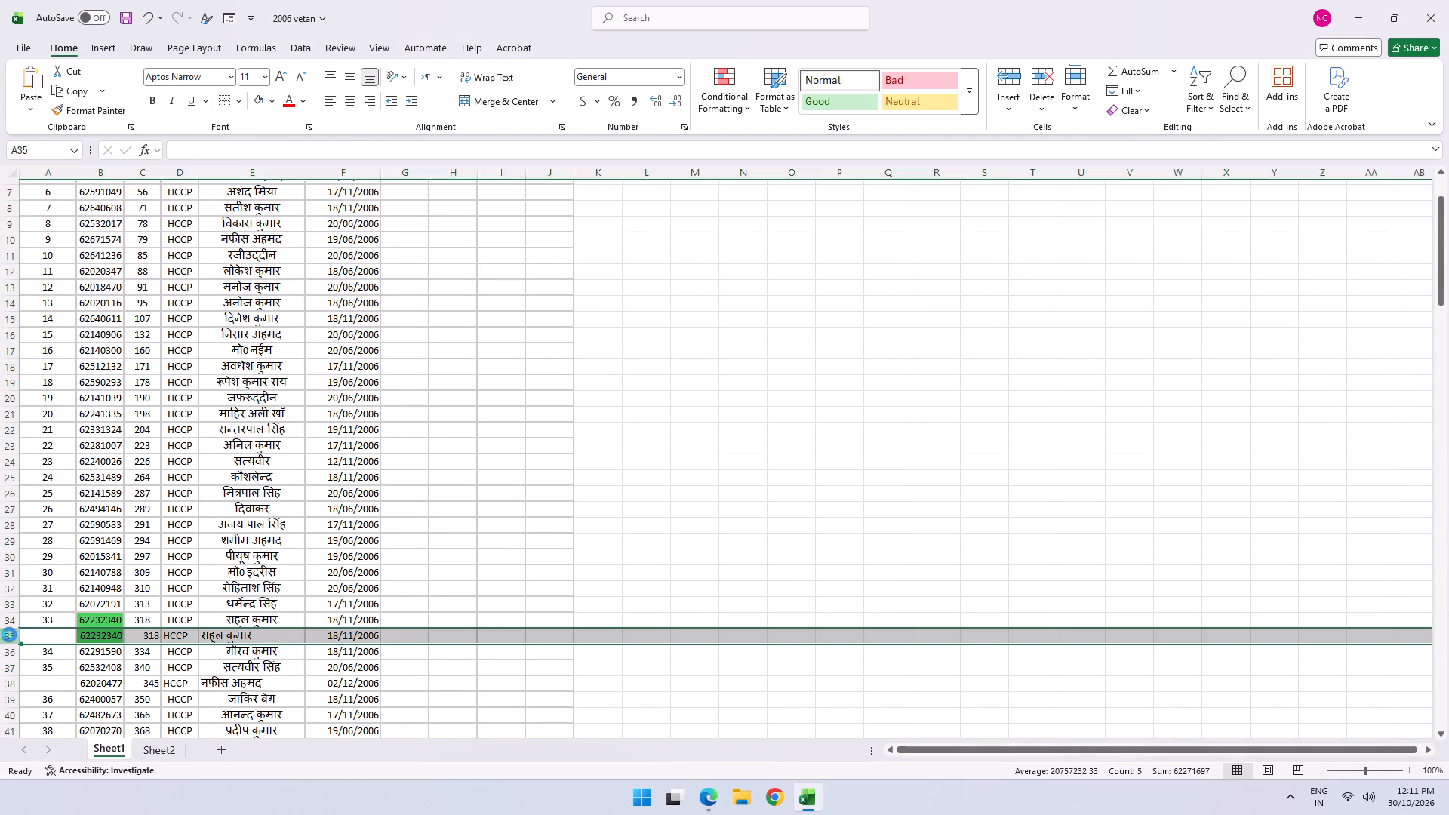
# Reapply the smallest-to-largest sort on the बैज नं० badge number column.
pyautogui.scroll(4, 158, 536)
pyautogui.click(154, 531)
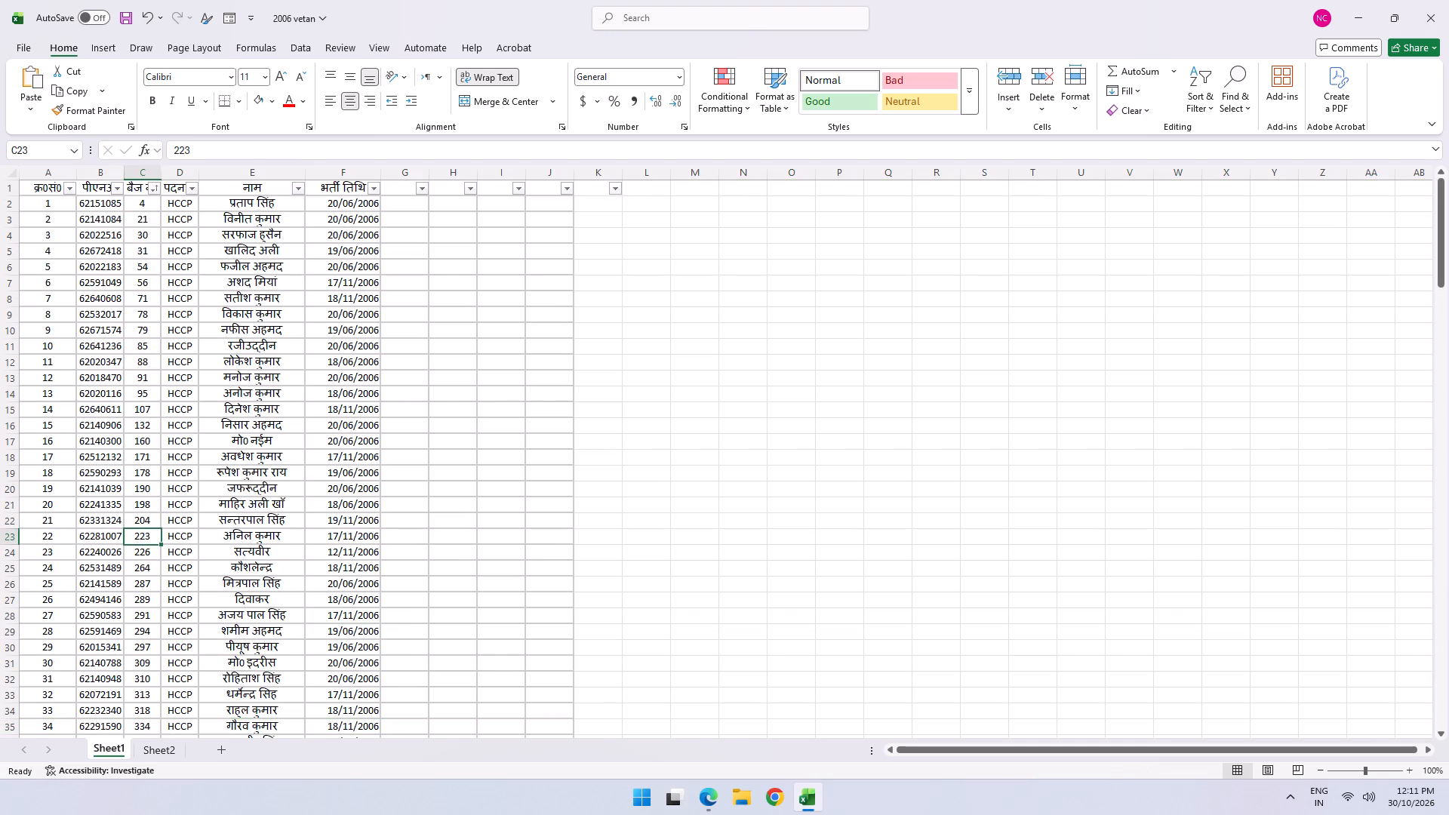
pyautogui.hotkey('ctrl', 'shift', 'Up')
pyautogui.click(225, 318)
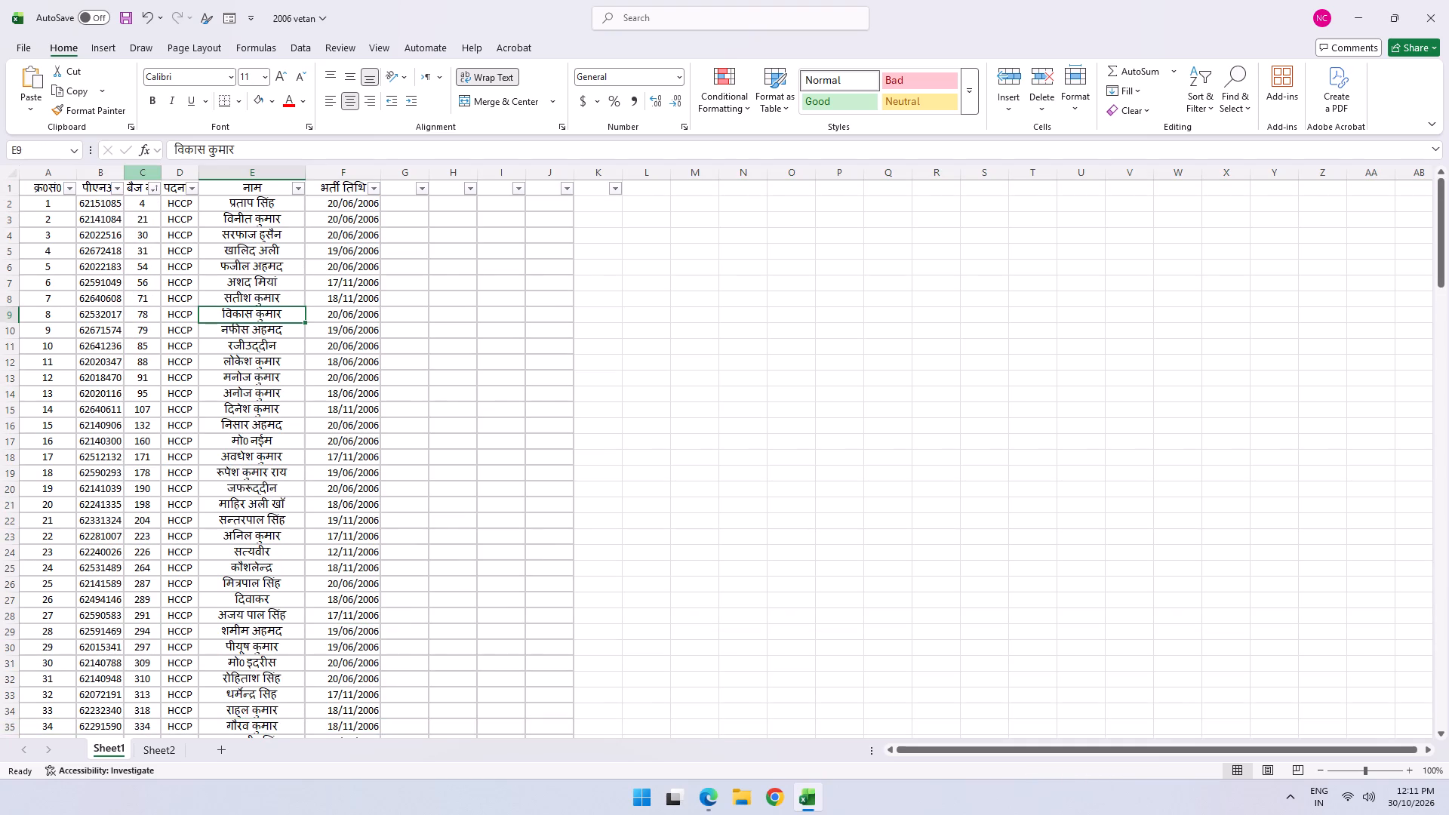
pyautogui.click(157, 185)
pyautogui.click(177, 209)
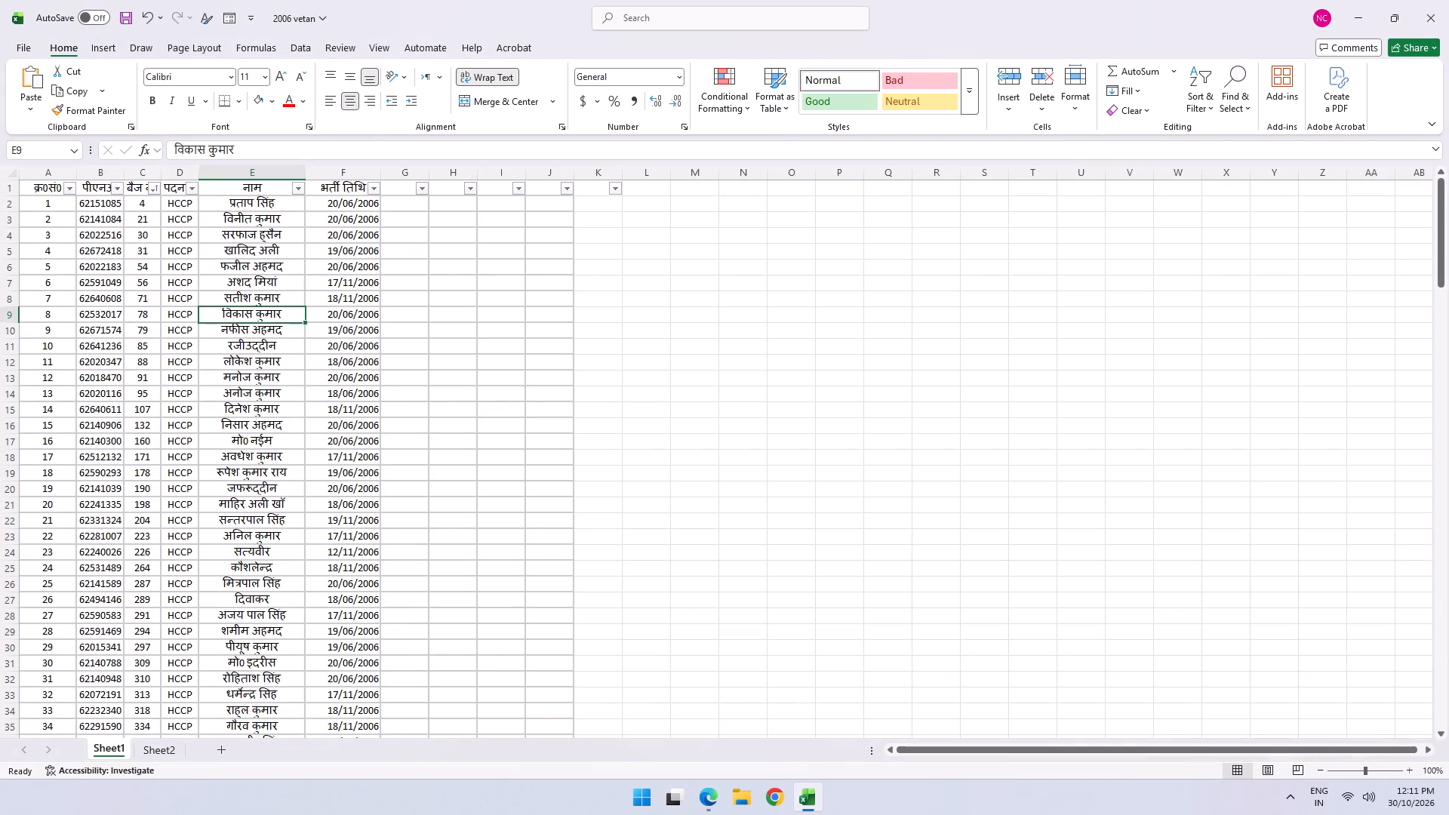
# Clear all the old serial numbers below the क्र०सं० header in column A.
pyautogui.click(40, 210)
pyautogui.hotkey('ctrl', 'shift', 'Down')
pyautogui.press('Delete')
pyautogui.hotkey('ctrl', 'shift', 'Down')
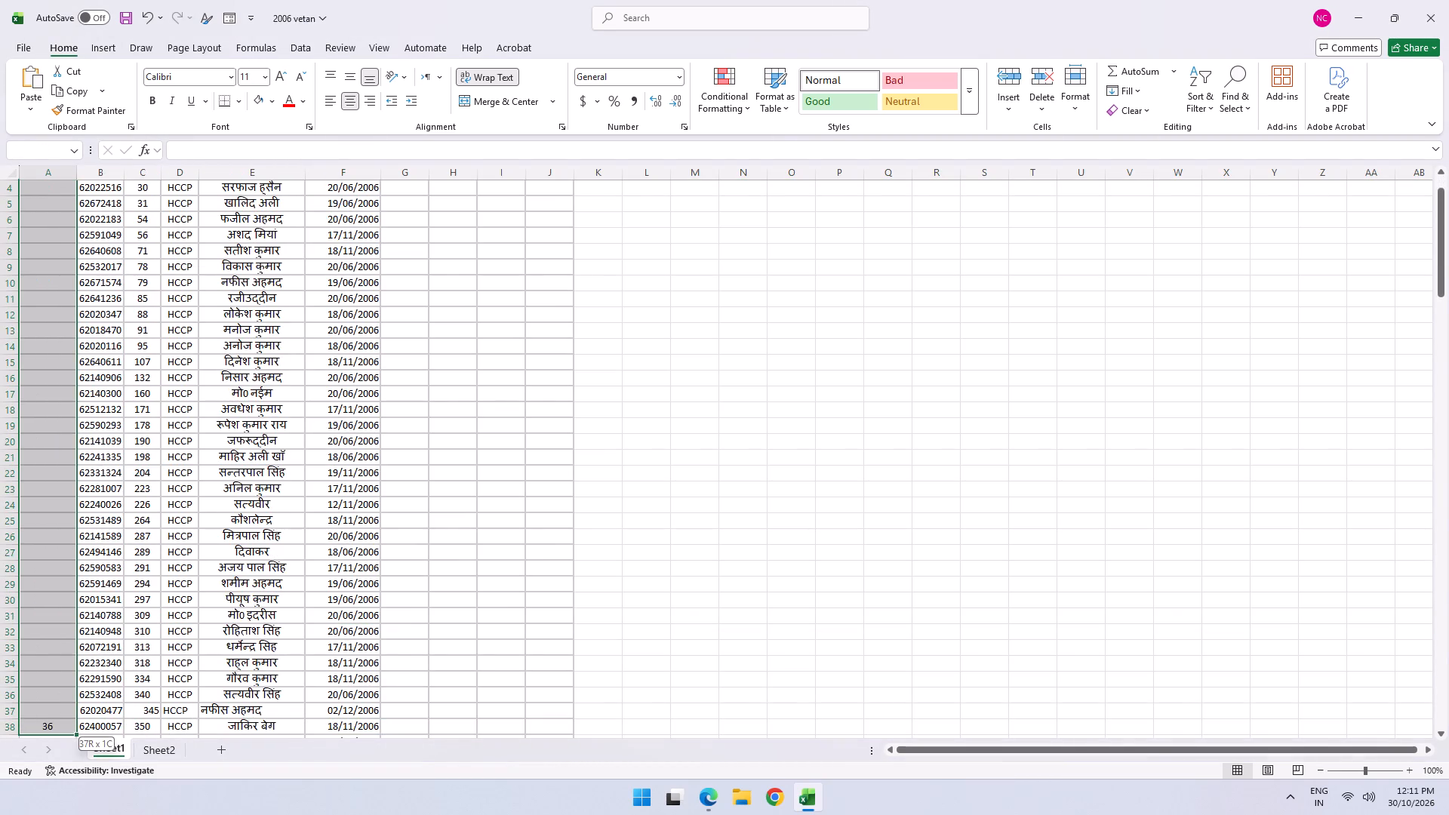
pyautogui.hotkey('ctrl', 'shift', 'Down')
pyautogui.press('Delete')
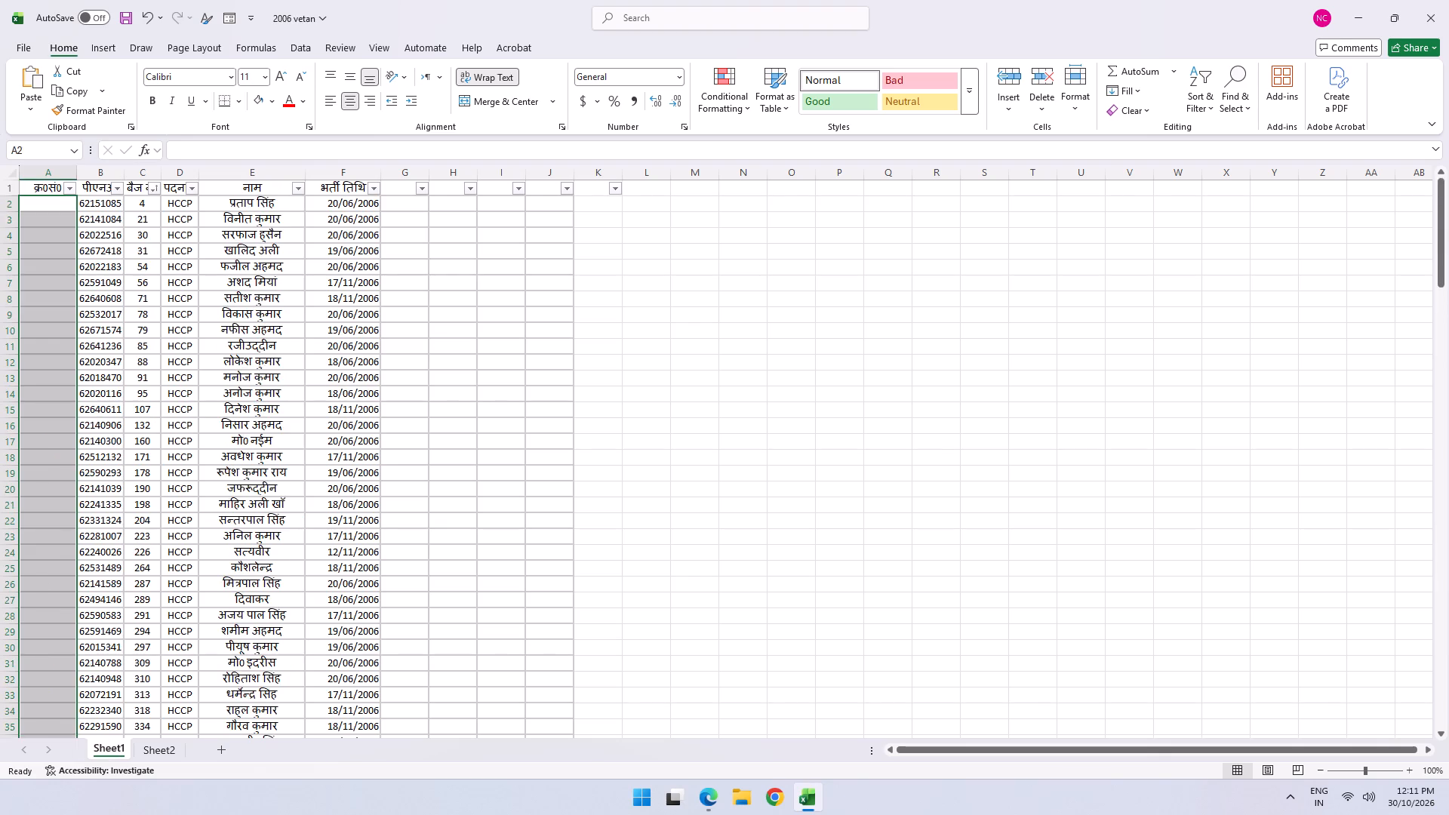
pyautogui.hotkey('ctrl', 'shift', 'Down')
pyautogui.hotkey('ctrl', 'shift', 'Down')
pyautogui.hotkey('ctrl', 'shift', 'Down')
pyautogui.hotkey('ctrl', 'shift', 'Down')
pyautogui.hotkey('ctrl', 'shift', 'Down')
pyautogui.hotkey('ctrl', 'shift', 'Down')
pyautogui.hotkey('ctrl', 'shift', 'Down')
pyautogui.hotkey('ctrl', 'shift', 'Down')
pyautogui.hotkey('ctrl', 'shift', 'Down')
pyautogui.hotkey('ctrl', 'shift', 'Down')
pyautogui.hotkey('ctrl', 'shift', 'Down')
pyautogui.hotkey('ctrl', 'shift', 'Down')
pyautogui.hotkey('ctrl', 'shift', 'Down')
pyautogui.hotkey('ctrl', 'shift', 'Down')
pyautogui.hotkey('ctrl', 'shift', 'Down')
pyautogui.hotkey('ctrl', 'shift', 'Down')
pyautogui.hotkey('ctrl', 'shift', 'Down')
pyautogui.hotkey('ctrl', 'shift', 'Down')
pyautogui.hotkey('ctrl', 'shift', 'Down')
pyautogui.hotkey('ctrl', 'shift', 'Down')
pyautogui.hotkey('ctrl', 'shift', 'Down')
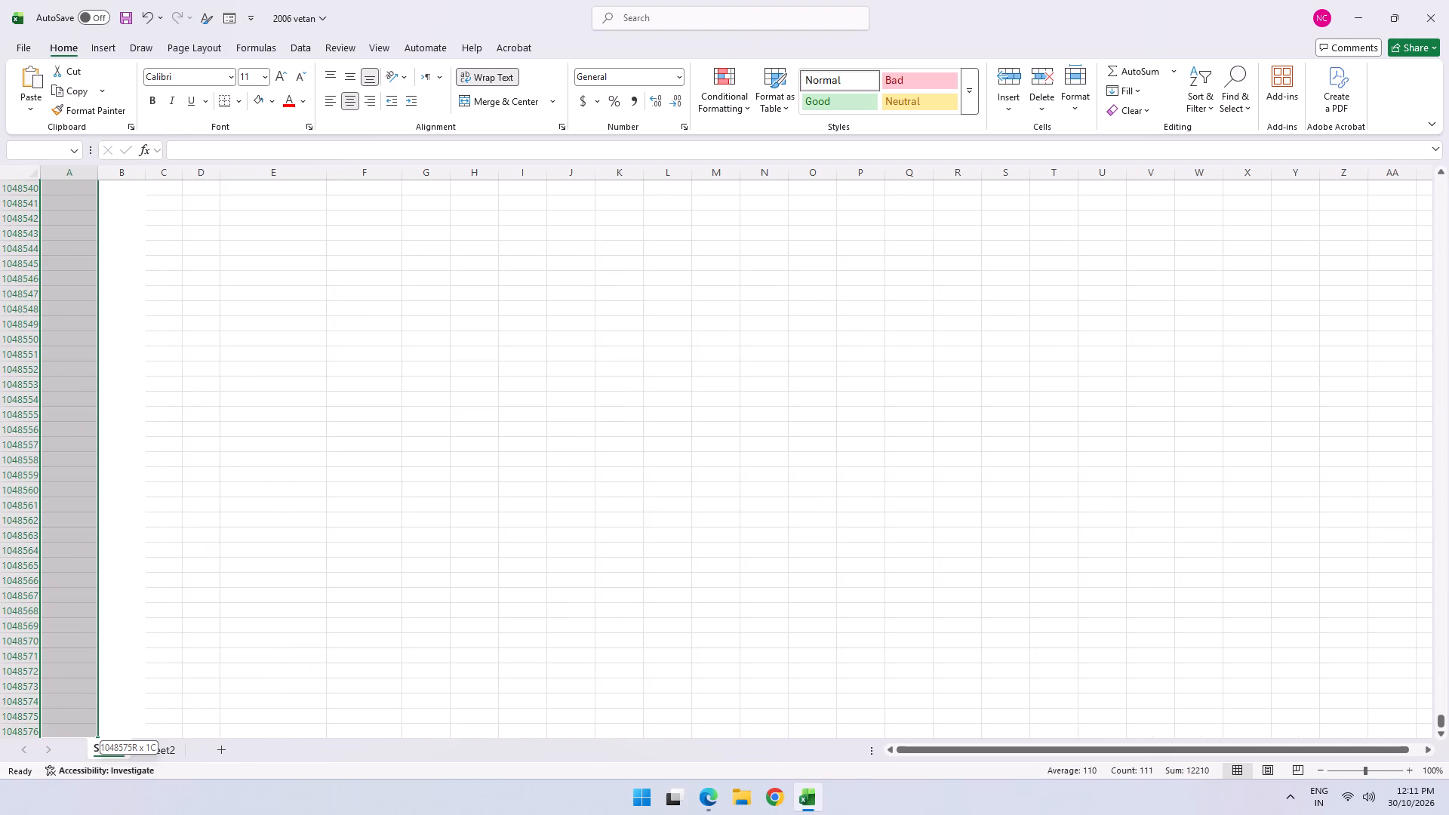
pyautogui.press('Delete')
# Enter 1 and 2 in A2 and A3 and fill the serial number series down to the last entry of the list.
pyautogui.click(38, 212)
pyautogui.click(42, 195)
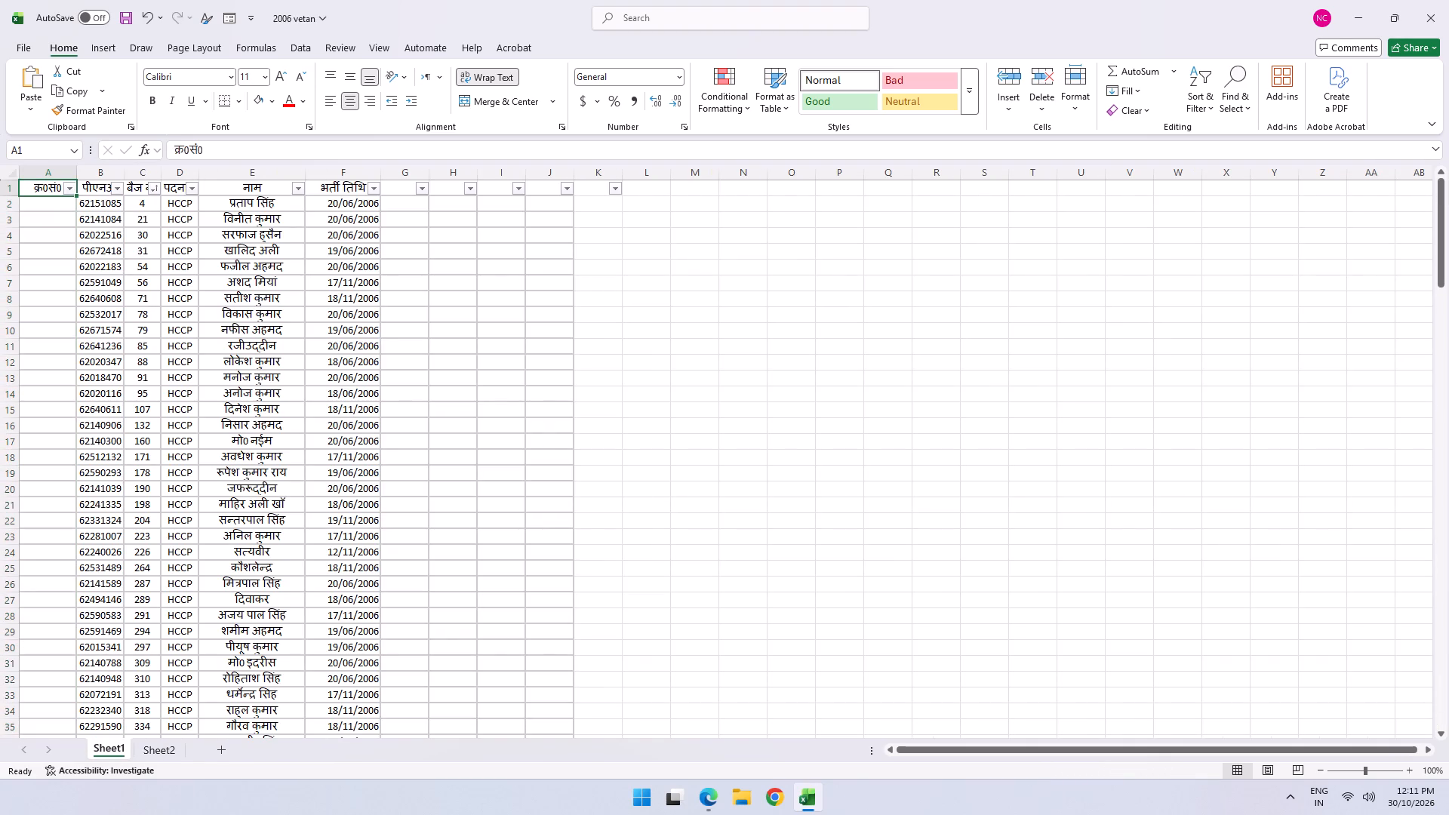
pyautogui.click(51, 195)
pyautogui.click(42, 200)
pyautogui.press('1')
pyautogui.press('Return')
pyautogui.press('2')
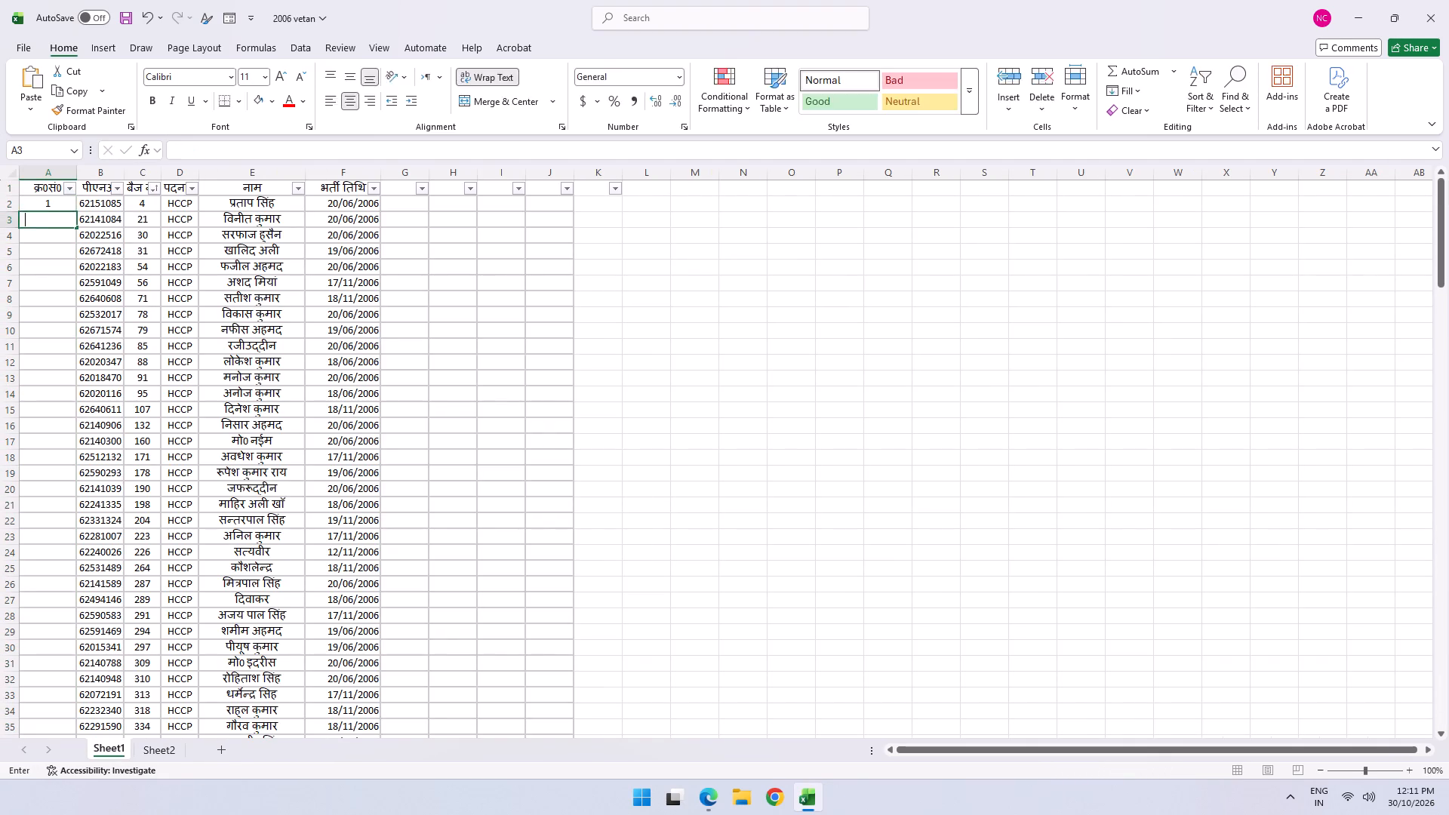
pyautogui.press('Return')
pyautogui.moveTo(51, 203); pyautogui.dragTo(60, 223)
pyautogui.doubleClick(75, 229)
# Check the new क्र०सं० numbering from the first row down to the end of the list.
pyautogui.click(59, 197)
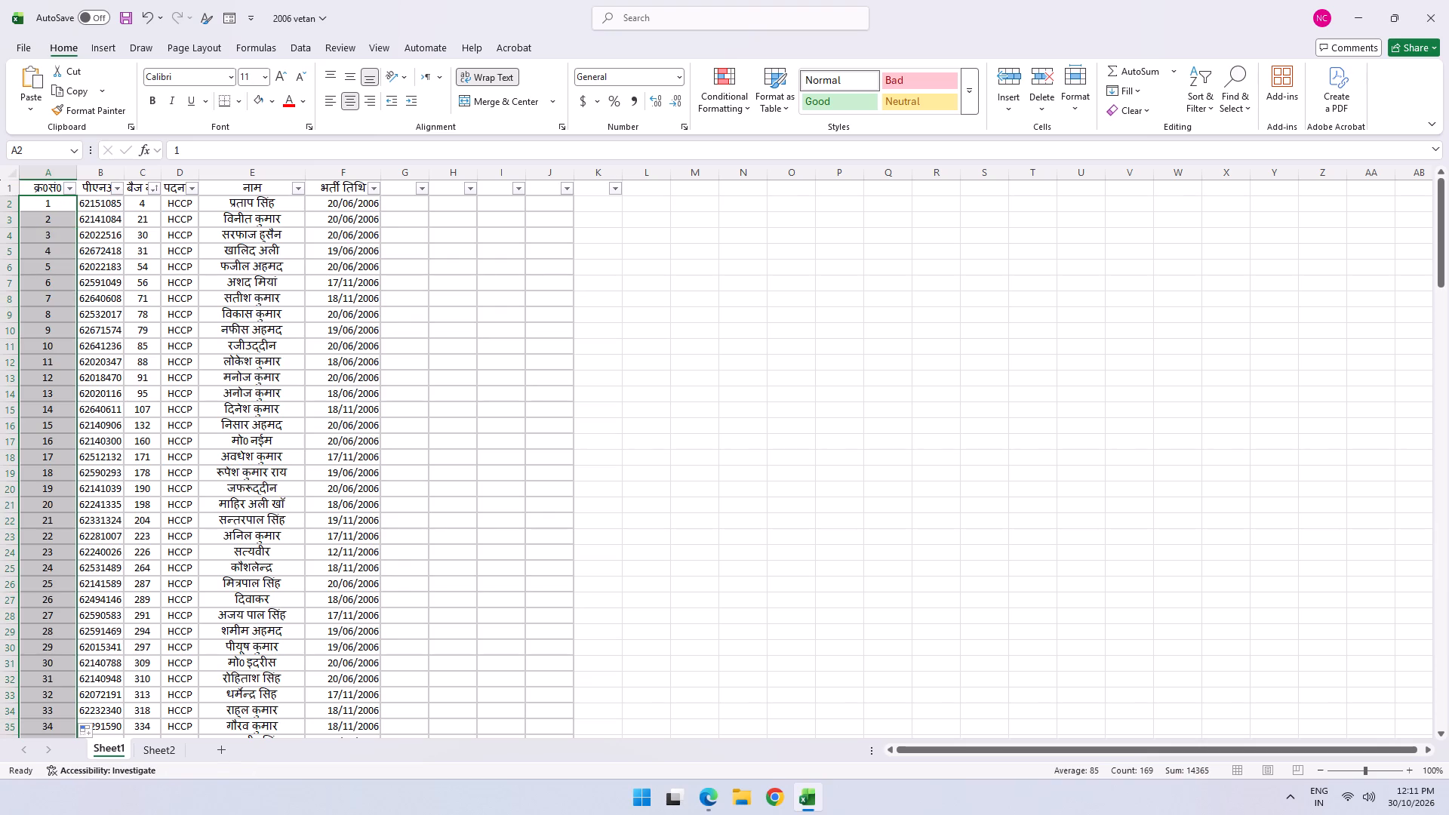
pyautogui.click(60, 200)
pyautogui.hotkey('ctrl', 'shift', 'Down')
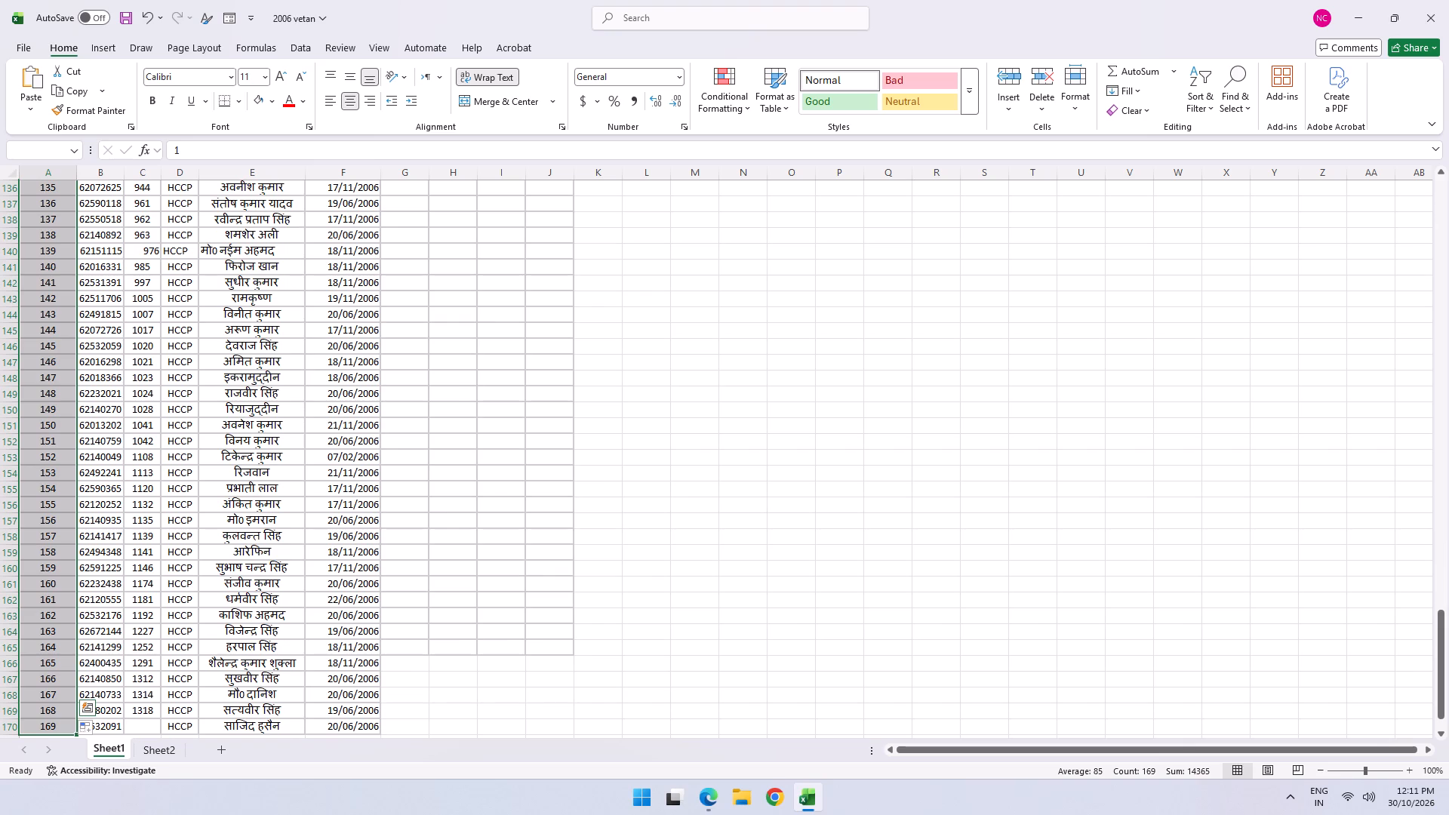
pyautogui.press('Down')
pyautogui.press('Down')
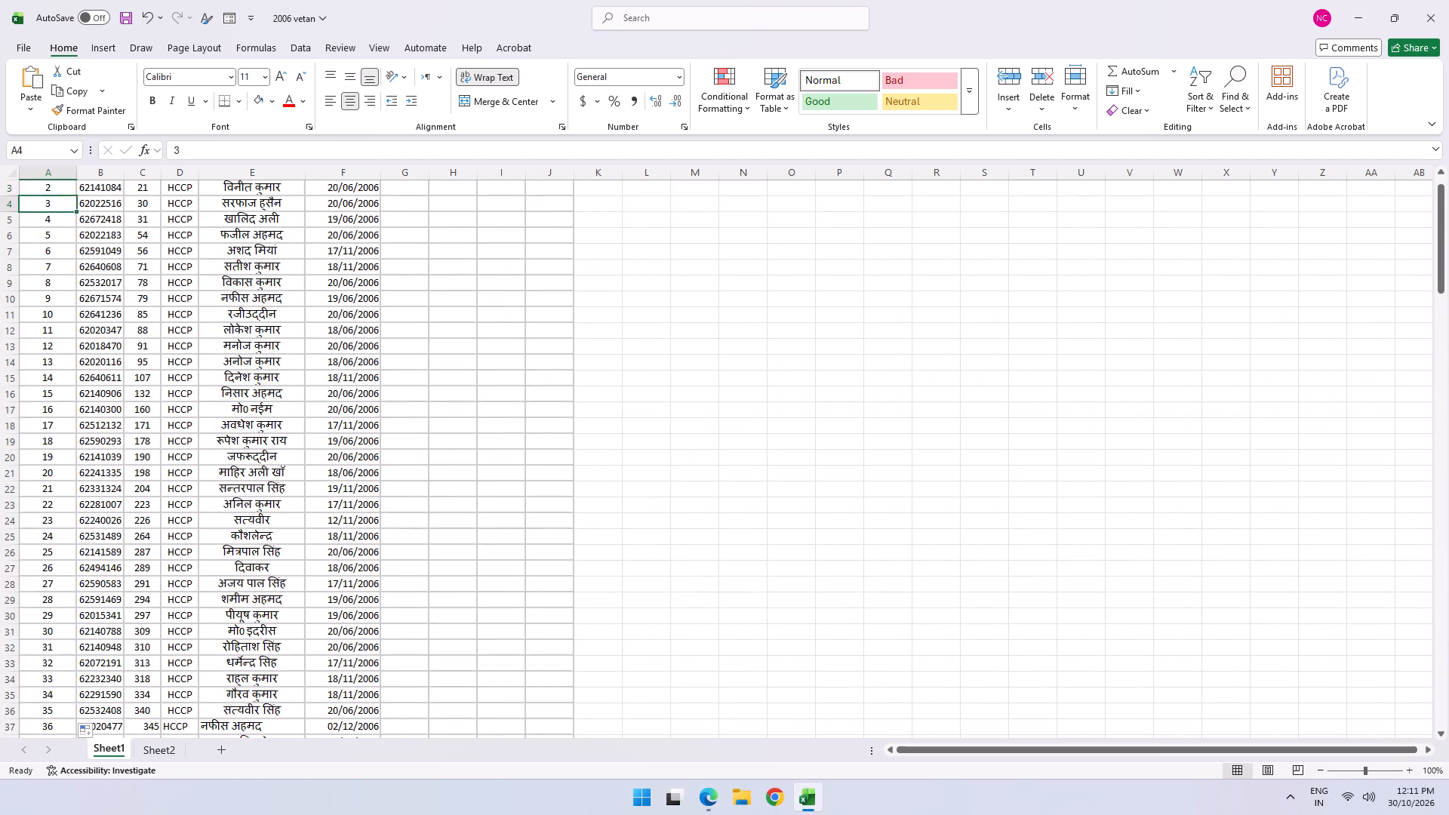
pyautogui.press('Up')
pyautogui.press('Up')
pyautogui.press('Up')
pyautogui.press('Up')
pyautogui.press('Down')
pyautogui.hotkey('ctrl', 'shift', 'Down')
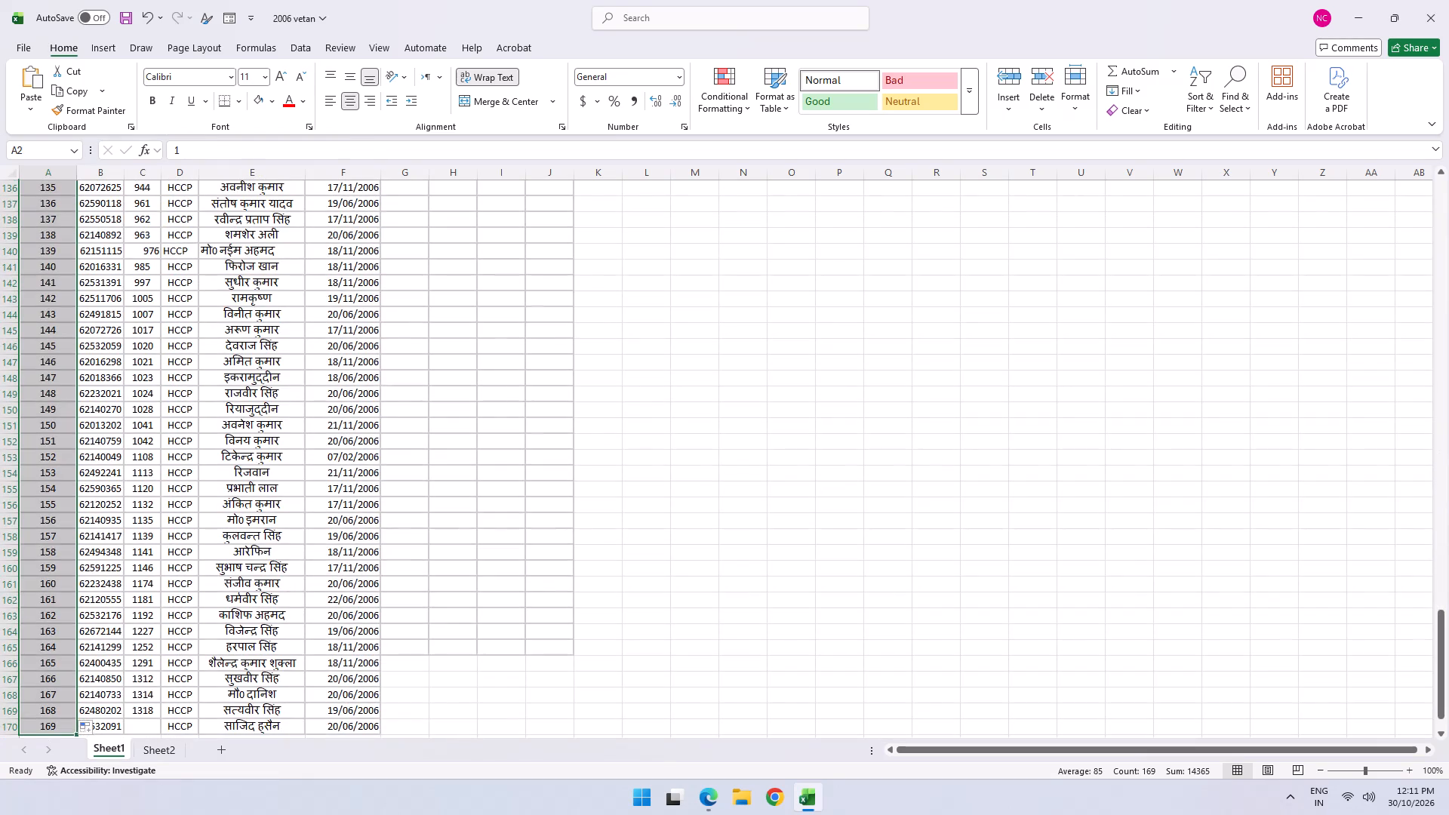
# Apply all borders to the whole list, from the header row to the last entry in row 170, across columns A to J.
pyautogui.scroll(-1, 60, 267)
pyautogui.click(414, 628)
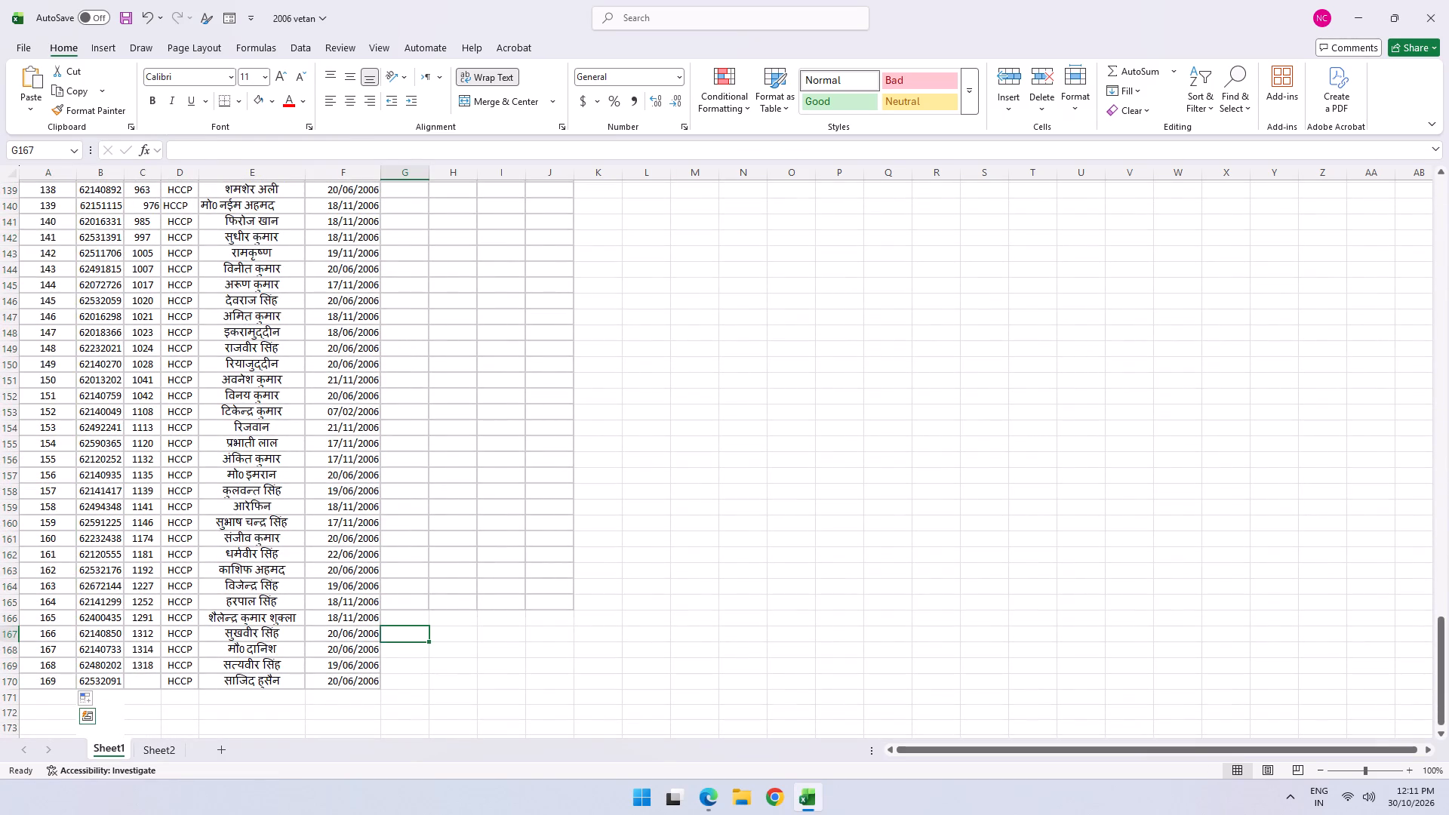
pyautogui.moveTo(558, 679); pyautogui.dragTo(8, 603)
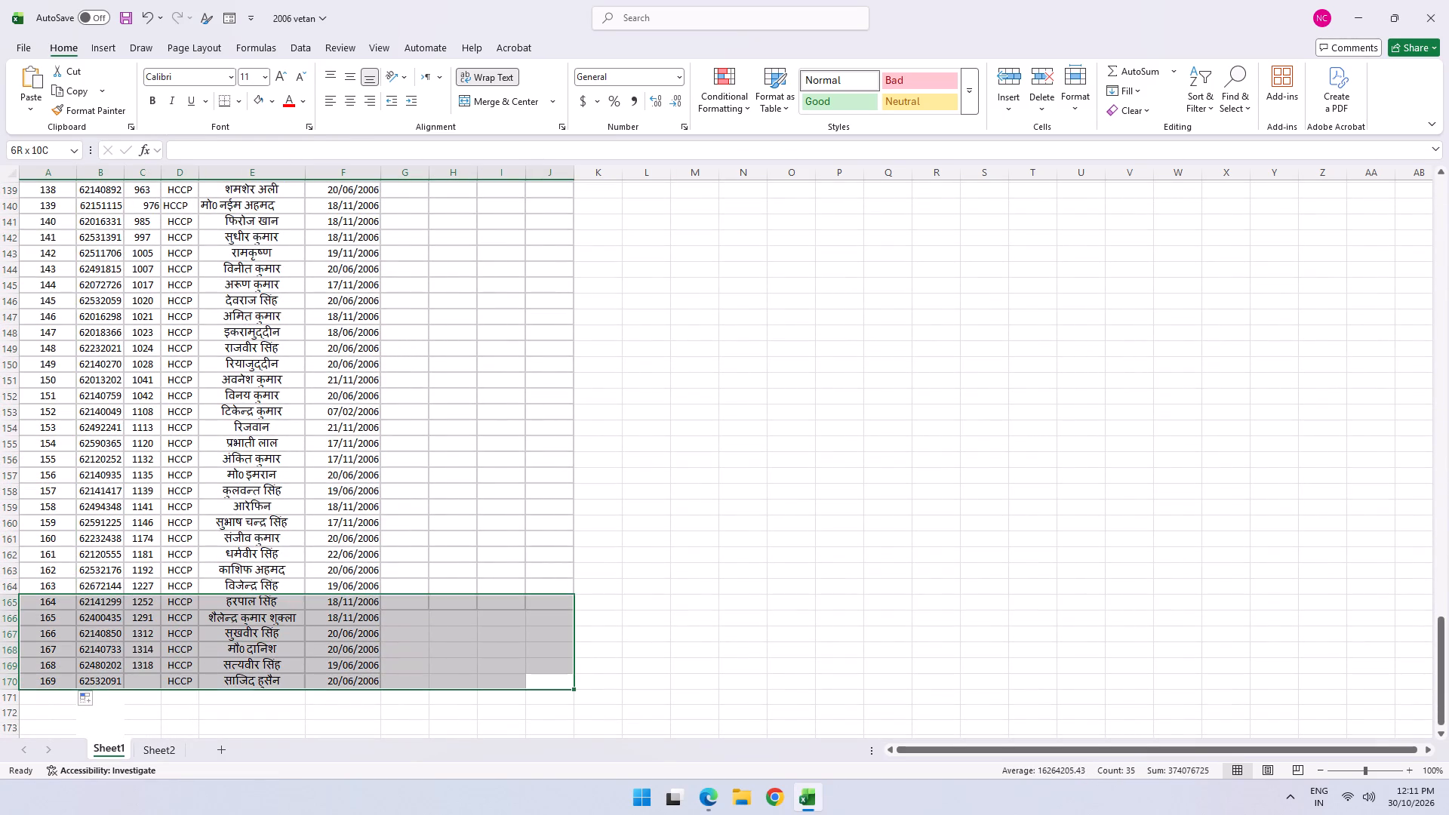
pyautogui.moveTo(8, 603); pyautogui.dragTo(9, 602)
pyautogui.hotkey('ctrl', 'shift', 'Up')
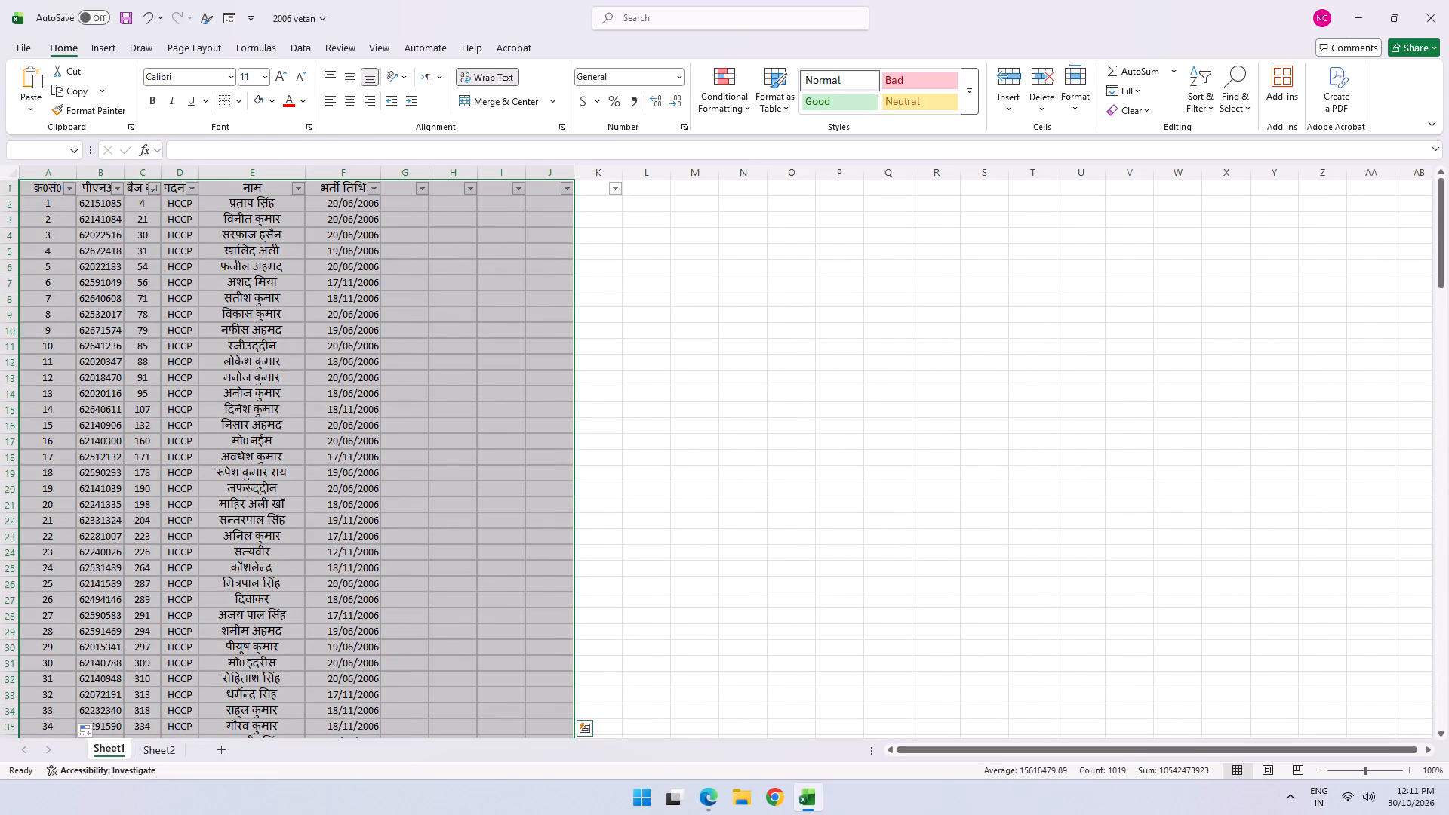
pyautogui.click(243, 100)
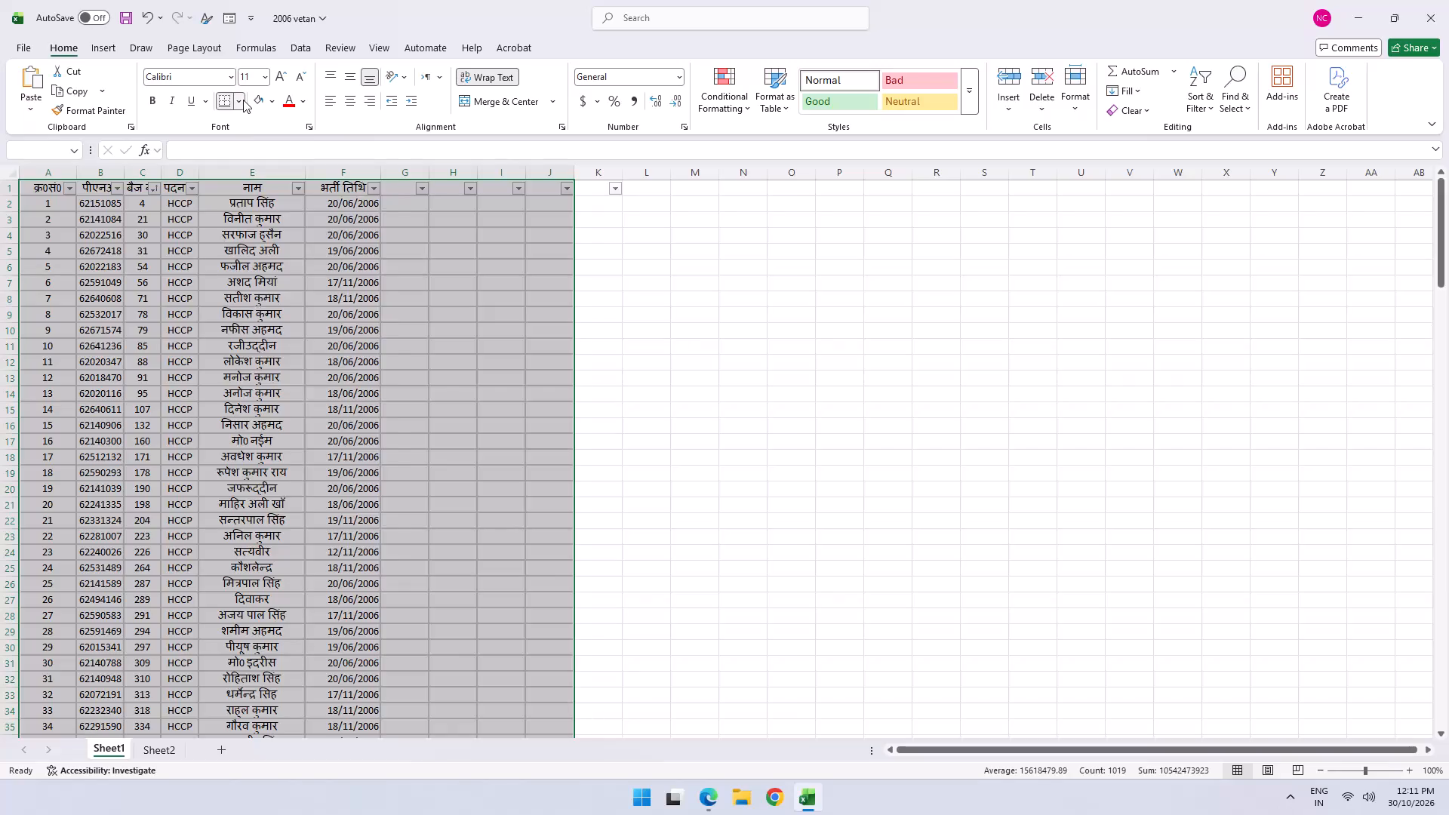
pyautogui.click(251, 257)
pyautogui.click(389, 285)
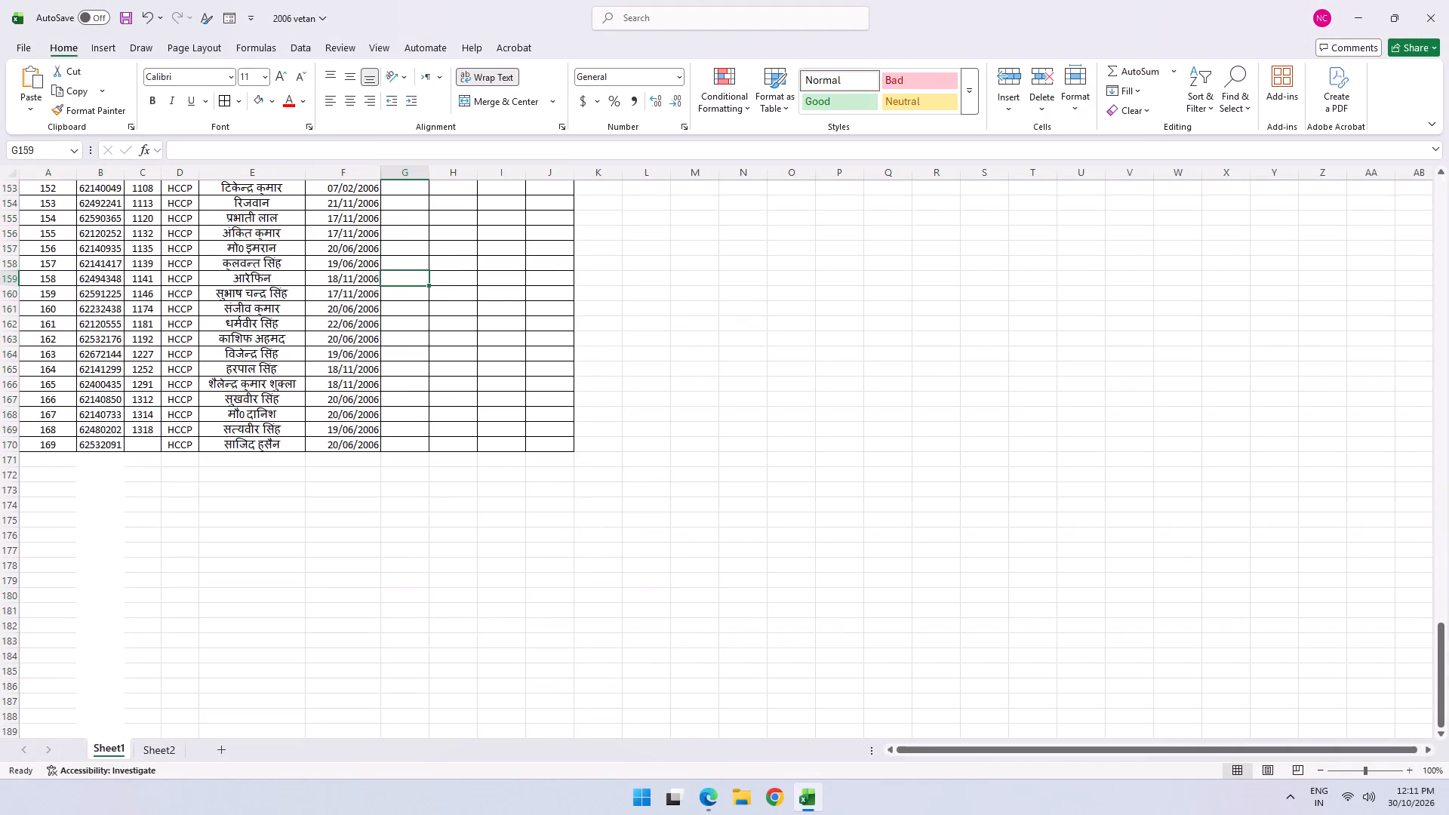
# Look over the bordered list from its last entries back up to the first PNO in B2.
pyautogui.scroll(7, 374, 432)
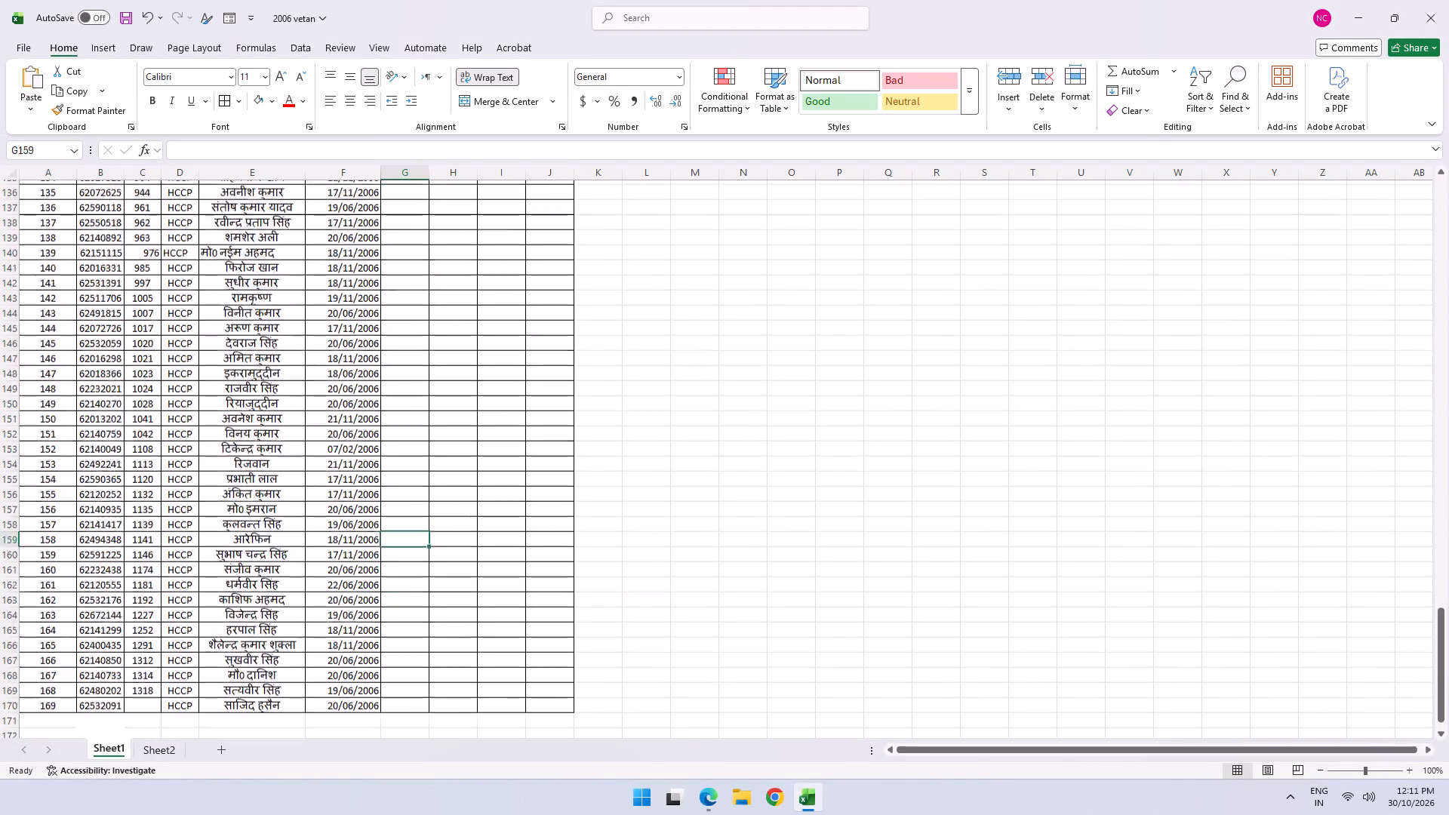
pyautogui.scroll(1, 362, 428)
pyautogui.click(361, 411)
pyautogui.hotkey('ctrl', 'shift', 'Up')
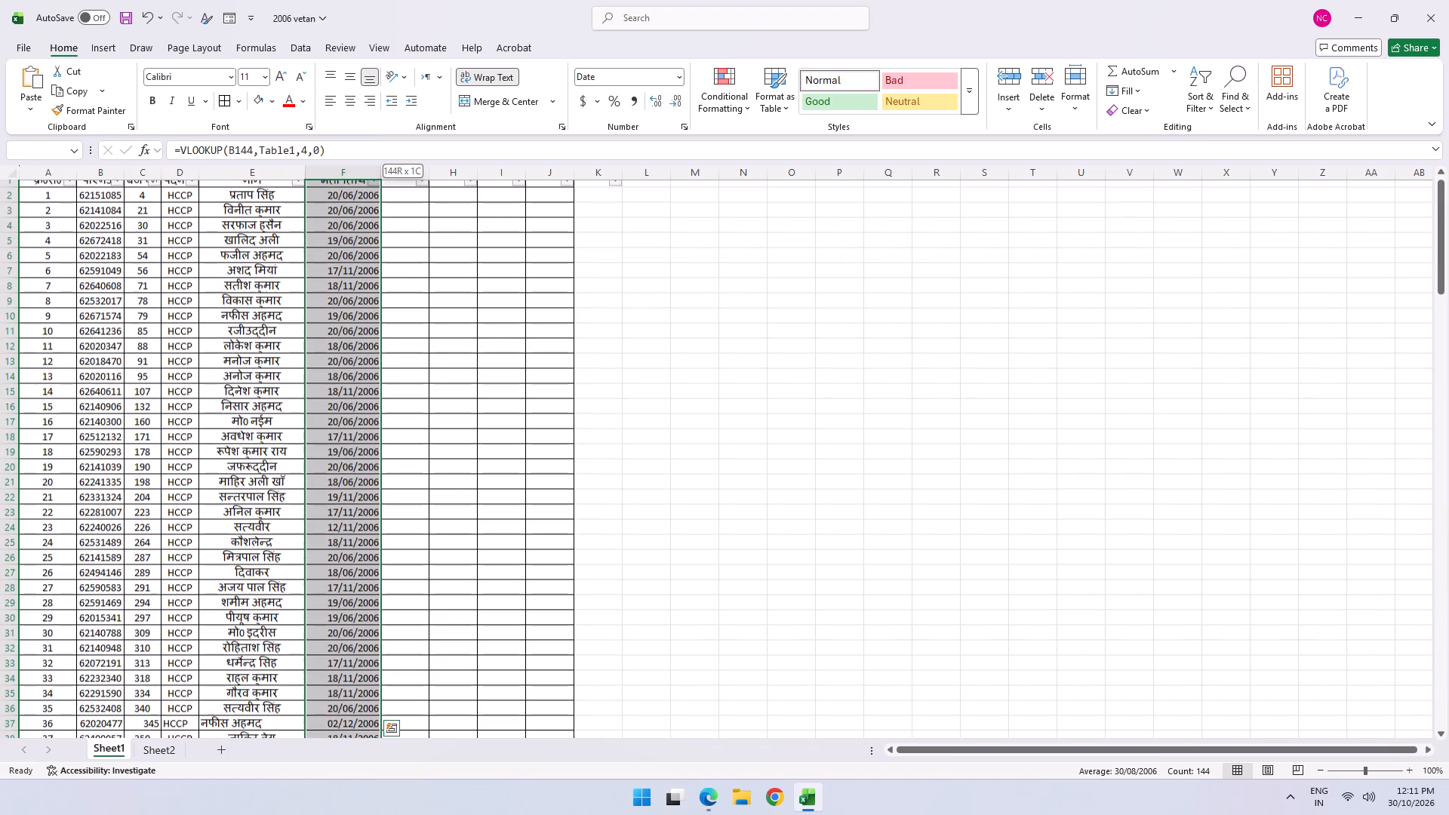
pyautogui.scroll(3, 321, 435)
pyautogui.click(122, 204)
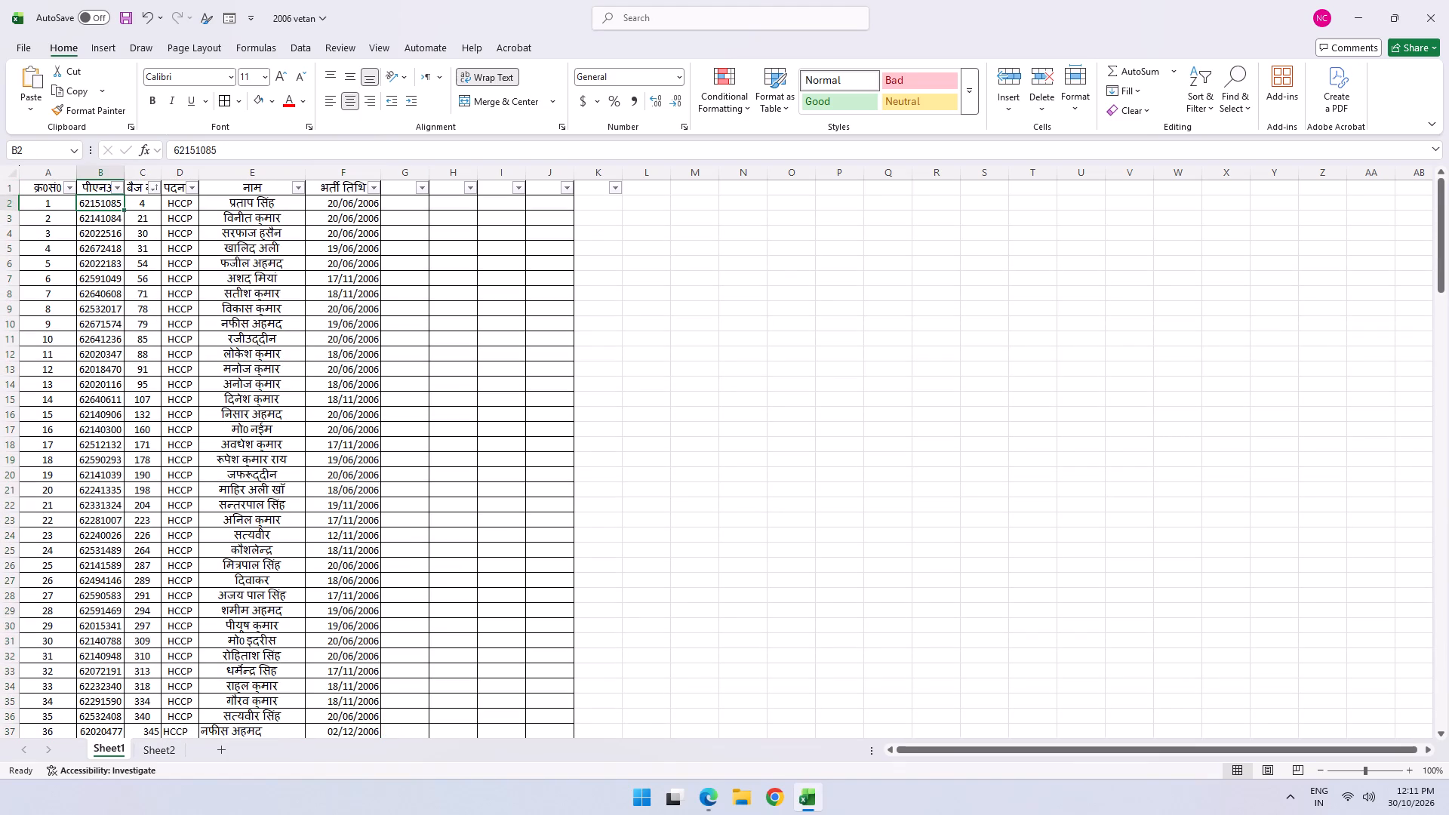
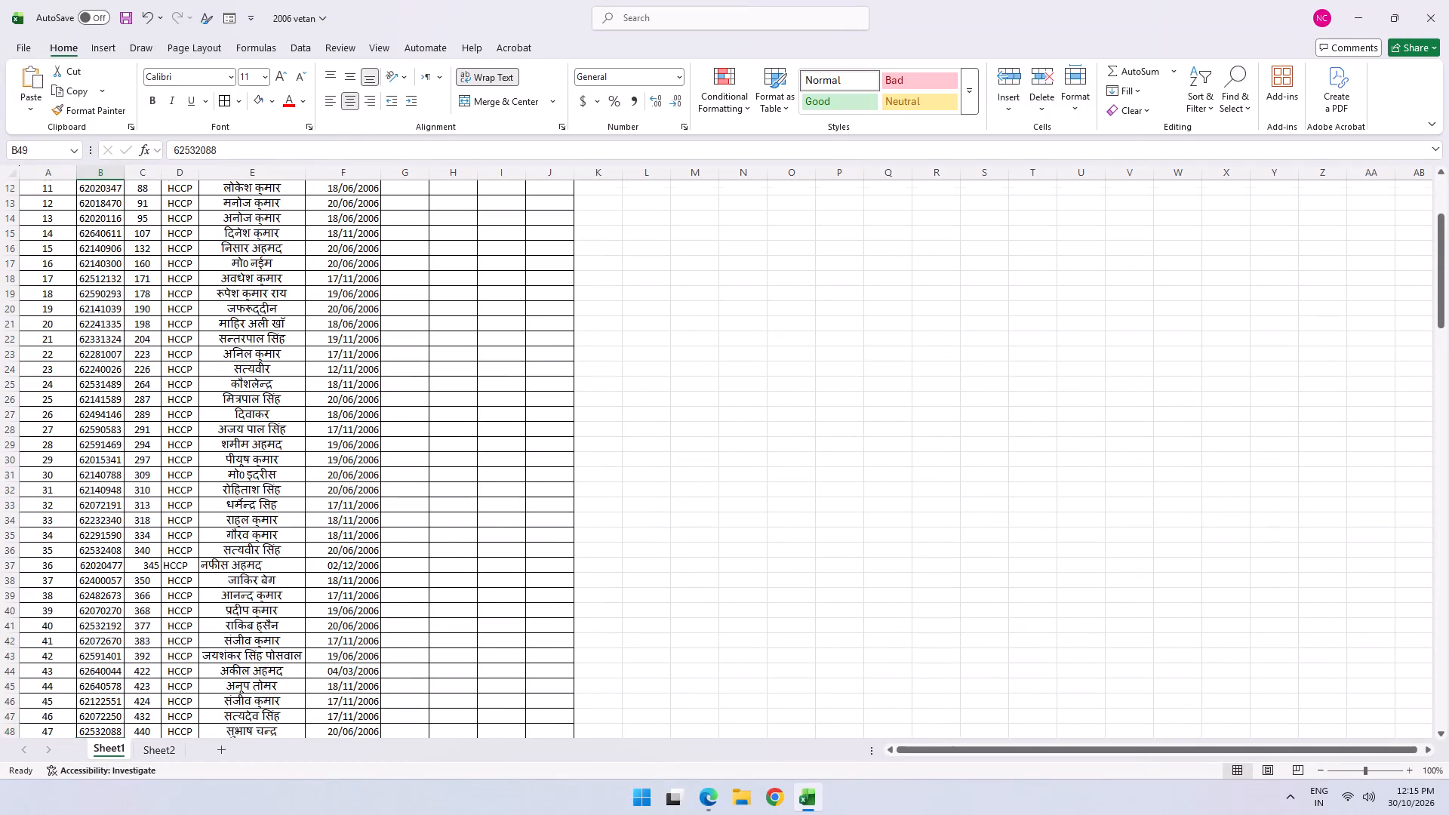
# Look through the bordered list's entries and formatting, moving down the PNO column from row 49 past row 60.
pyautogui.press('Down')
pyautogui.press('Down')
pyautogui.press('Down')
pyautogui.press('Down')
pyautogui.press('Down')
pyautogui.press('Down')
pyautogui.press('Down')
pyautogui.press('Down')
pyautogui.press('Down')
pyautogui.press('Down')
pyautogui.press('Down')
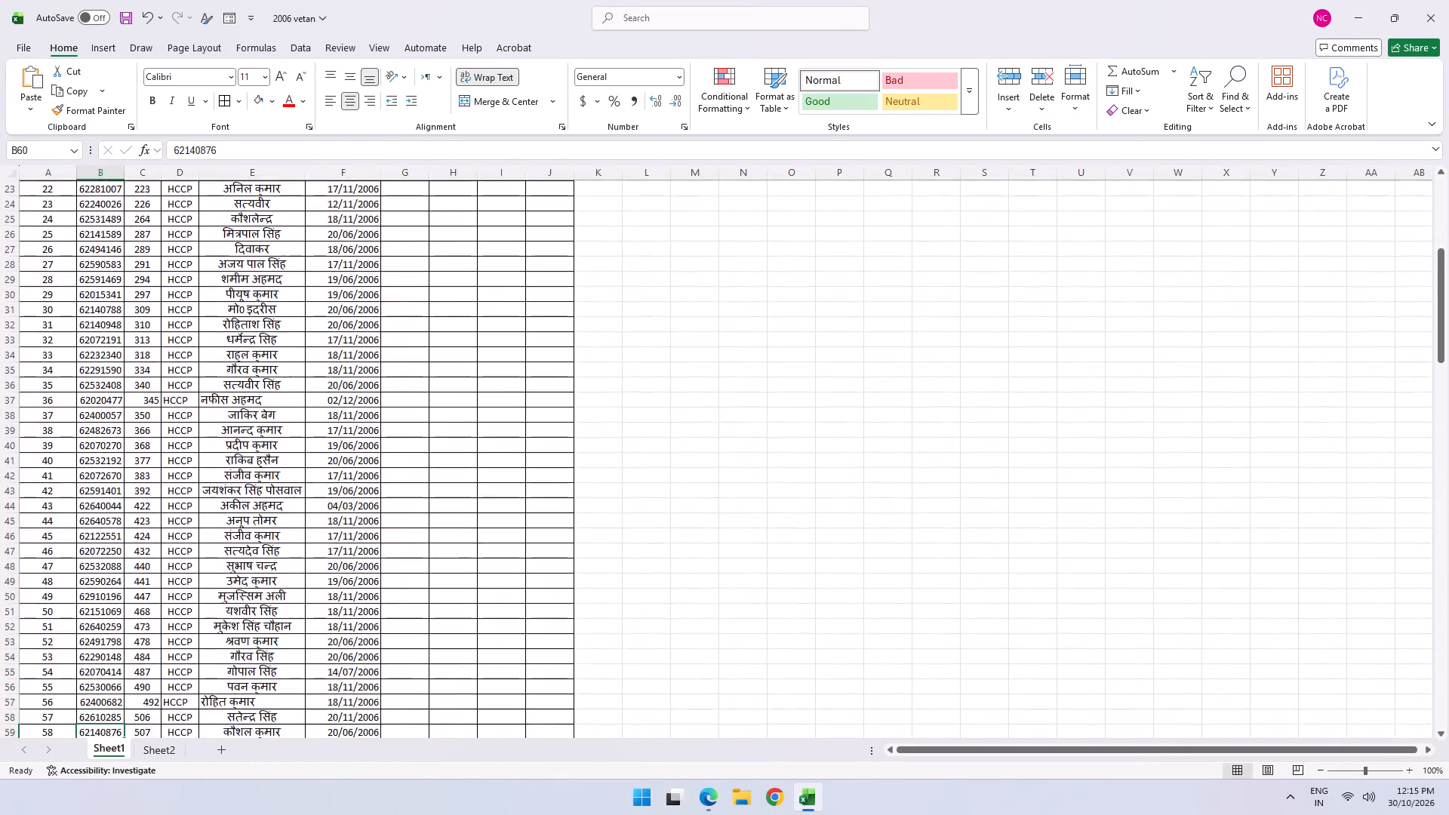
pyautogui.press('Down')
pyautogui.press('Down')
pyautogui.press('Down')
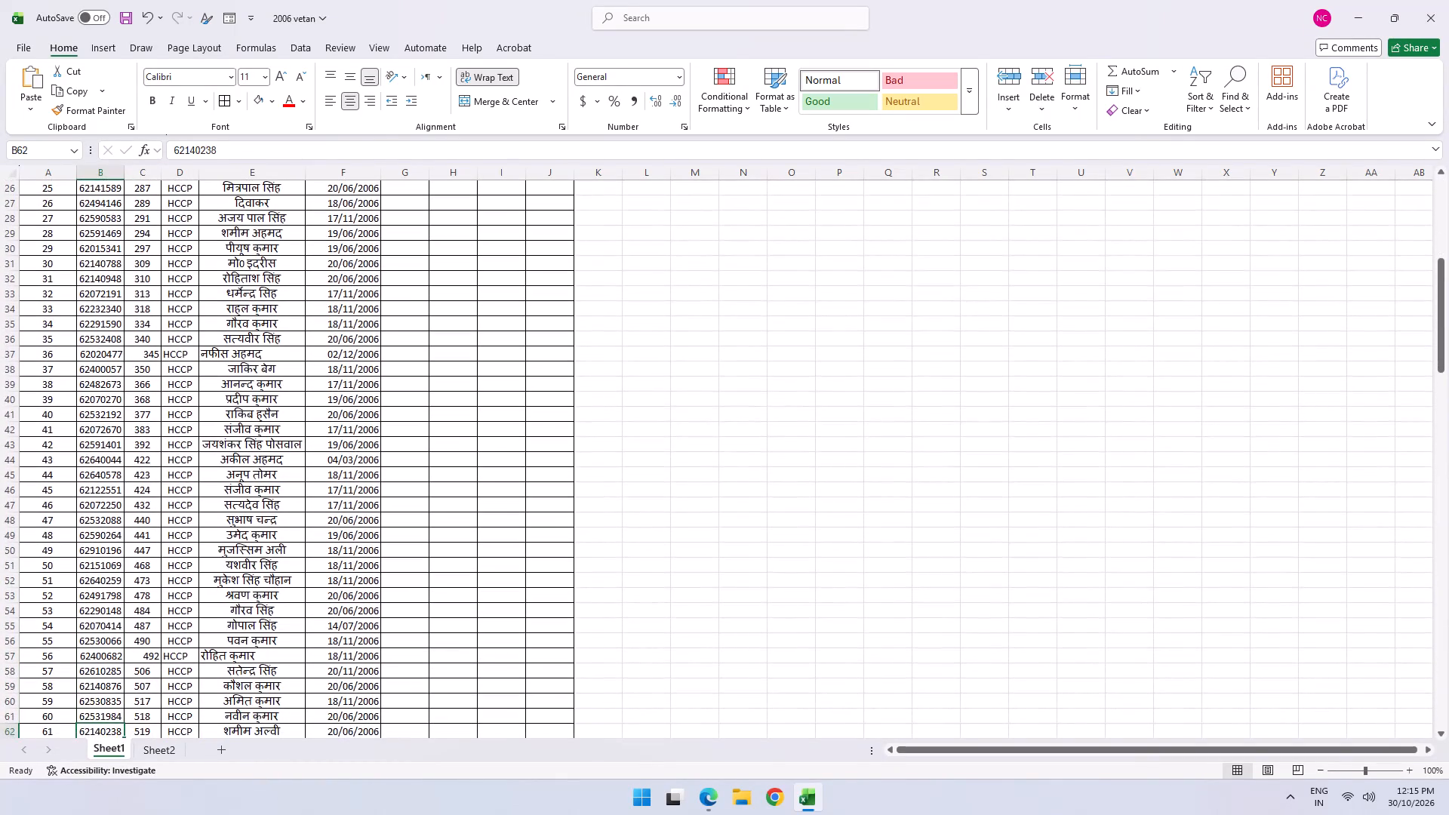
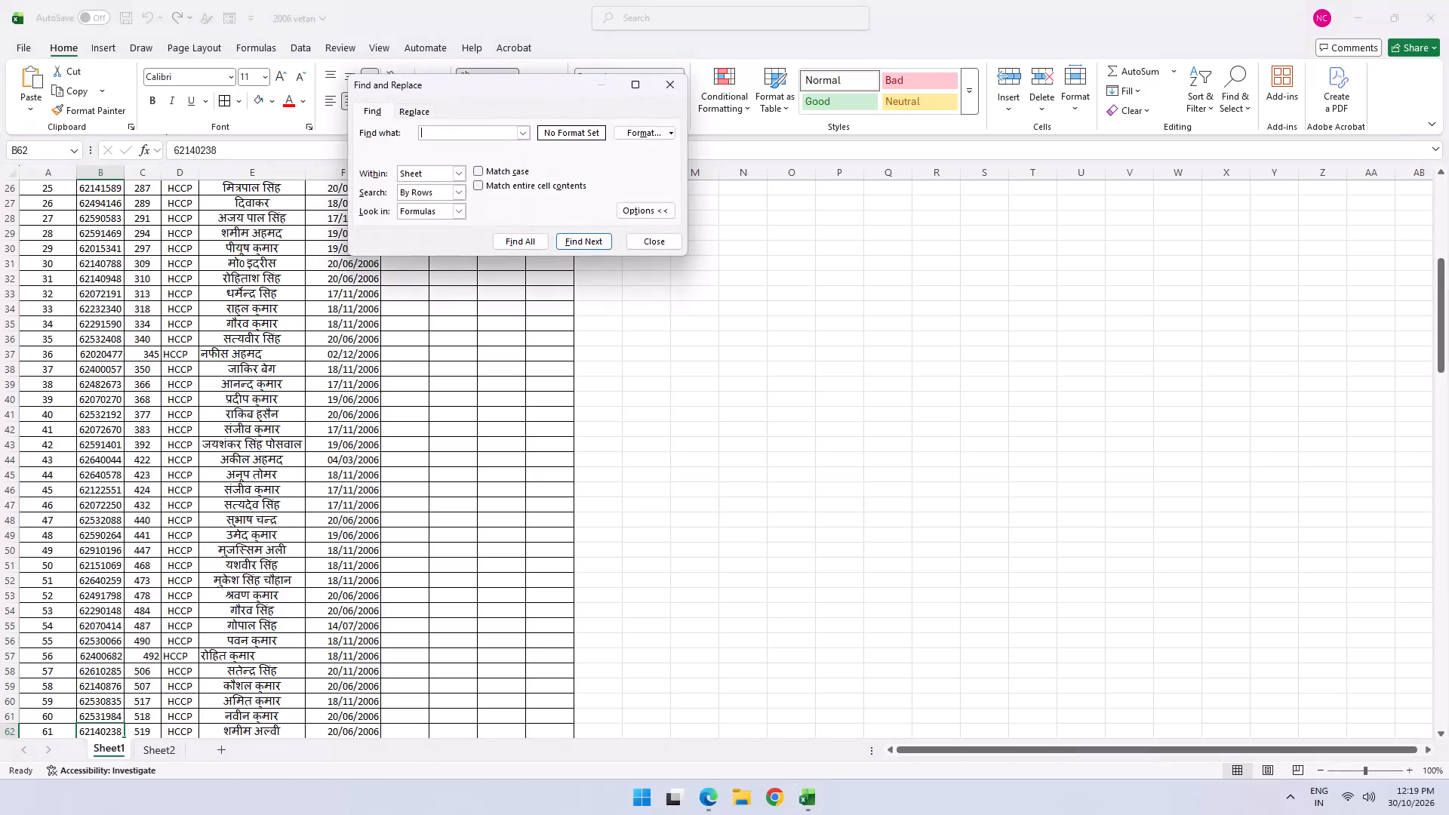
# Search Sheet1 for the personnel record matching the partial PNO number.
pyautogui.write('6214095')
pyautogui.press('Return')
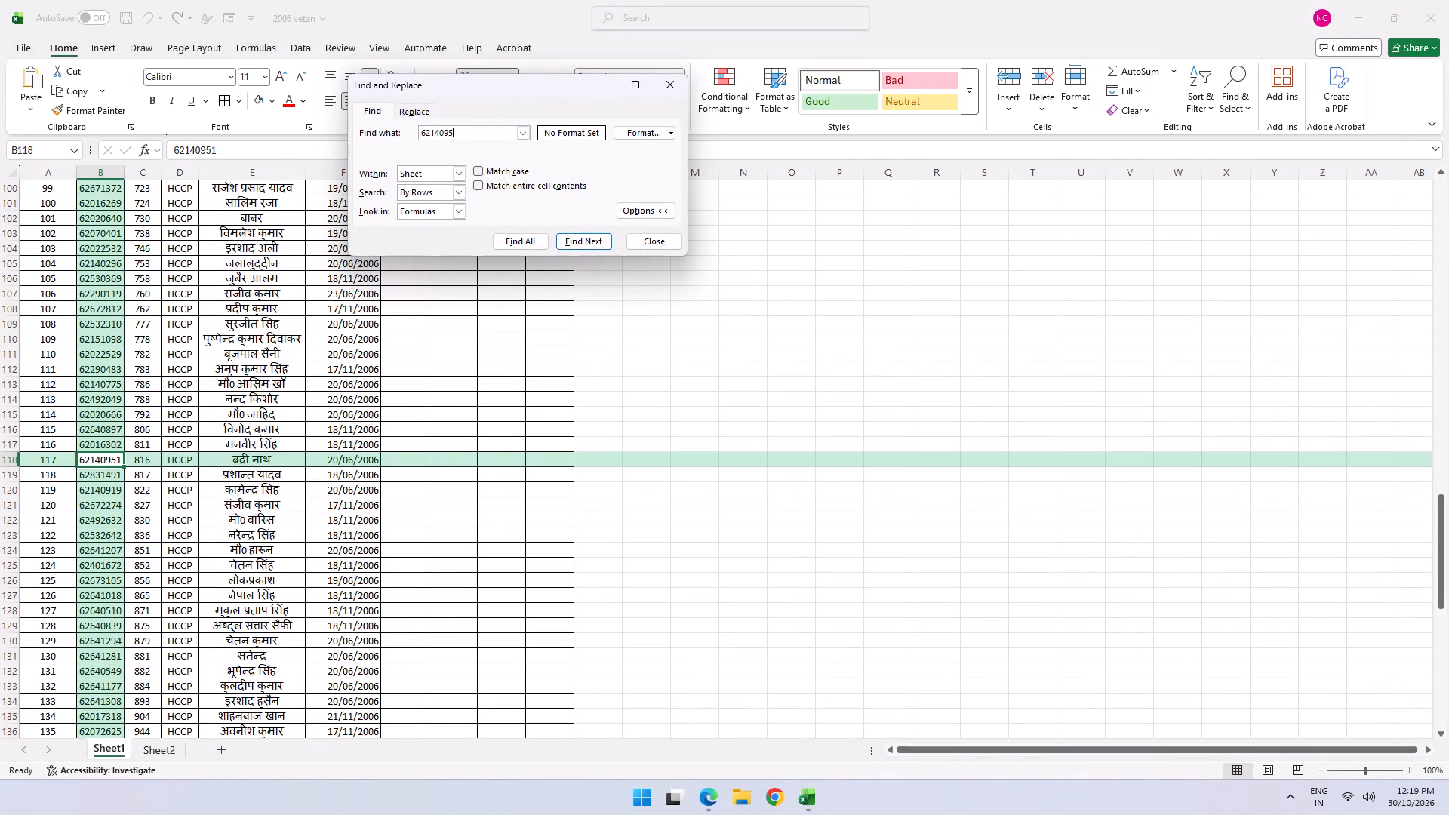
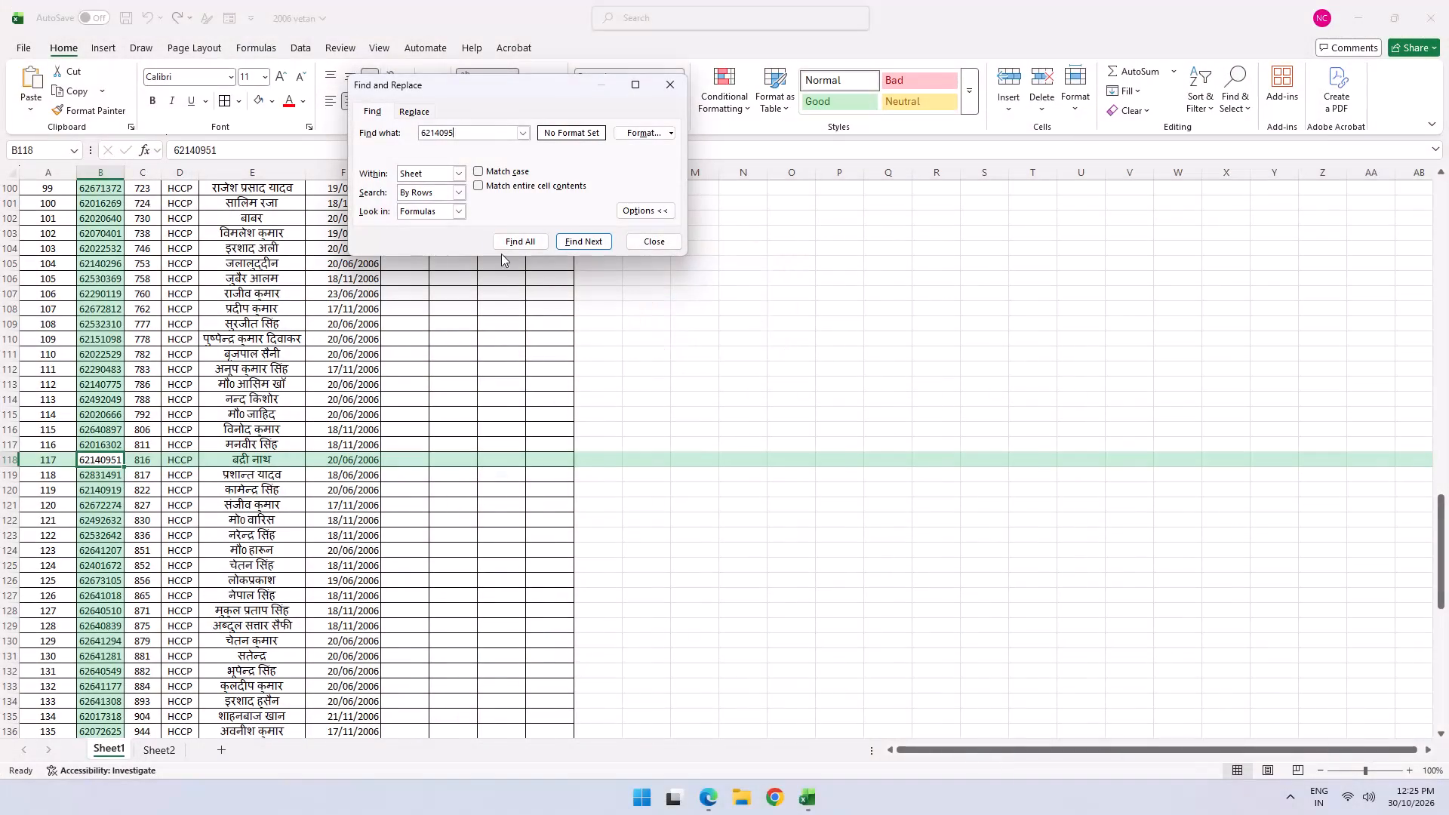
# Replace the search term with the next full eight-digit PNO and find the matching personnel record in Sheet1.
pyautogui.moveTo(481, 136); pyautogui.dragTo(379, 129)
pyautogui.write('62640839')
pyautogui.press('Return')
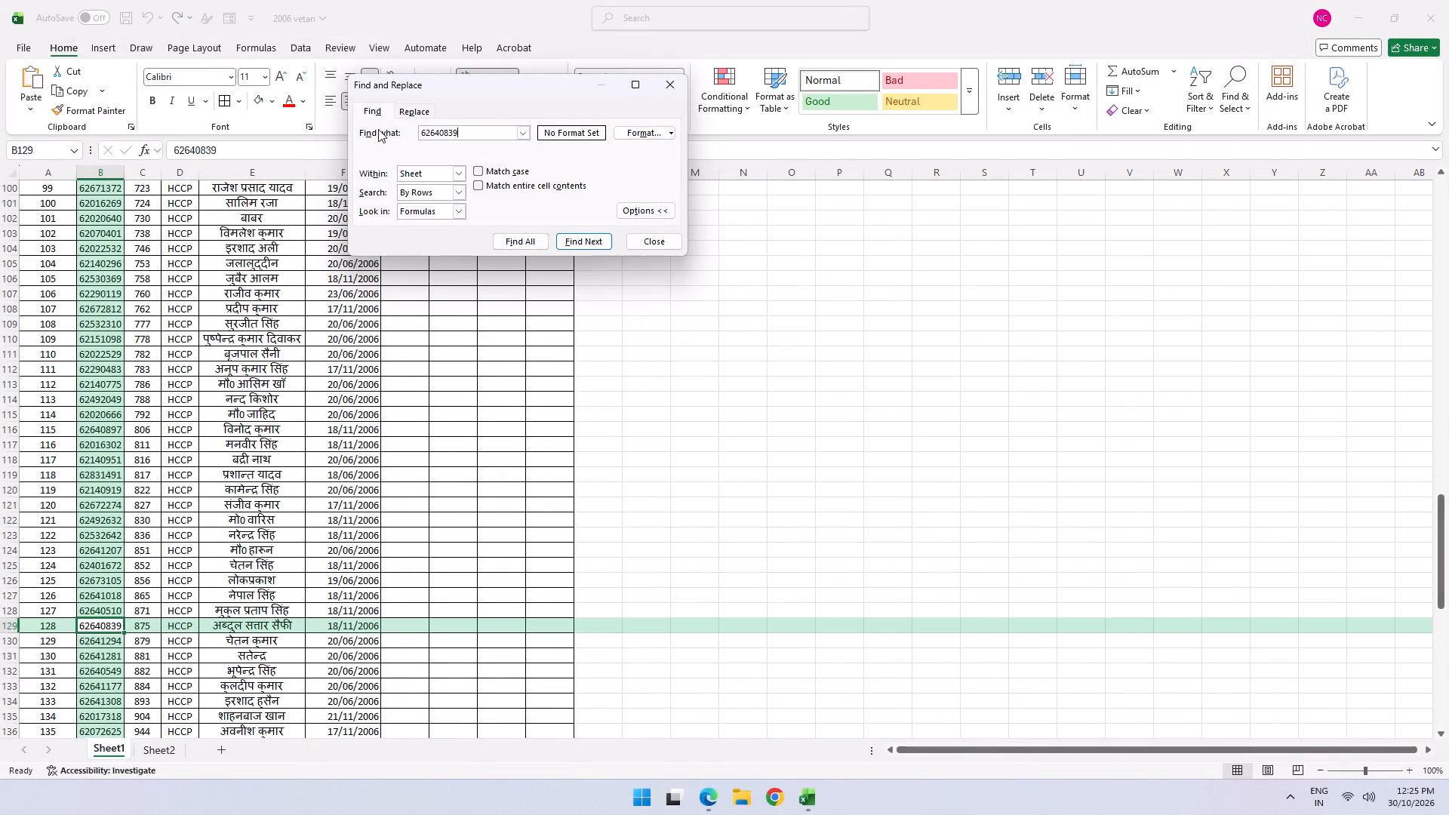
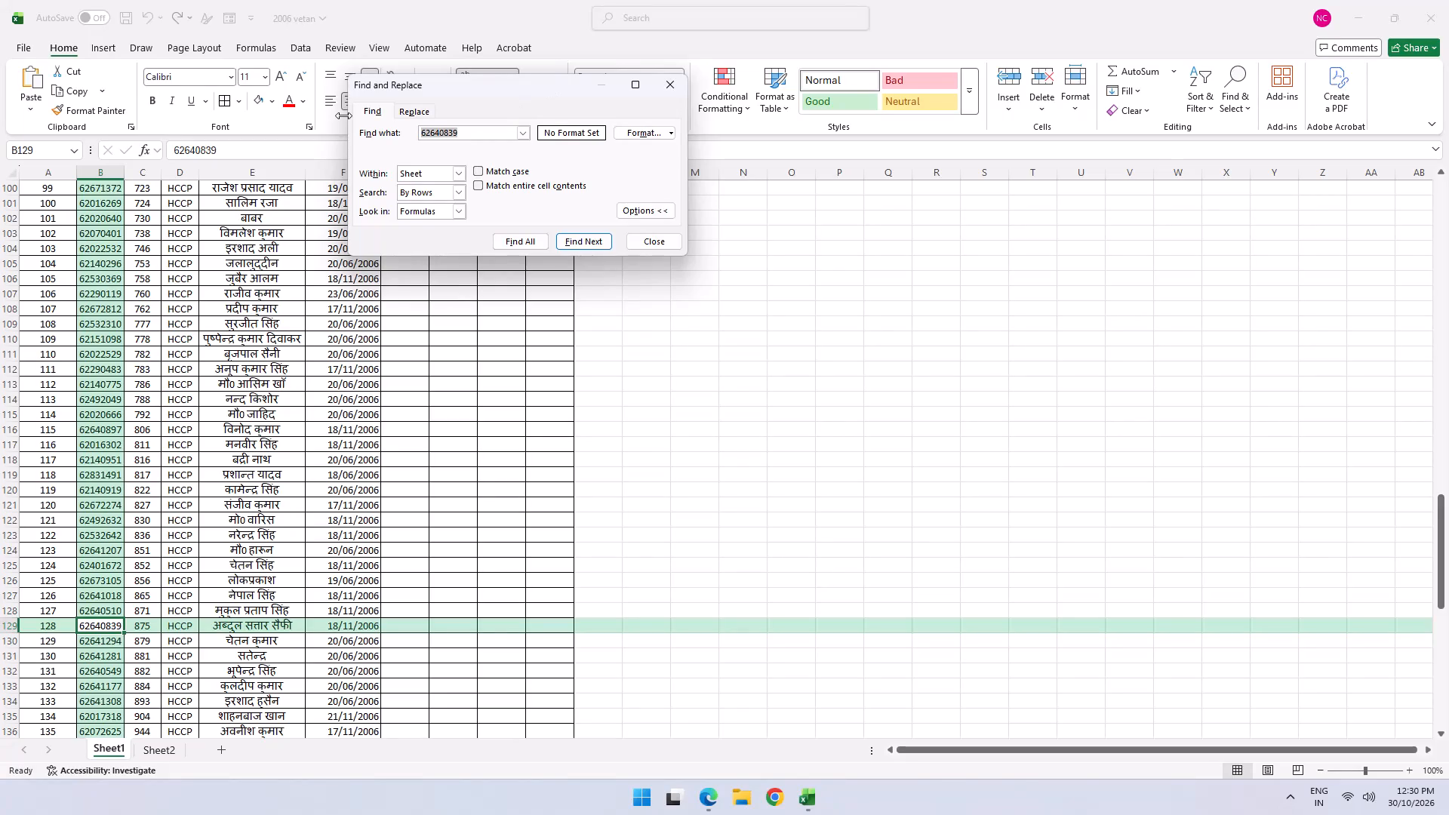
# Replace the search term with the next full eight-digit PNO and find its personnel record in Sheet1.
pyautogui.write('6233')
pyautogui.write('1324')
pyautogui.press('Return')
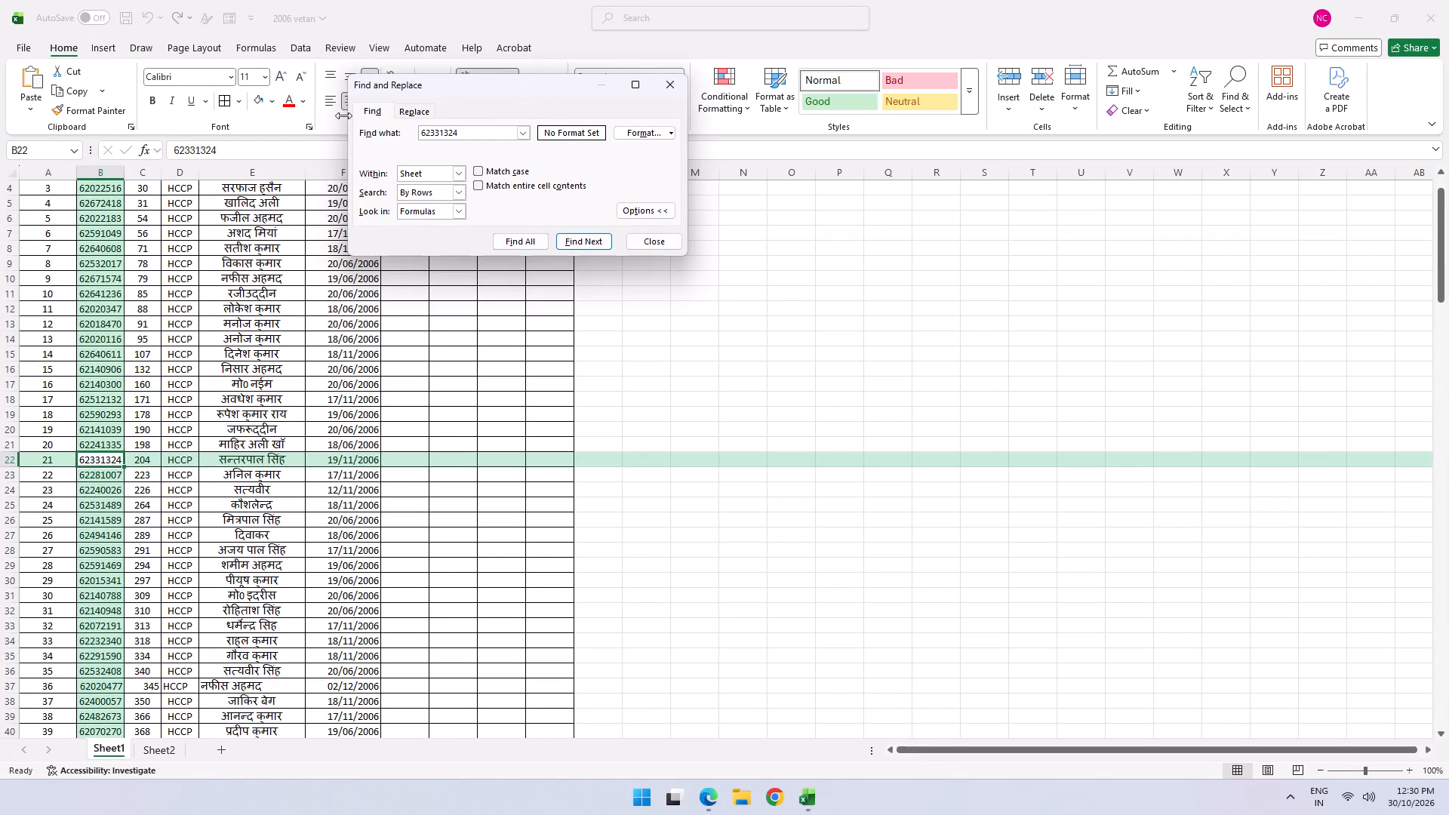
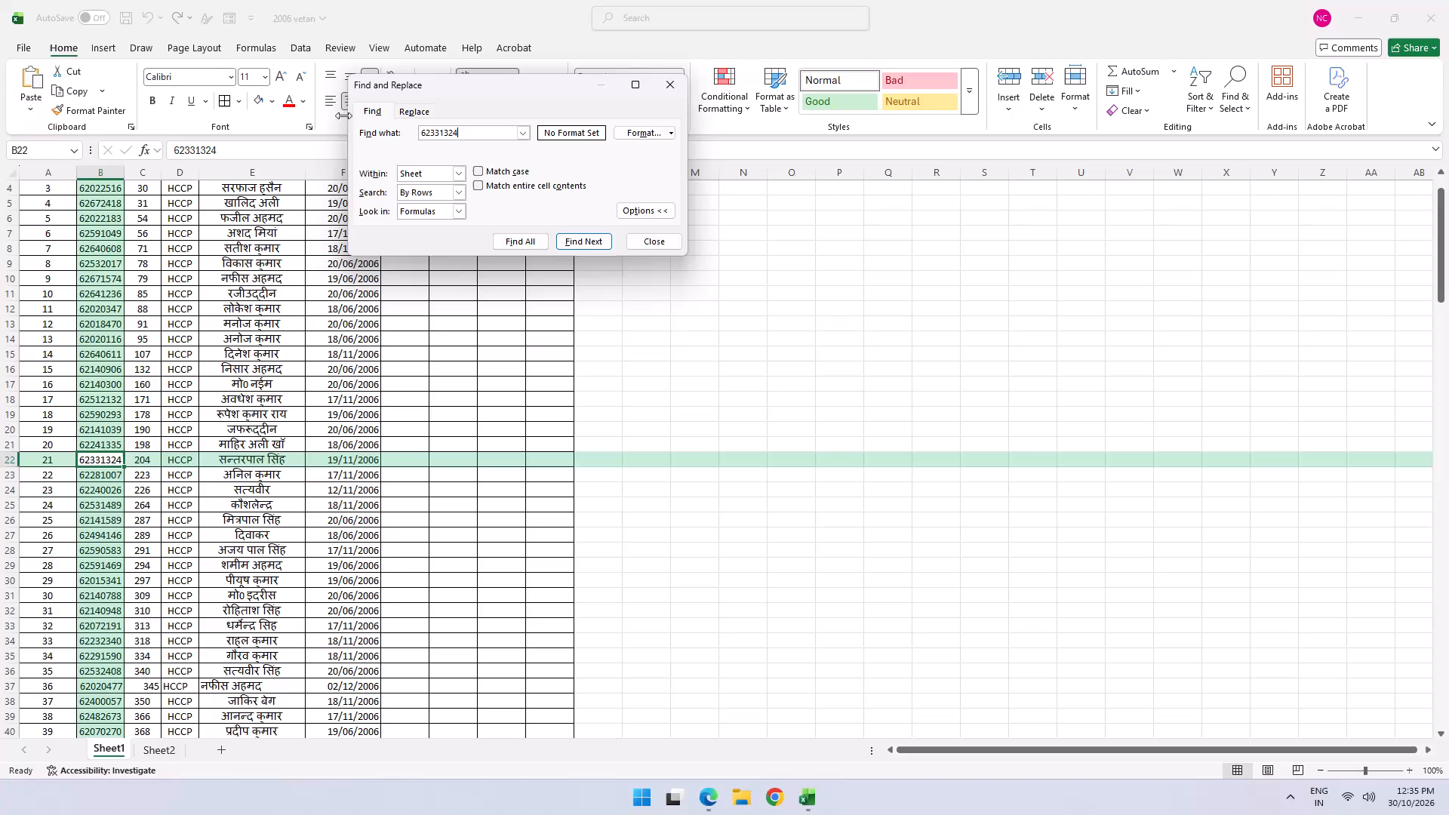
# Clear the previous search term, enter the next full eight-digit PNO, and find its personnel record in Sheet1.
pyautogui.press('BackSpace')
pyautogui.press('BackSpace')
pyautogui.press('BackSpace')
pyautogui.press('BackSpace')
pyautogui.press('BackSpace')
pyautogui.press('BackSpace')
pyautogui.press('BackSpace')
pyautogui.press('BackSpace')
pyautogui.press('BackSpace')
pyautogui.press('BackSpace')
pyautogui.press('BackSpace')
pyautogui.press('BackSpace')
pyautogui.press('BackSpace')
pyautogui.press('BackSpace')
pyautogui.press('BackSpace')
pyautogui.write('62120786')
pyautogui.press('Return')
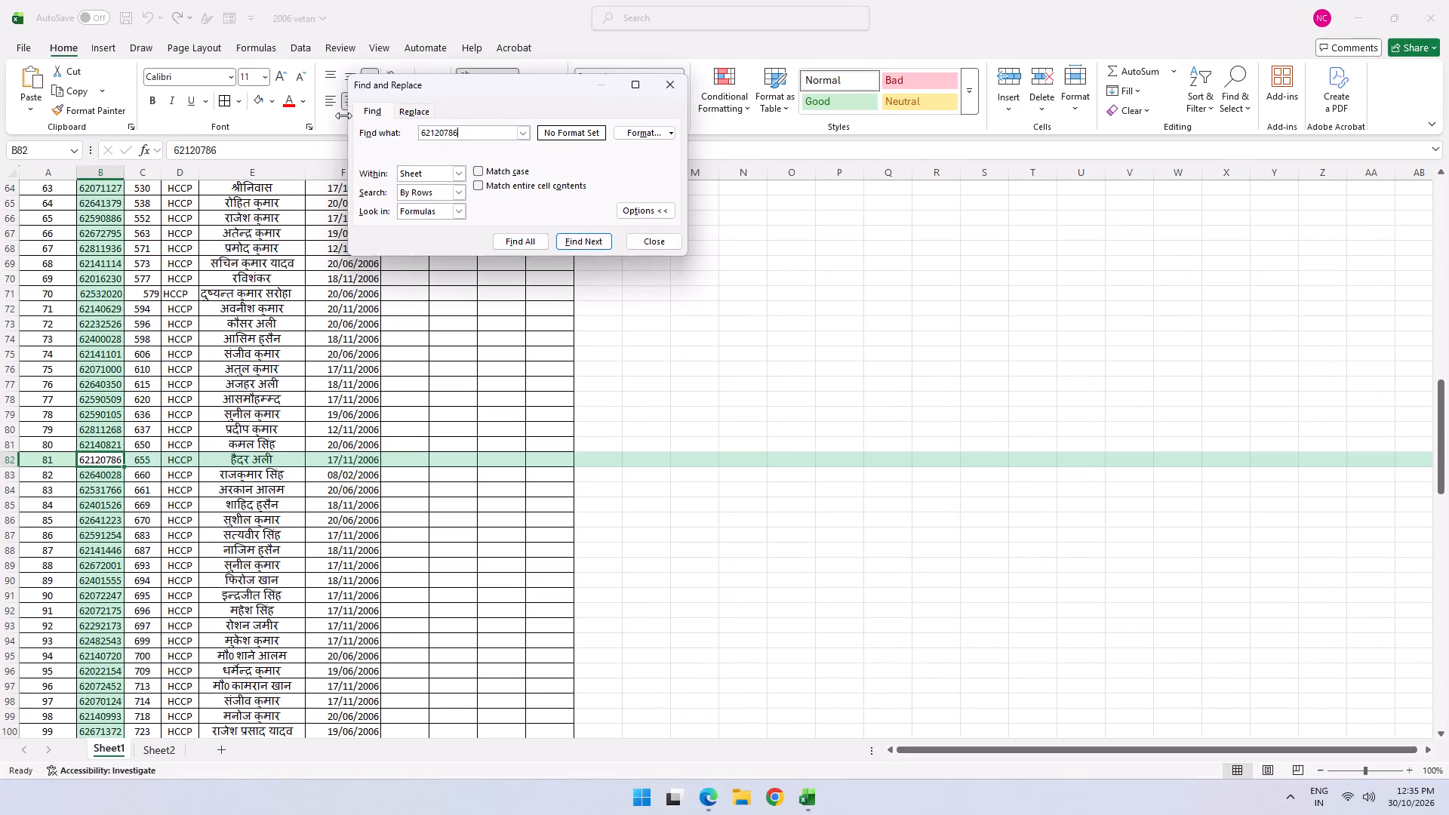
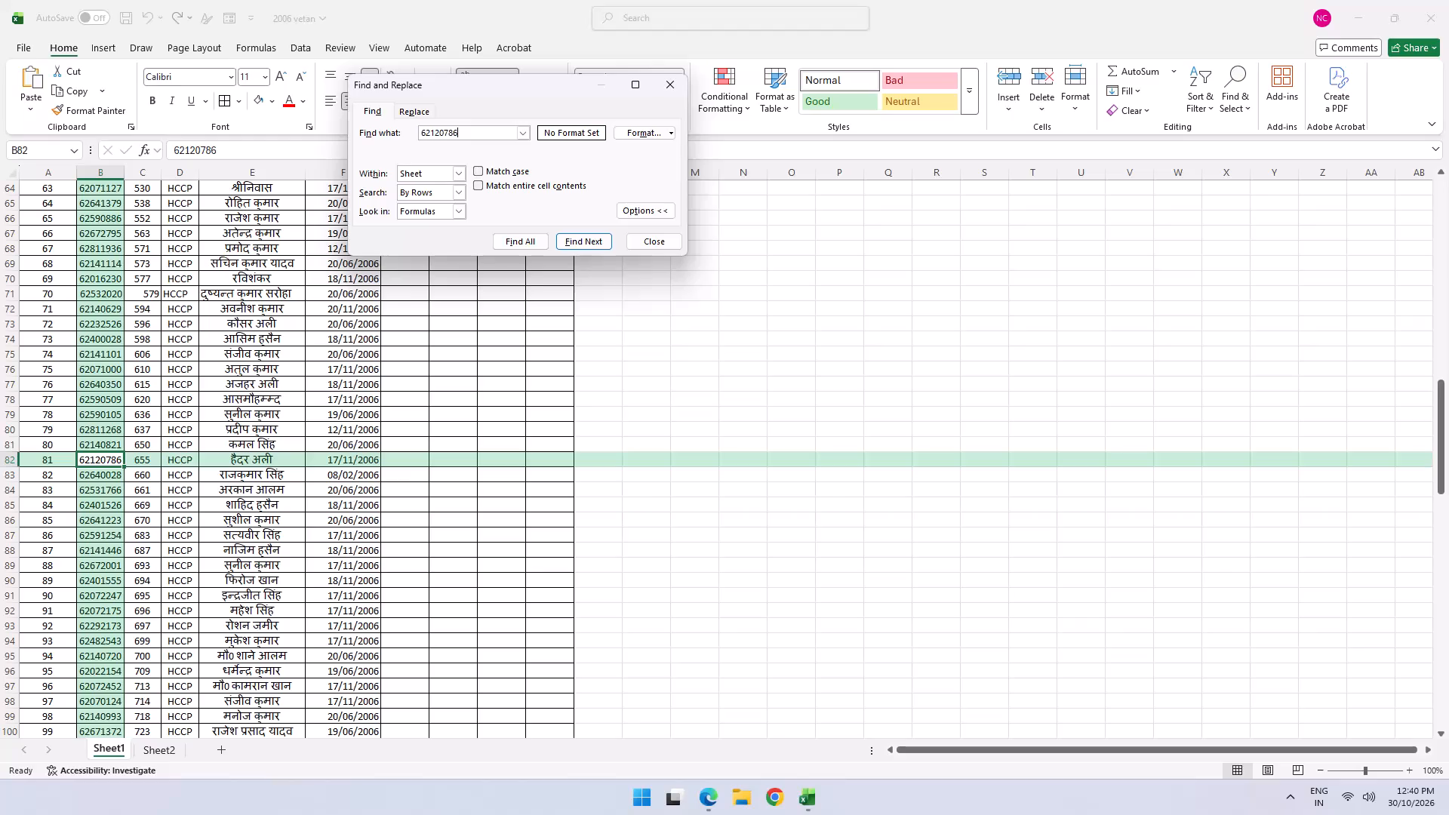
# Start a fresh search in Sheet1 for the next full eight-digit PNO and find its personnel record.
pyautogui.click(678, 246)
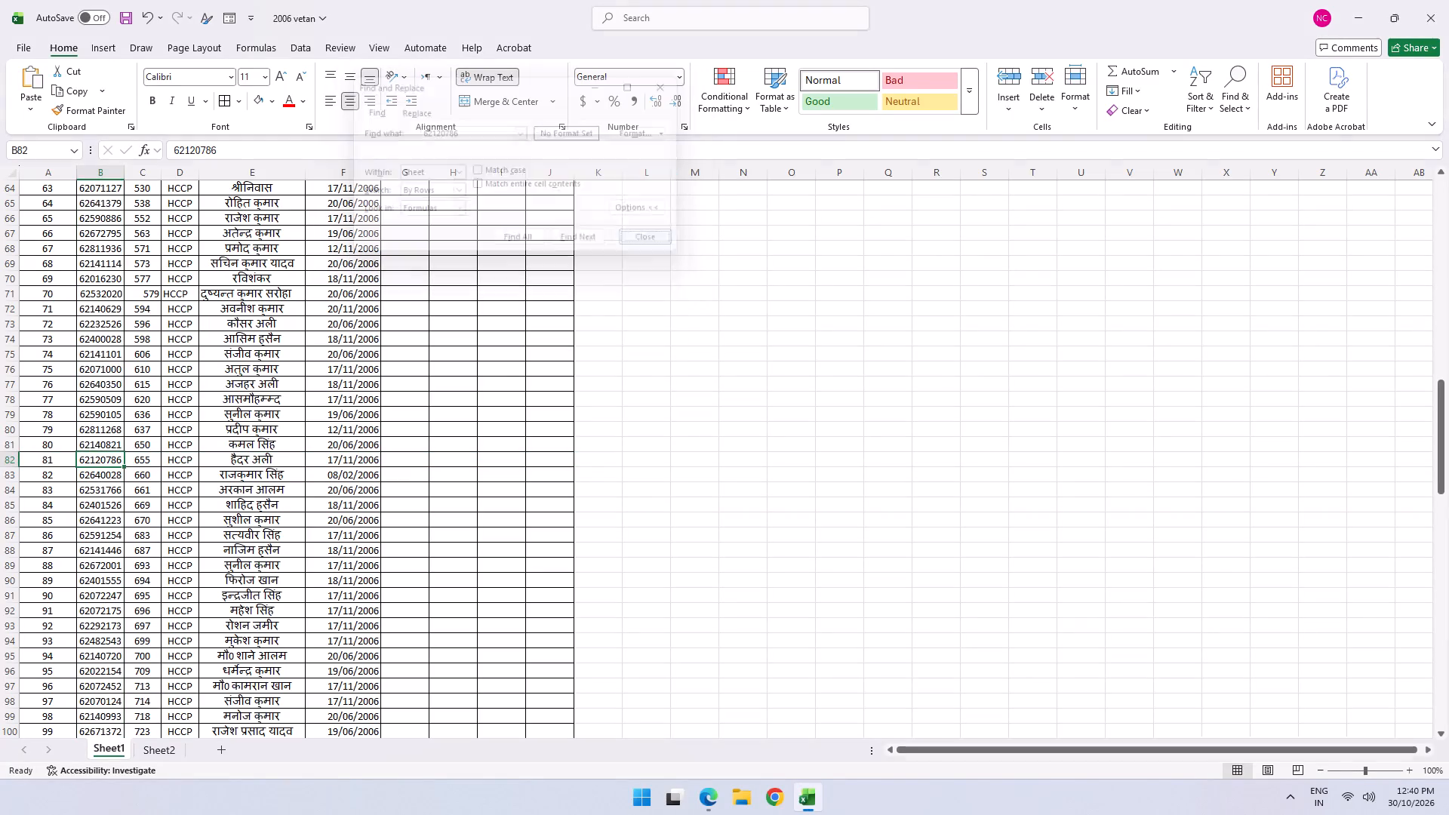
pyautogui.click(617, 331)
pyautogui.hotkey('ctrl', 'f')
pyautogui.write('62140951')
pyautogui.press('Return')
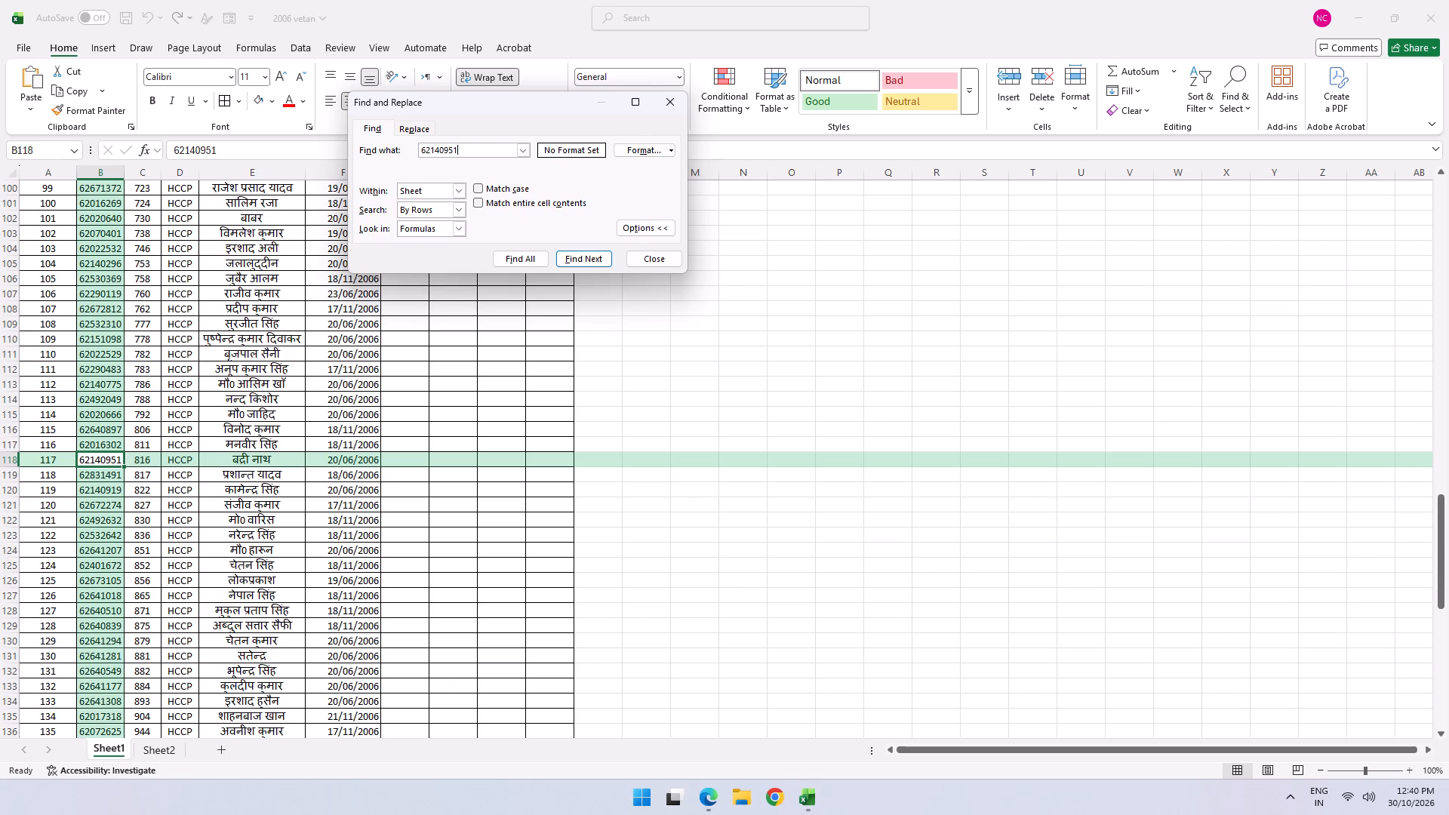
# Clear the previous search term and search Sheet1 for a PNO using only its first seven digits.
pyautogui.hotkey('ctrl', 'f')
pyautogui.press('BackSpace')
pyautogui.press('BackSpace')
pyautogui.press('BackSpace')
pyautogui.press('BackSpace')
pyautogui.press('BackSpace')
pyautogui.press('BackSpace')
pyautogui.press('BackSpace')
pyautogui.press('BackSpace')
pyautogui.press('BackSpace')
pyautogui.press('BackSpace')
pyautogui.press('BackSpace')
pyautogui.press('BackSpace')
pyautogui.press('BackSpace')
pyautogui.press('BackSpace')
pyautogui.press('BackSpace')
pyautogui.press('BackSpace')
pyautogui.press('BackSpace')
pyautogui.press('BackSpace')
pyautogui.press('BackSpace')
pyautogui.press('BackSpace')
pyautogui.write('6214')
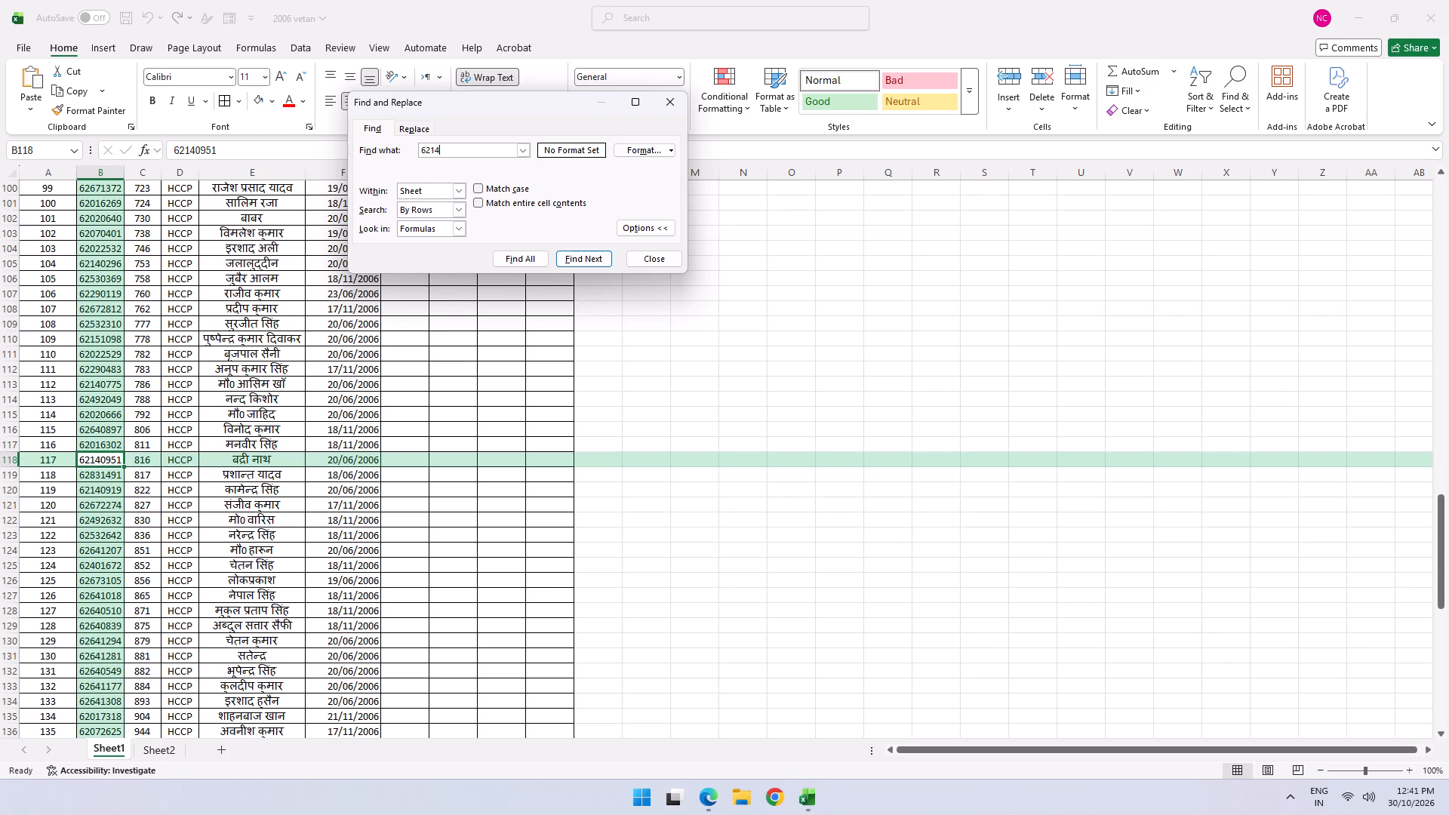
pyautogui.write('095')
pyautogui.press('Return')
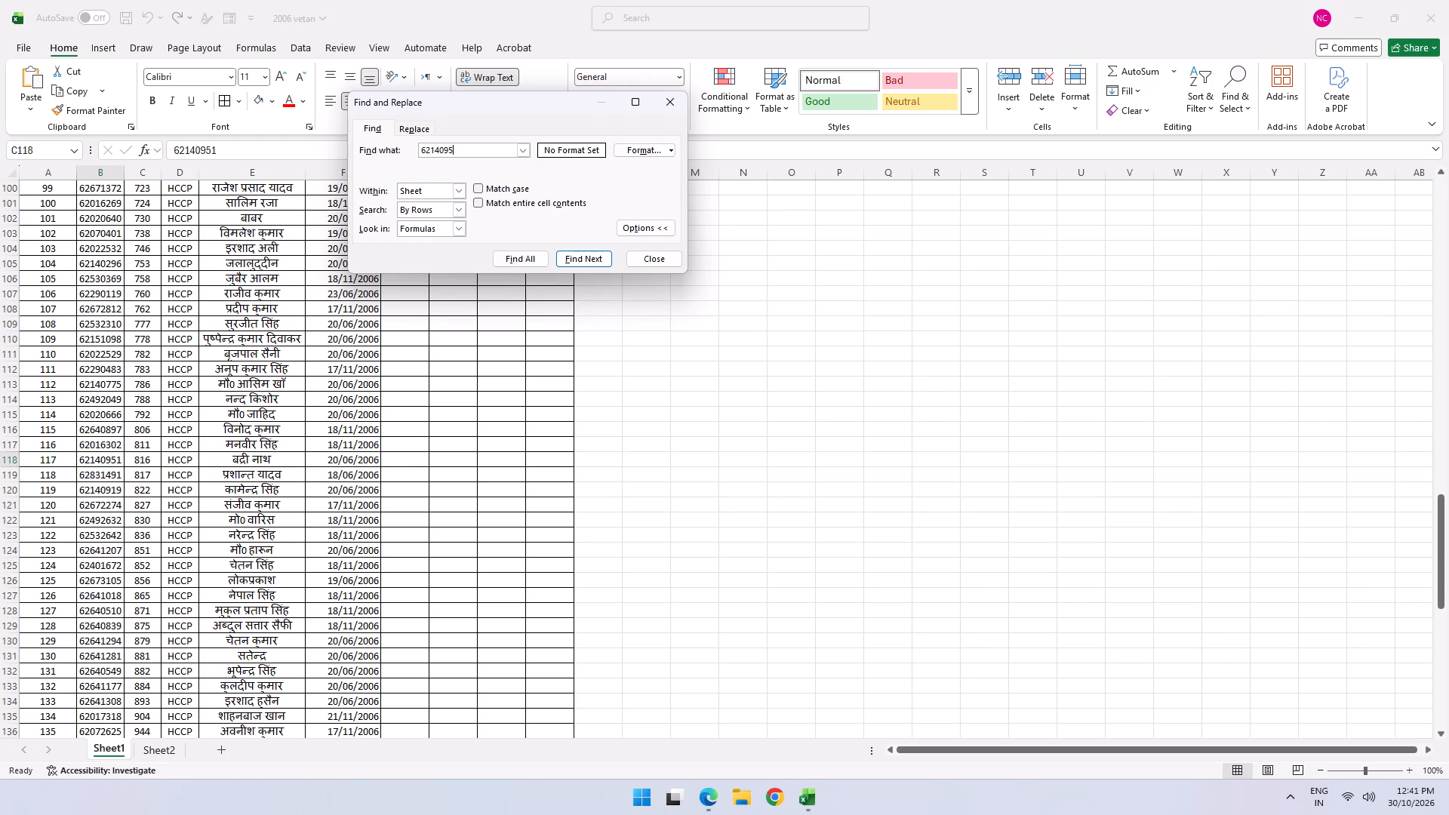
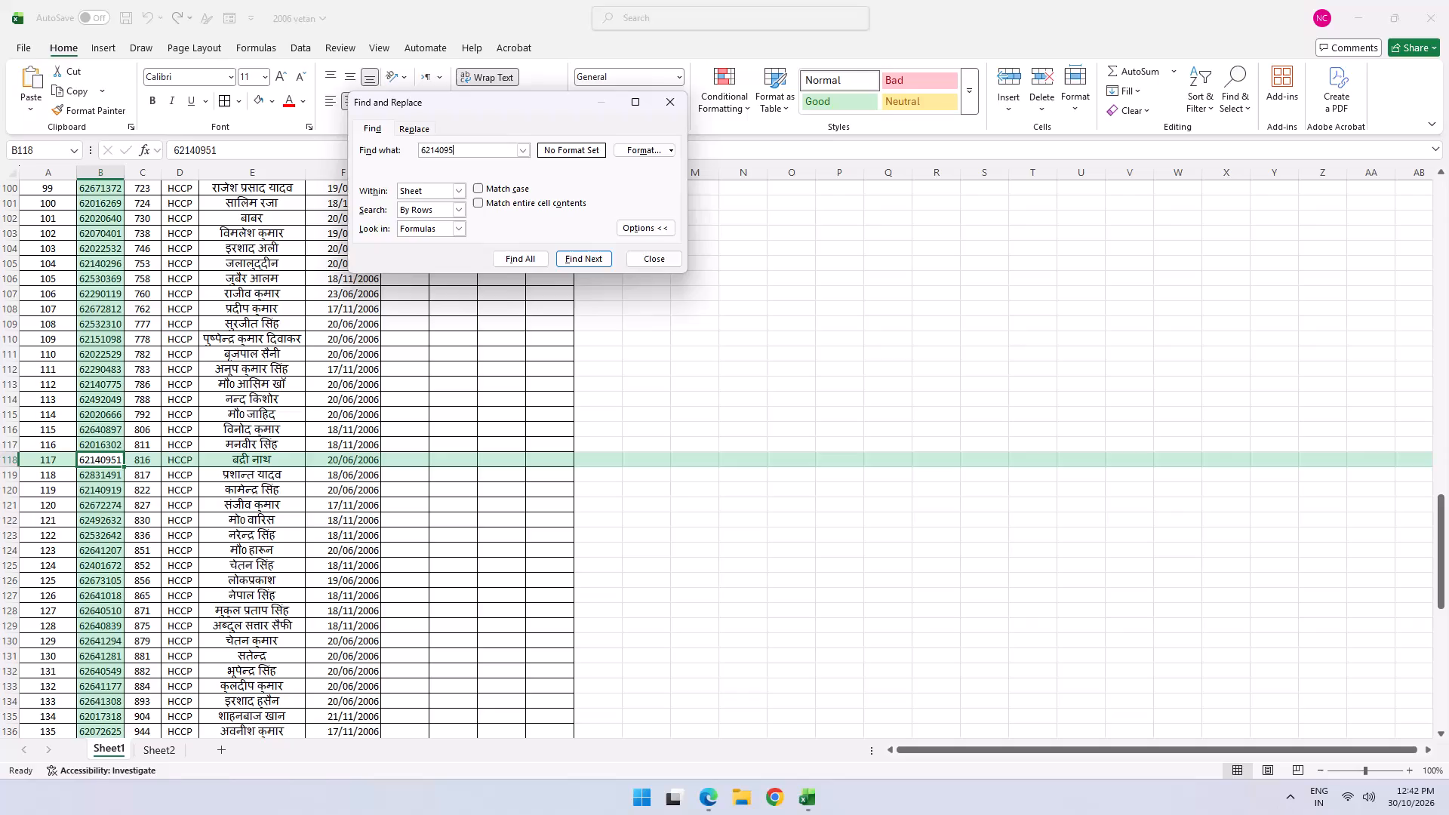
# Close the Excel search, switch to the NEW NR 2025 spreadsheet in the browser, and search its ALL sheet for 922.
pyautogui.click(669, 253)
pyautogui.hotkey('alt', 'Tab')
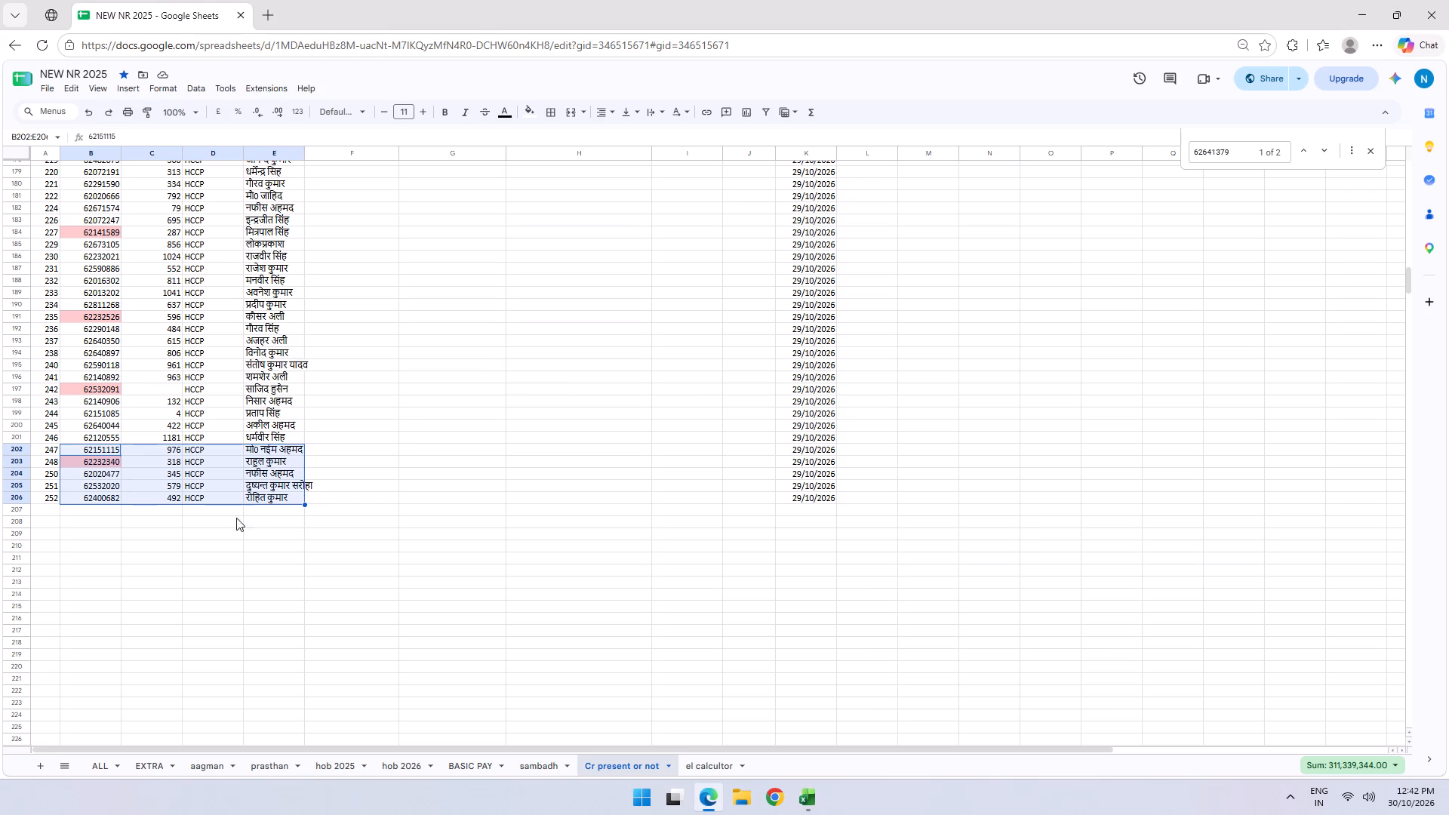
pyautogui.click(110, 774)
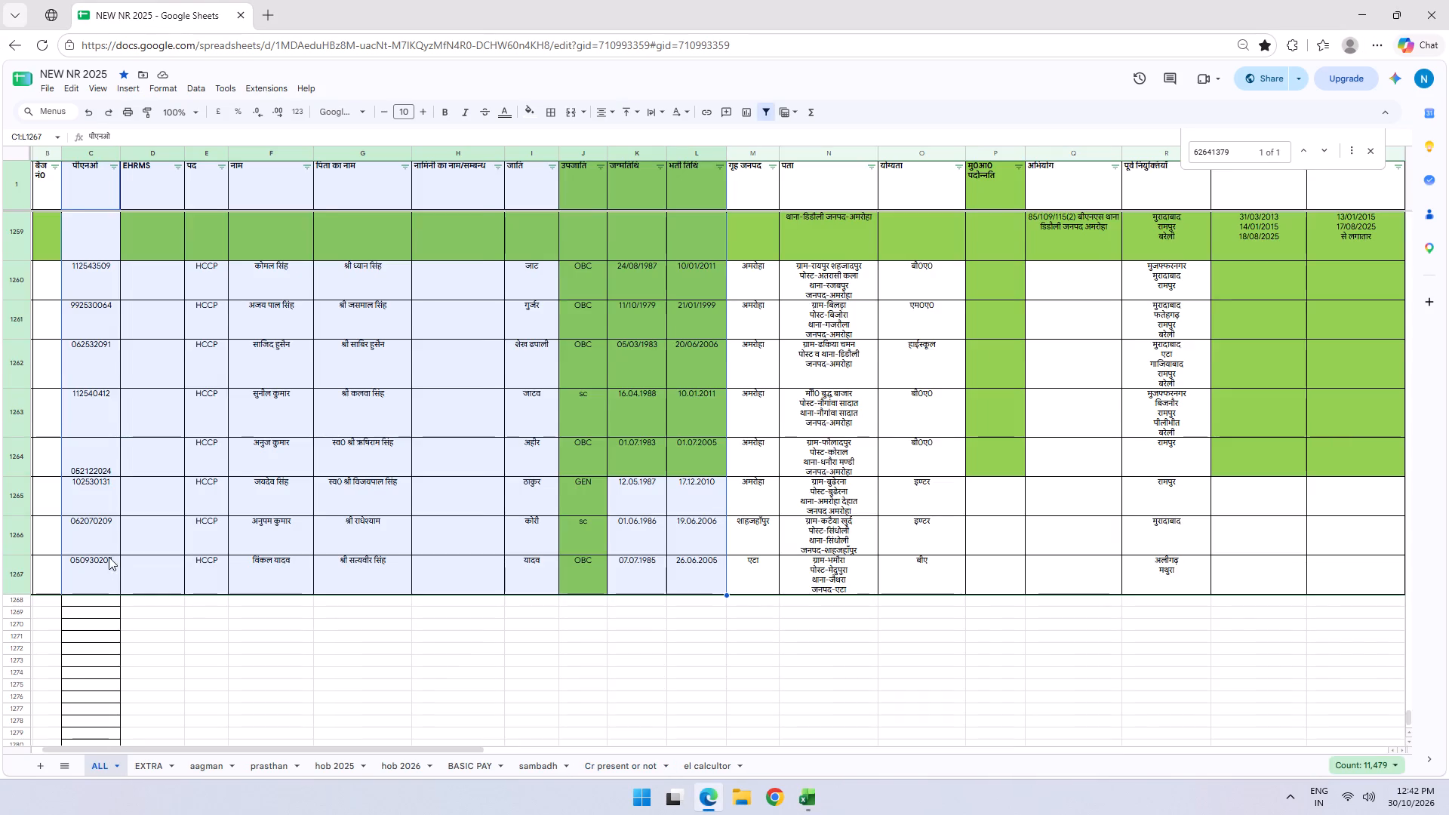
pyautogui.scroll(-1, 109, 557)
pyautogui.scroll(6, 119, 558)
pyautogui.click(144, 555)
pyautogui.hotkey('ctrl', 'f')
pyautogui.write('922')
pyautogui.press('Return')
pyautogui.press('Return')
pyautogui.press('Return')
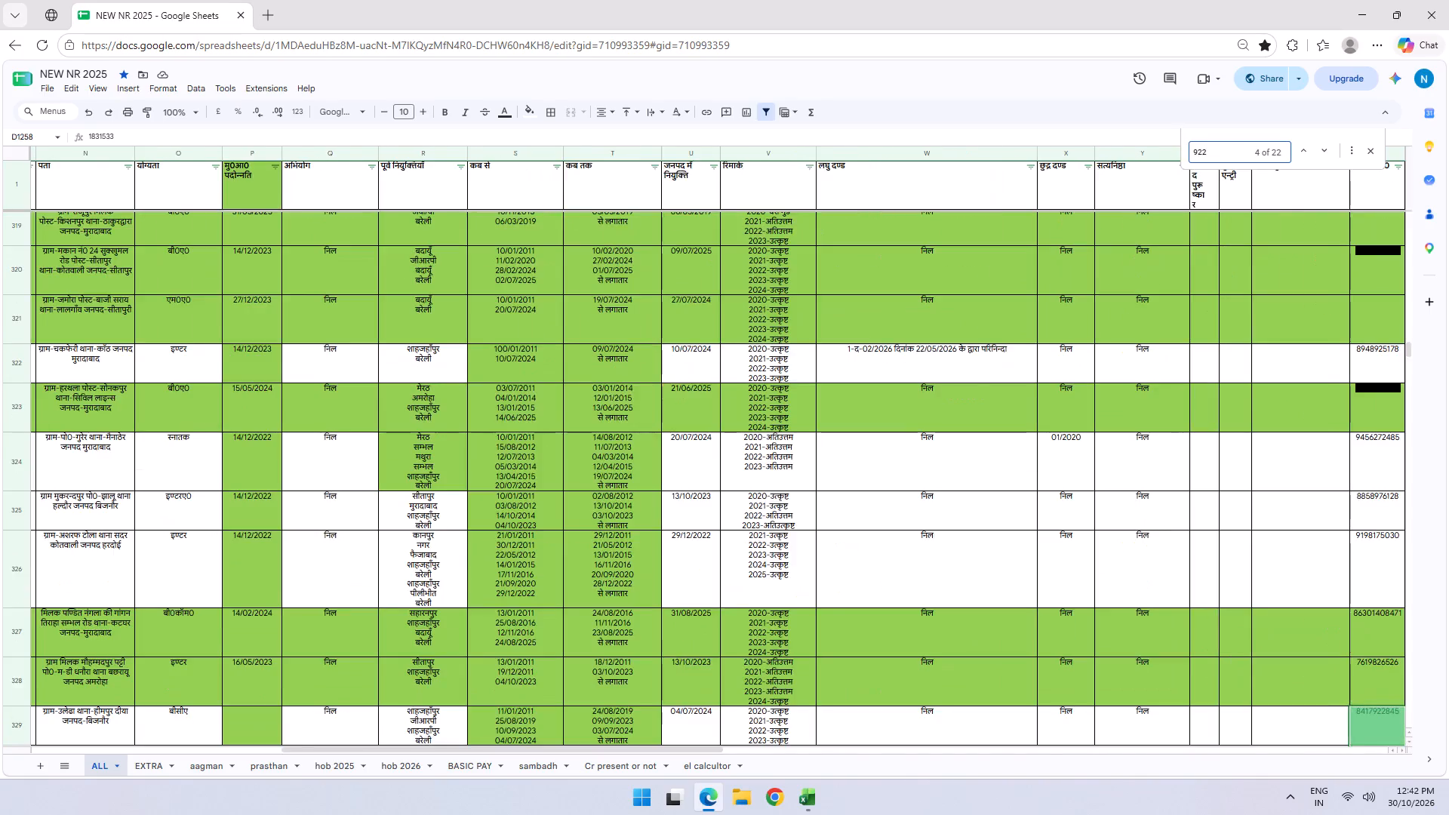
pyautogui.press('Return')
# Leave the search and look down the badge number column of the ALL sheet to locate the record for badge 922.
pyautogui.keyDown('ctrl'); pyautogui.scroll(2, 53, 580); pyautogui.keyUp('ctrl')
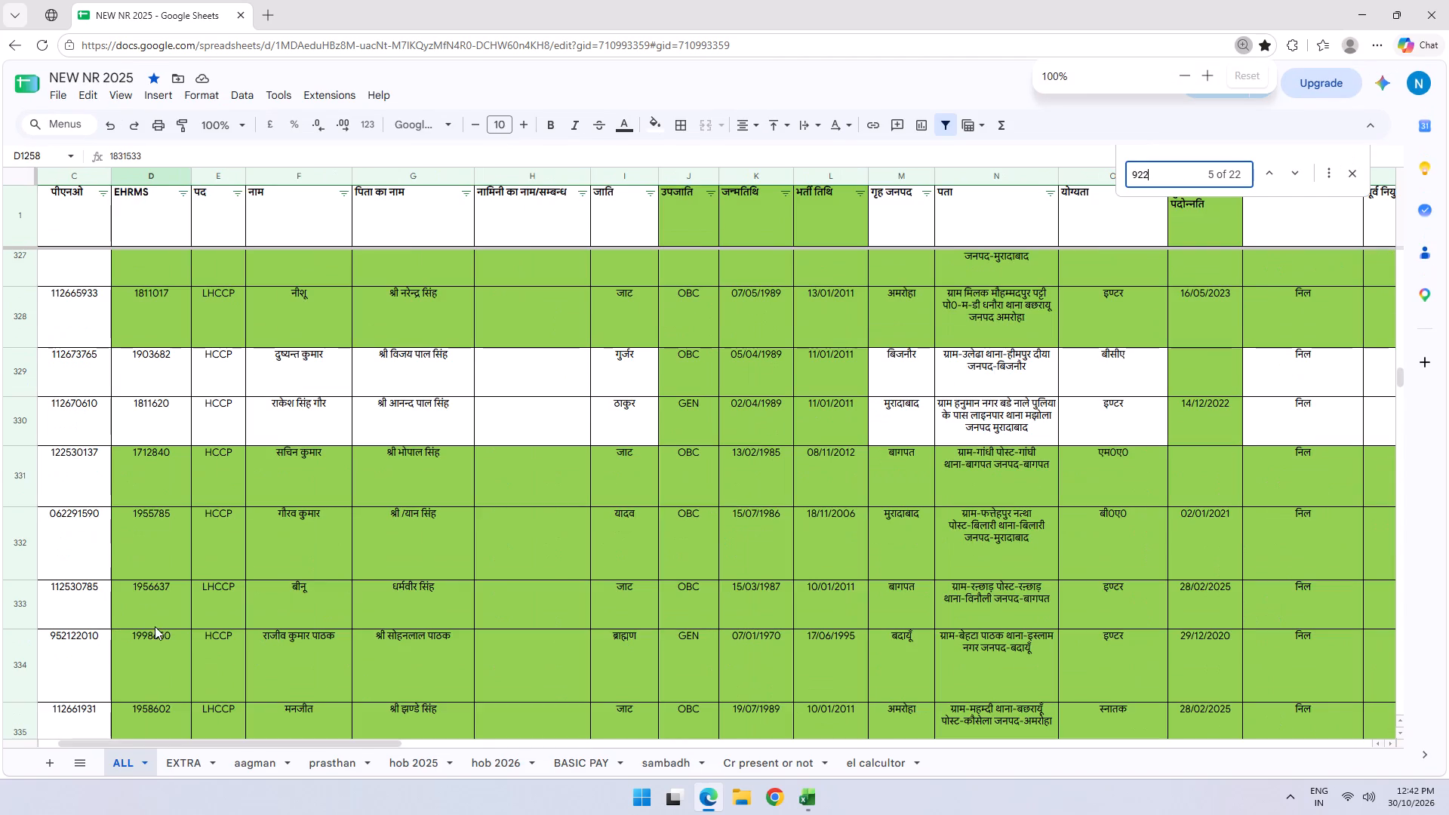
pyautogui.scroll(-7, 80, 638)
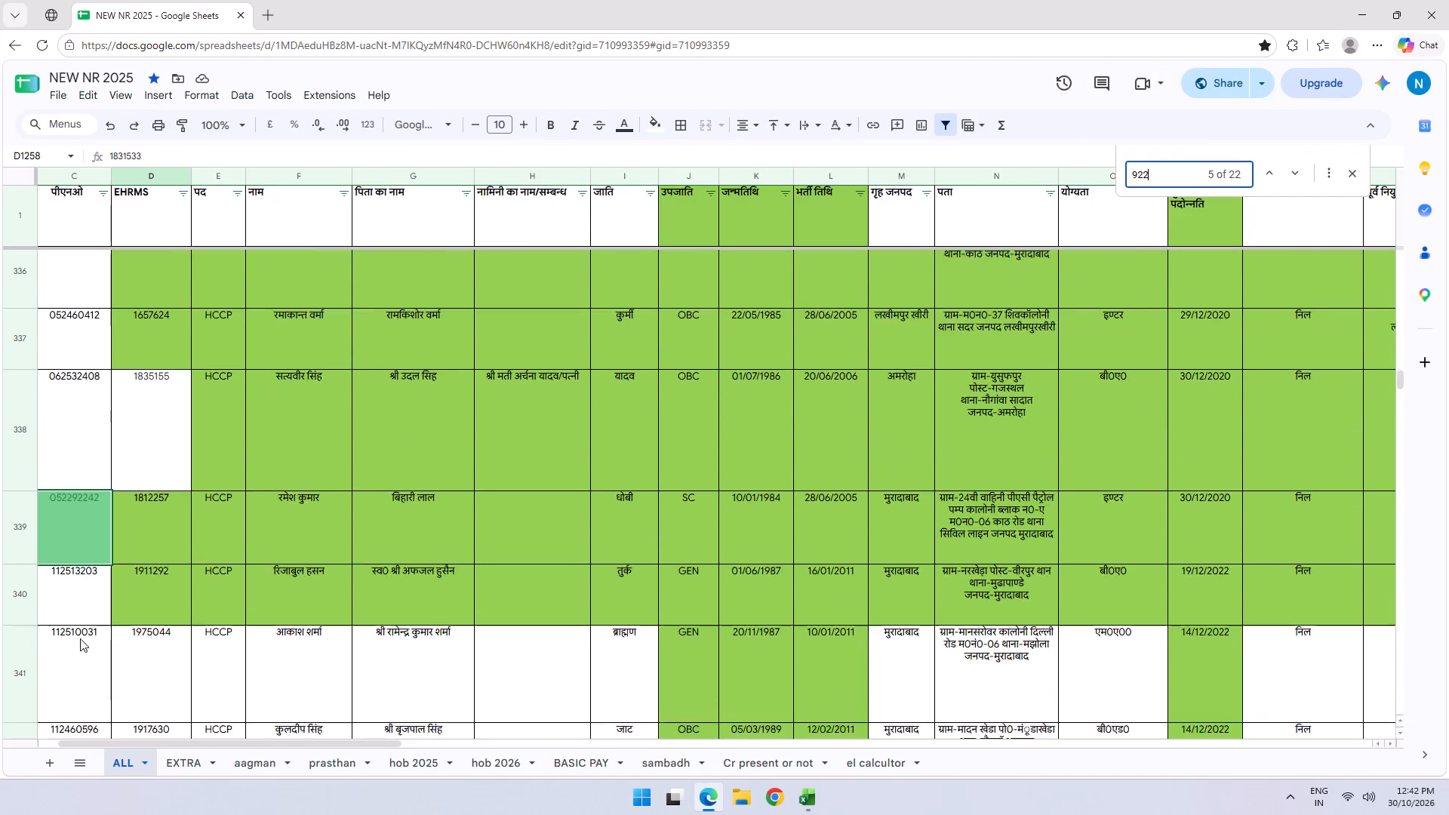
pyautogui.scroll(-8, 80, 638)
pyautogui.press('pagedown')
pyautogui.press('pagedown')
pyautogui.press('pagedown')
pyautogui.press('pagedown')
pyautogui.press('pagedown')
pyautogui.press('pagedown')
pyautogui.press('pagedown')
pyautogui.press('pagedown')
pyautogui.press('pagedown')
pyautogui.press('pagedown')
pyautogui.press('pagedown')
pyautogui.press('pagedown')
pyautogui.press('pagedown')
pyautogui.press('pagedown')
pyautogui.press('pagedown')
pyautogui.press('pagedown')
pyautogui.press('pagedown')
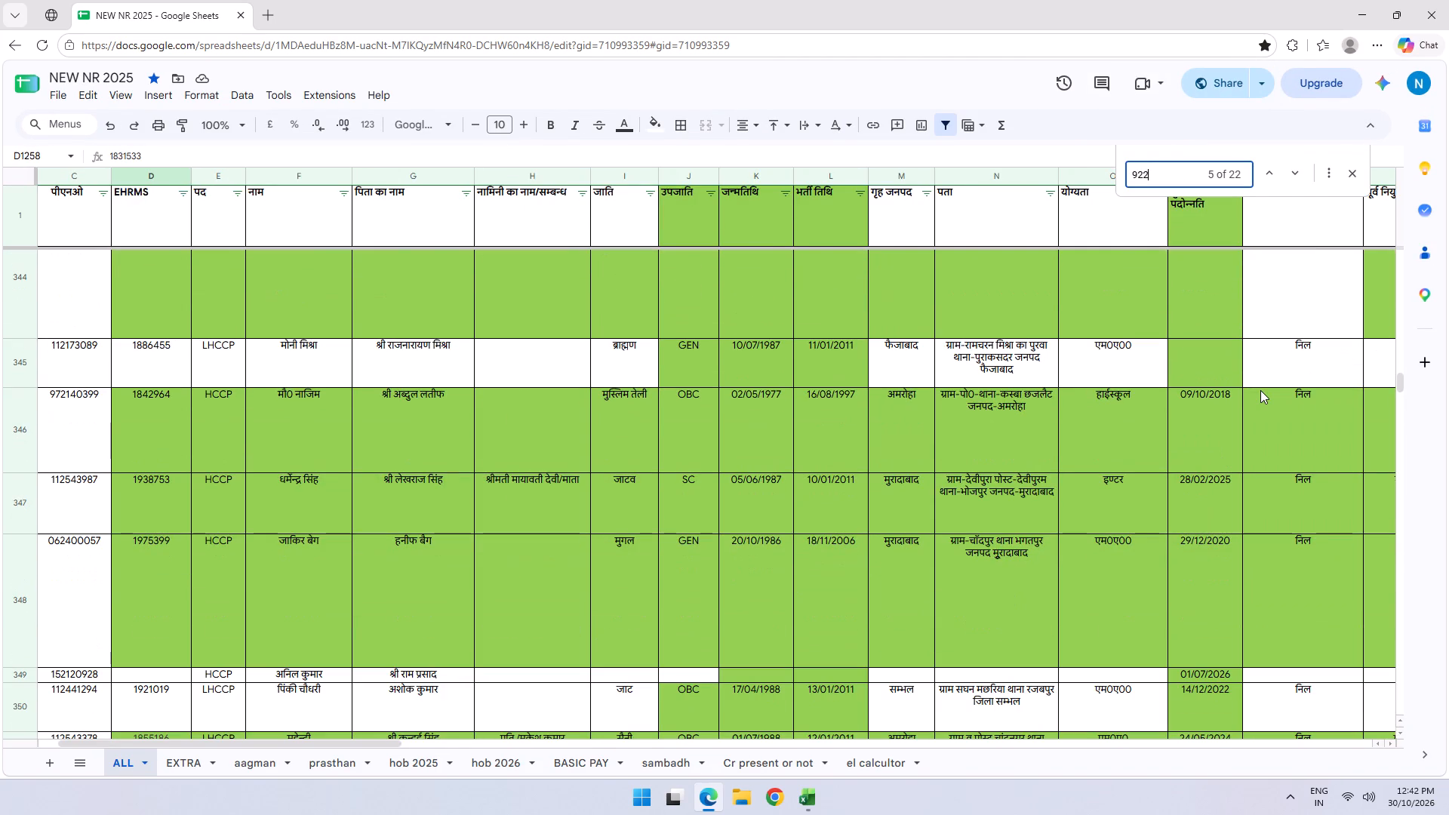
pyautogui.press('Escape')
pyautogui.press('pagedown')
pyautogui.press('pagedown')
pyautogui.press('pagedown')
pyautogui.press('pagedown')
pyautogui.press('pagedown')
pyautogui.press('pagedown')
pyautogui.press('pagedown')
pyautogui.press('pagedown')
pyautogui.press('pagedown')
pyautogui.press('pagedown')
pyautogui.press('pagedown')
pyautogui.press('pagedown')
pyautogui.press('pagedown')
pyautogui.press('pagedown')
pyautogui.press('pagedown')
pyautogui.press('pagedown')
pyautogui.press('pagedown')
pyautogui.press('pagedown')
pyautogui.press('pagedown')
pyautogui.press('pagedown')
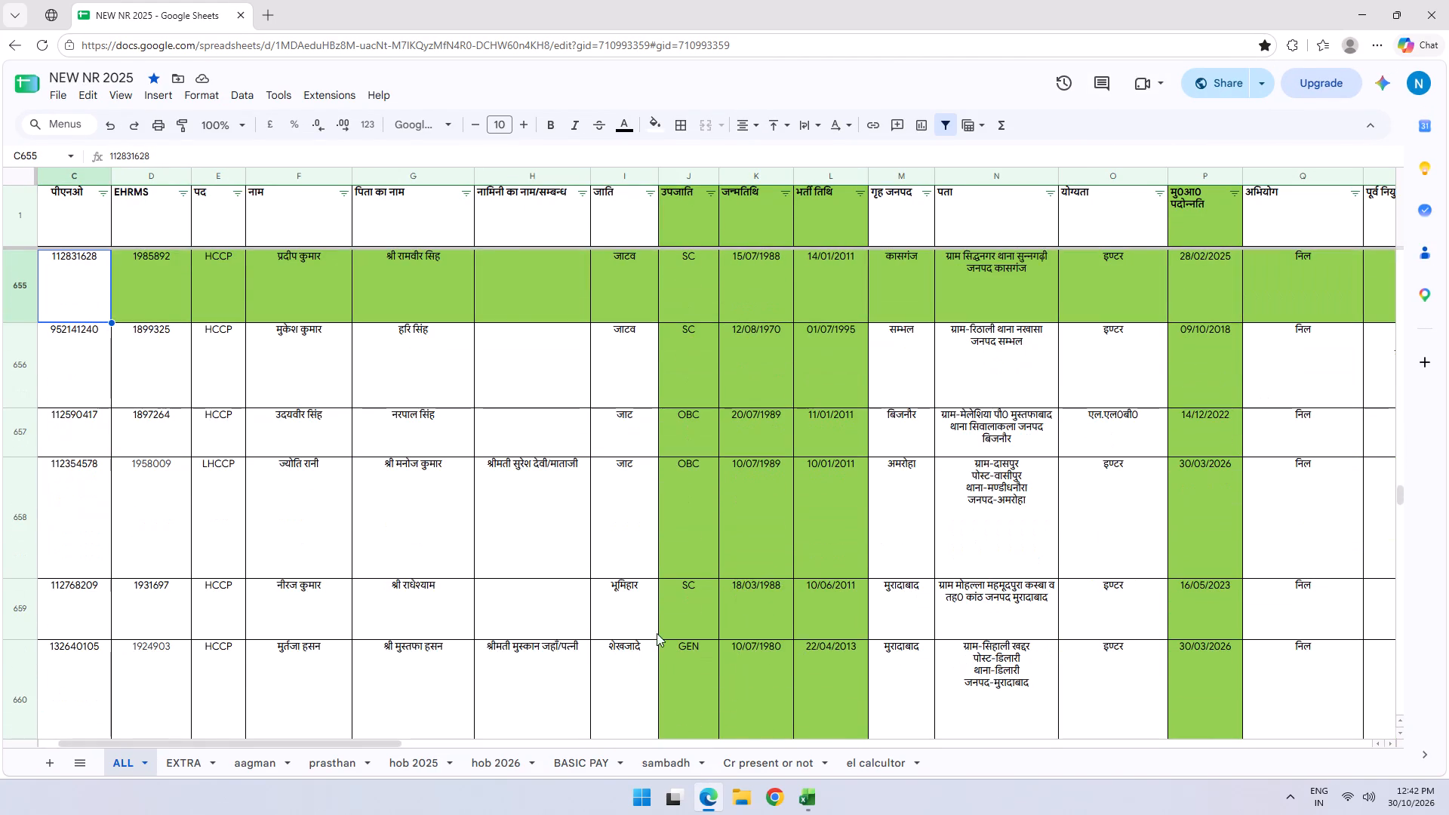
pyautogui.moveTo(293, 746); pyautogui.dragTo(62, 749)
pyautogui.scroll(-5, 30, 661)
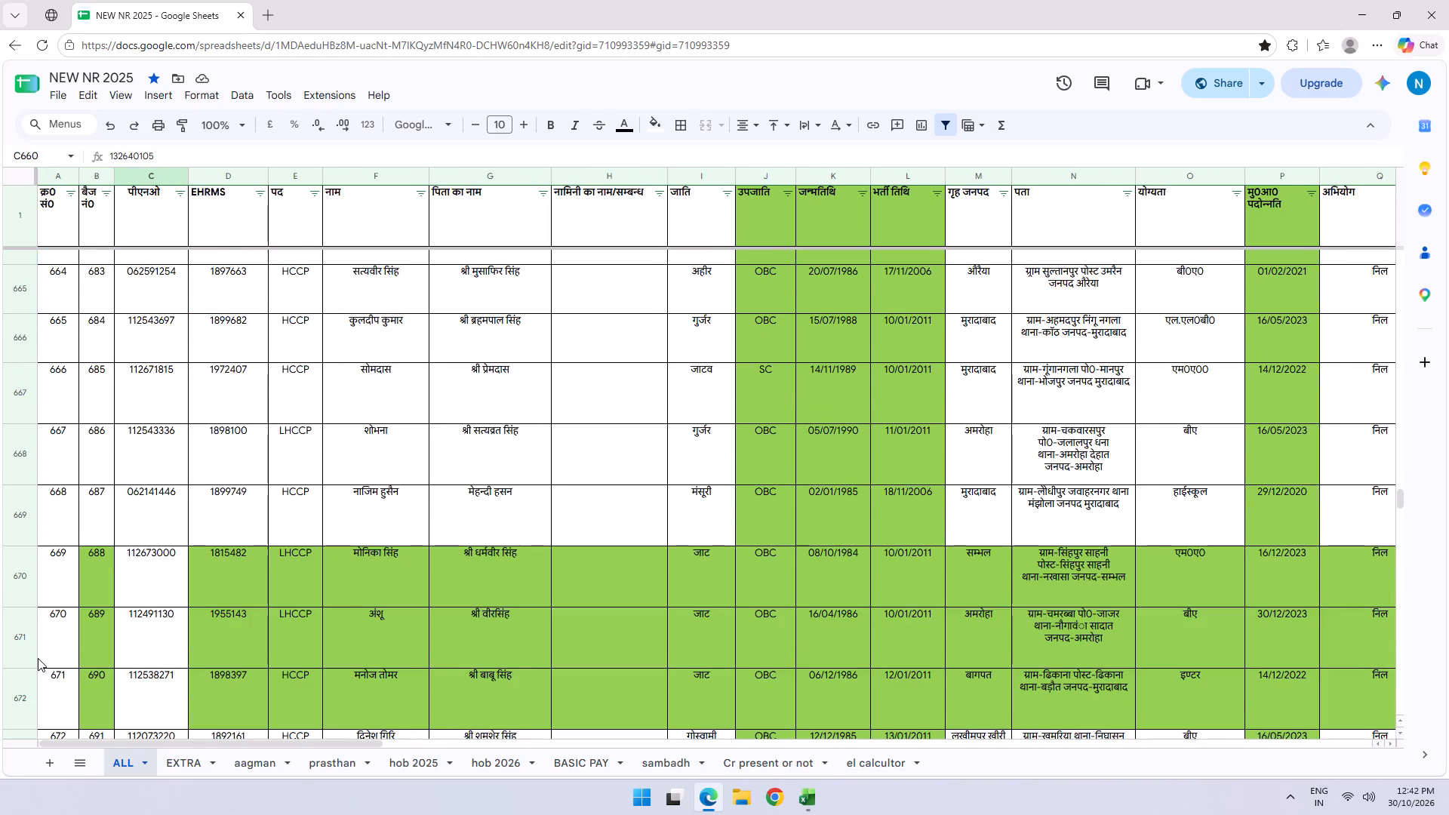
pyautogui.press('pagedown')
pyautogui.press('pagedown')
pyautogui.press('pagedown')
pyautogui.press('pagedown')
pyautogui.press('pagedown')
pyautogui.press('pagedown')
pyautogui.press('pagedown')
pyautogui.press('pagedown')
pyautogui.press('pagedown')
pyautogui.press('pagedown')
pyautogui.press('pagedown')
pyautogui.press('pagedown')
pyautogui.press('pagedown')
pyautogui.press('pagedown')
pyautogui.press('pagedown')
pyautogui.press('pagedown')
pyautogui.press('pagedown')
pyautogui.press('pagedown')
pyautogui.press('pagedown')
pyautogui.press('pagedown')
pyautogui.press('pagedown')
pyautogui.press('pagedown')
pyautogui.press('pagedown')
pyautogui.press('pagedown')
pyautogui.press('pagedown')
pyautogui.press('pagedown')
pyautogui.press('pagedown')
pyautogui.press('pagedown')
pyautogui.press('pagedown')
pyautogui.press('pagedown')
pyautogui.press('pagedown')
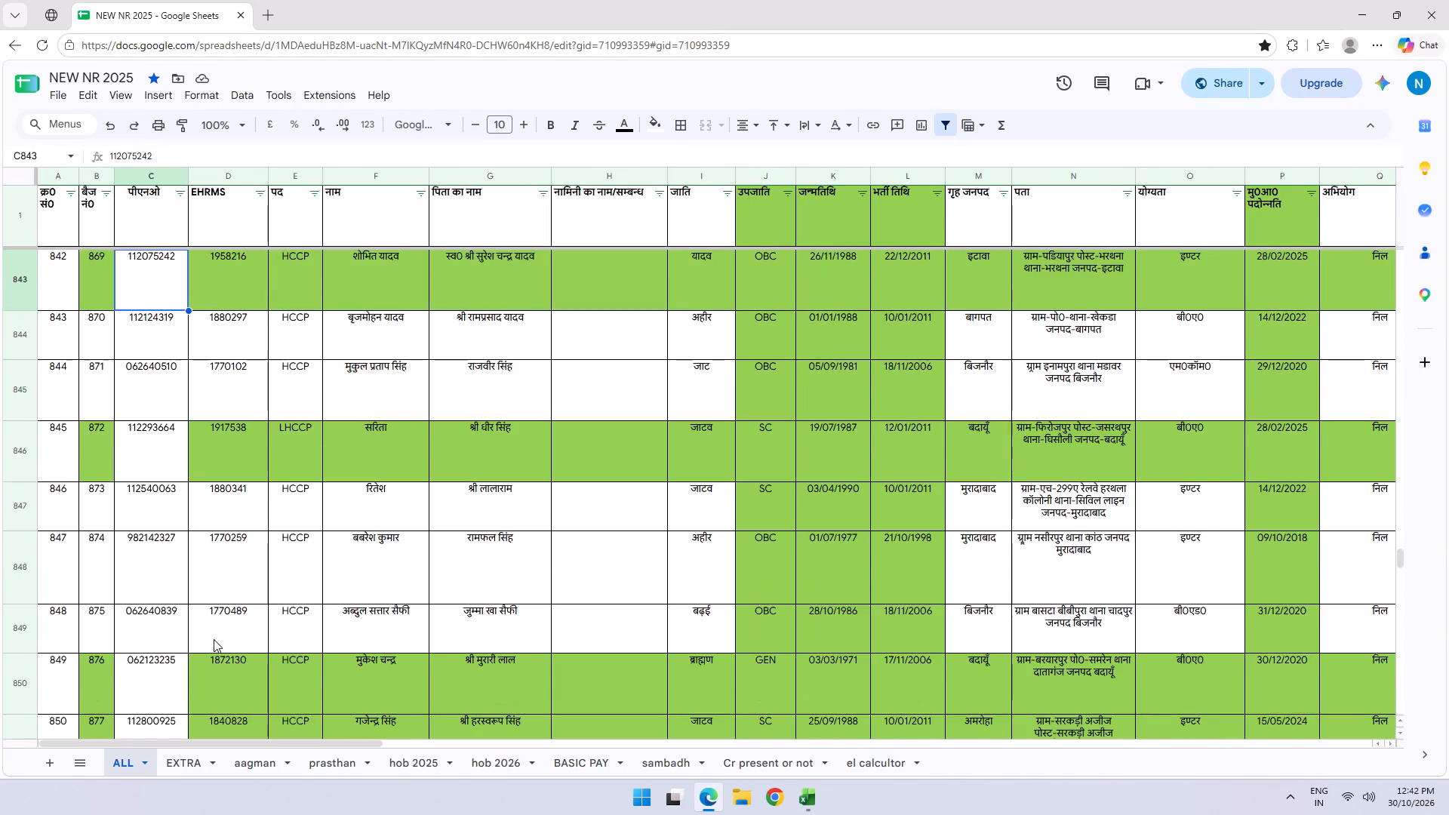
pyautogui.scroll(12, 214, 639)
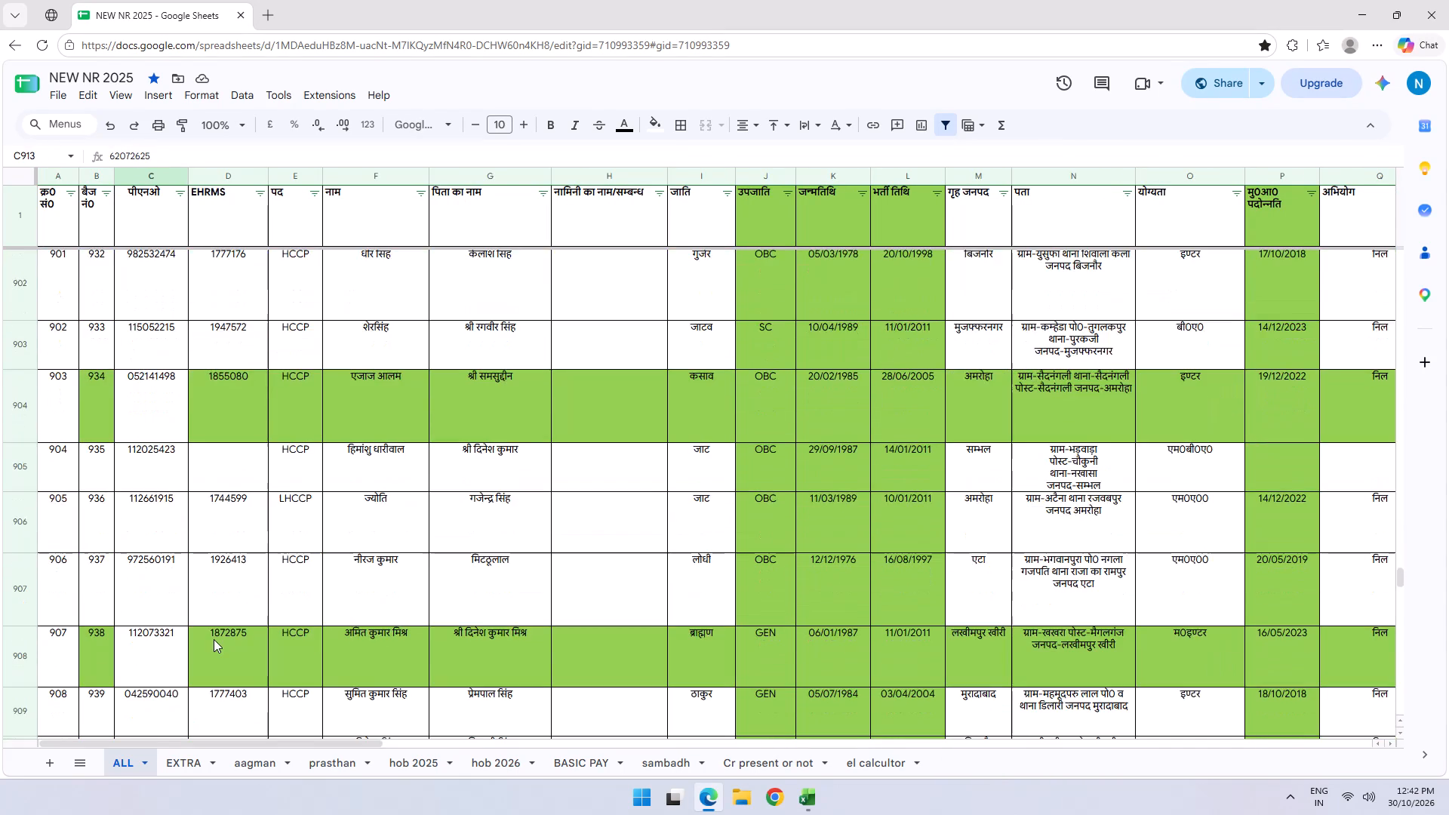
pyautogui.scroll(5, 214, 639)
pyautogui.scroll(4, 104, 509)
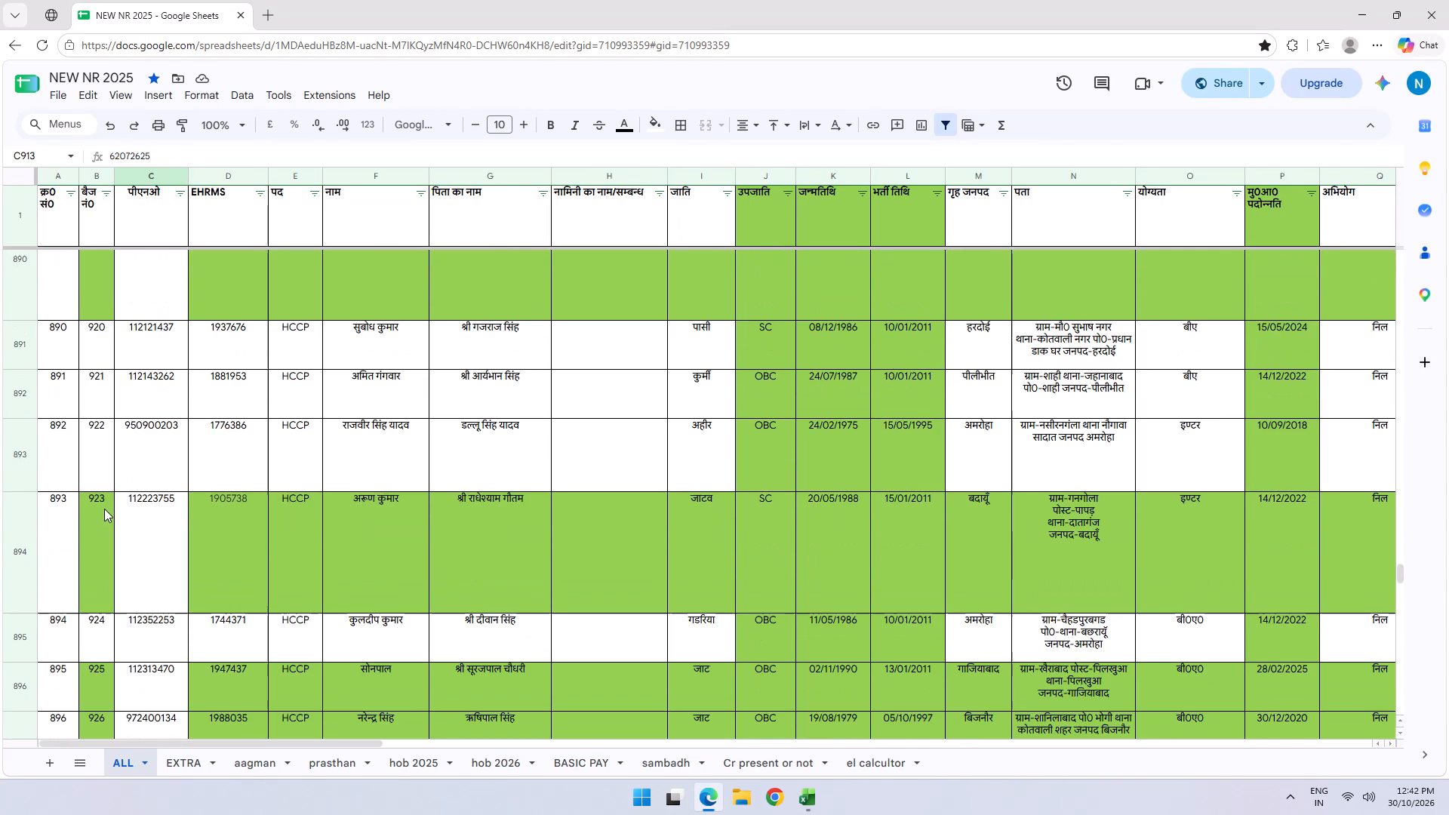
pyautogui.click(158, 447)
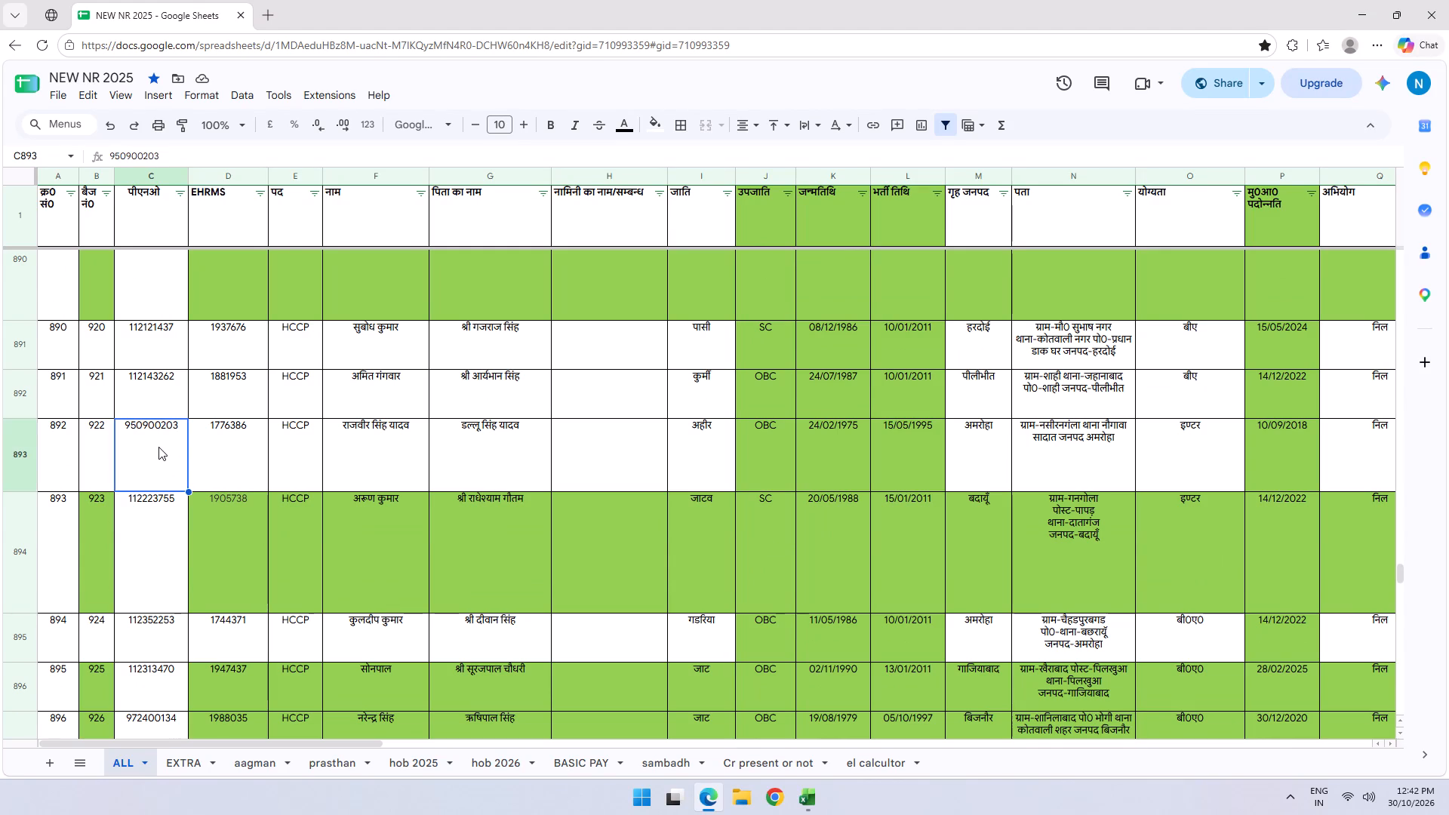
pyautogui.press('Right')
pyautogui.press('Right')
pyautogui.press('Right')
pyautogui.press('Right')
pyautogui.press('Right')
pyautogui.press('Right')
pyautogui.press('Right')
pyautogui.press('Right')
pyautogui.press('Right')
pyautogui.press('Right')
pyautogui.press('Right')
pyautogui.press('Right')
pyautogui.press('Right')
pyautogui.press('Right')
pyautogui.press('Right')
pyautogui.press('Right')
pyautogui.press('Right')
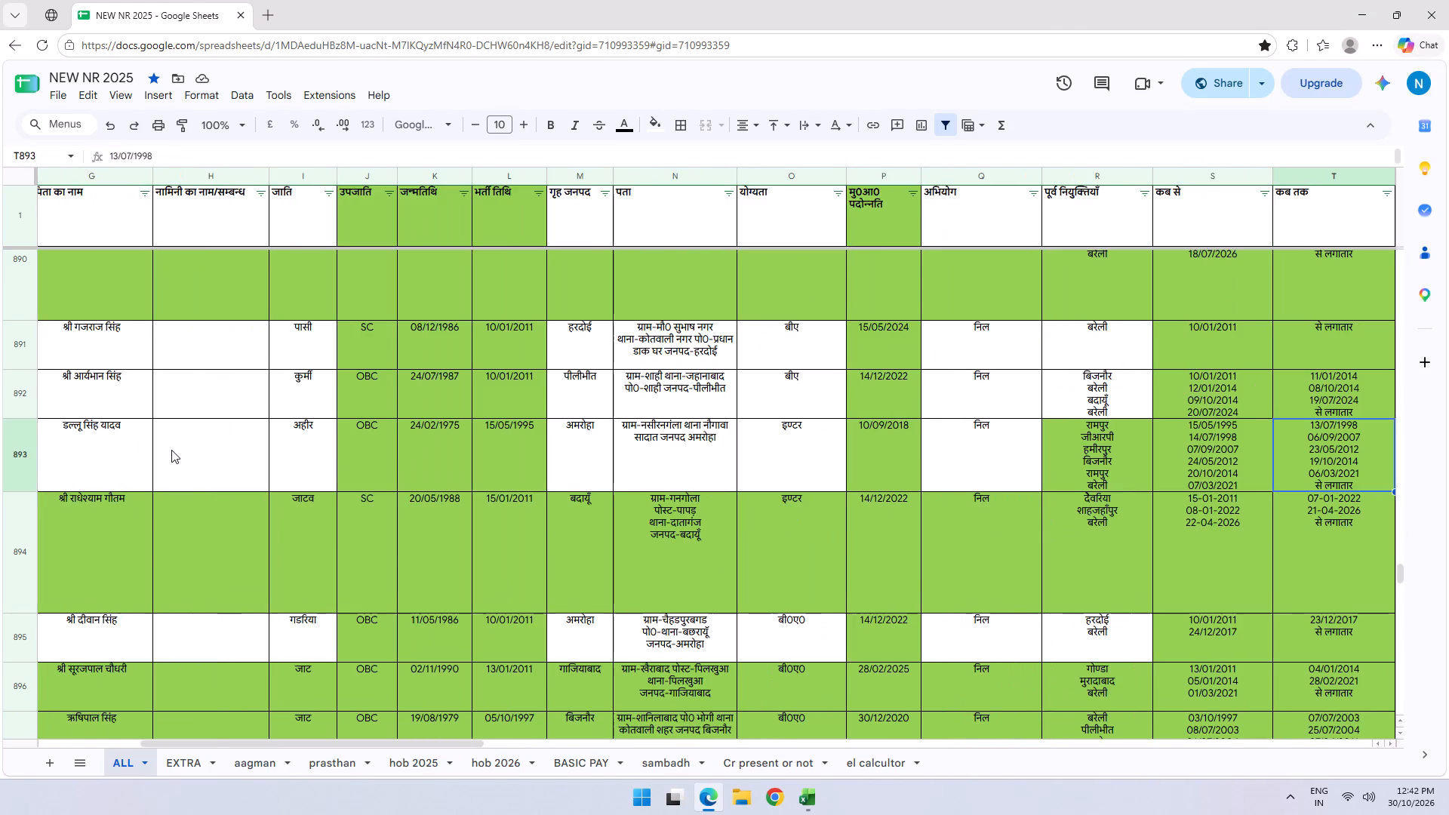
pyautogui.press('Left')
pyautogui.press('Left')
pyautogui.press('Left')
pyautogui.press('Left')
pyautogui.press('Left')
pyautogui.press('Left')
pyautogui.press('Left')
pyautogui.press('Left')
pyautogui.press('Left')
pyautogui.press('Left')
pyautogui.press('Left')
pyautogui.press('Left')
pyautogui.press('Left')
pyautogui.press('Left')
pyautogui.press('Left')
pyautogui.press('Left')
pyautogui.press('Left')
pyautogui.press('Left')
pyautogui.press('Left')
pyautogui.press('Left')
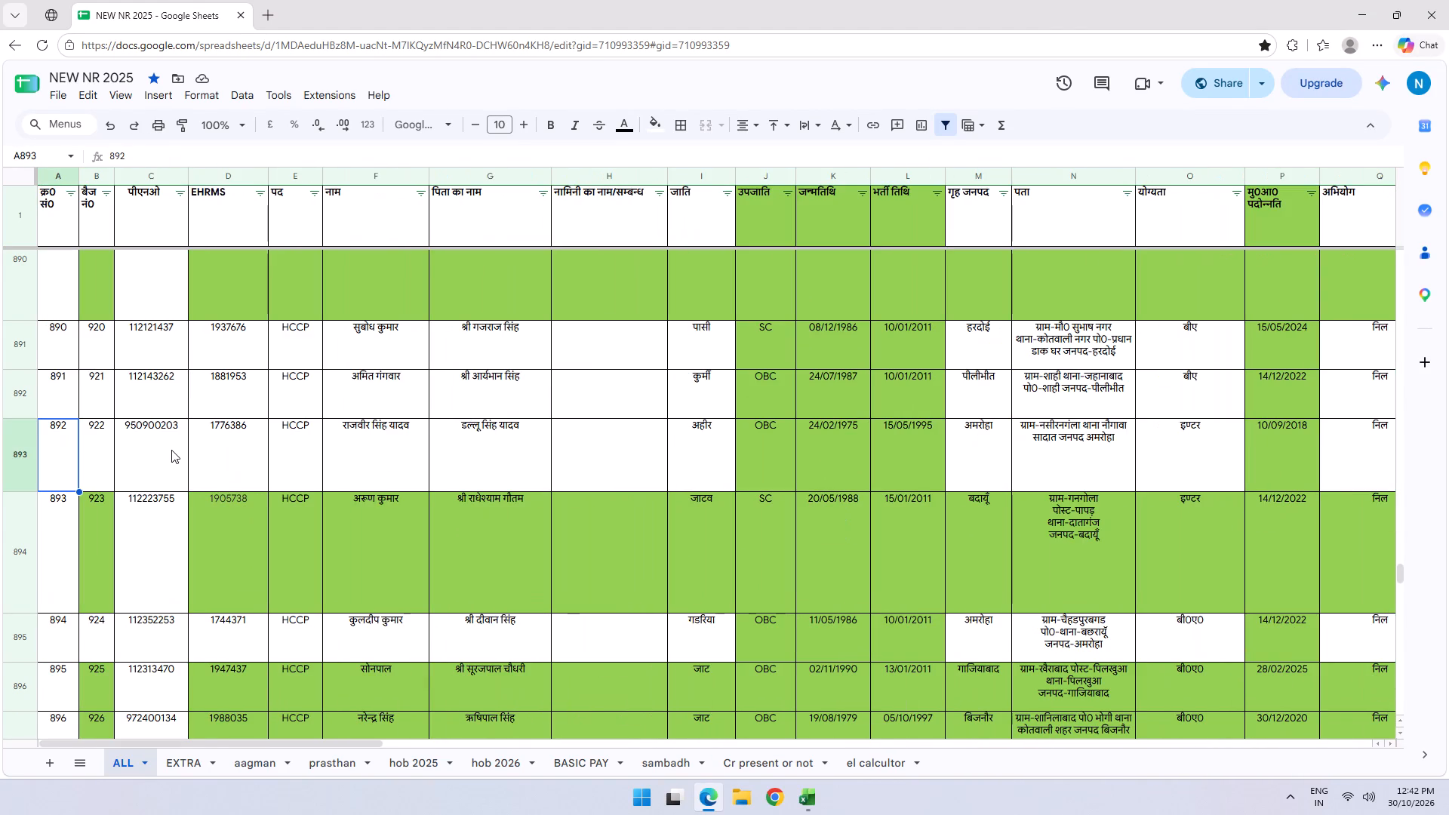
pyautogui.press('Right')
pyautogui.press('Right')
pyautogui.press('Right')
pyautogui.press('Right')
pyautogui.press('Right')
pyautogui.press('Right')
pyautogui.press('Right')
pyautogui.press('Right')
pyautogui.press('Right')
pyautogui.press('Right')
pyautogui.press('Right')
pyautogui.press('Right')
pyautogui.press('Right')
pyautogui.press('Right')
pyautogui.press('Right')
pyautogui.press('Right')
pyautogui.press('Right')
pyautogui.press('Right')
pyautogui.press('Right')
pyautogui.press('Right')
pyautogui.press('Right')
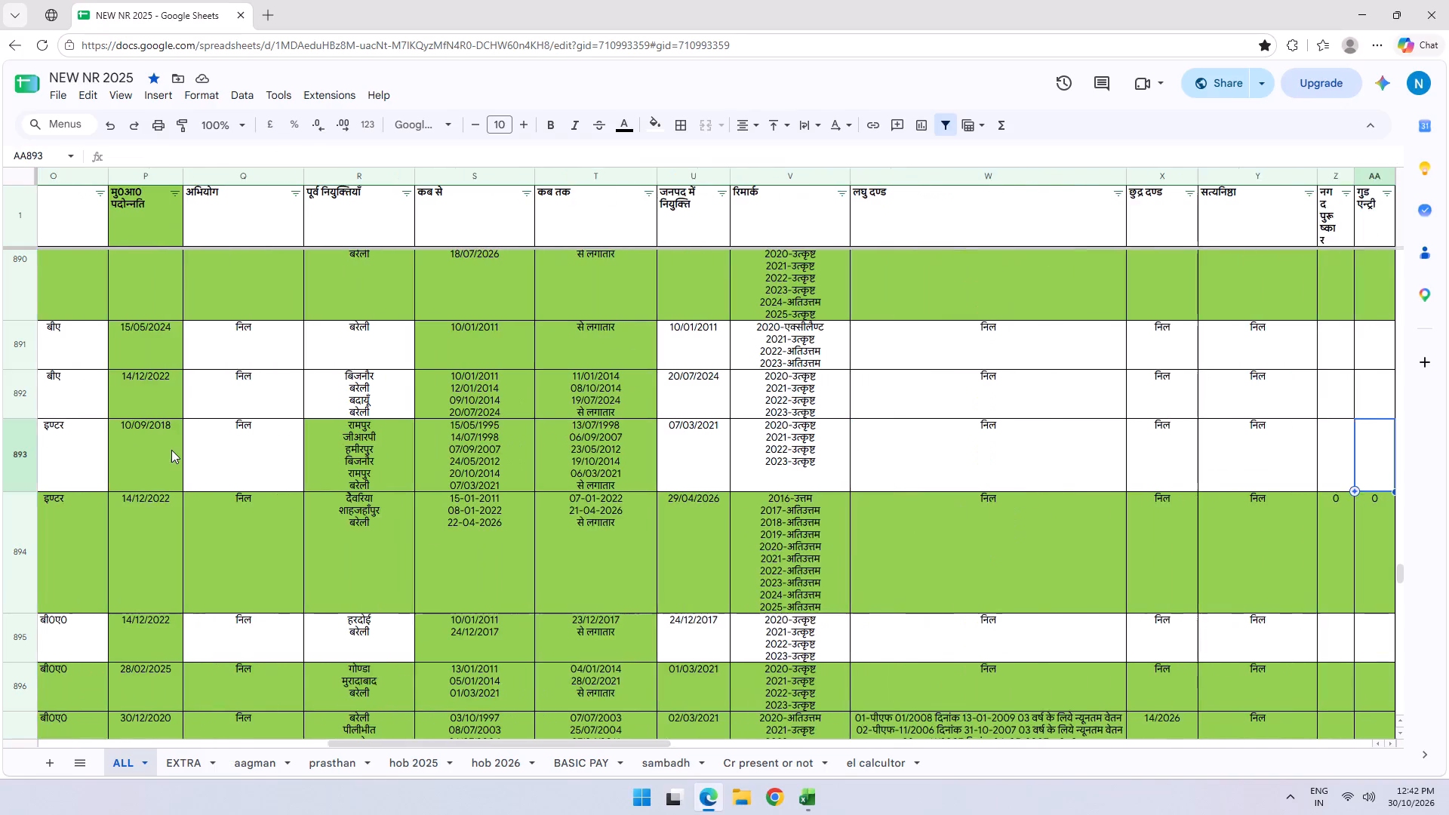
pyautogui.press('Right')
pyautogui.press('Right')
pyautogui.press('Right')
pyautogui.press('Right')
pyautogui.press('Left')
pyautogui.press('Left')
pyautogui.press('Left')
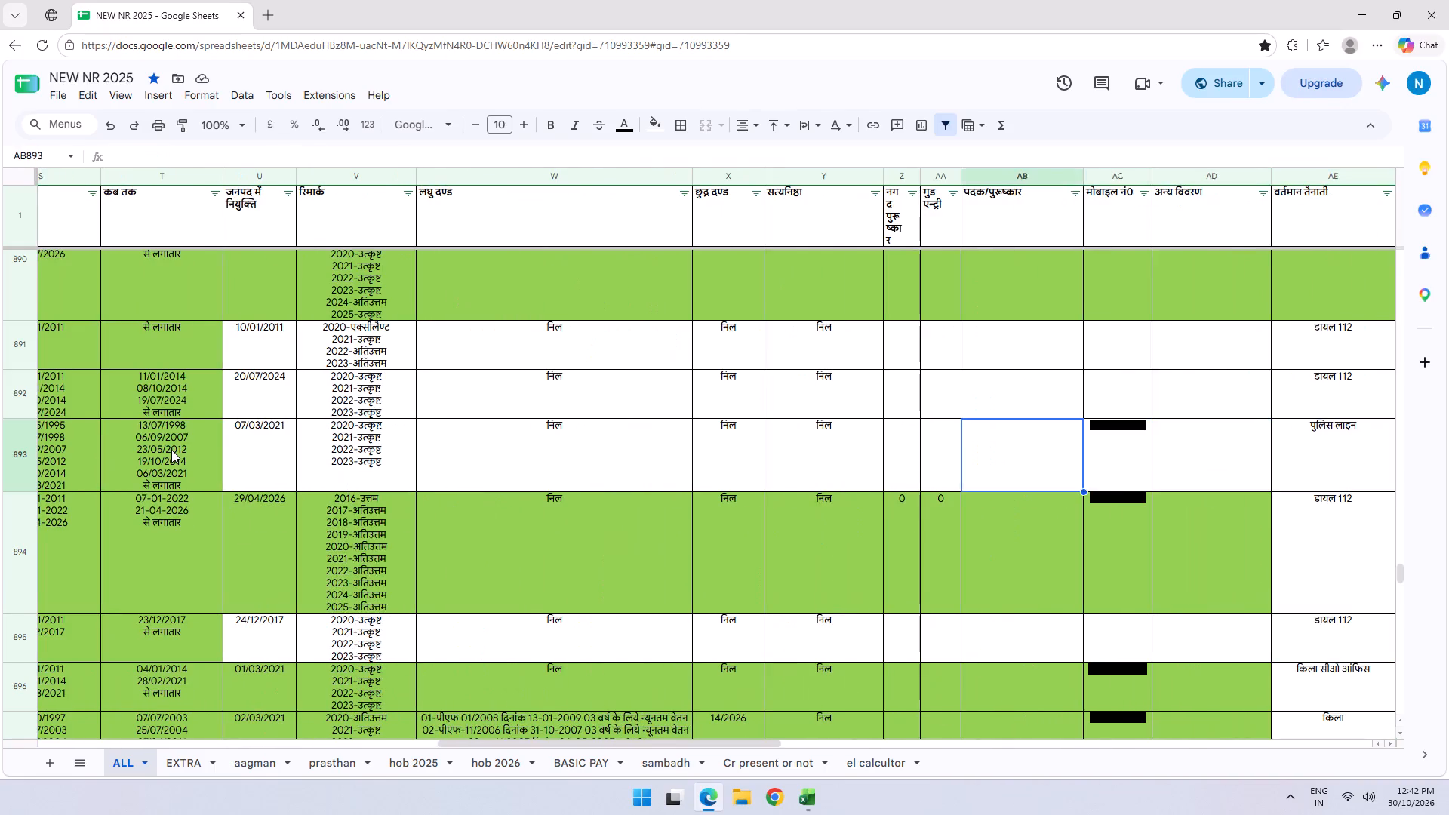
pyautogui.press('Left')
pyautogui.press('Left')
pyautogui.press('Left')
pyautogui.press('Left')
pyautogui.press('Left')
pyautogui.press('Left')
pyautogui.press('Left')
pyautogui.press('Left')
pyautogui.press('Left')
pyautogui.press('Left')
pyautogui.press('Left')
pyautogui.press('Left')
pyautogui.press('Left')
pyautogui.press('Left')
pyautogui.press('Left')
pyautogui.press('Left')
pyautogui.press('Left')
pyautogui.press('Left')
pyautogui.press('Left')
pyautogui.press('Left')
pyautogui.press('Left')
pyautogui.press('Left')
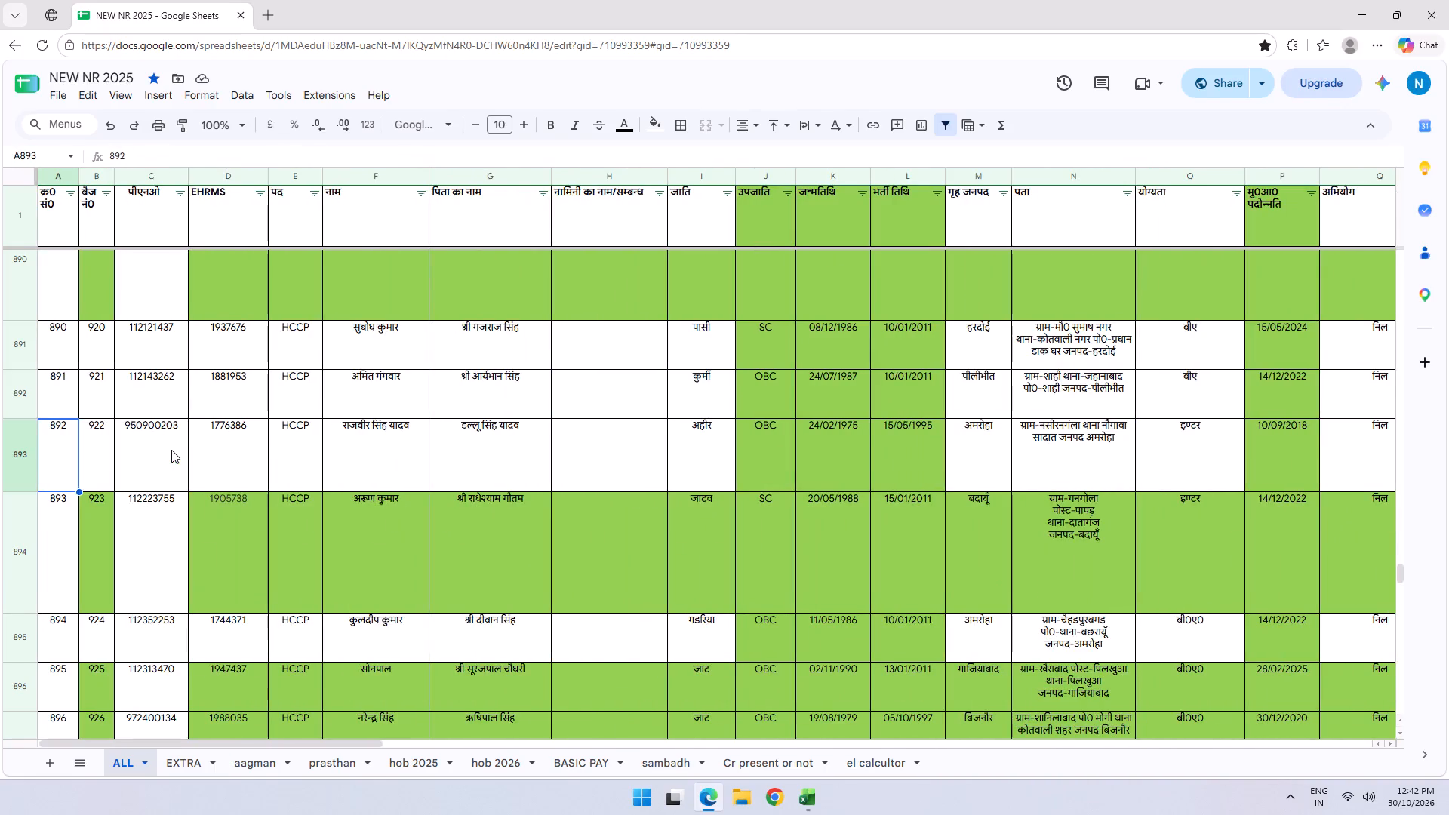
# Examine badge 922's record from the serial number to the recruitment date, and return to the badge number.
pyautogui.press('Right')
pyautogui.press('Right')
pyautogui.press('Right')
pyautogui.press('Right')
pyautogui.press('Right')
pyautogui.press('Right')
pyautogui.press('Right')
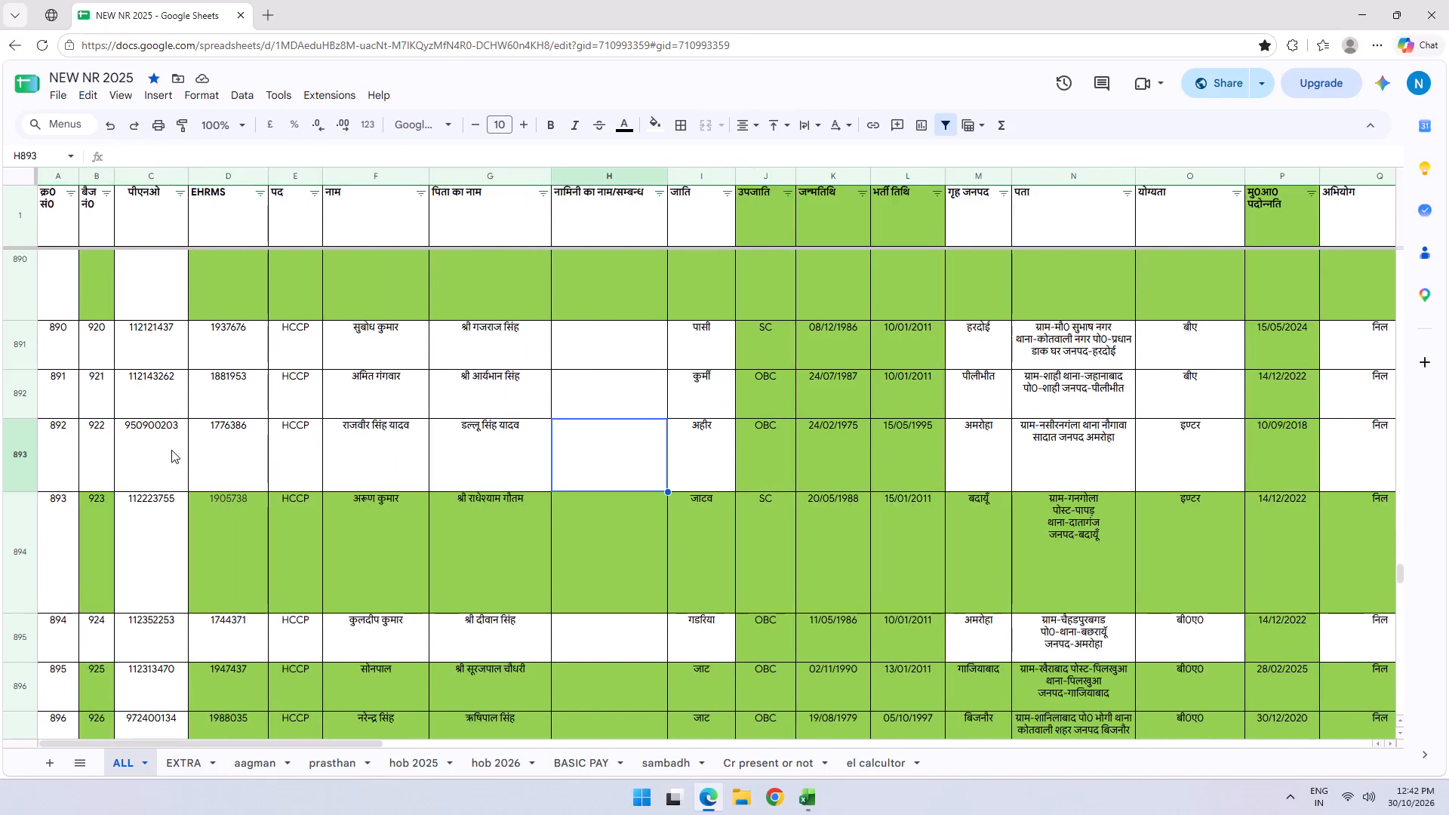
pyautogui.press('Right')
pyautogui.press('Right')
pyautogui.press('Right')
pyautogui.press('Right')
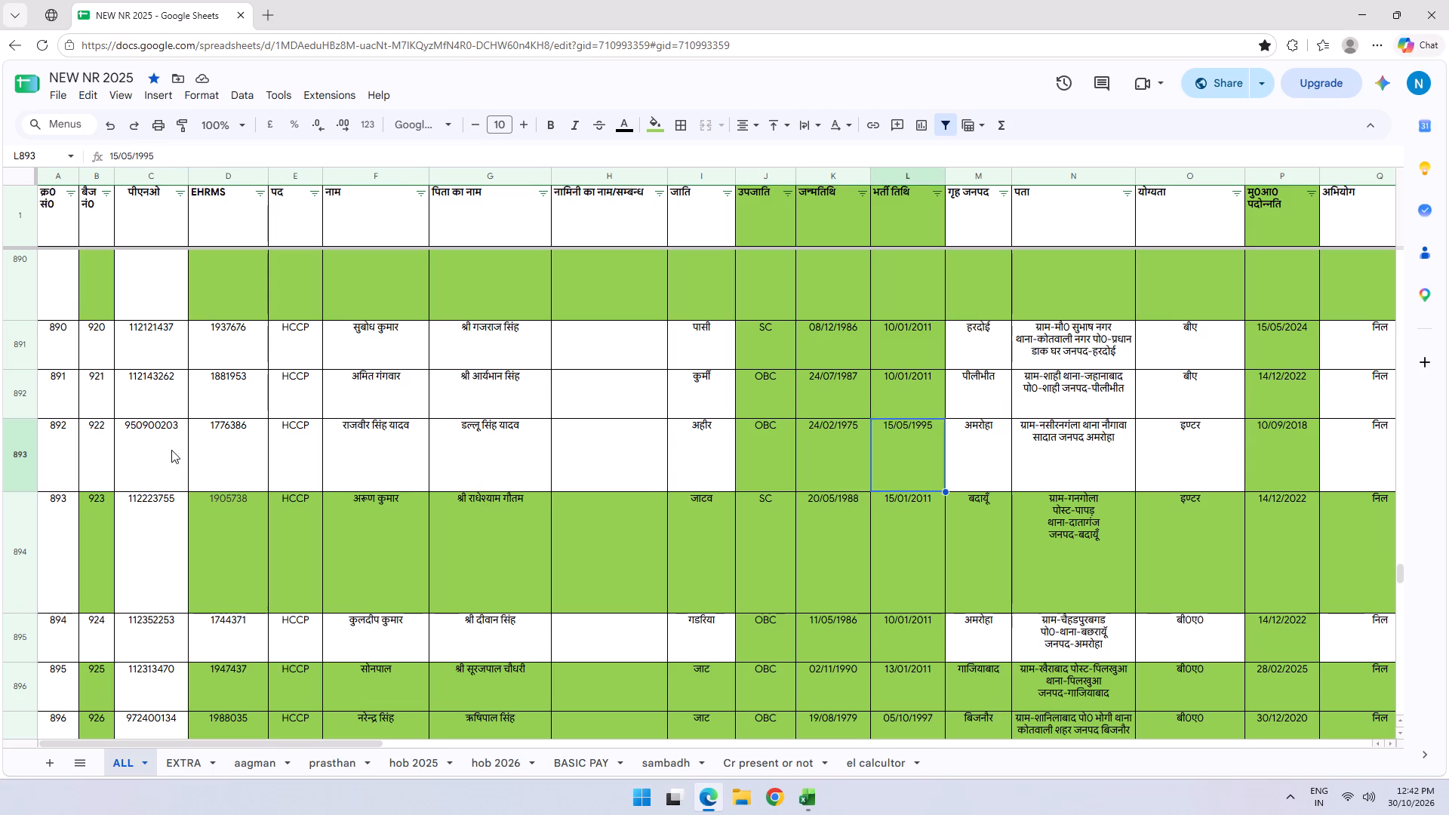
pyautogui.press('Left')
pyautogui.press('Left')
pyautogui.press('Left')
pyautogui.press('Left')
pyautogui.press('Left')
pyautogui.press('Left')
pyautogui.press('Left')
pyautogui.press('Left')
pyautogui.press('Left')
pyautogui.press('Left')
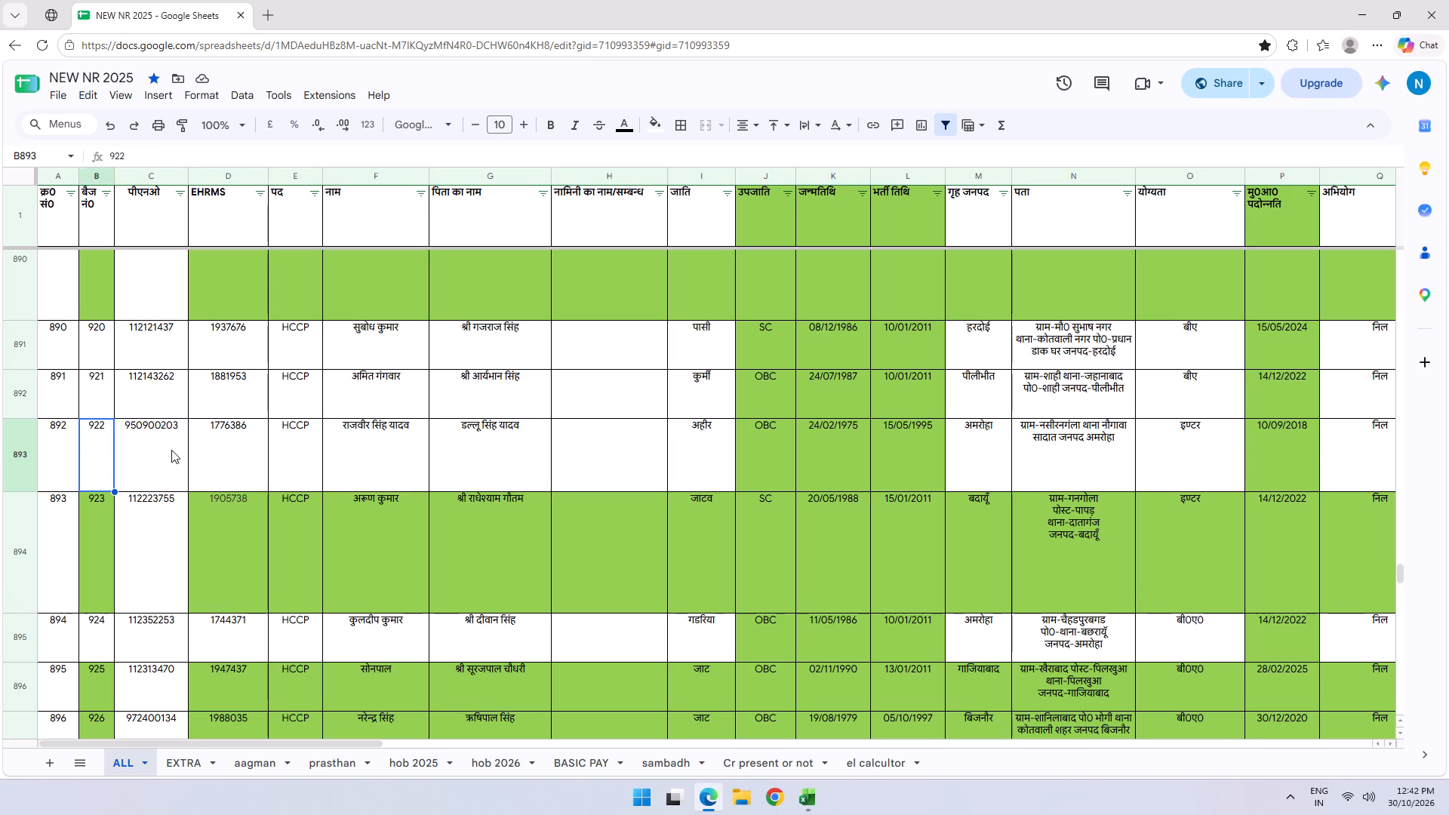
# Search the computer for "boa" and open the BOARD PRAPTRA 2026-2027 workbook.
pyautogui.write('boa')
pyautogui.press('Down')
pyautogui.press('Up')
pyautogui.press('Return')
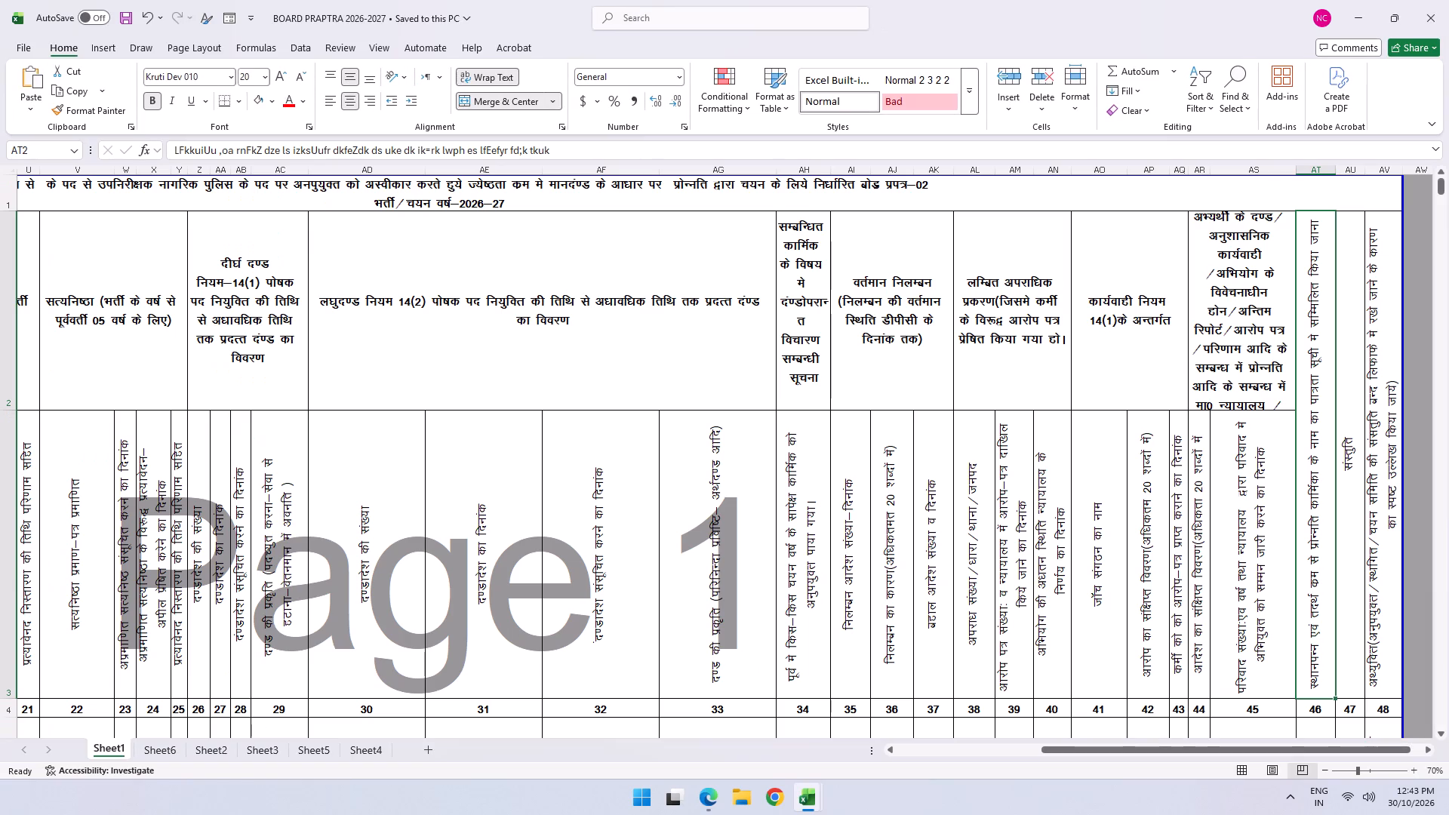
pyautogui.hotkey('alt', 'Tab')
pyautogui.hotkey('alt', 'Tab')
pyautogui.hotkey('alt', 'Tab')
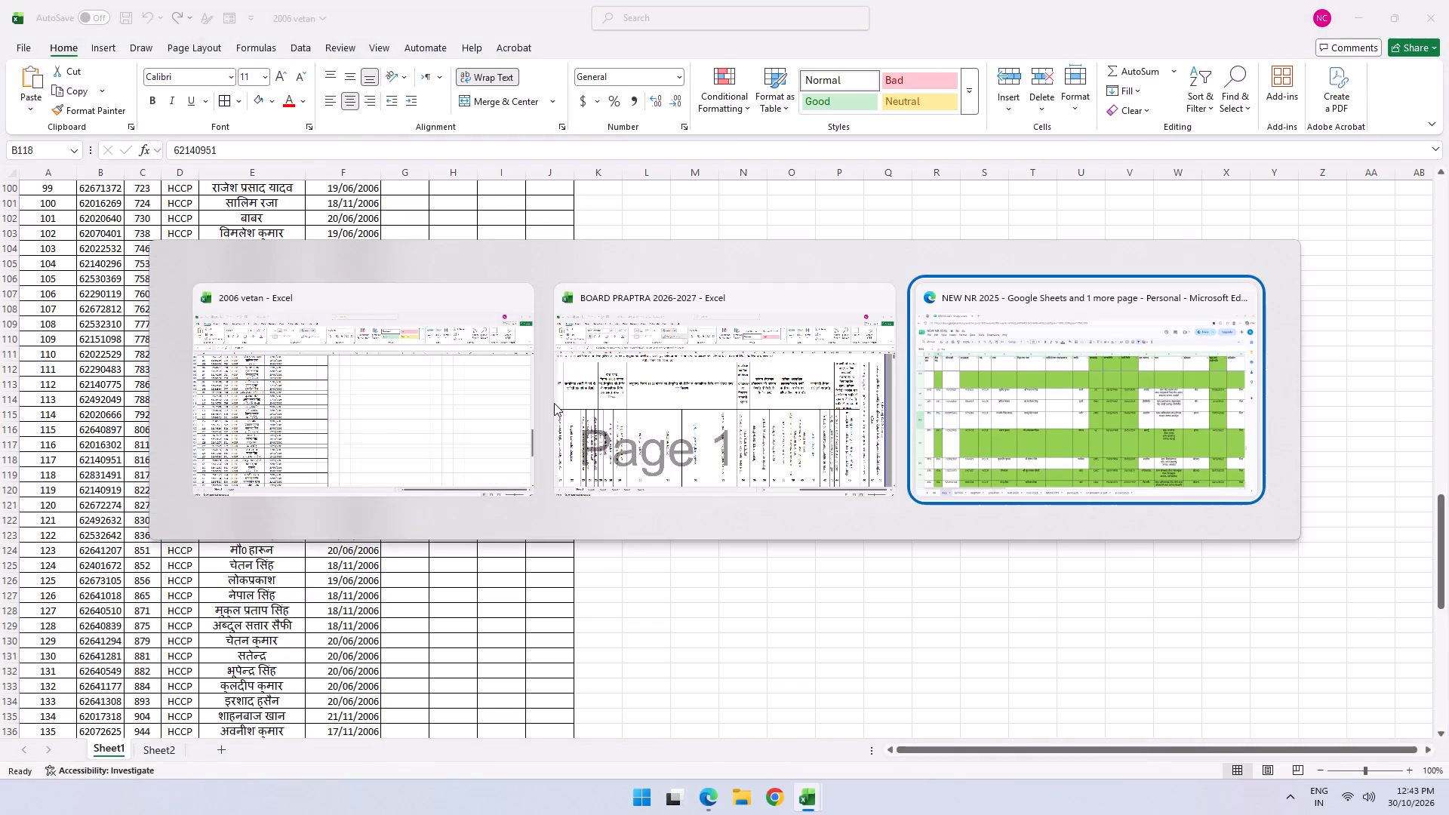
pyautogui.click(128, 437)
pyautogui.hotkey('ctrl', 'c')
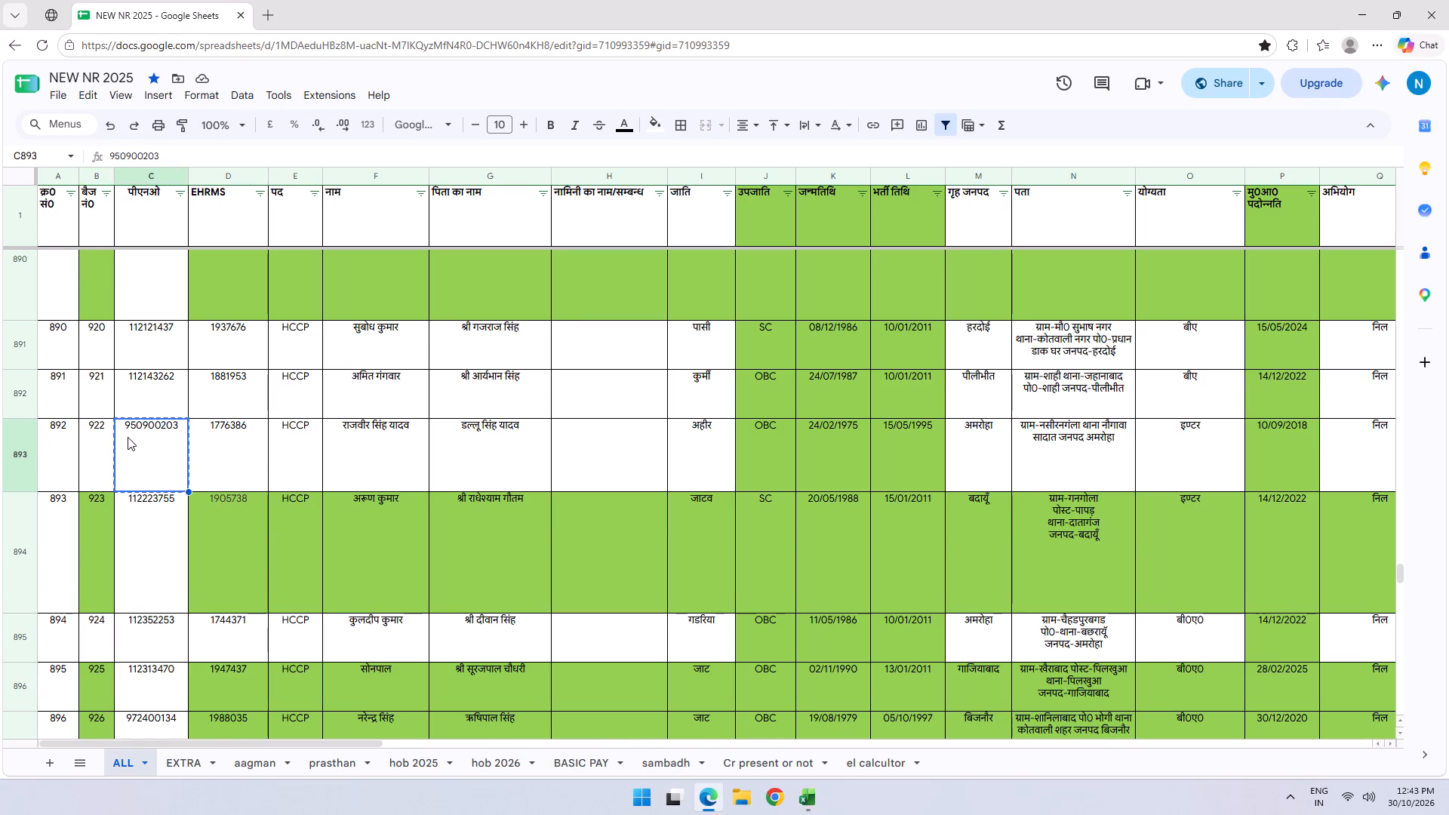
pyautogui.hotkey('alt', 'Tab')
pyautogui.hotkey('ctrl', 'f')
pyautogui.hotkey('ctrl', 'v')
pyautogui.press('Return')
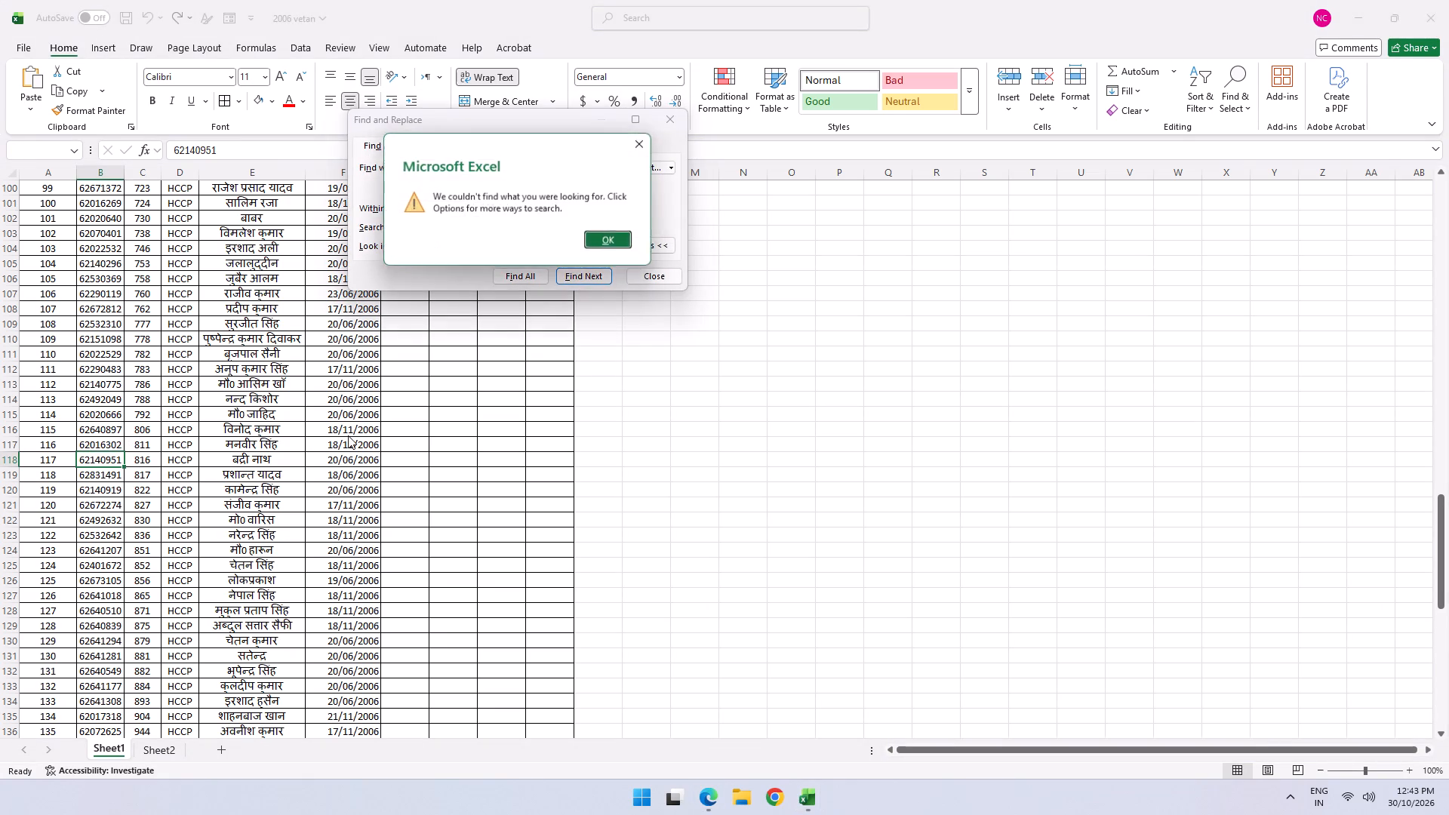
# Widen the search to the whole 2006 vetan workbook, look for further matches of the PNO, and close the search.
pyautogui.press('Return')
pyautogui.press('Tab')
pyautogui.press('Tab')
pyautogui.press('Down')
pyautogui.press('Down')
pyautogui.press('Return')
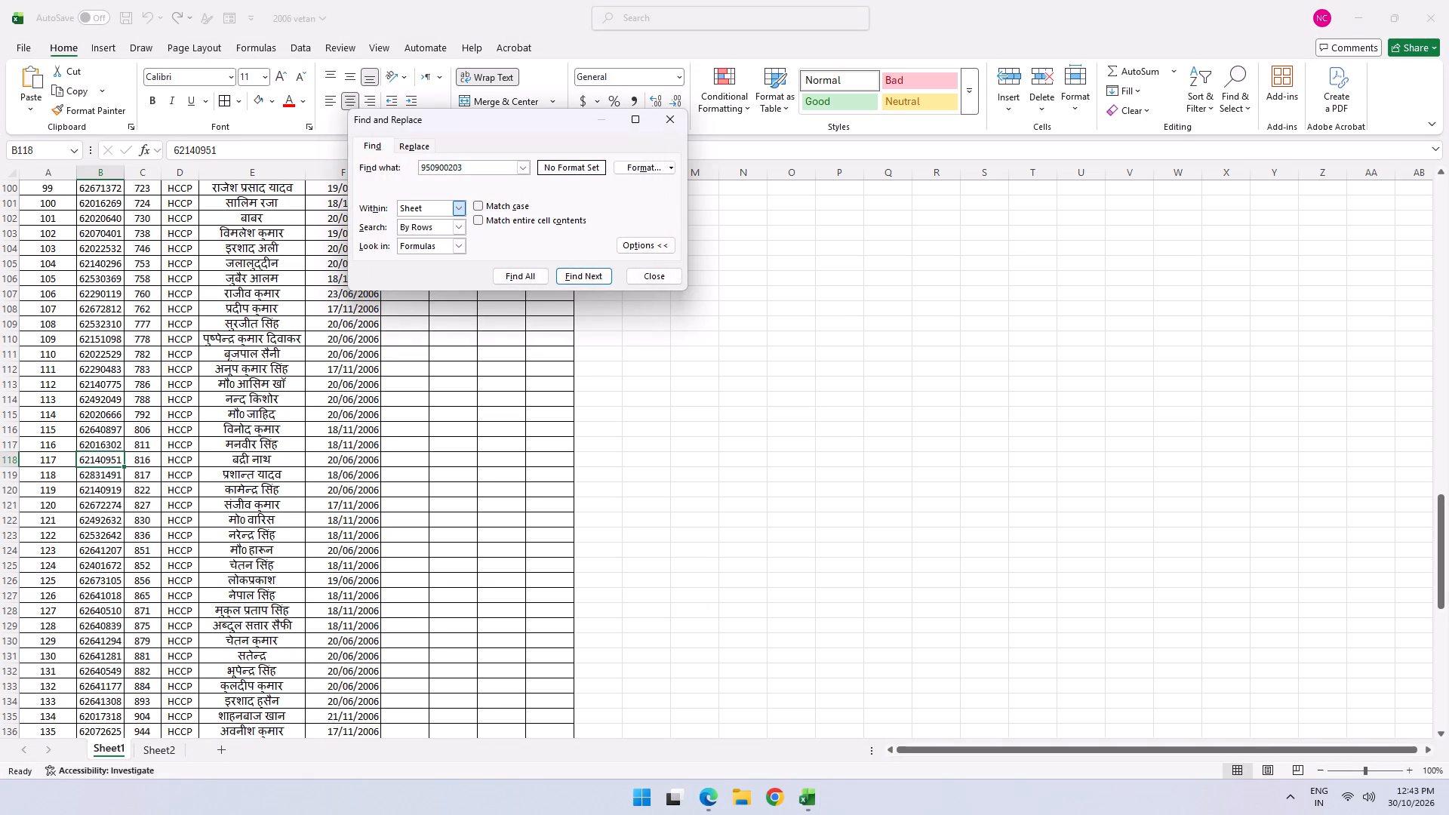
pyautogui.press('Return')
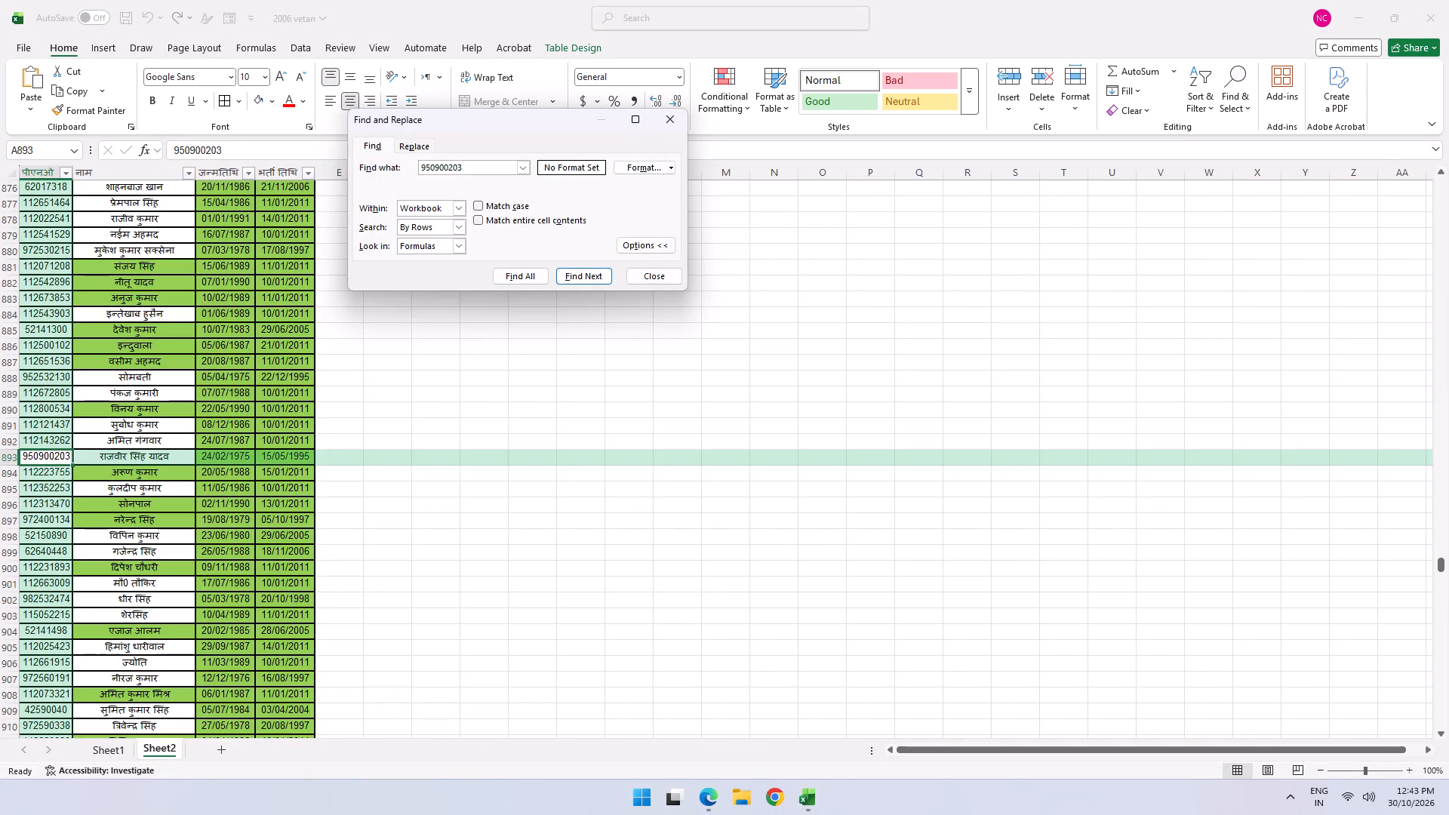
pyautogui.press('Return')
pyautogui.press('Return')
pyautogui.press('Return')
pyautogui.press('Return')
pyautogui.press('Escape')
pyautogui.hotkey('alt', 'Tab')
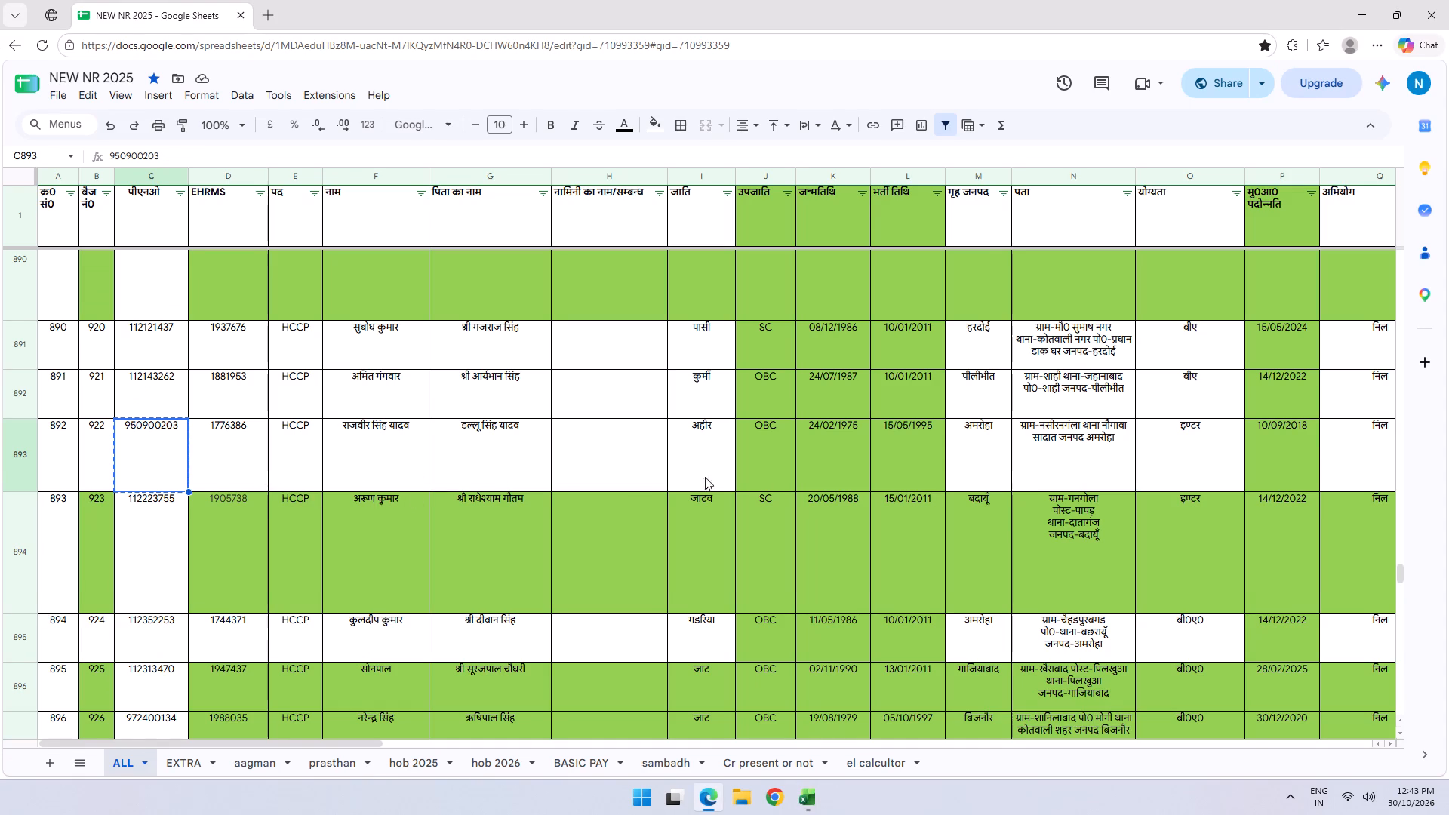
pyautogui.click(1287, 447)
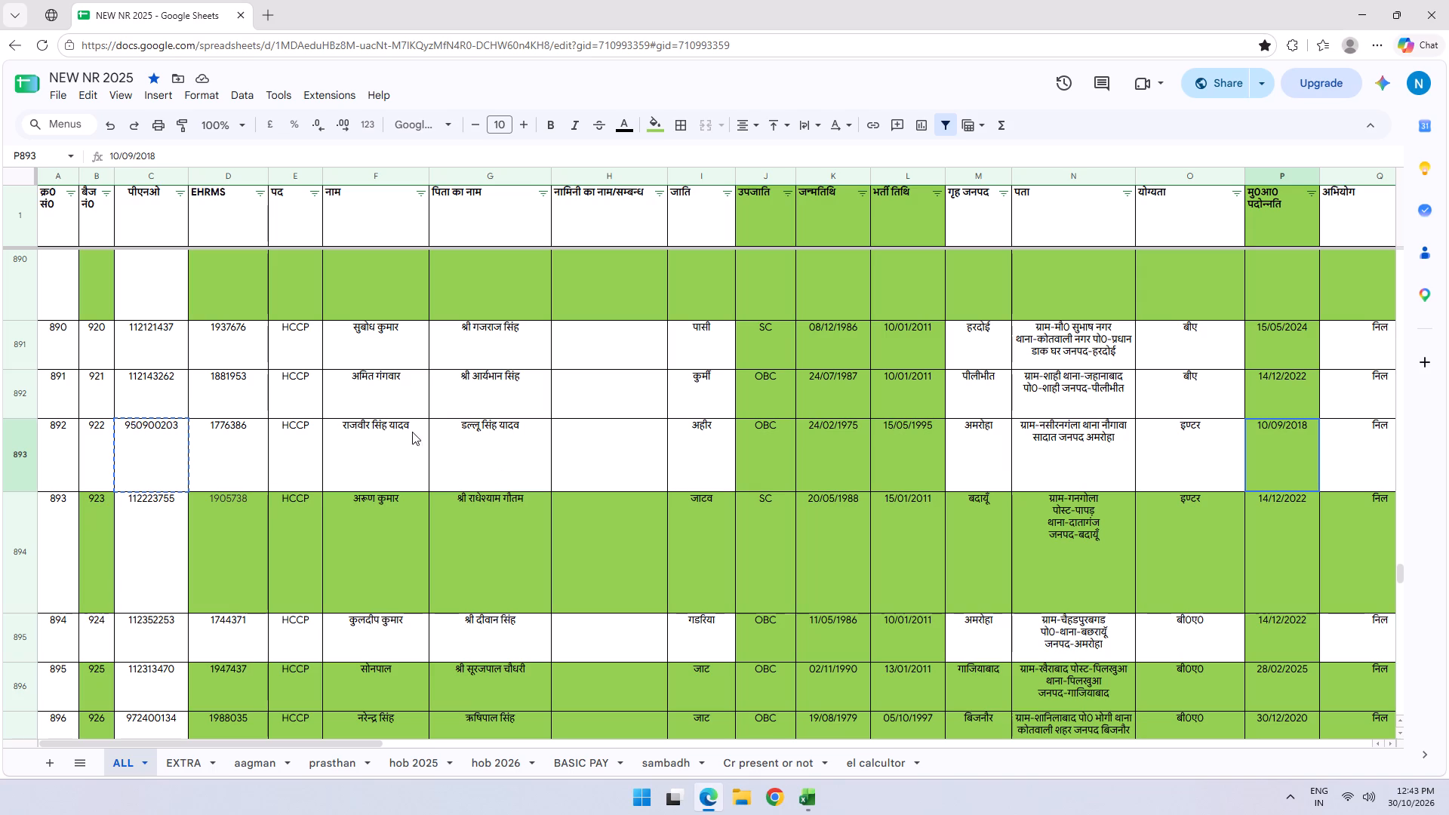
pyautogui.click(365, 456)
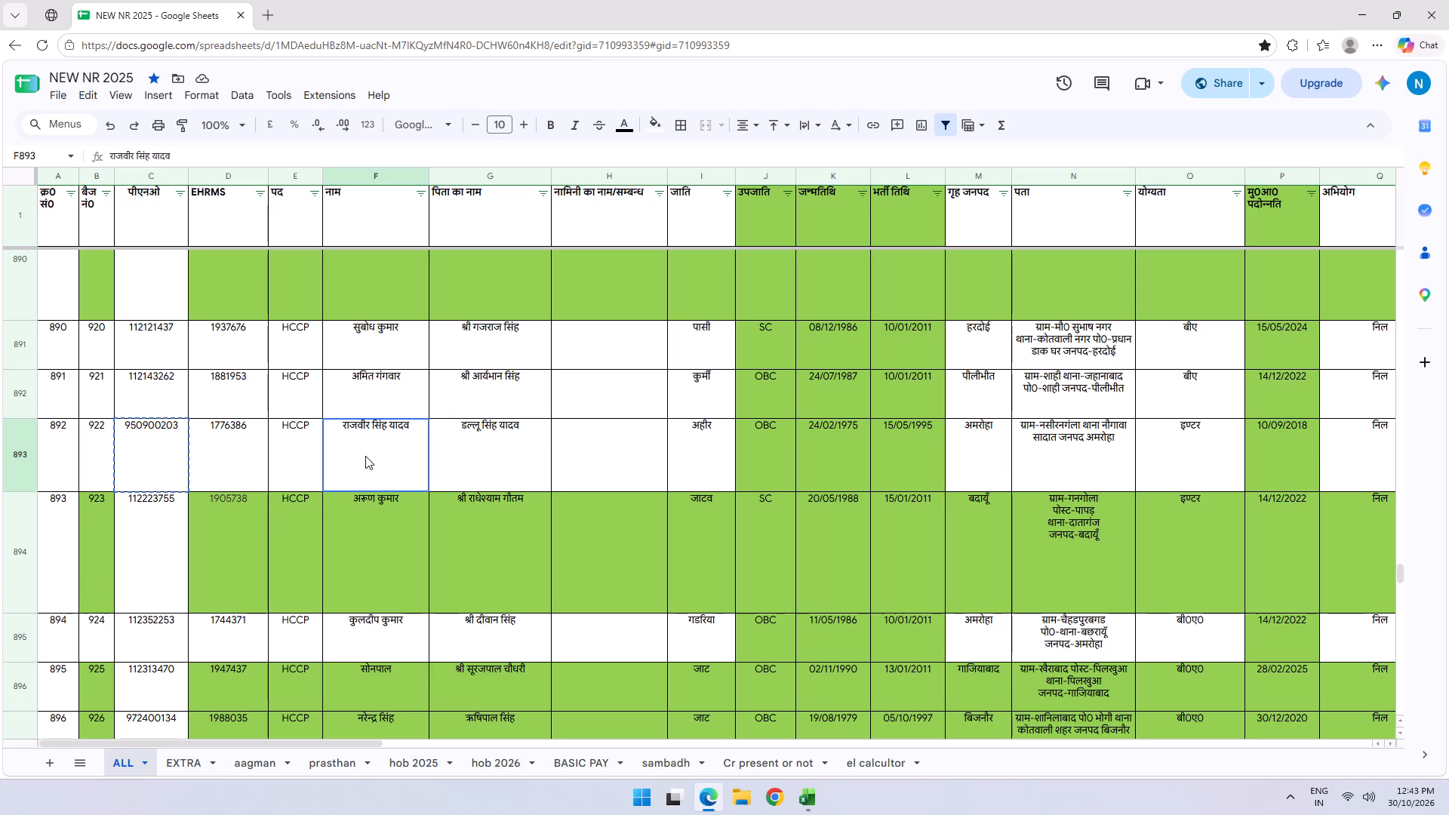
pyautogui.press('Tab')
pyautogui.press('Tab')
pyautogui.press('Tab')
pyautogui.press('Tab')
pyautogui.press('Tab')
pyautogui.press('Tab')
pyautogui.press('Tab')
pyautogui.press('Tab')
pyautogui.press('Tab')
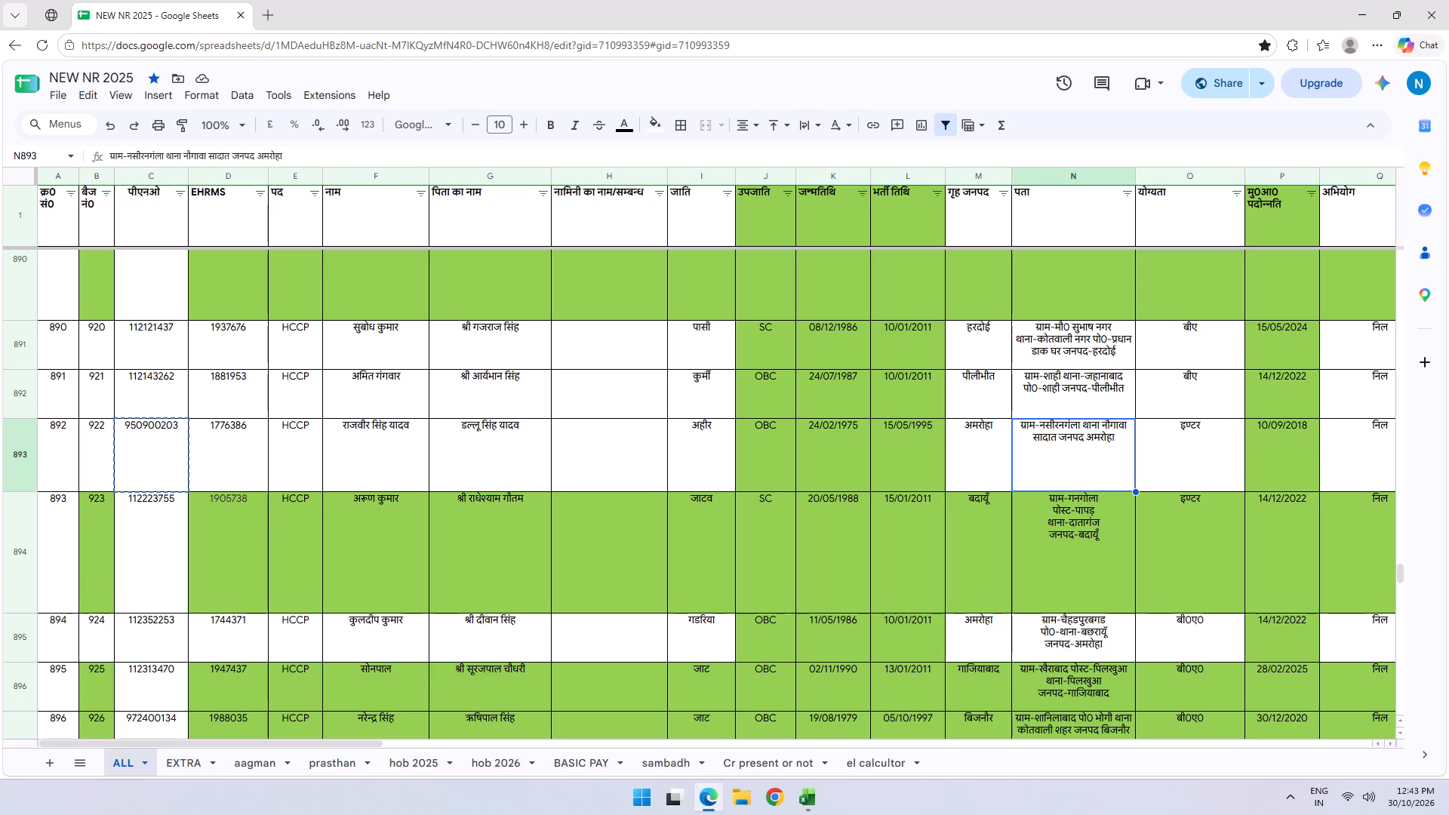
pyautogui.press('Tab')
pyautogui.press('Tab')
pyautogui.press('Tab')
pyautogui.press('Tab')
pyautogui.press('Tab')
pyautogui.press('Tab')
pyautogui.press('Tab')
pyautogui.press('Tab')
pyautogui.press('Tab')
pyautogui.press('Tab')
pyautogui.press('Tab')
pyautogui.press('Tab')
pyautogui.press('Tab')
pyautogui.press('Tab')
pyautogui.press('Tab')
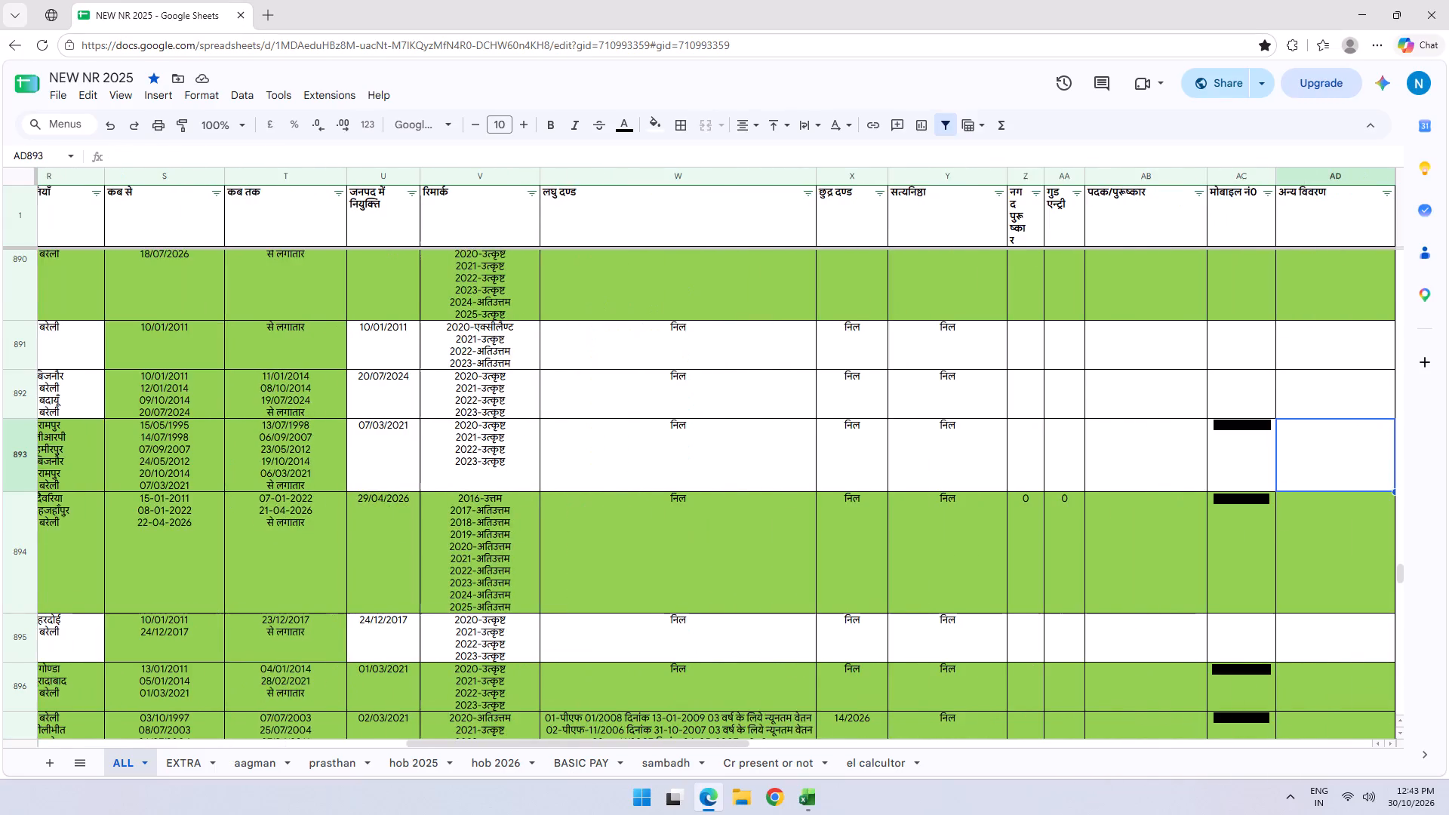
pyautogui.press('Tab')
pyautogui.press('Tab')
pyautogui.press('Tab')
pyautogui.hotkey('shift', 'Tab')
pyautogui.hotkey('shift', 'Tab')
pyautogui.hotkey('shift', 'Tab')
pyautogui.hotkey('shift', 'Tab')
pyautogui.hotkey('shift', 'Tab')
pyautogui.hotkey('shift', 'Tab')
pyautogui.hotkey('shift', 'Tab')
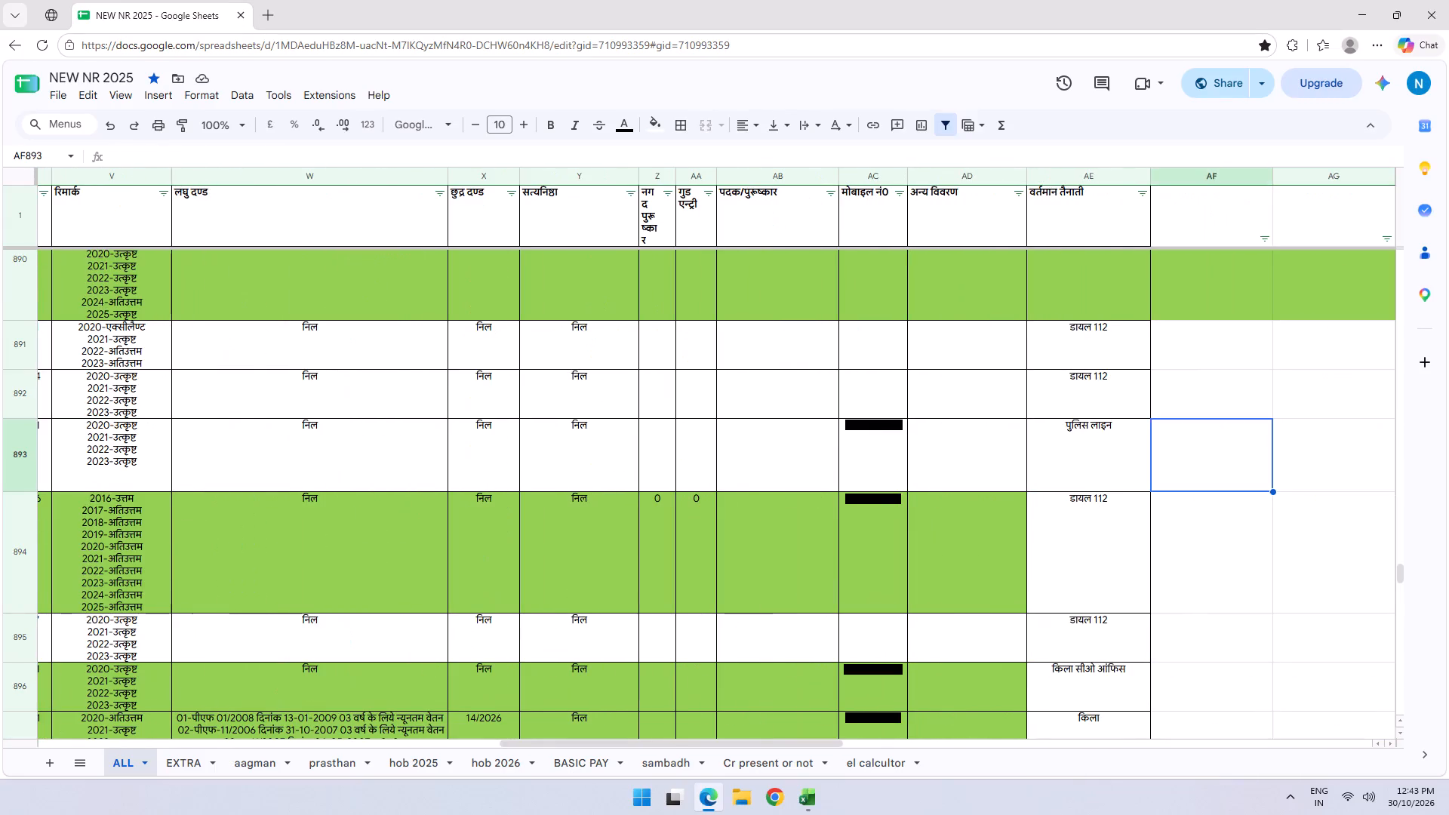
pyautogui.press('Tab')
pyautogui.press('Tab')
pyautogui.hotkey('shift', 'Tab')
pyautogui.hotkey('shift', 'Tab')
pyautogui.hotkey('shift', 'Tab')
pyautogui.hotkey('shift', 'Tab')
pyautogui.hotkey('shift', 'Tab')
pyautogui.hotkey('shift', 'Tab')
pyautogui.hotkey('shift', 'Tab')
pyautogui.hotkey('shift', 'Tab')
pyautogui.hotkey('shift', 'Tab')
pyautogui.hotkey('shift', 'Tab')
pyautogui.hotkey('shift', 'Tab')
pyautogui.hotkey('shift', 'Tab')
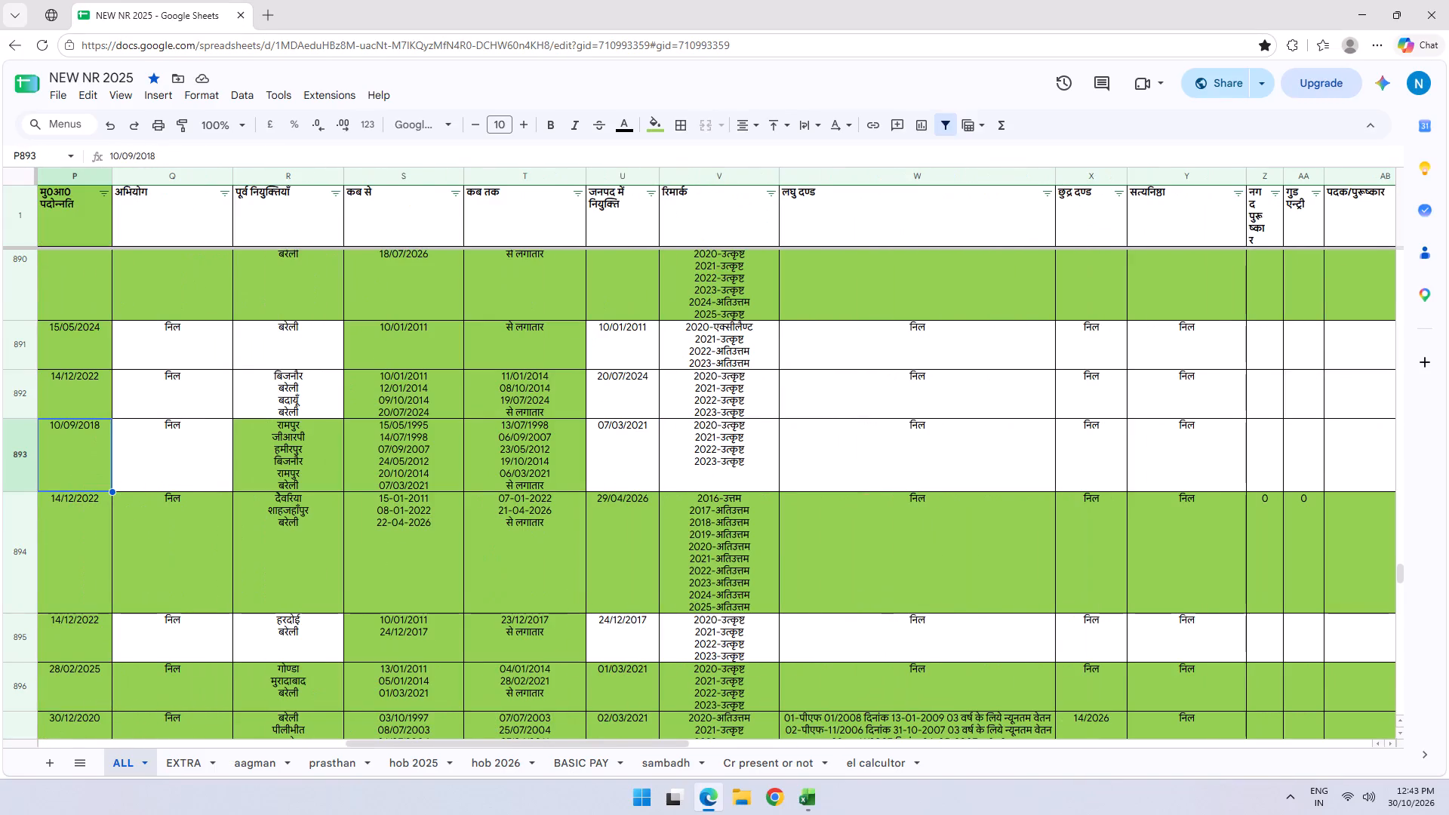
pyautogui.hotkey('shift', 'Tab')
pyautogui.hotkey('shift', 'Tab')
pyautogui.hotkey('shift', 'Tab')
pyautogui.hotkey('shift', 'Tab')
pyautogui.hotkey('shift', 'Tab')
pyautogui.hotkey('shift', 'Tab')
pyautogui.hotkey('shift', 'Tab')
pyautogui.hotkey('shift', 'Tab')
pyautogui.hotkey('shift', 'Tab')
pyautogui.hotkey('shift', 'Tab')
pyautogui.hotkey('shift', 'Tab')
pyautogui.hotkey('shift', 'Tab')
pyautogui.hotkey('shift', 'Tab')
pyautogui.hotkey('shift', 'Tab')
pyautogui.hotkey('shift', 'Tab')
pyautogui.hotkey('shift', 'Tab')
pyautogui.hotkey('shift', 'Tab')
pyautogui.hotkey('shift', 'Tab')
pyautogui.hotkey('shift', 'Tab')
pyautogui.hotkey('shift', 'Tab')
pyautogui.hotkey('shift', 'Tab')
pyautogui.hotkey('shift', 'Tab')
pyautogui.press('Tab')
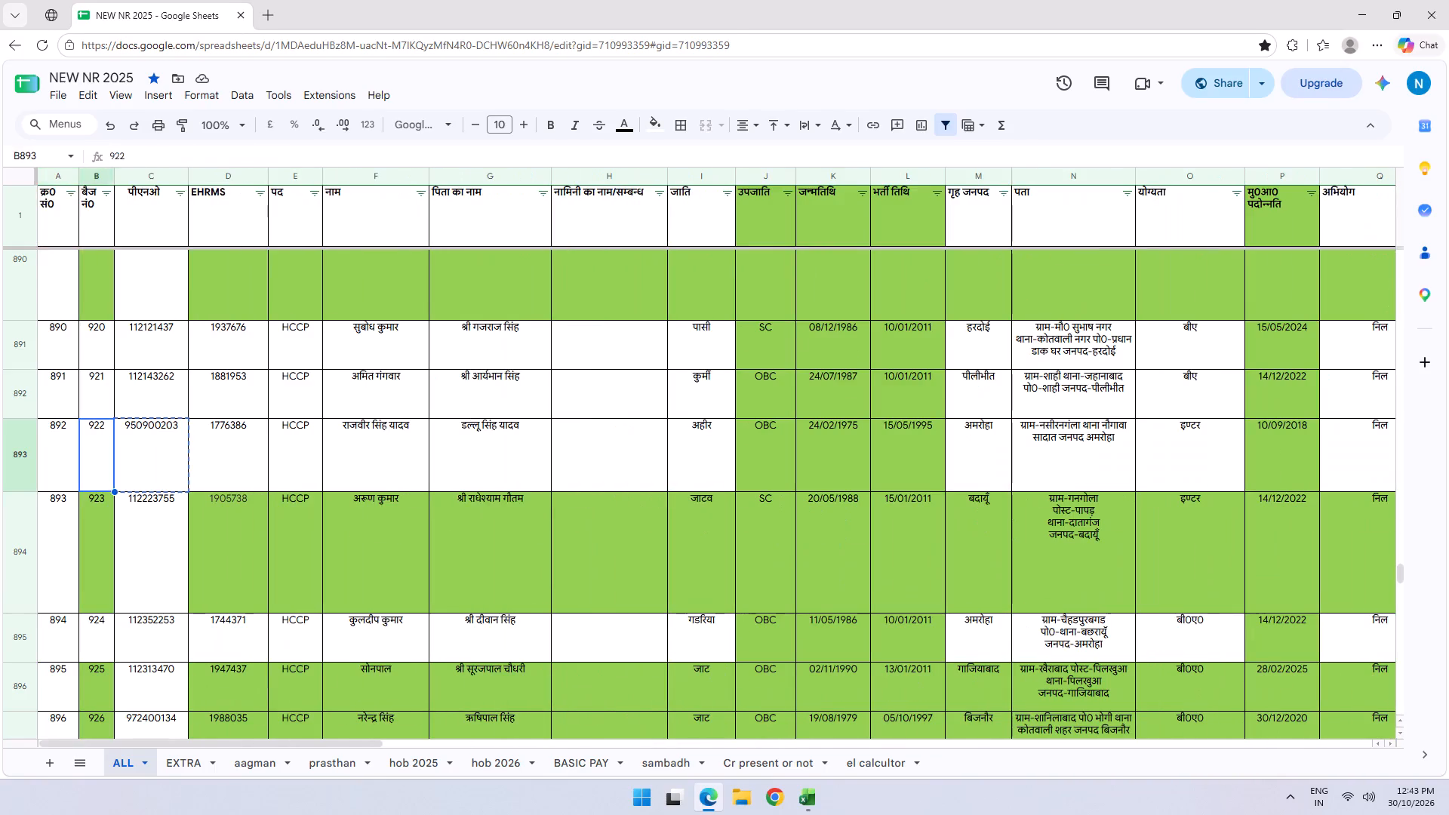
pyautogui.press('Tab')
pyautogui.press('Tab')
pyautogui.hotkey('shift', 'Tab')
pyautogui.hotkey('ctrl', 'c')
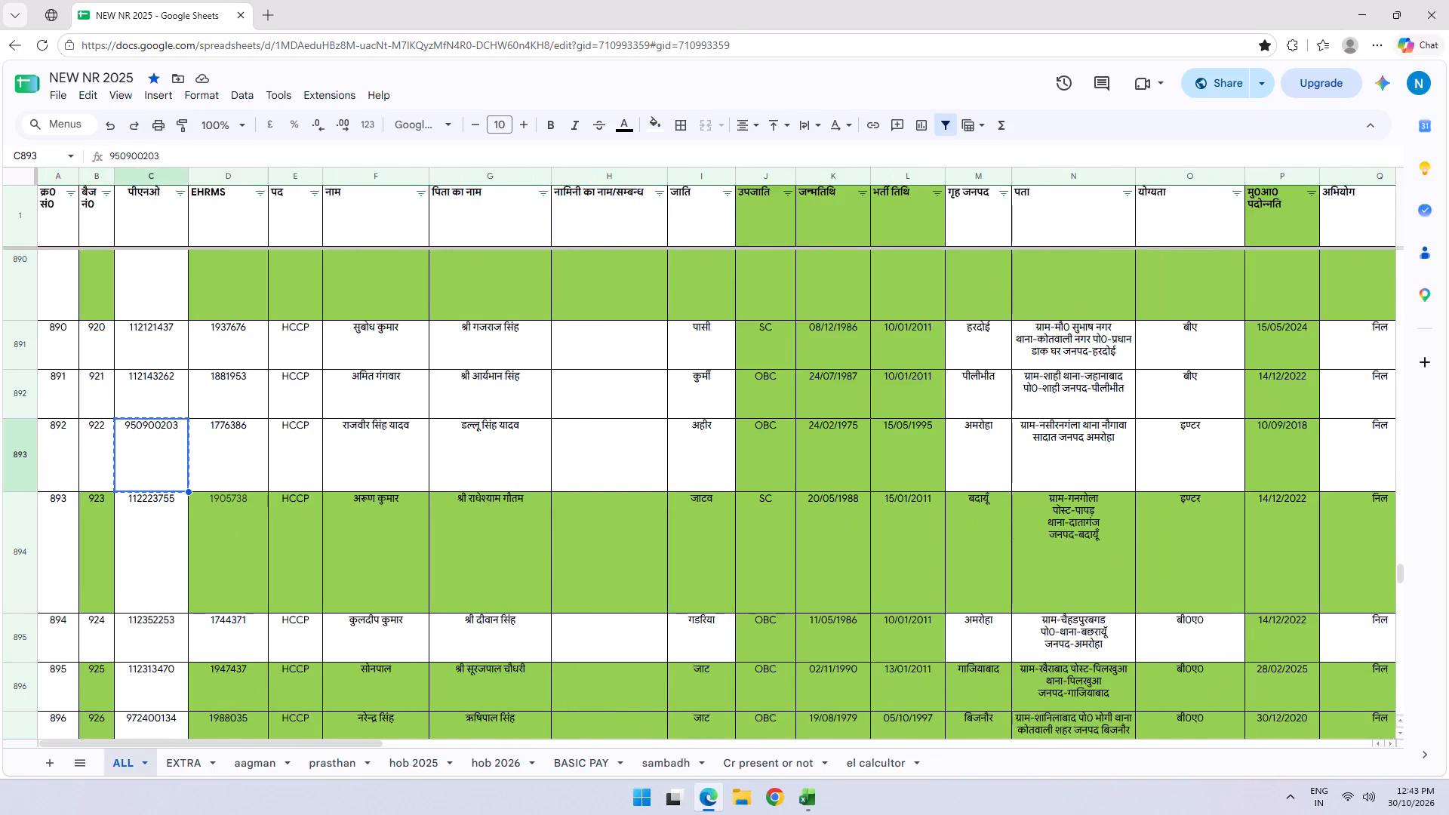
pyautogui.hotkey('ctrl', 'v')
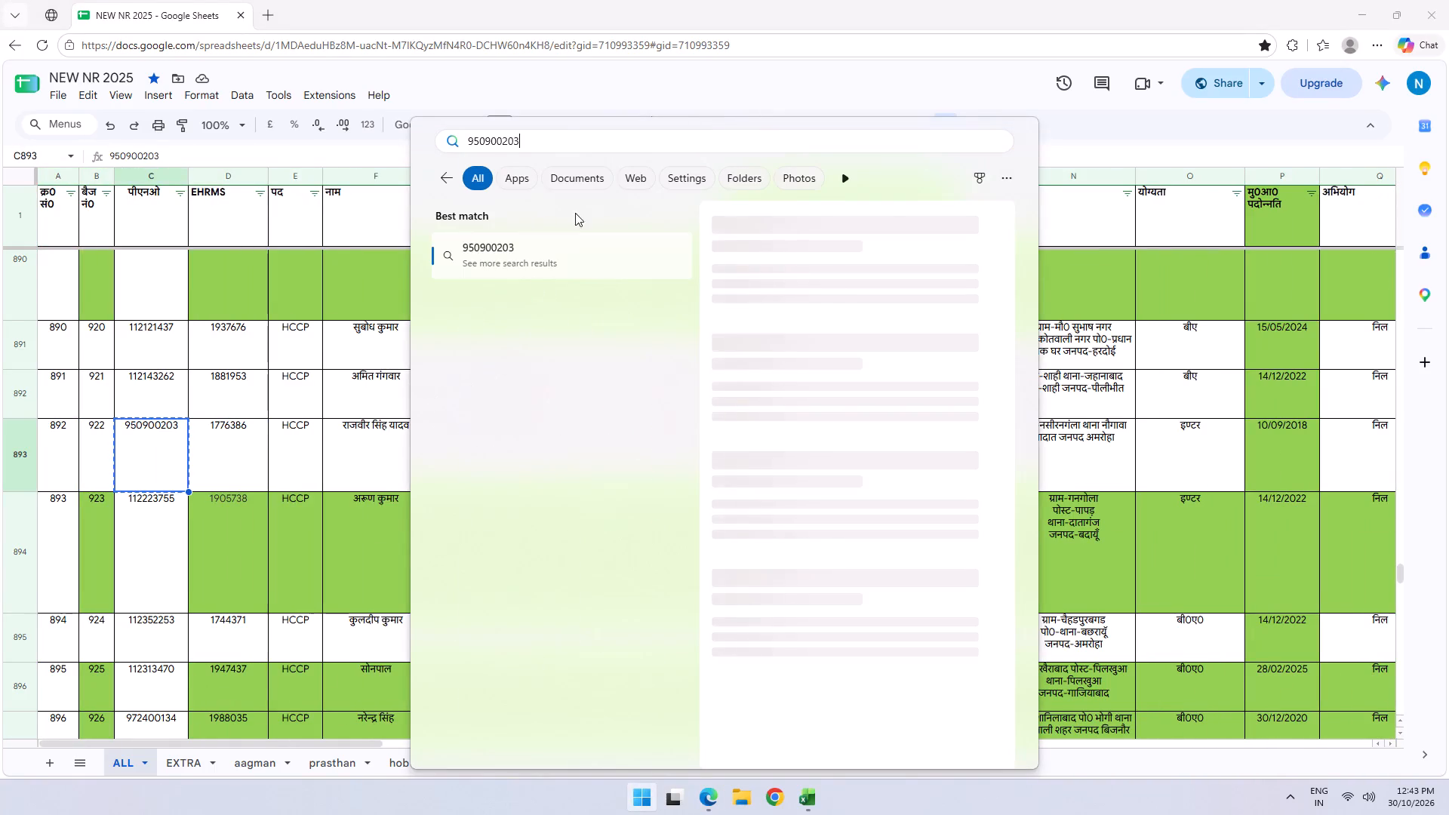
pyautogui.click(587, 172)
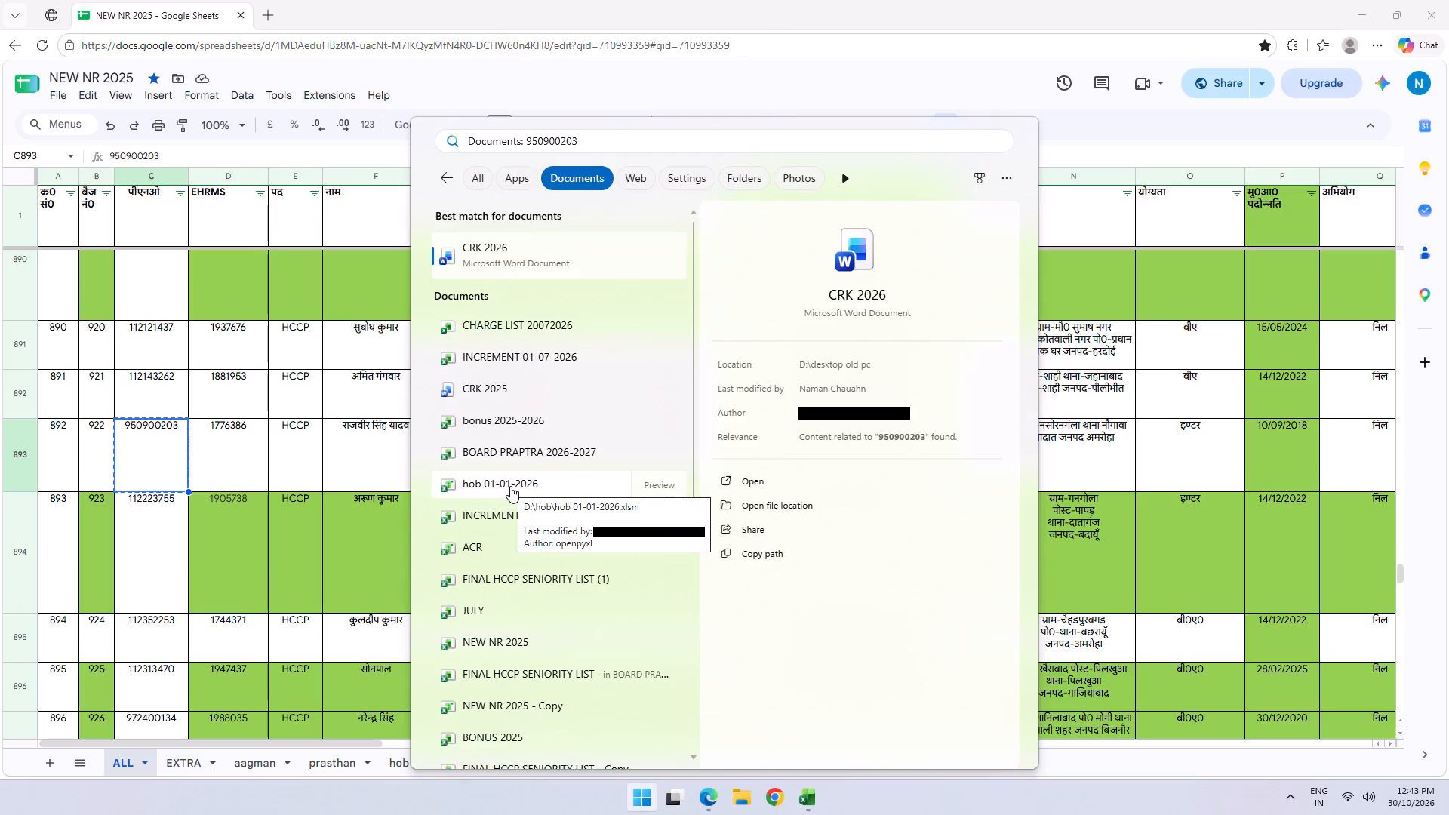
pyautogui.click(493, 578)
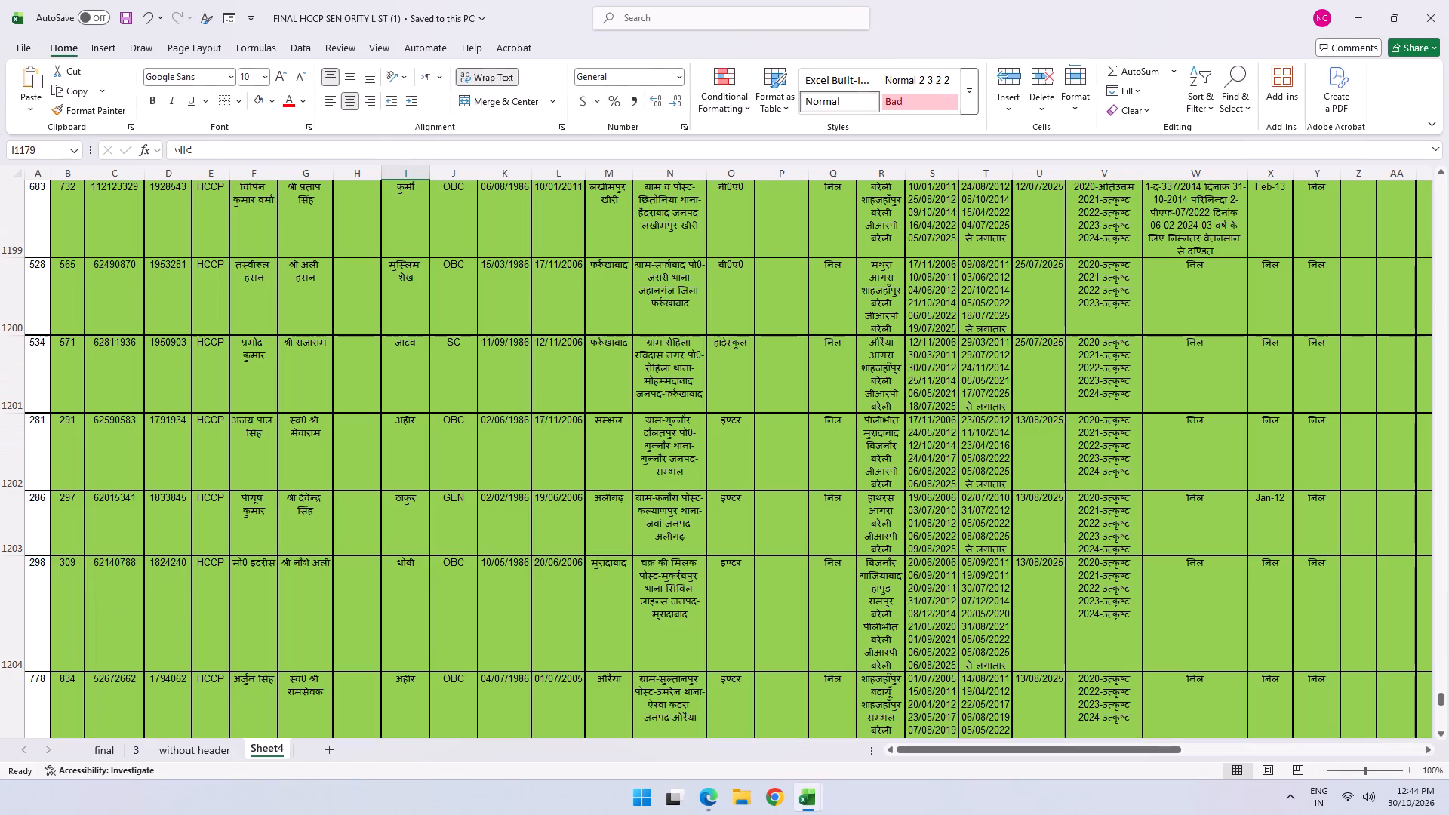
# Search the whole seniority list workbook for the copied PNO, going through to the match in the final sheet.
pyautogui.click(434, 523)
pyautogui.hotkey('ctrl', 'f')
pyautogui.hotkey('ctrl', 'v')
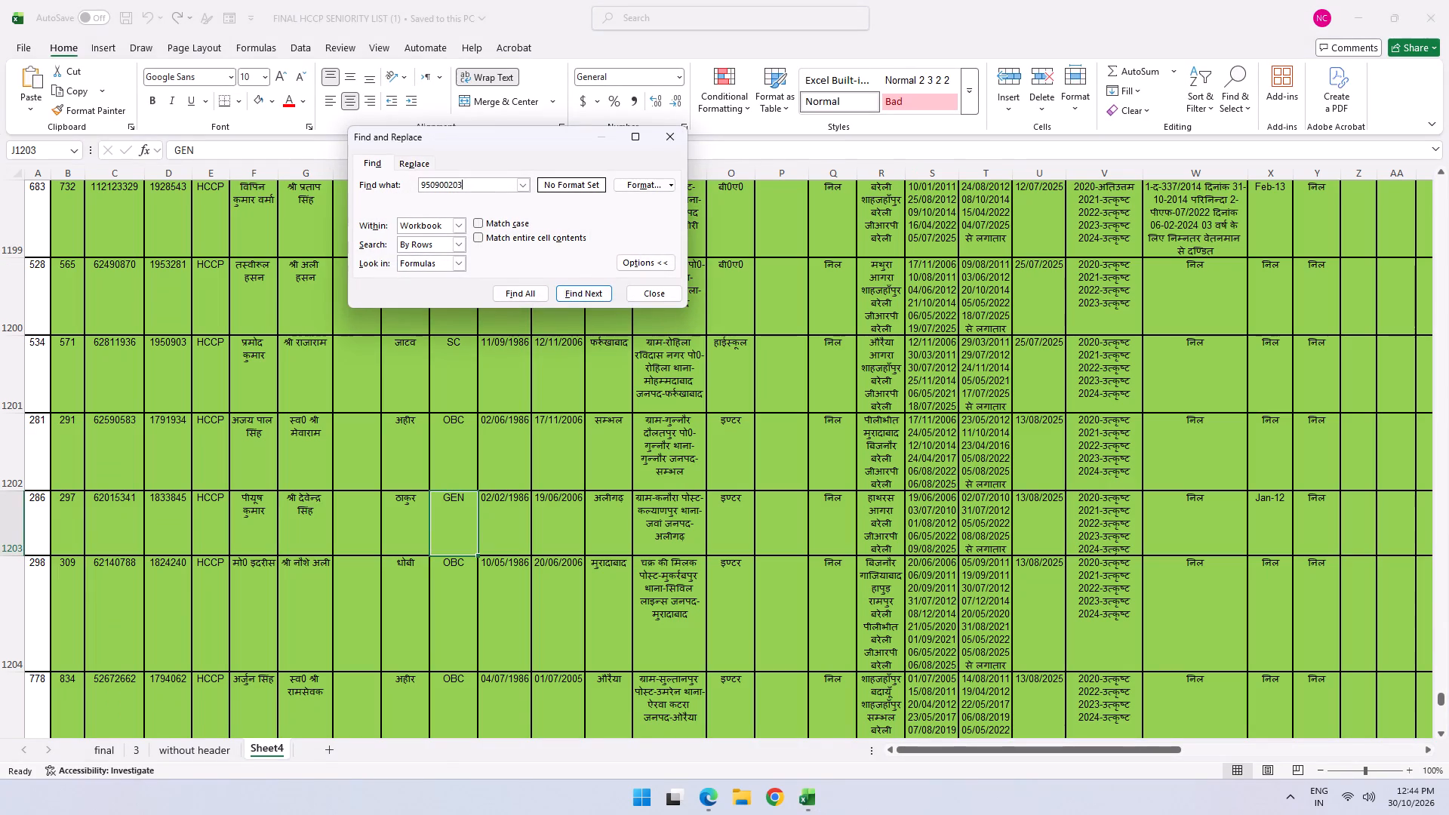
pyautogui.press('Return')
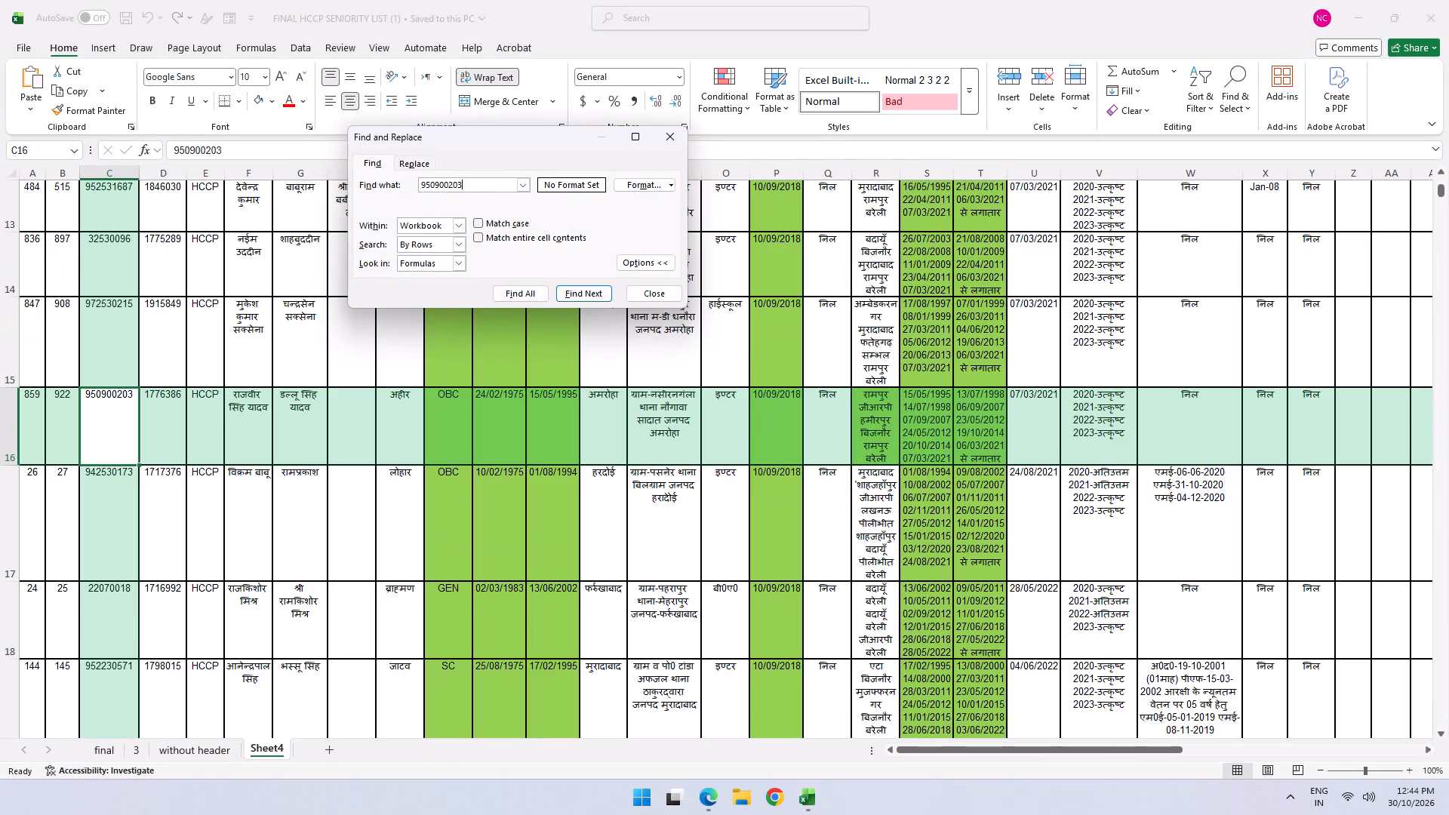
pyautogui.press('Return')
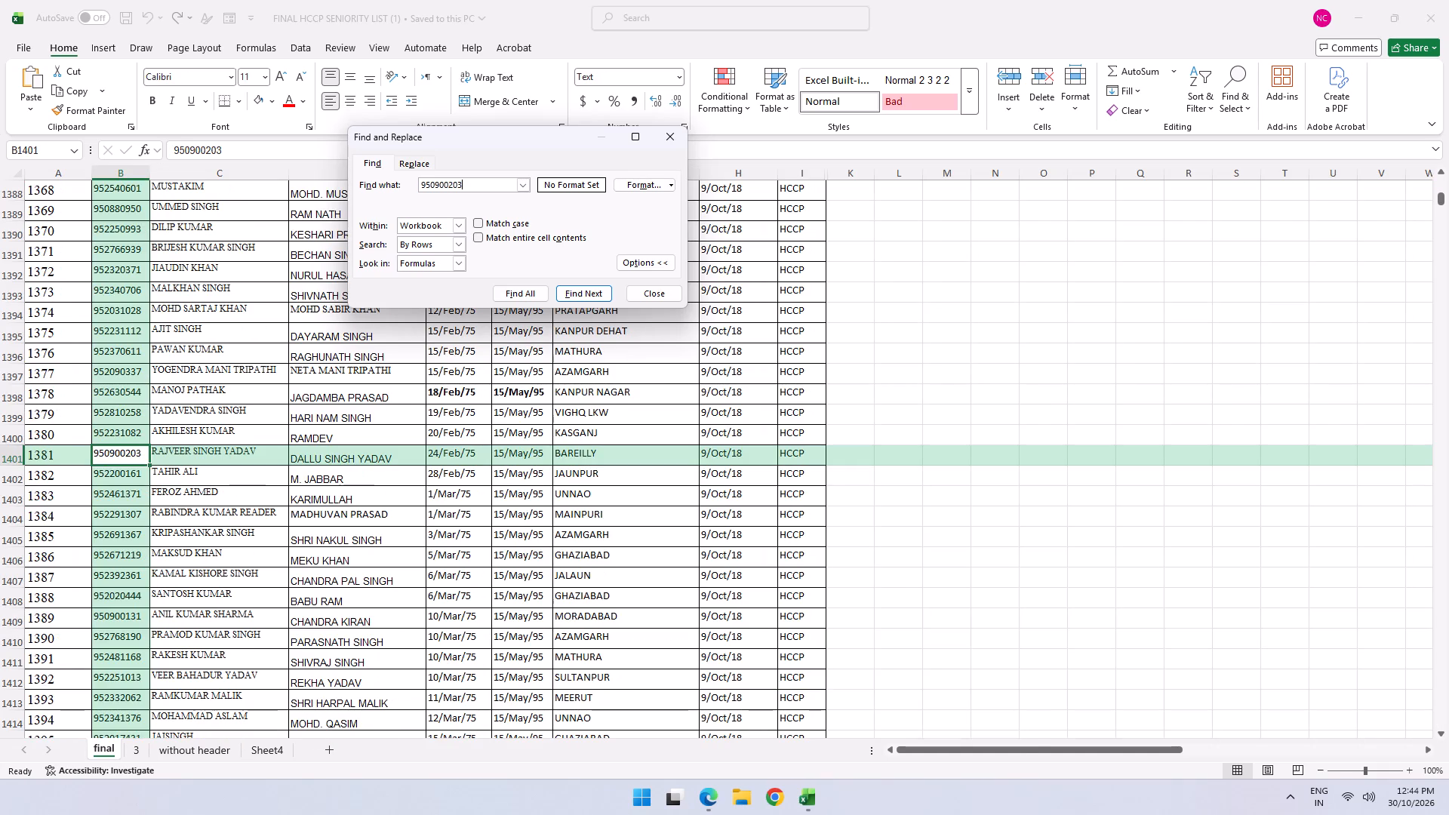
# Search the computer for "hccp" and open the HCCP TO SI Promotion2024 document.
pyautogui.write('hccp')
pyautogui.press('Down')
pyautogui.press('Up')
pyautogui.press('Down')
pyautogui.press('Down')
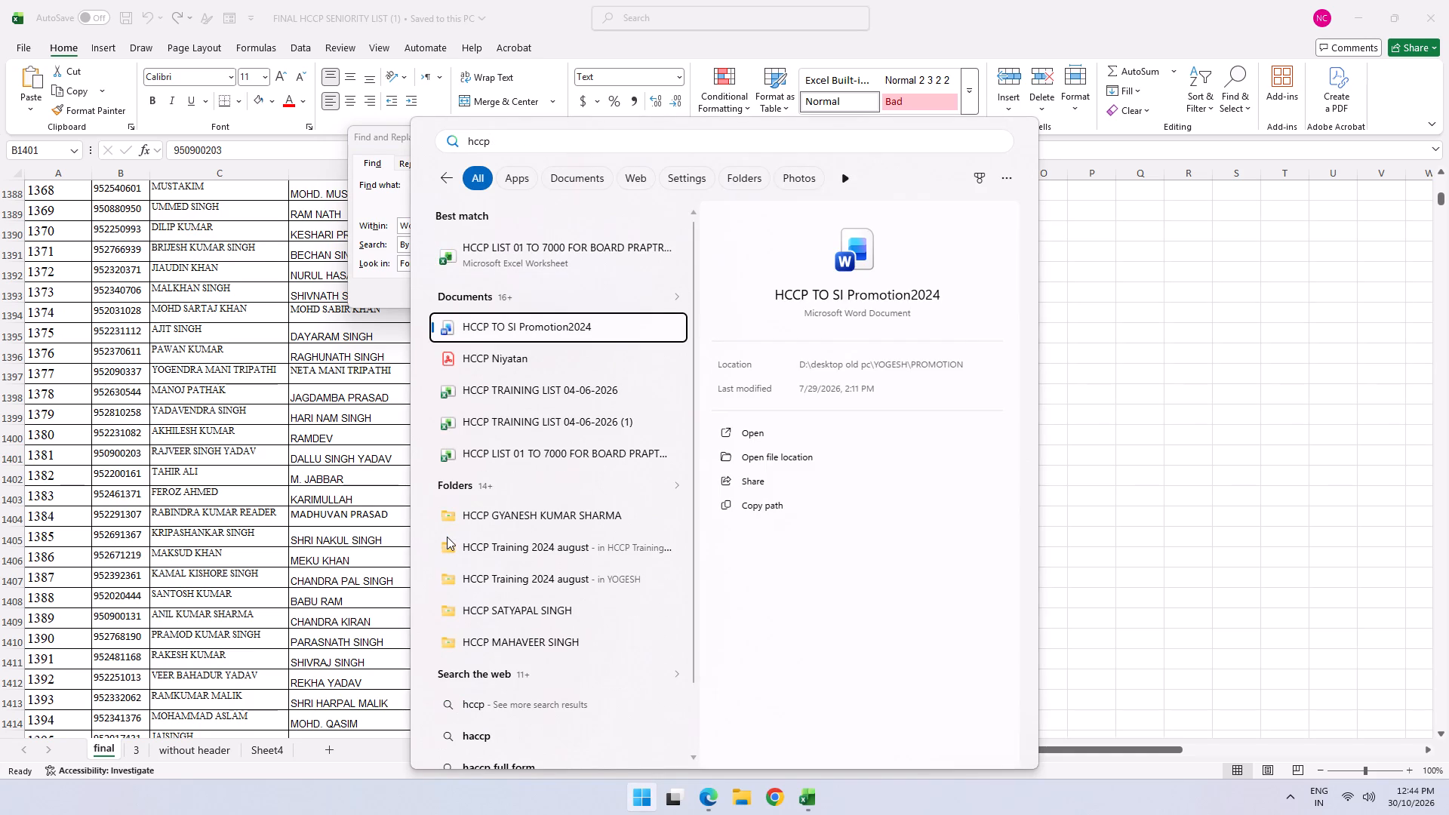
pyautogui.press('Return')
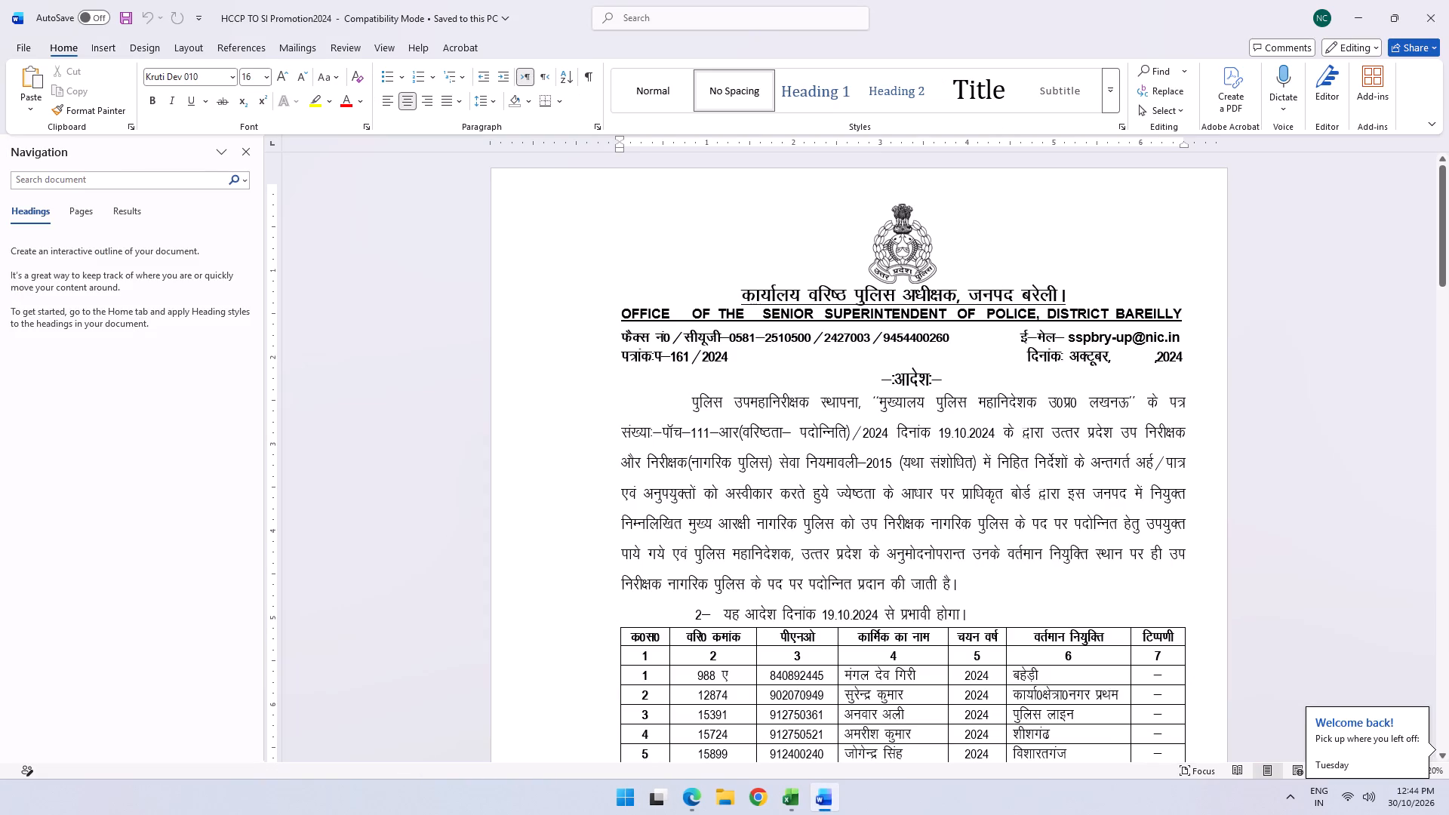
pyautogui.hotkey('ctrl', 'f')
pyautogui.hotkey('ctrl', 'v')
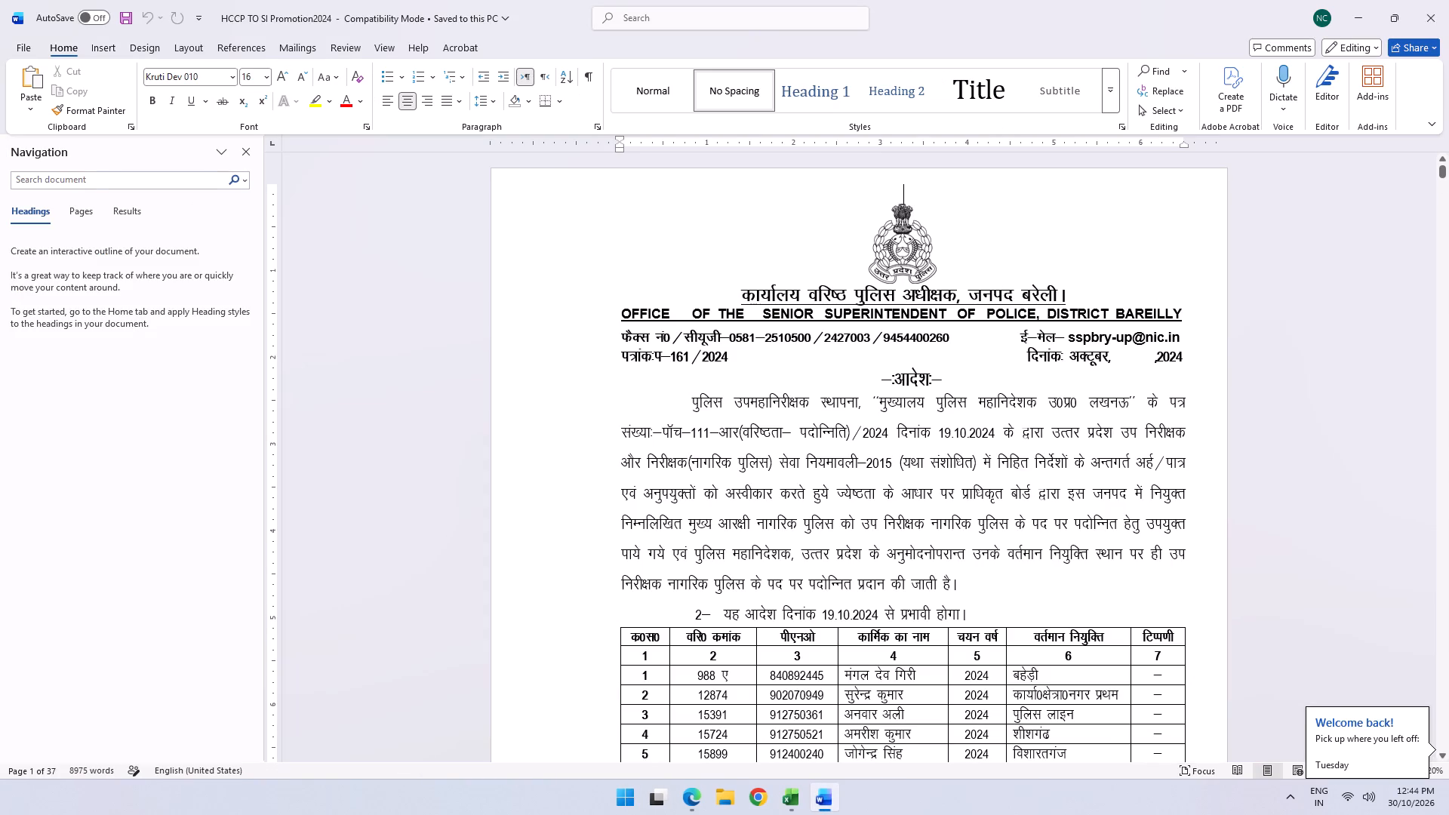
pyautogui.click(48, 190)
pyautogui.click(51, 183)
pyautogui.hotkey('ctrl', 'v')
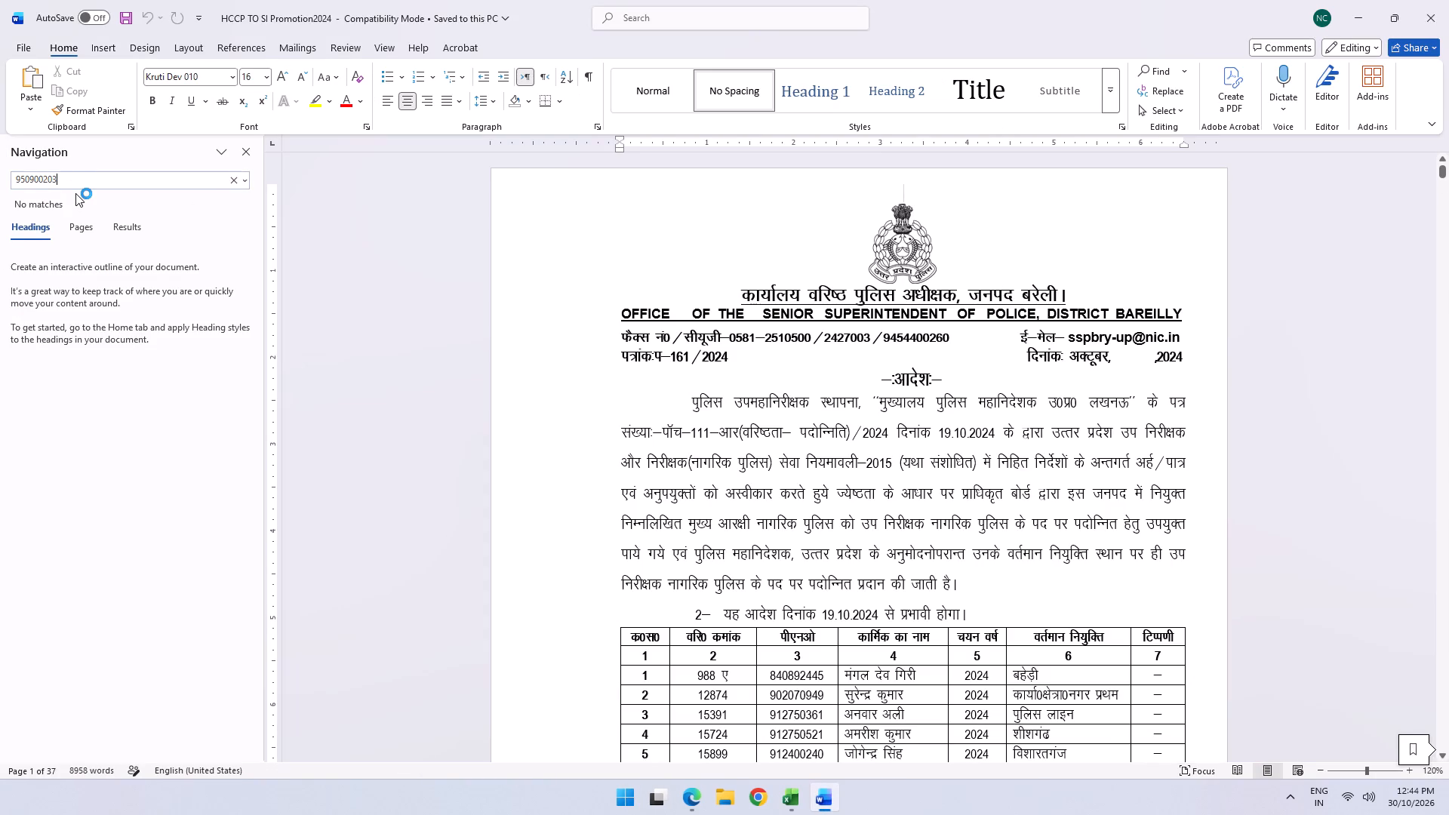
pyautogui.press('Return')
# Switch back to the 2006 vetan workbook in Excel.
pyautogui.hotkey('alt', 'Tab')
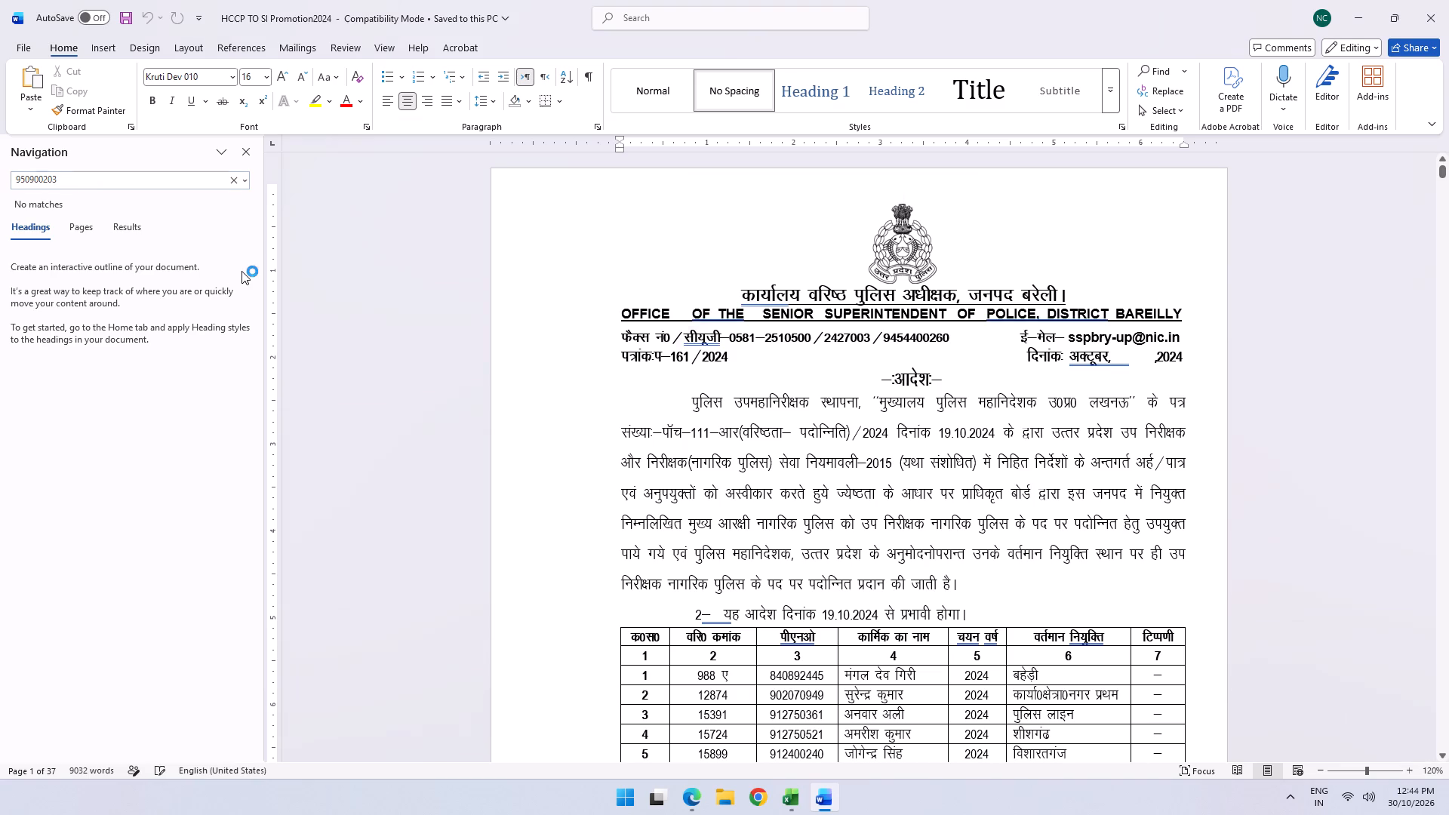
pyautogui.click(641, 291)
pyautogui.hotkey('alt', 'Tab')
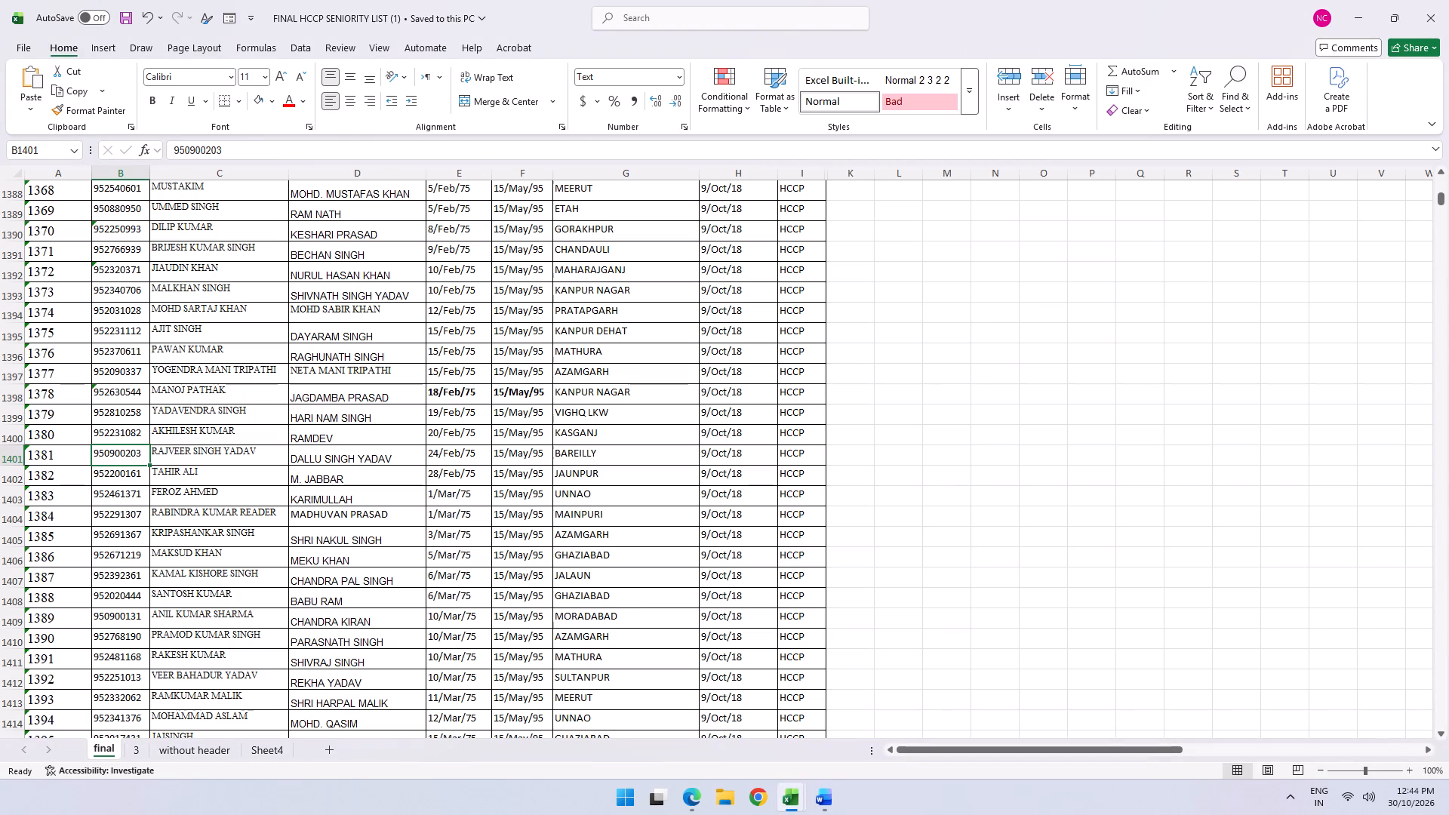
pyautogui.hotkey('alt', 'Tab')
pyautogui.hotkey('alt', 'Tab')
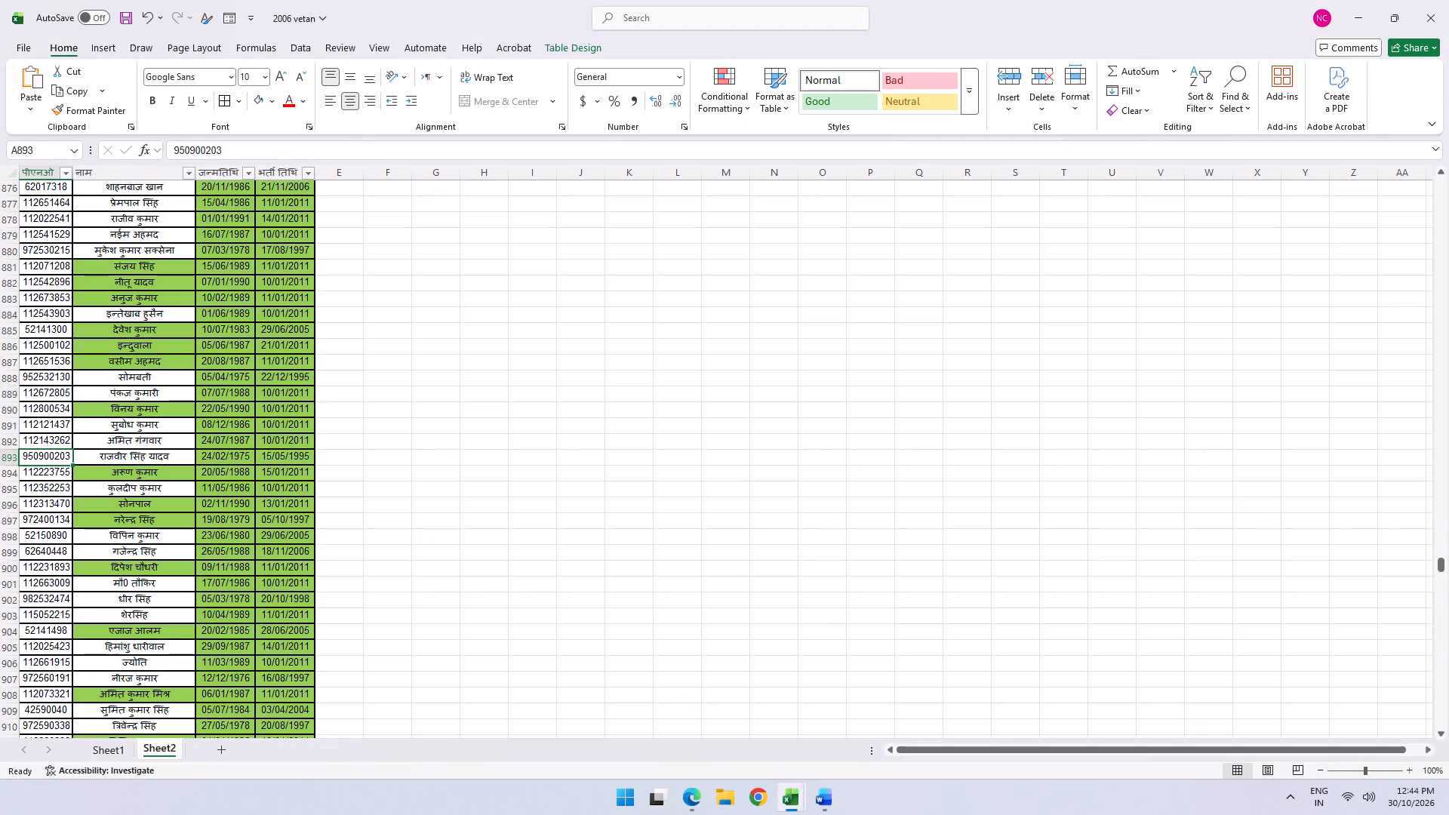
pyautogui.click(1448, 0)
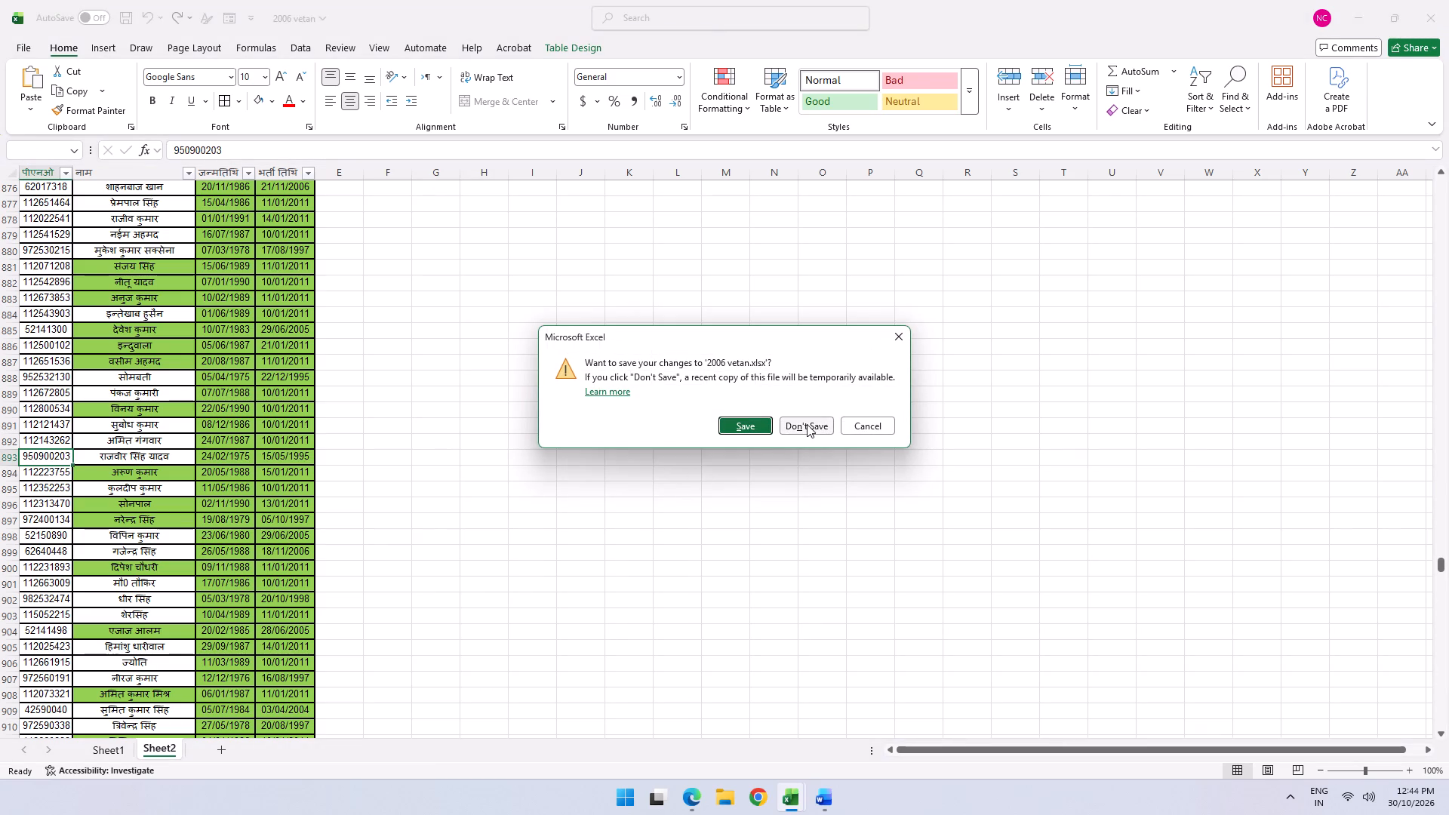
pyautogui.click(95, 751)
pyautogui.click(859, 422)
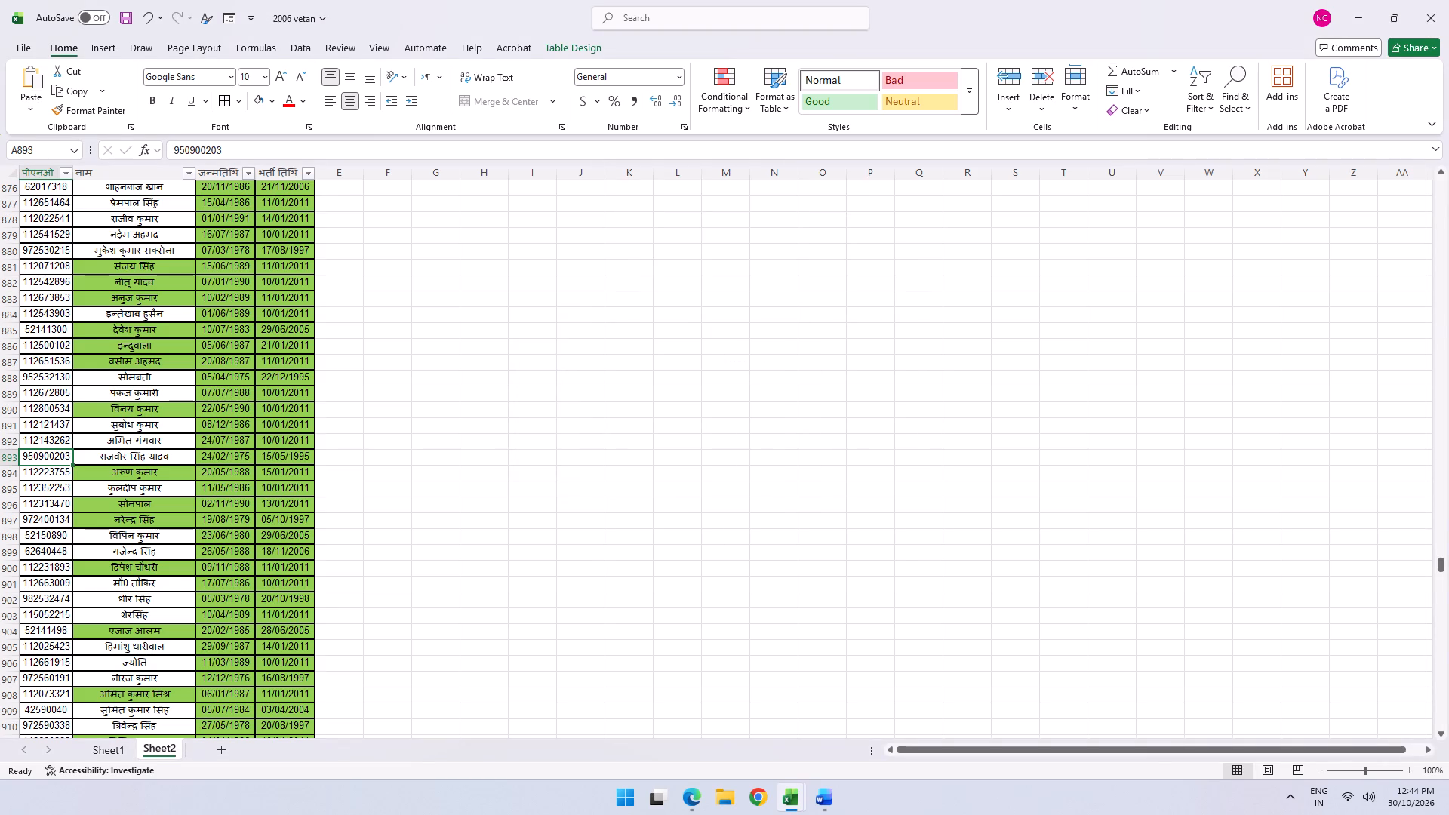
# Go to Sheet1 of 2006 vetan and save the workbook.
pyautogui.click(112, 749)
pyautogui.click(695, 367)
pyautogui.hotkey('alt', 'Tab')
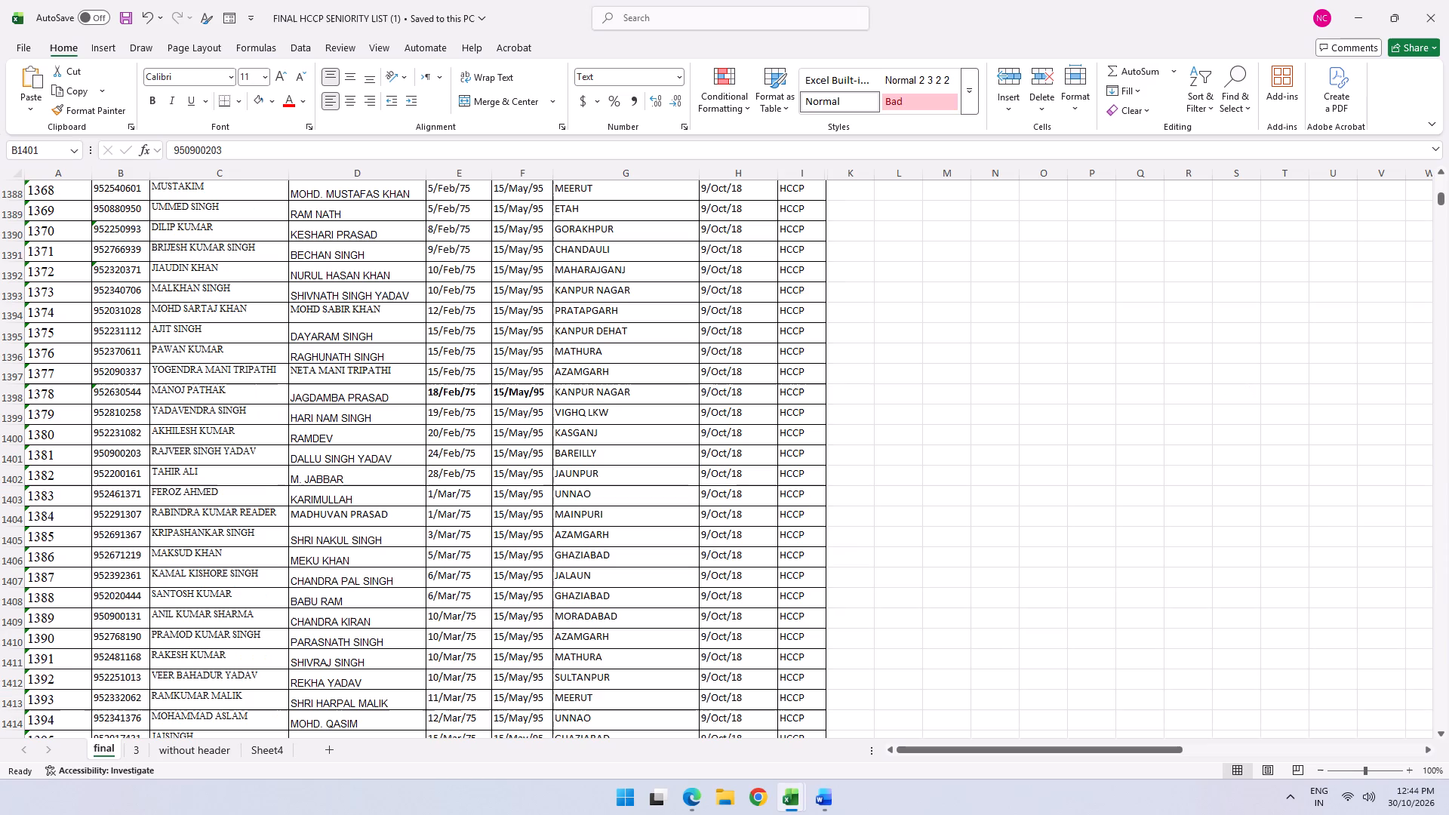
pyautogui.hotkey('alt', 'Tab')
pyautogui.hotkey('ctrl', 's')
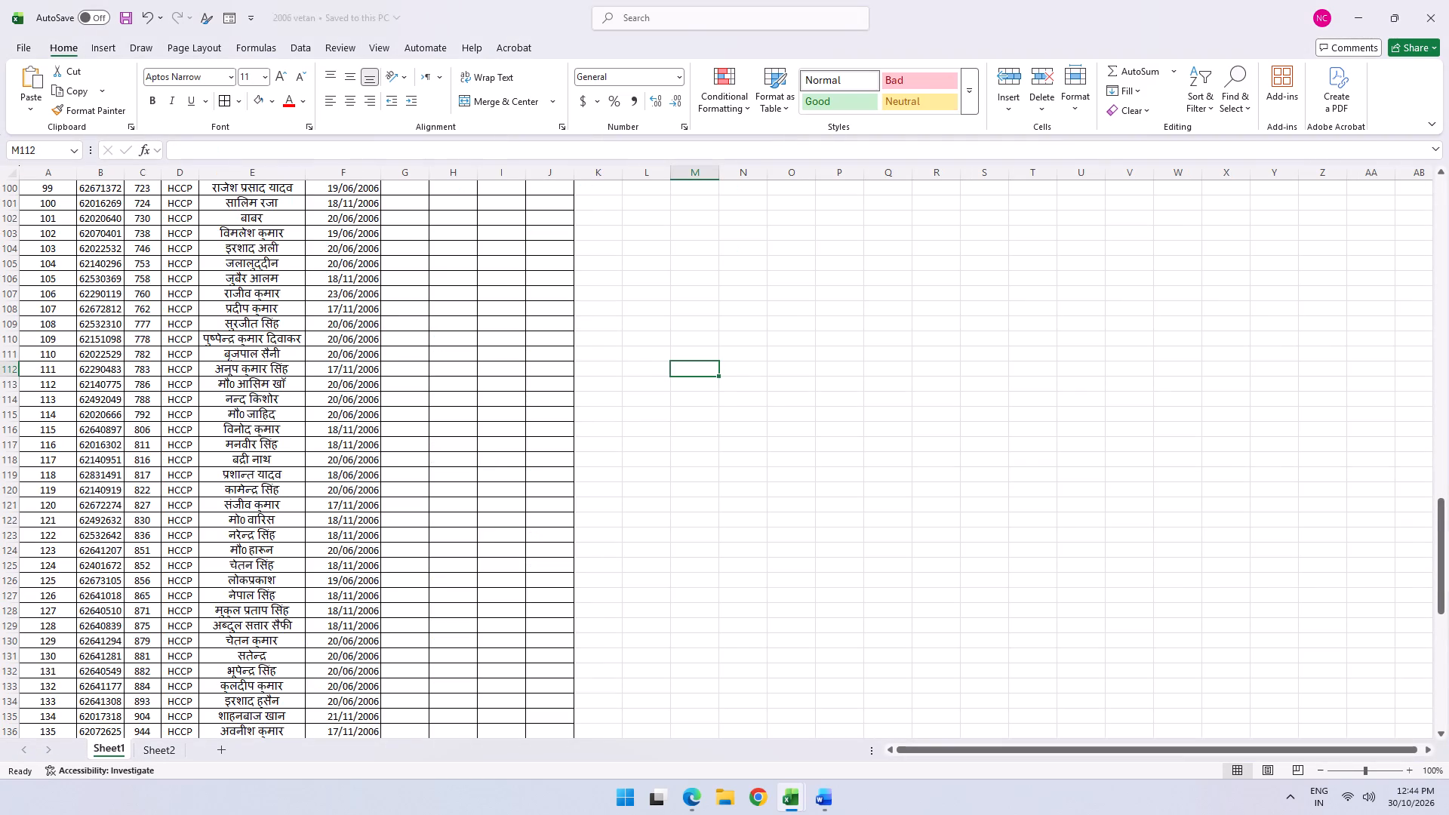
pyautogui.hotkey('alt', 'Tab')
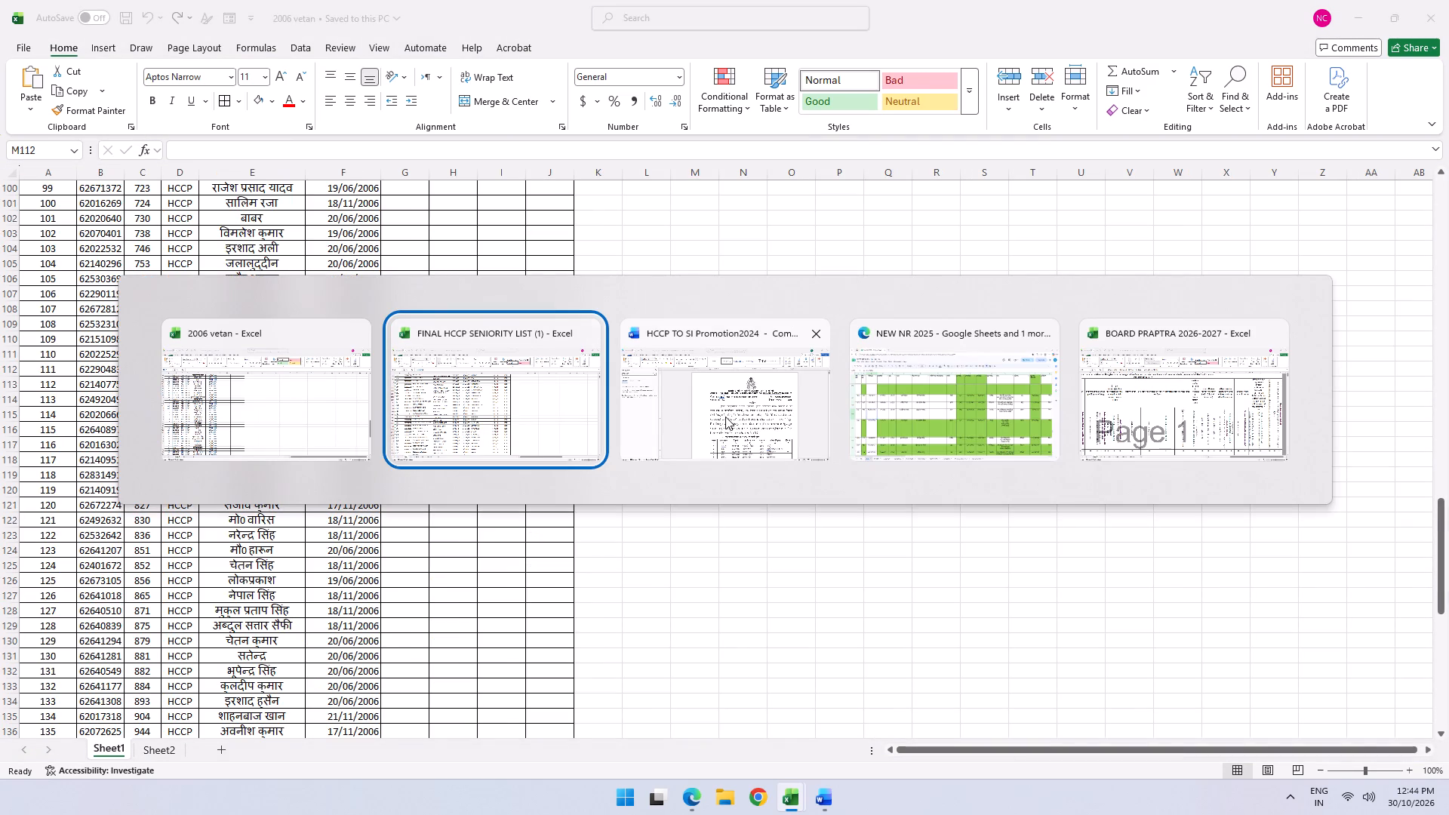
pyautogui.hotkey('alt', 'Tab')
pyautogui.hotkey('alt', 'Tab')
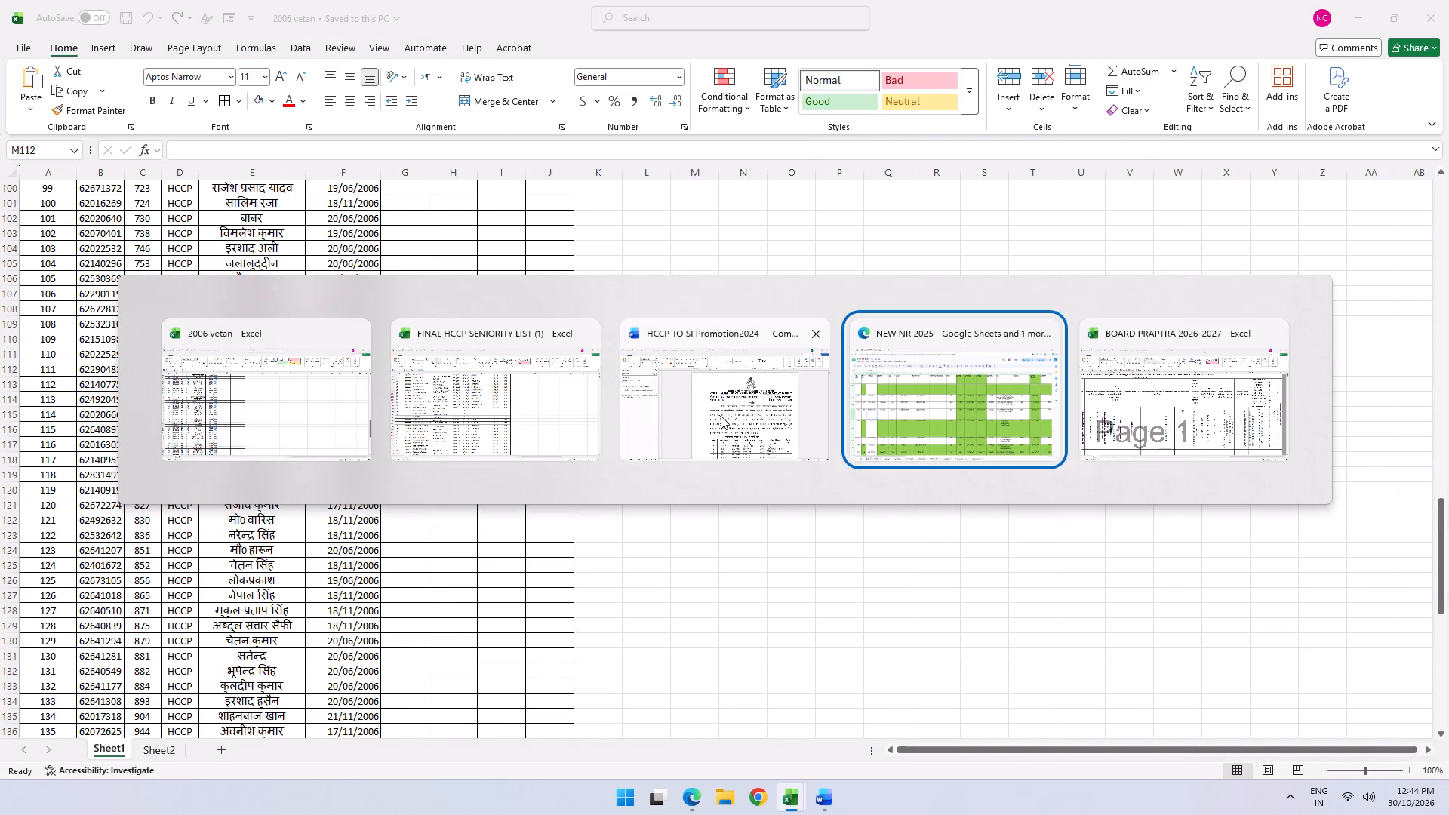
pyautogui.hotkey('alt', 'Tab')
pyautogui.scroll(-6, 306, 569)
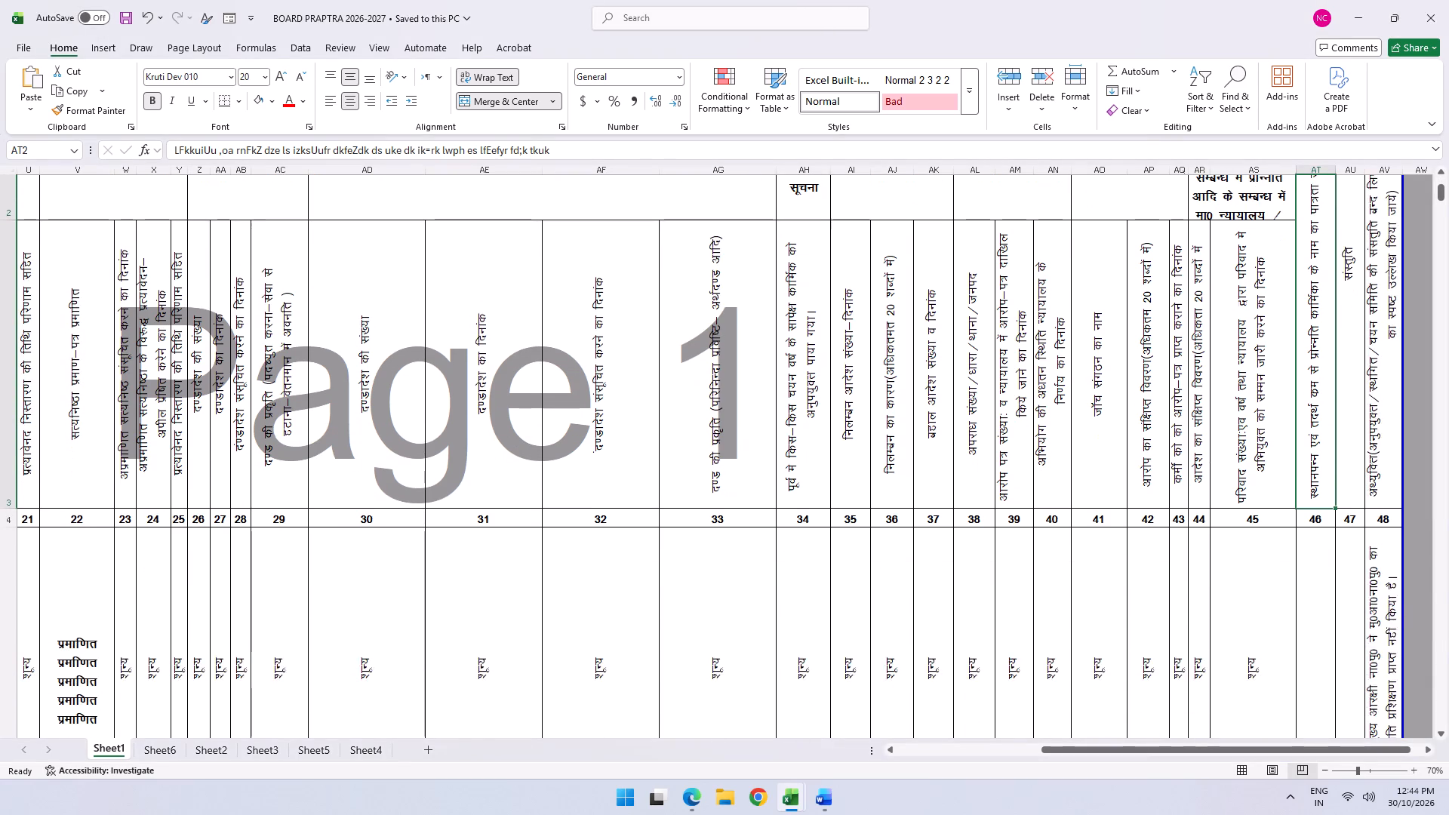
pyautogui.scroll(-2, 328, 477)
pyautogui.scroll(3, 440, 583)
pyautogui.click(445, 585)
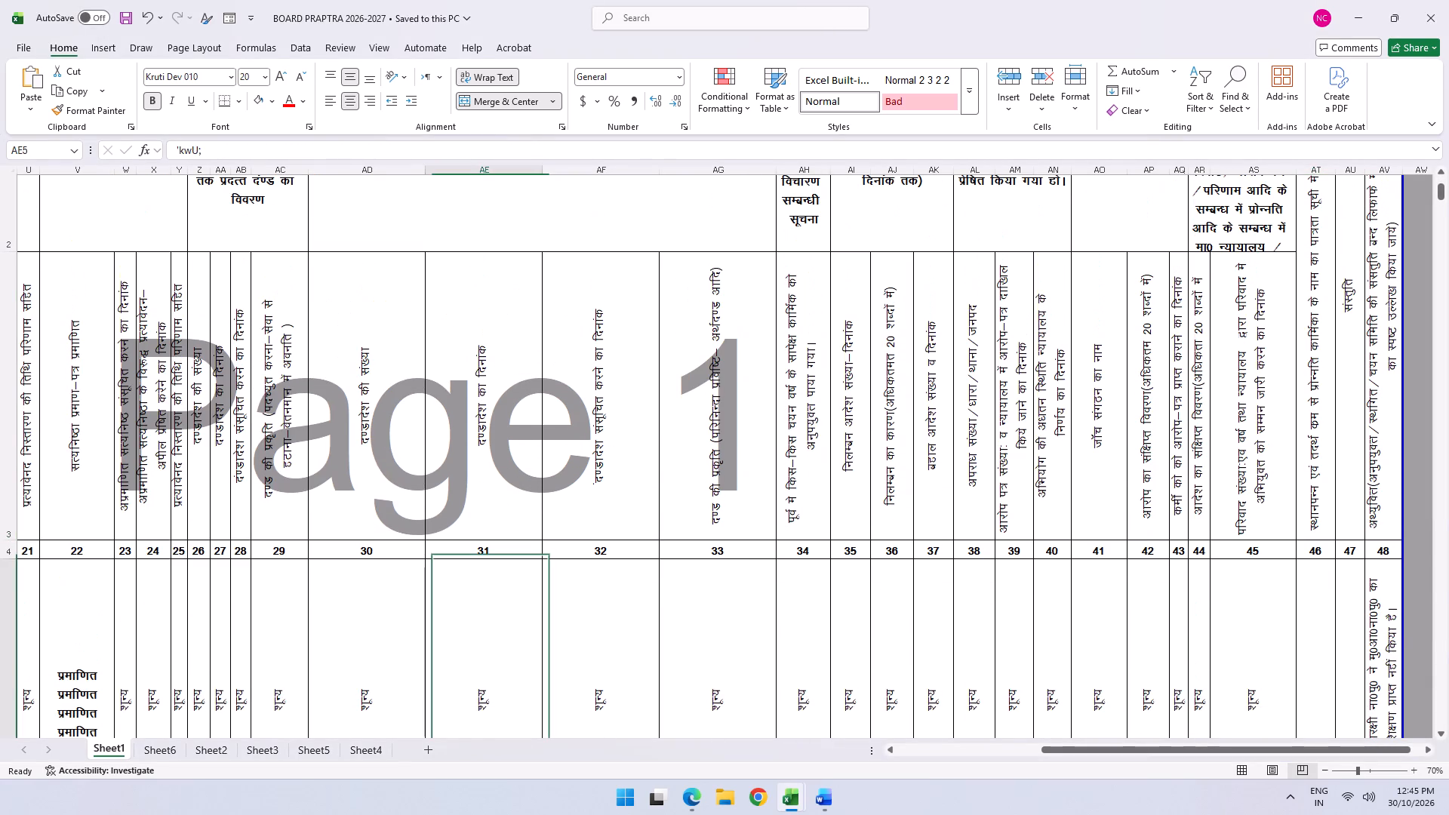
pyautogui.hotkey('ctrl', 'f')
pyautogui.hotkey('ctrl', 'v')
pyautogui.press('Return')
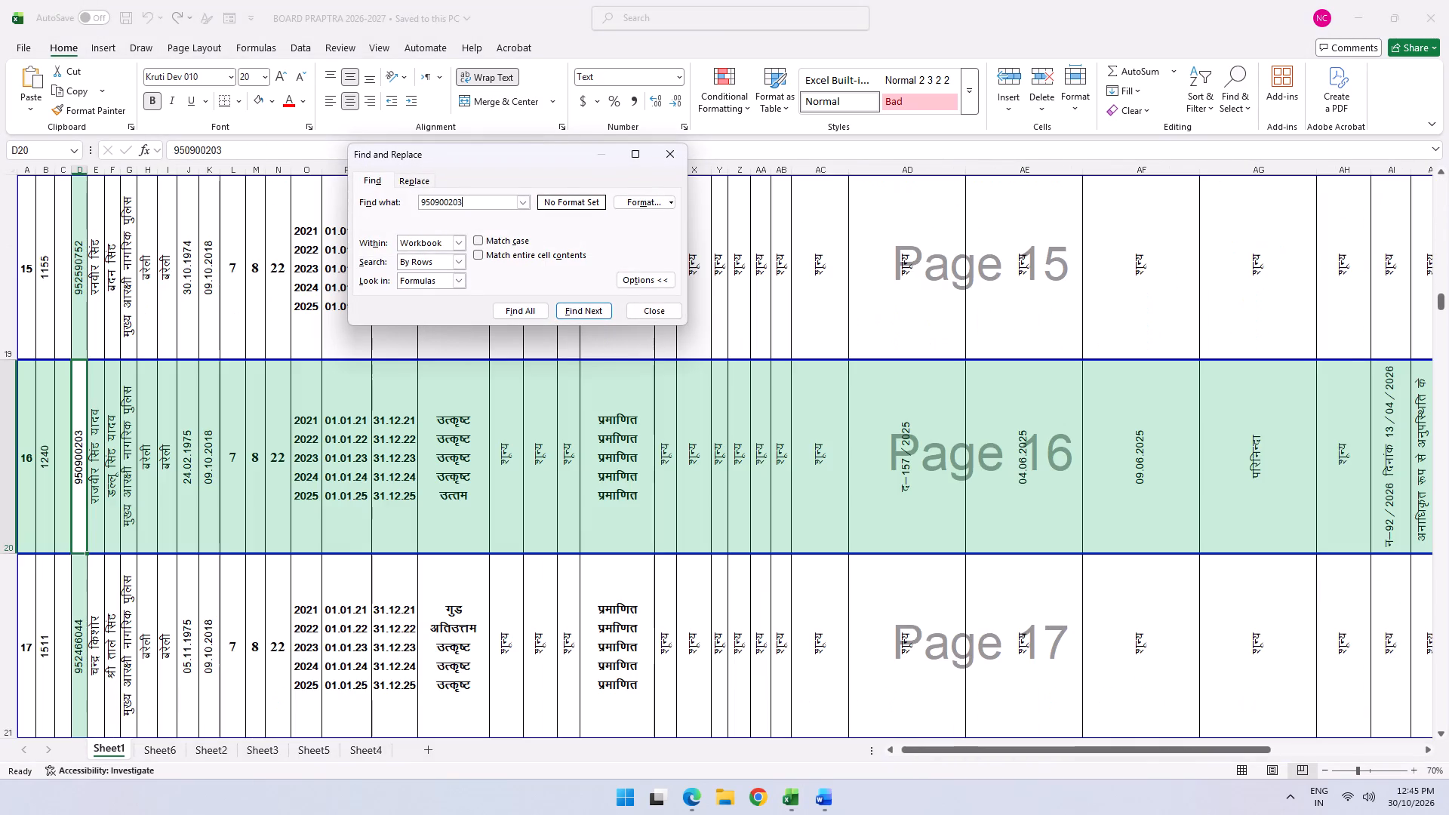
pyautogui.press('Escape')
# Review the matched record in row 20 from the name across to the suspension order number and date.
pyautogui.press('Tab')
pyautogui.press('Tab')
pyautogui.press('Tab')
pyautogui.press('Tab')
pyautogui.press('Tab')
pyautogui.press('Tab')
pyautogui.press('Tab')
pyautogui.press('Tab')
pyautogui.press('Tab')
pyautogui.press('Tab')
pyautogui.press('Tab')
pyautogui.press('Tab')
pyautogui.press('Tab')
pyautogui.press('Tab')
pyautogui.press('Tab')
pyautogui.press('Tab')
pyautogui.press('Tab')
pyautogui.press('Tab')
pyautogui.press('Tab')
pyautogui.press('Tab')
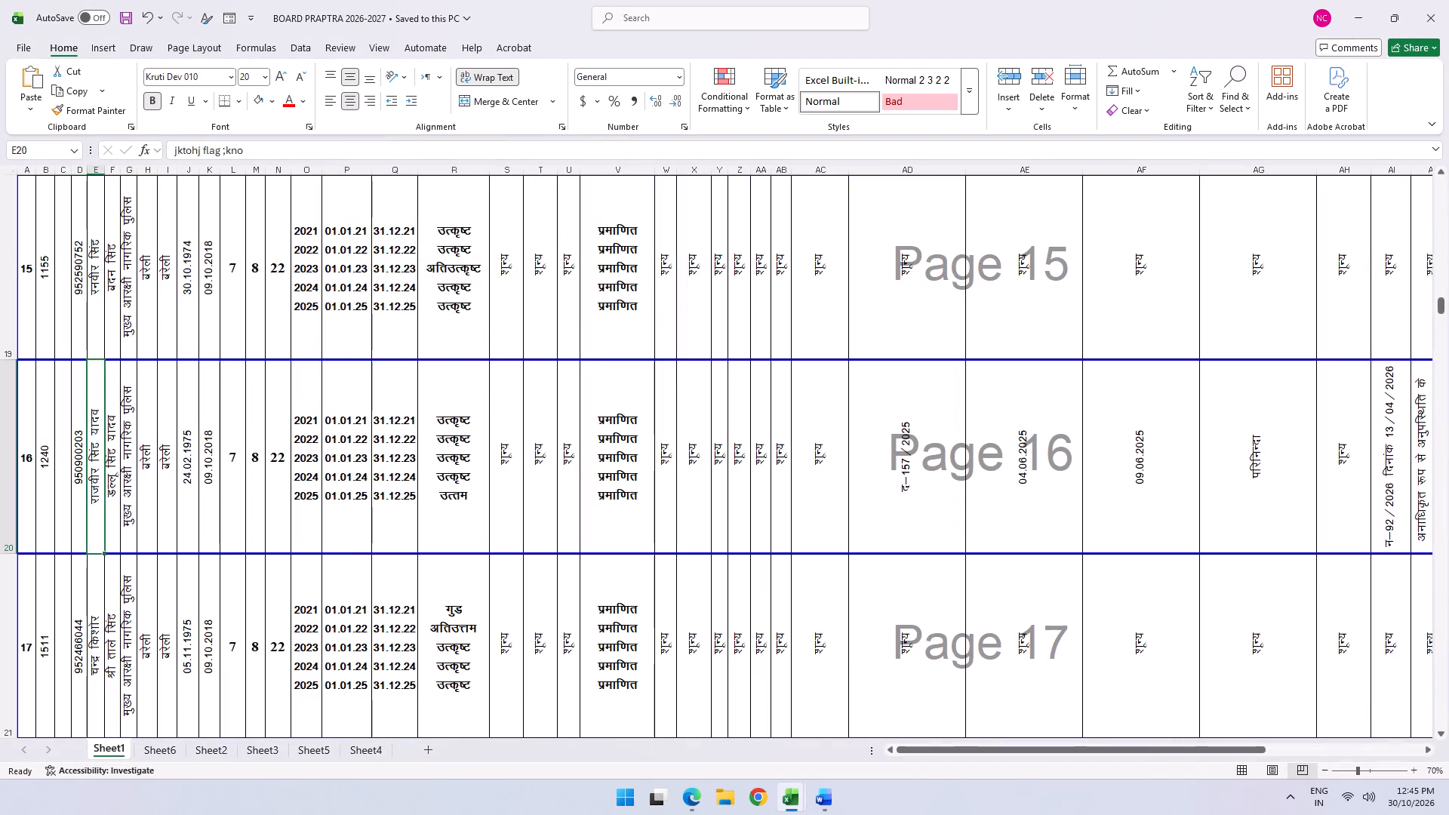
pyautogui.press('Left')
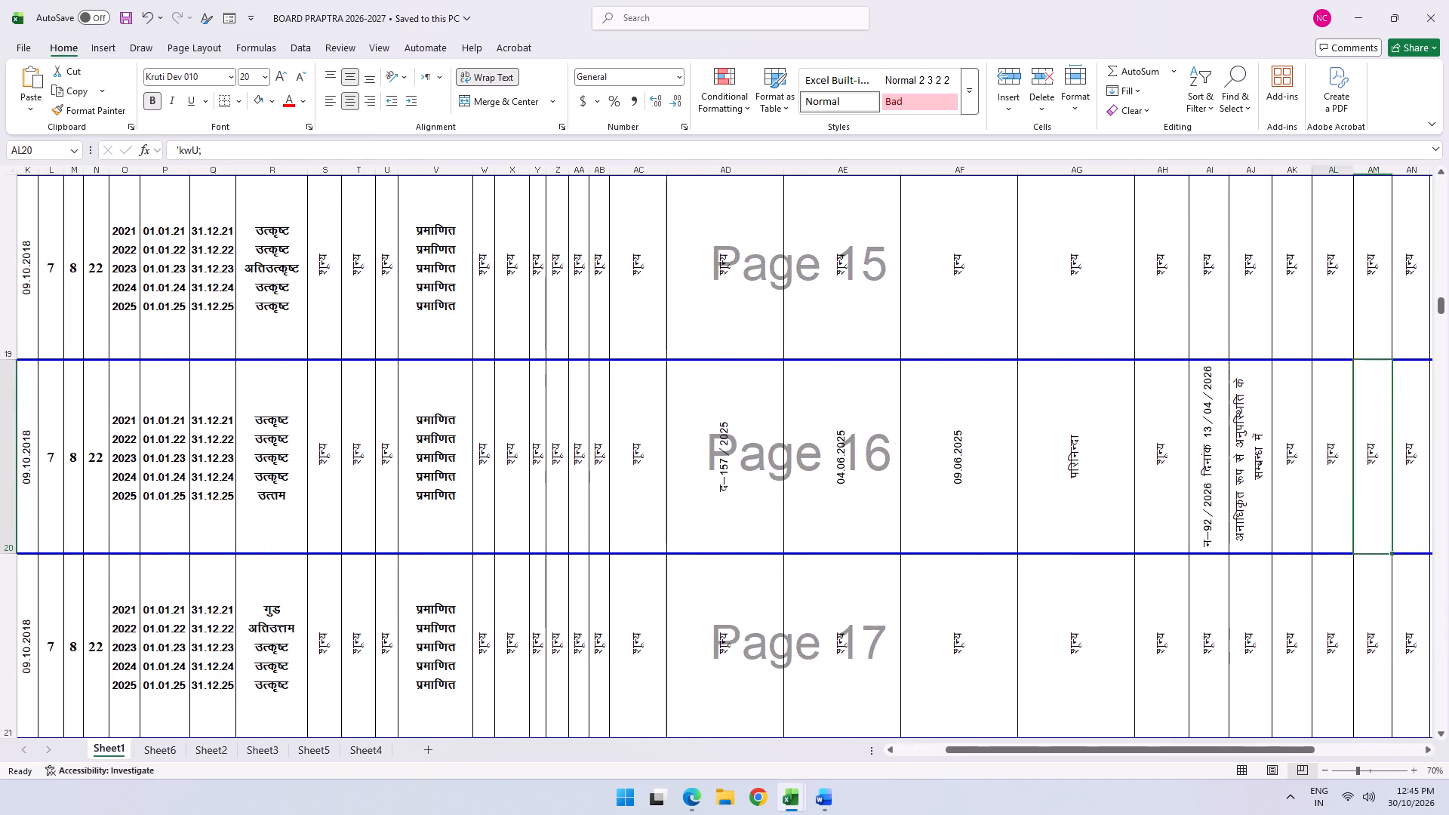
pyautogui.press('Left')
pyautogui.press('Left')
pyautogui.press('Left')
pyautogui.press('Left')
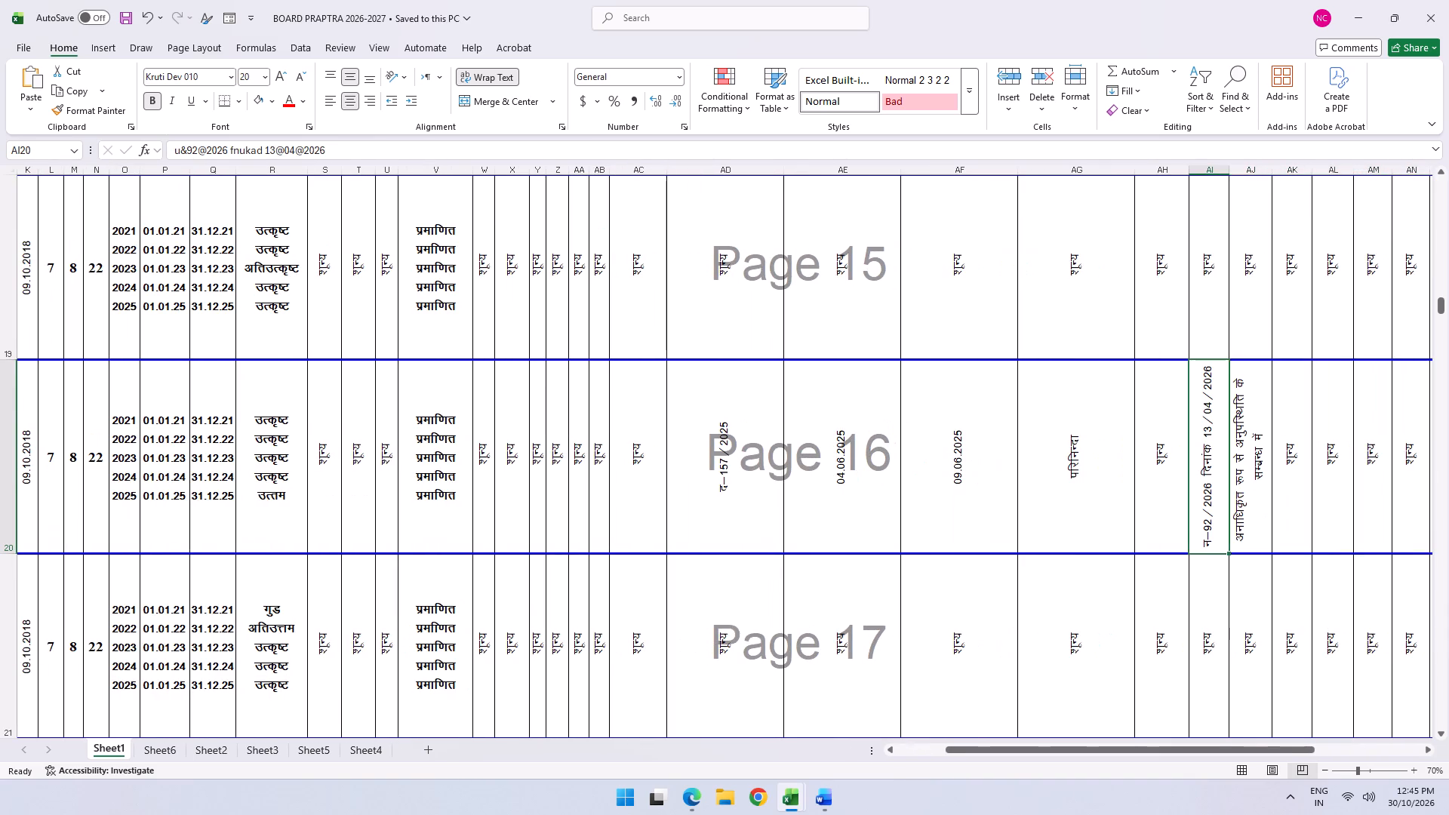
# Examine the rest of row 20 from the suspension reason through to the end of the record.
pyautogui.press('Right')
pyautogui.press('Right')
pyautogui.press('Right')
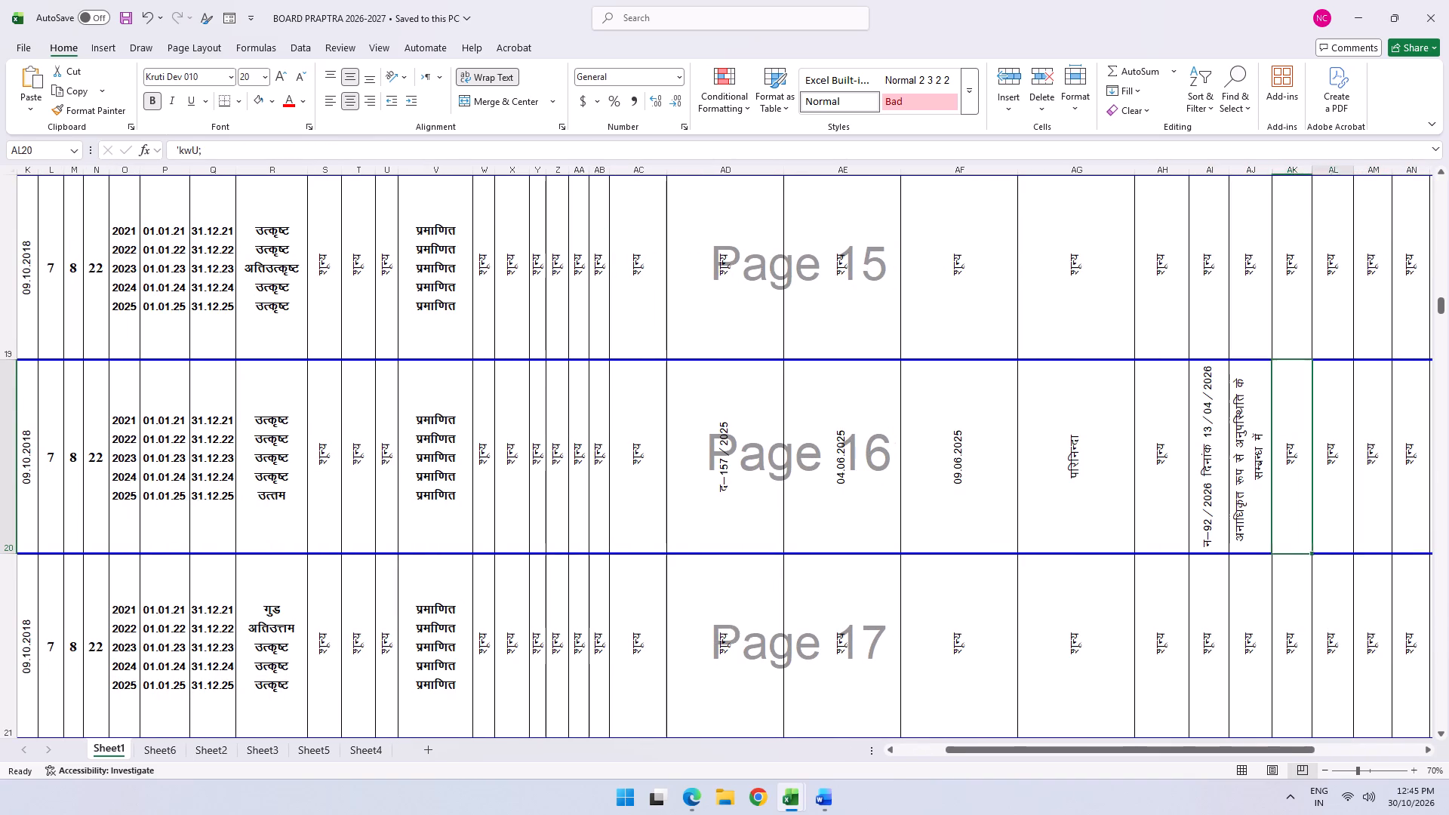
pyautogui.press('Right')
pyautogui.press('Right')
pyautogui.press('Right')
pyautogui.press('Right')
pyautogui.press('Right')
pyautogui.press('Right')
pyautogui.press('Right')
pyautogui.press('Right')
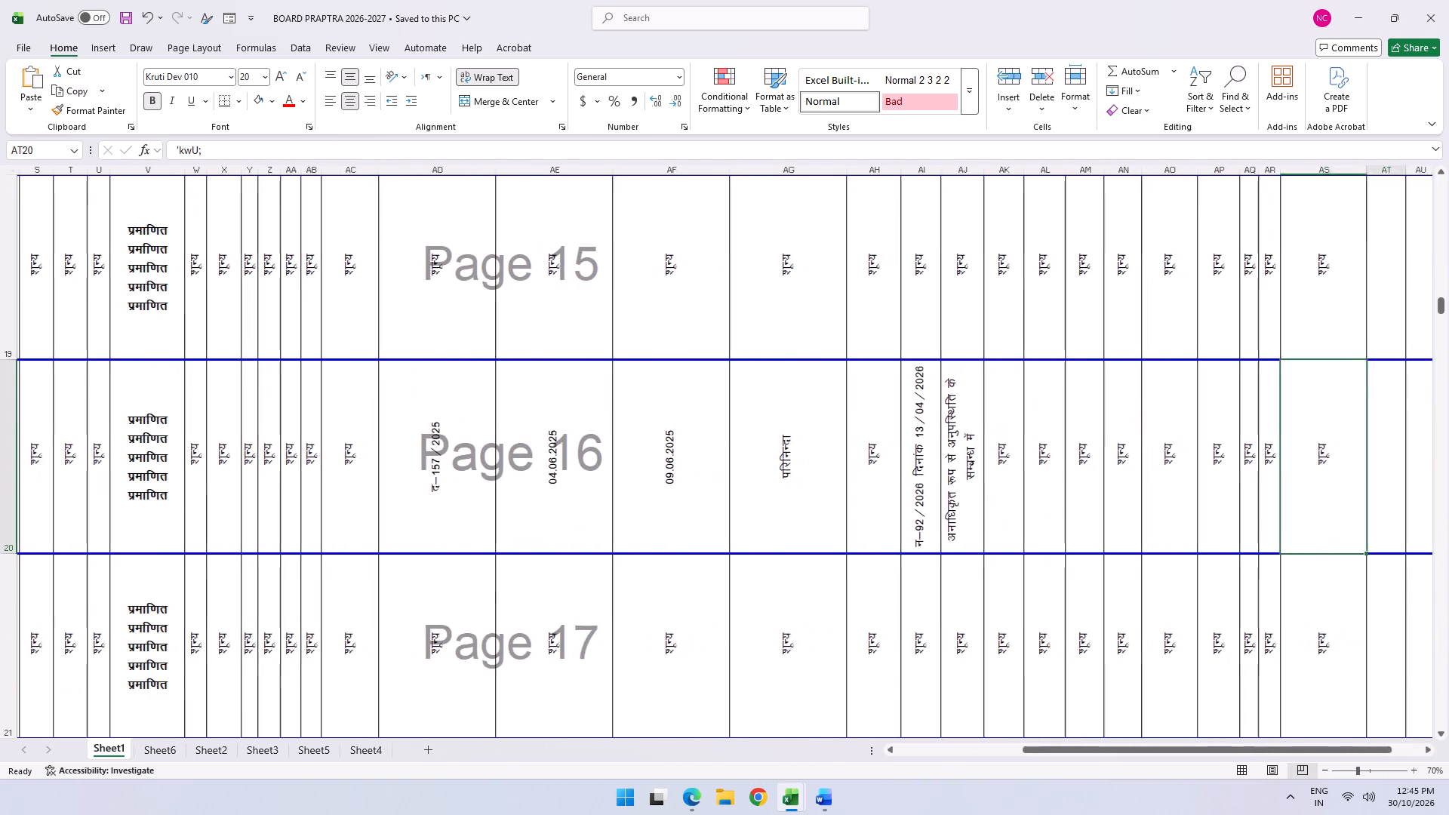
pyautogui.press('Right')
pyautogui.press('Right')
pyautogui.press('Right')
pyautogui.press('Right')
pyautogui.press('Right')
# Recheck row 20 backwards from the end of the record, returning to the suspension order number and date.
pyautogui.press('Left')
pyautogui.press('Left')
pyautogui.press('Left')
pyautogui.press('Left')
pyautogui.press('Left')
pyautogui.press('Left')
pyautogui.press('Left')
pyautogui.press('Left')
pyautogui.press('Left')
pyautogui.press('Left')
pyautogui.press('Left')
pyautogui.press('Left')
pyautogui.press('Left')
pyautogui.press('Left')
pyautogui.press('Left')
pyautogui.press('Left')
pyautogui.press('Left')
pyautogui.press('Left')
pyautogui.press('Left')
pyautogui.press('Left')
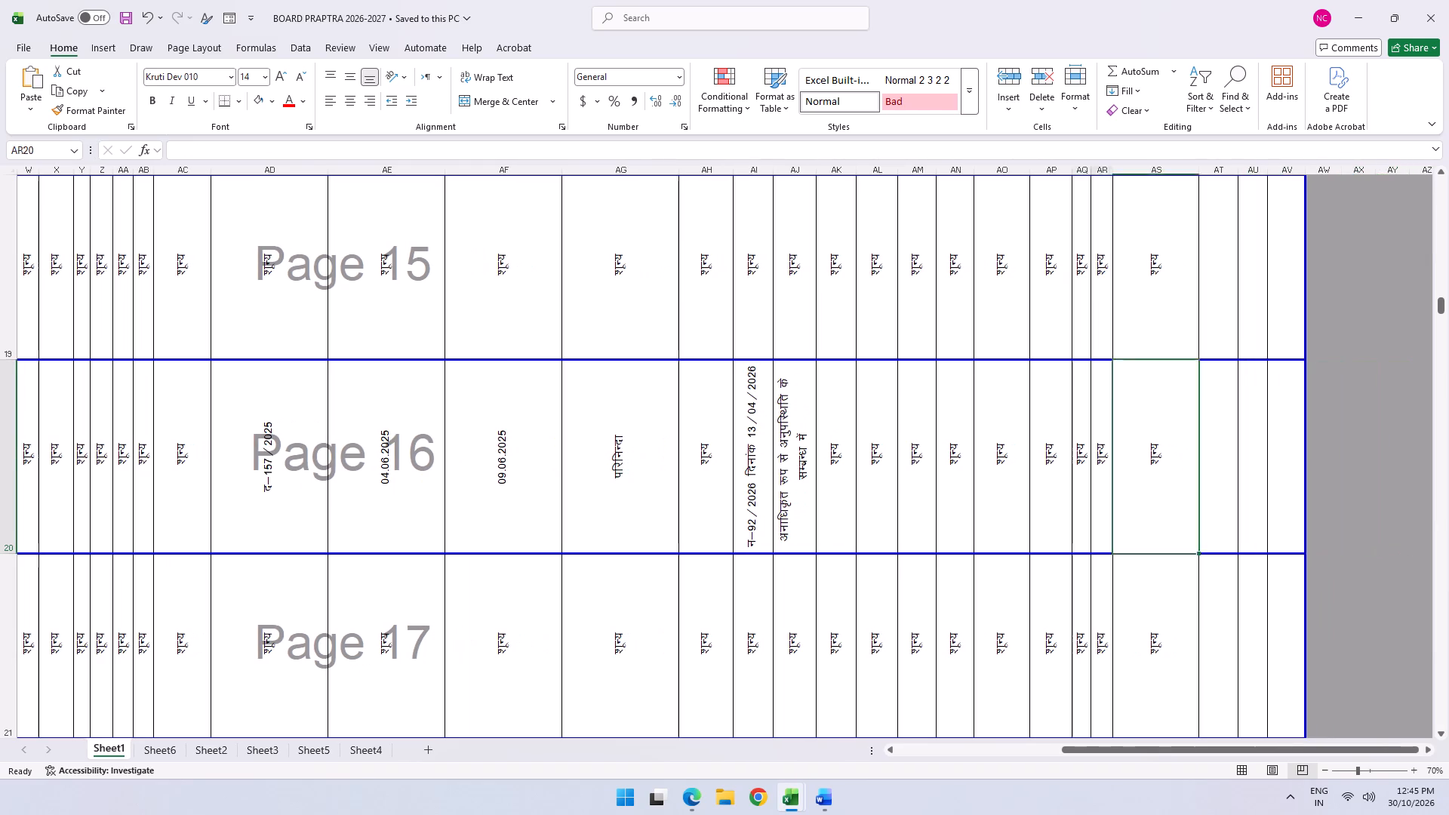
pyautogui.press('Right')
pyautogui.press('Right')
pyautogui.press('Right')
pyautogui.press('Right')
pyautogui.press('Right')
pyautogui.press('Right')
pyautogui.press('Right')
pyautogui.press('Left')
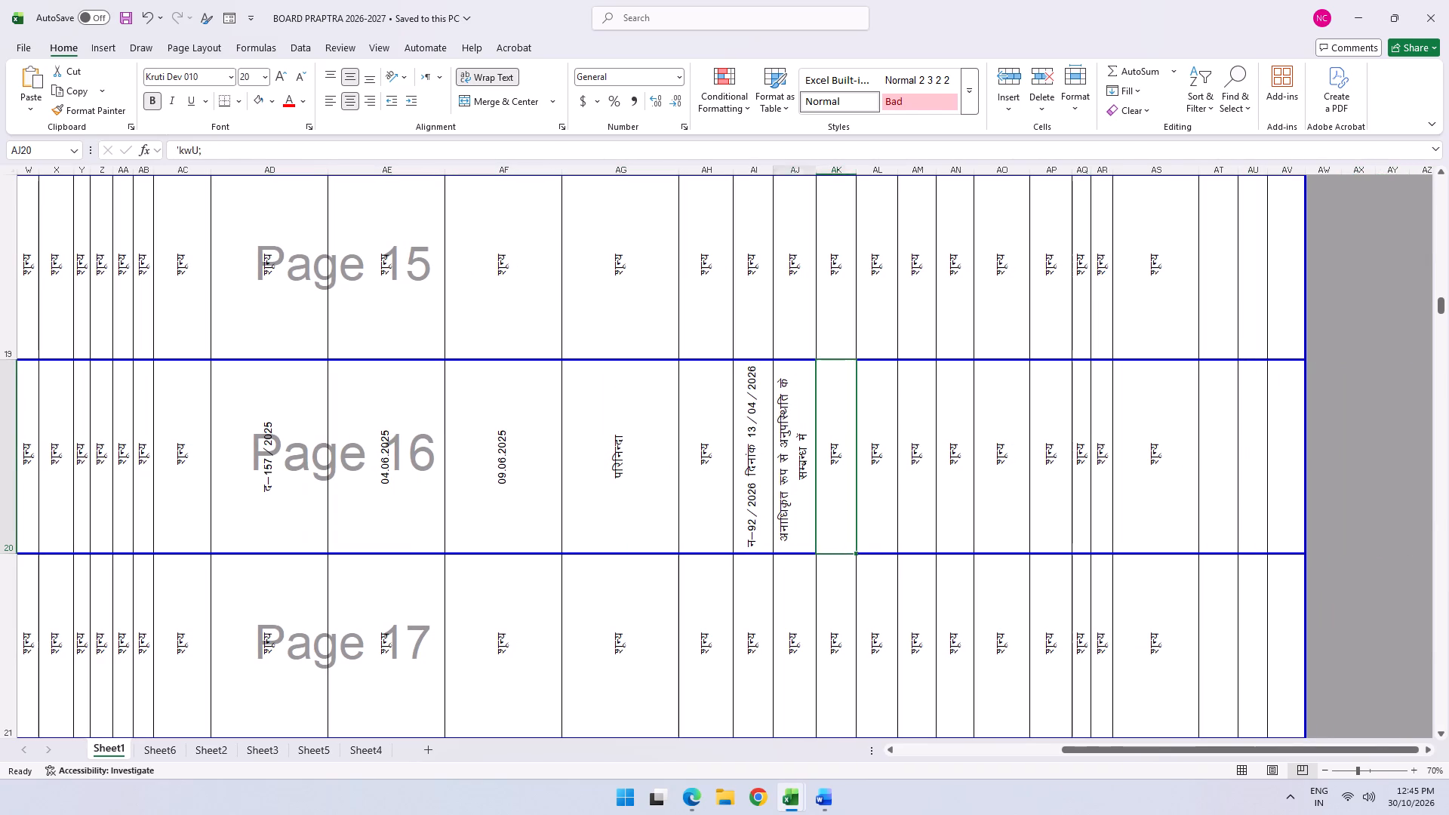
pyautogui.press('Left')
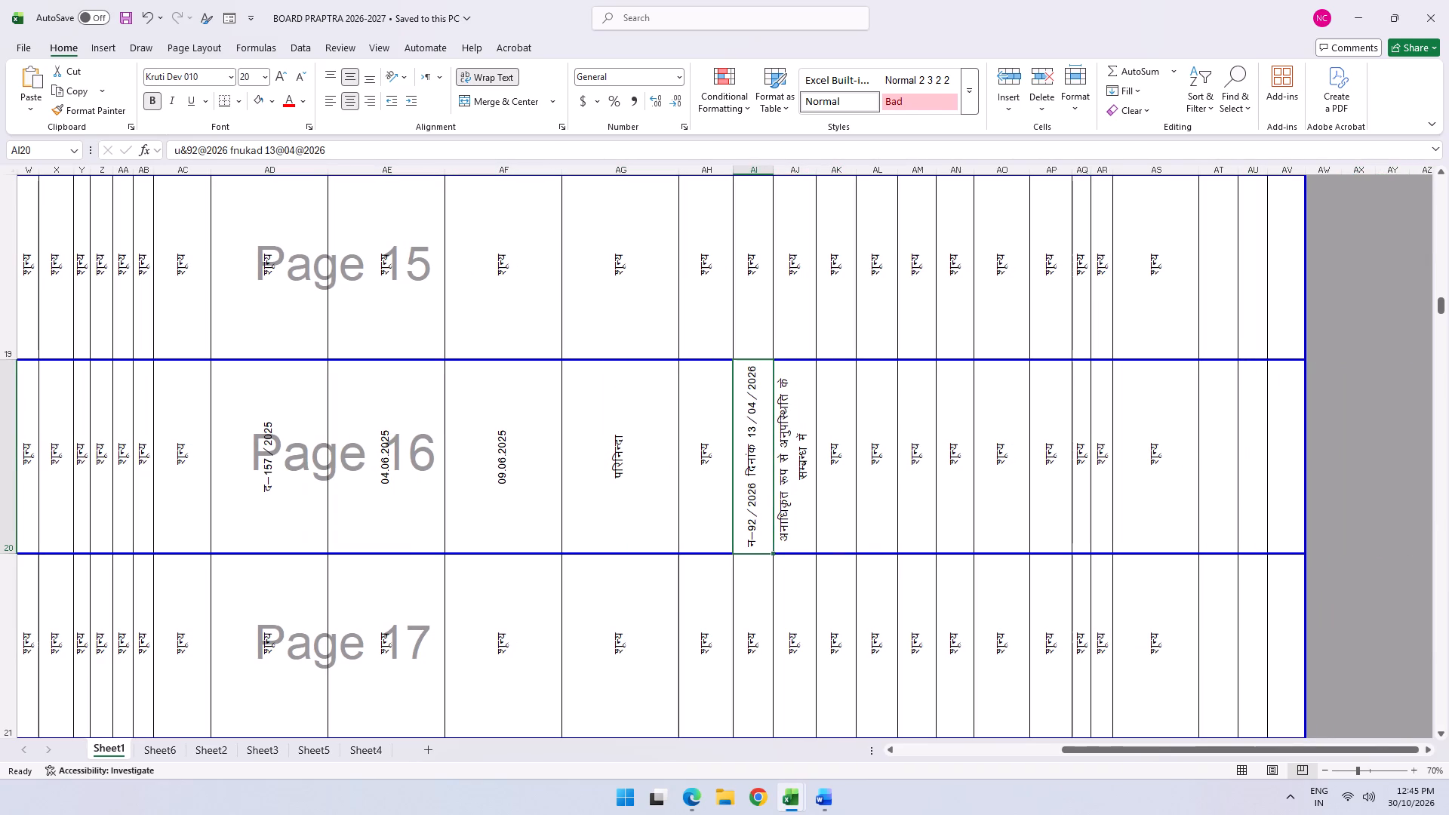